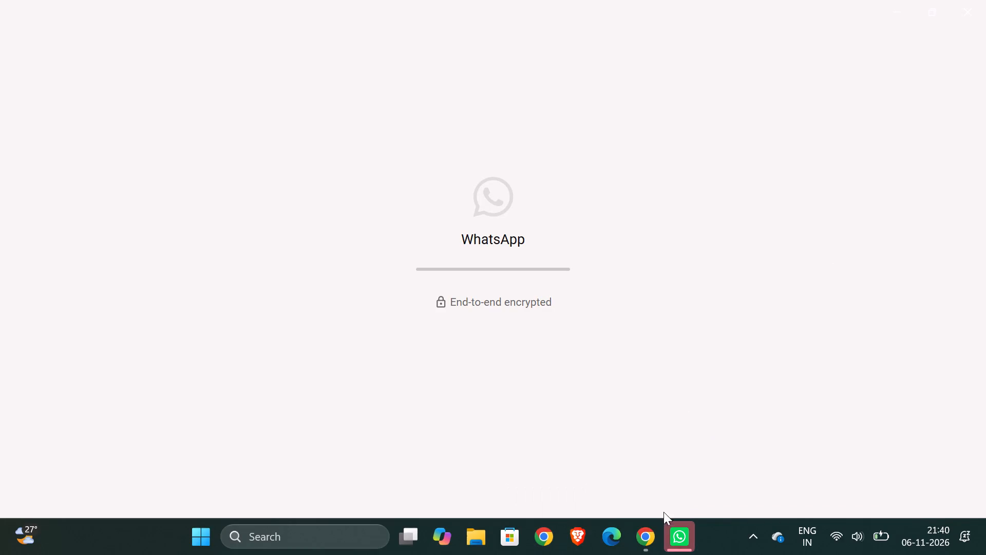
Close the WhatsApp window.
click(971, 0)
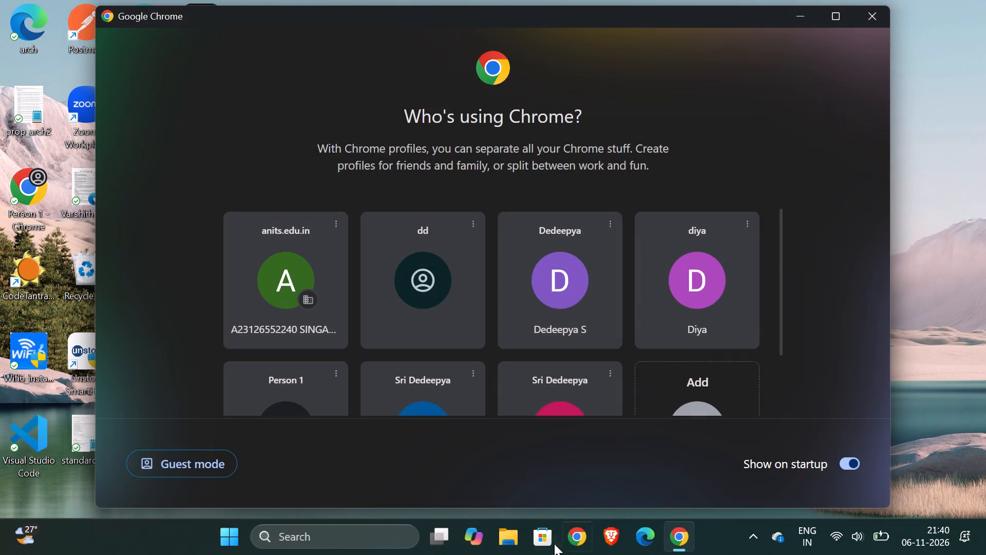
Open Chrome with the anits.edu.in profile and minimize its window.
scroll(472, 357, down, 1)
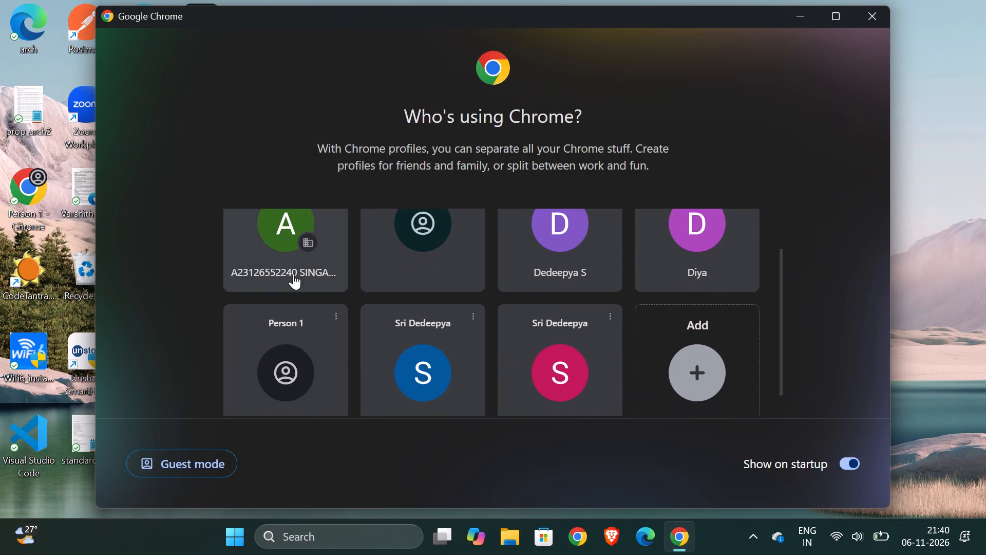
click(251, 251)
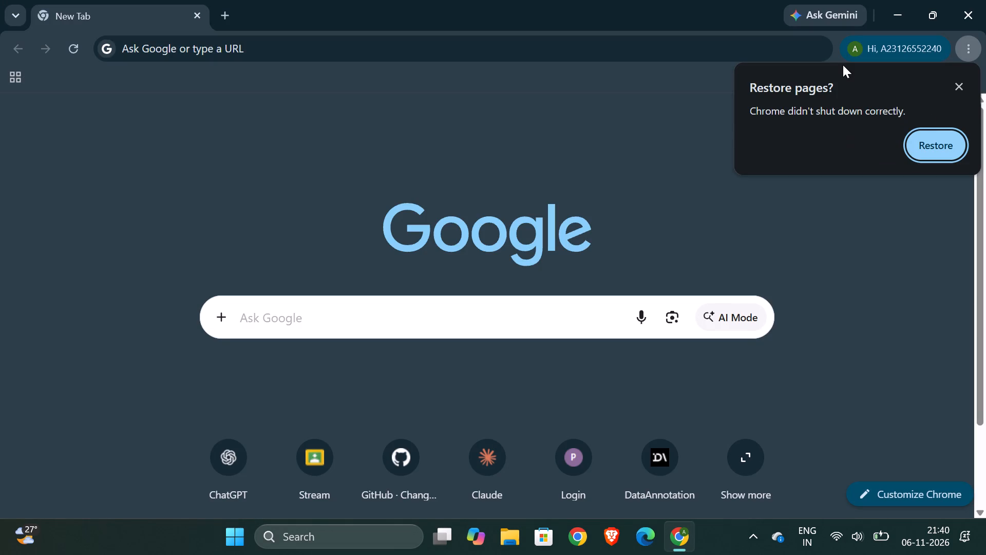
click(913, 6)
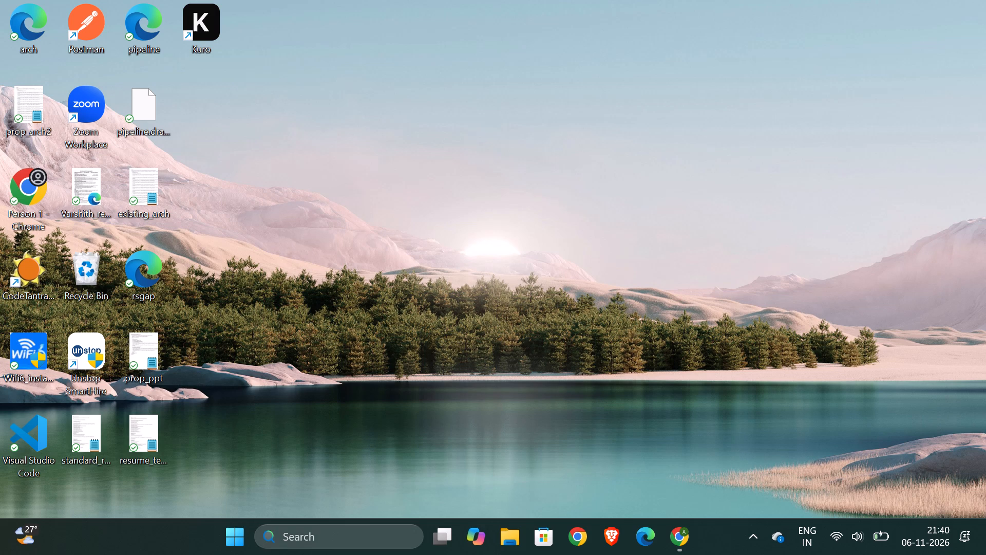
Search Windows for "word" and launch Microsoft Word.
click(390, 541)
text(wh)
key(BackSpace)
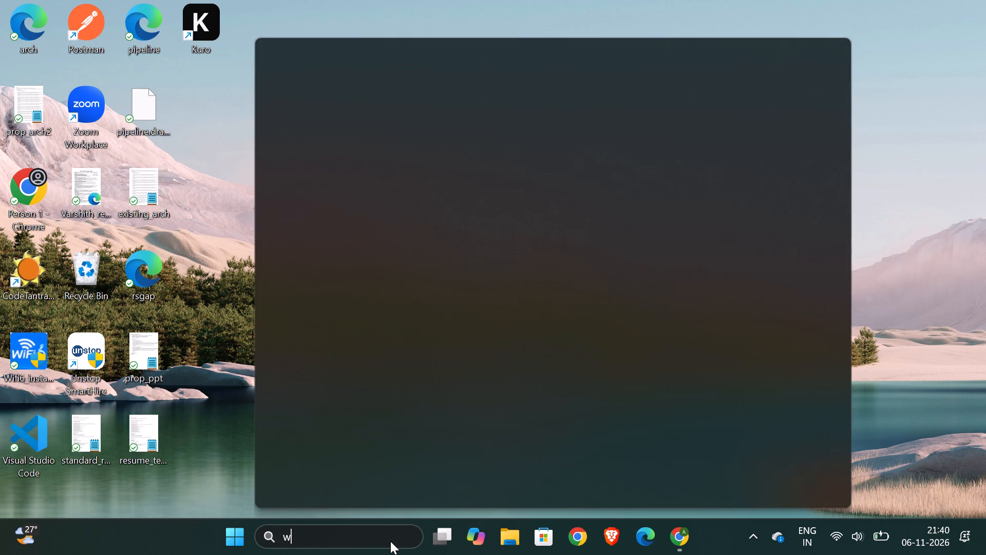
text(wor)
key(Return)
key(BackSpace)
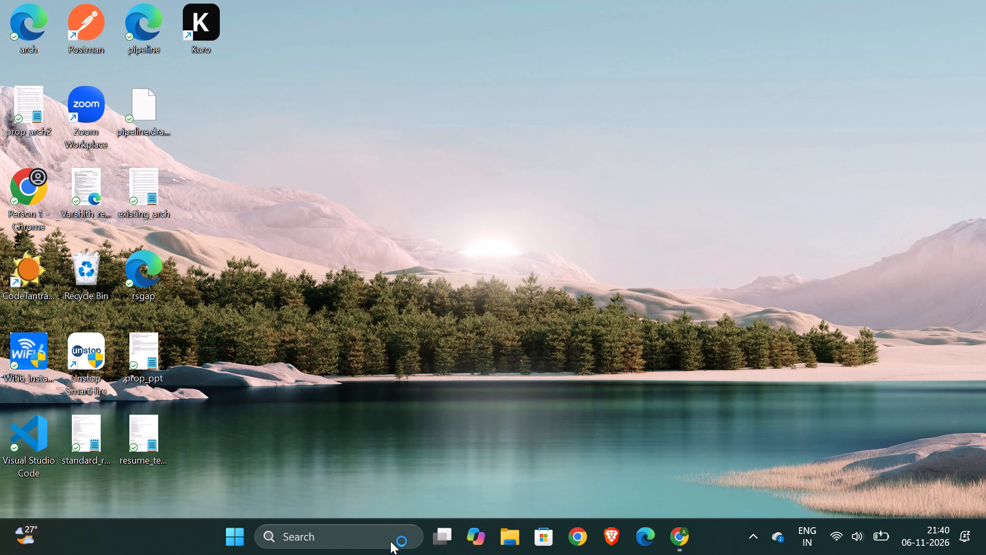
click(322, 532)
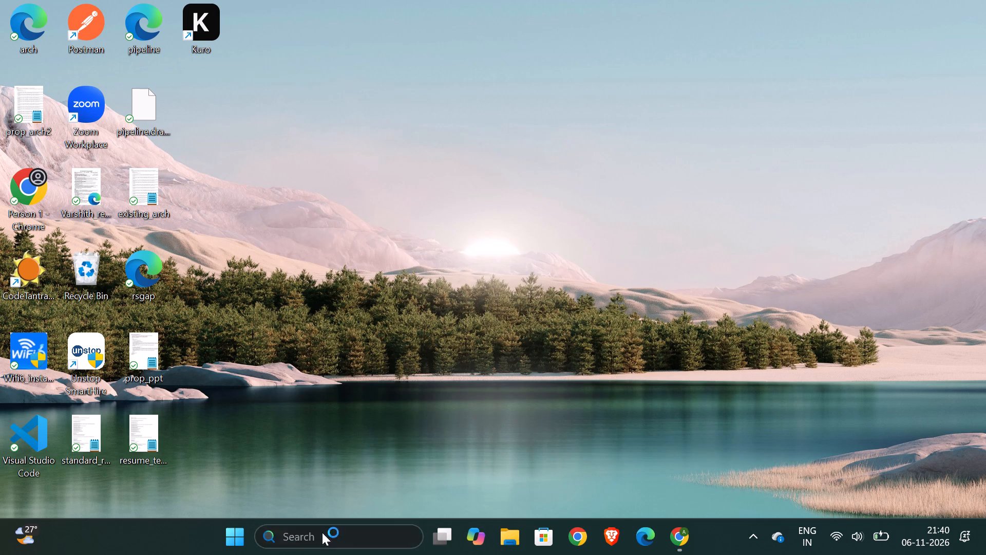
text(word)
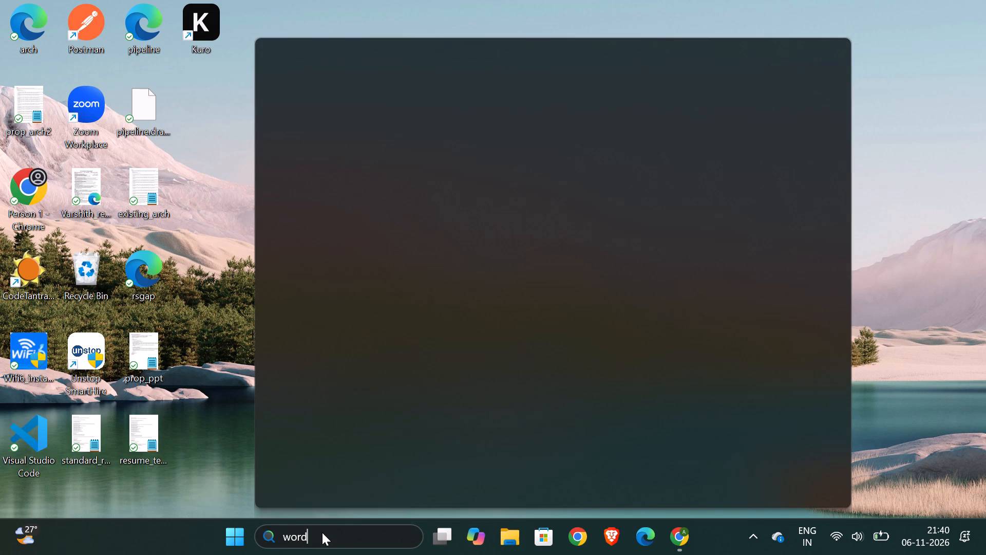
key(Return)
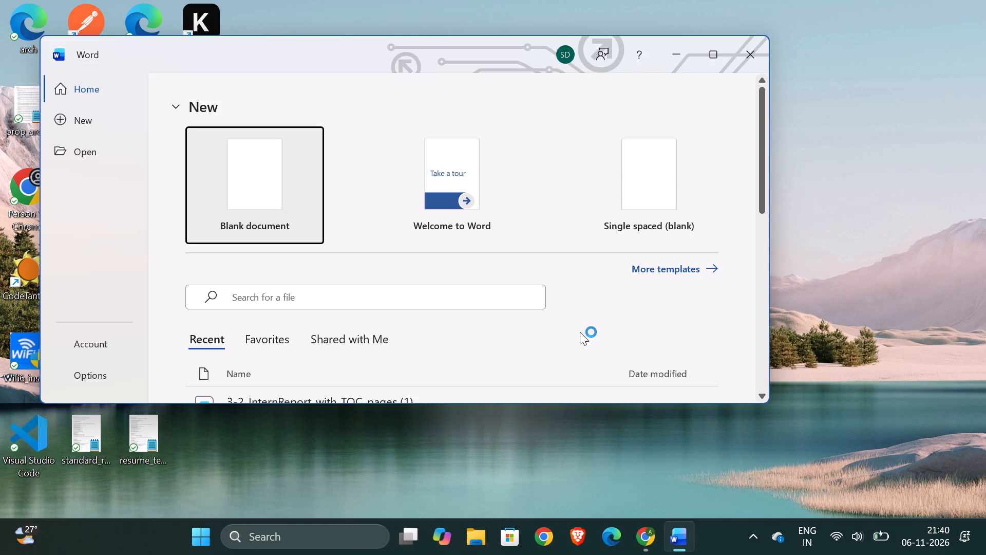
Open the recent document fypreview3 from Downloads and maximize its window.
scroll(505, 276, down, 1)
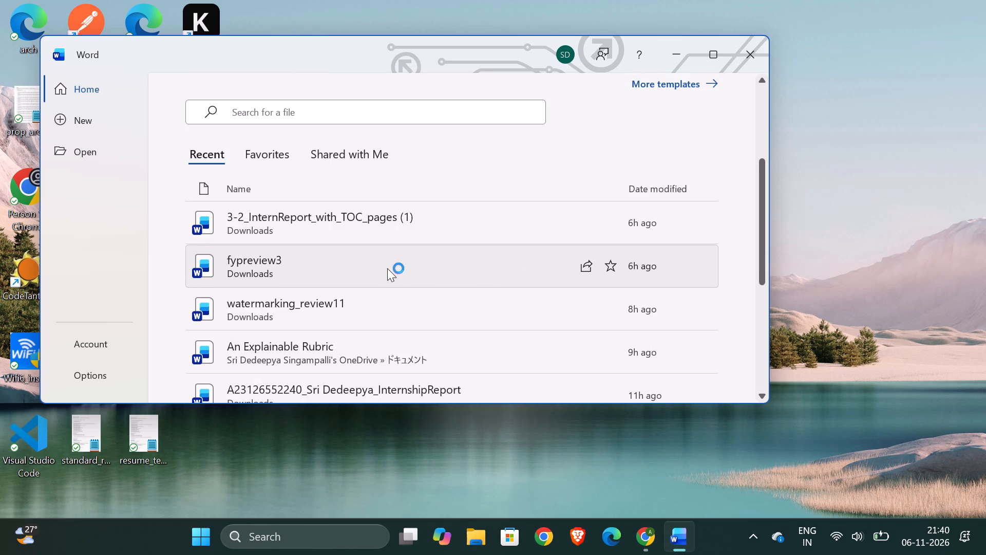
double_click(387, 268)
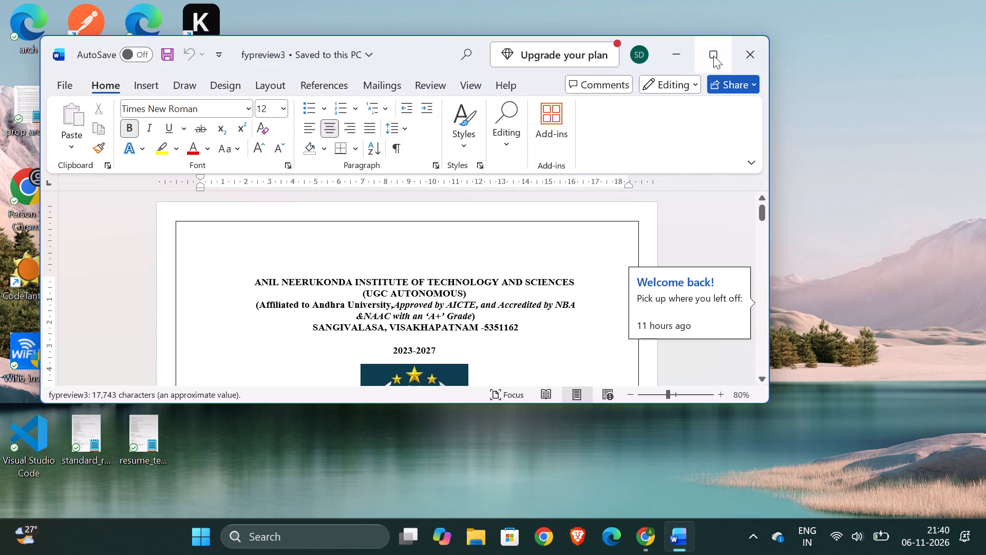
click(713, 55)
Examine the report's title page, from the project title and submitter list to the guide and reviewer line.
scroll(715, 343, down, 2)
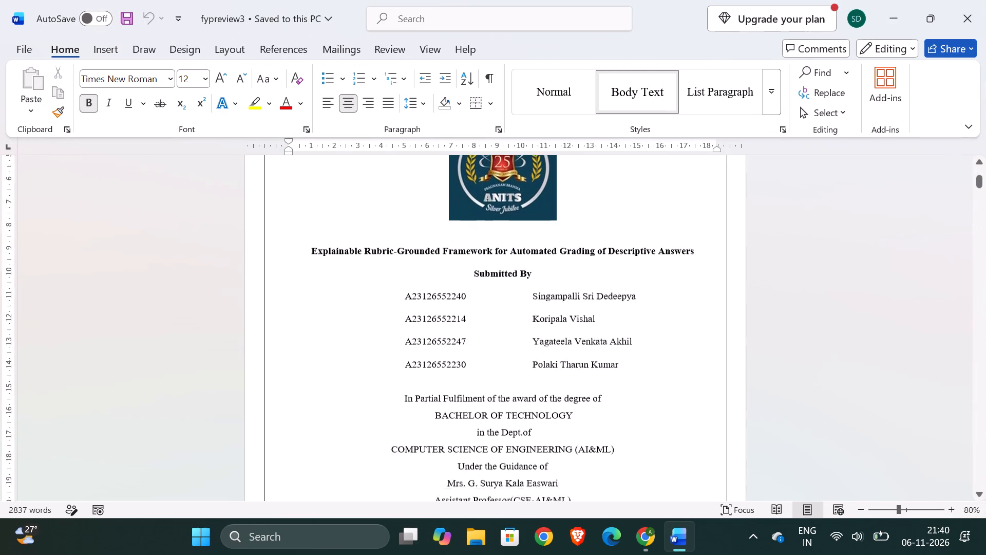
scroll(549, 348, down, 1)
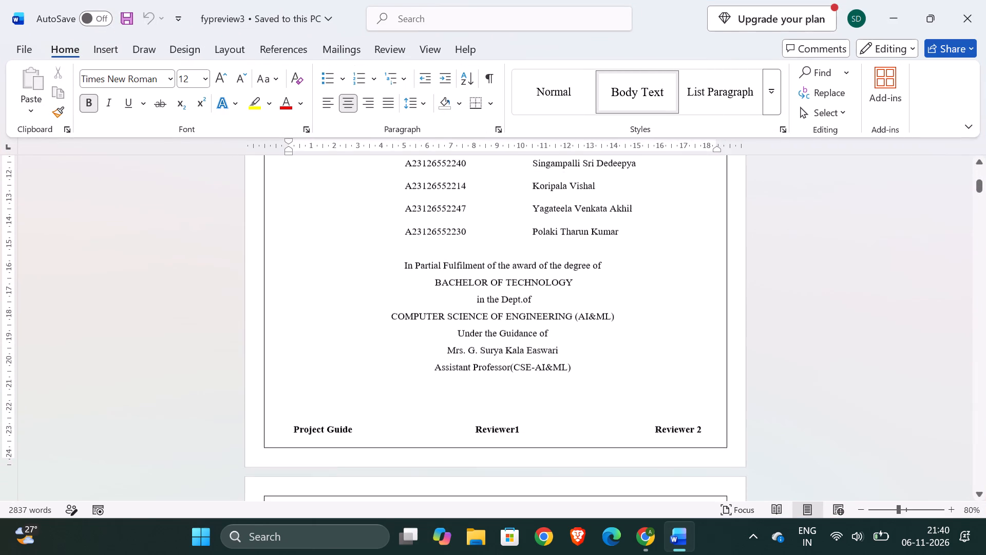
scroll(549, 348, up, 1)
scroll(549, 348, down, 1)
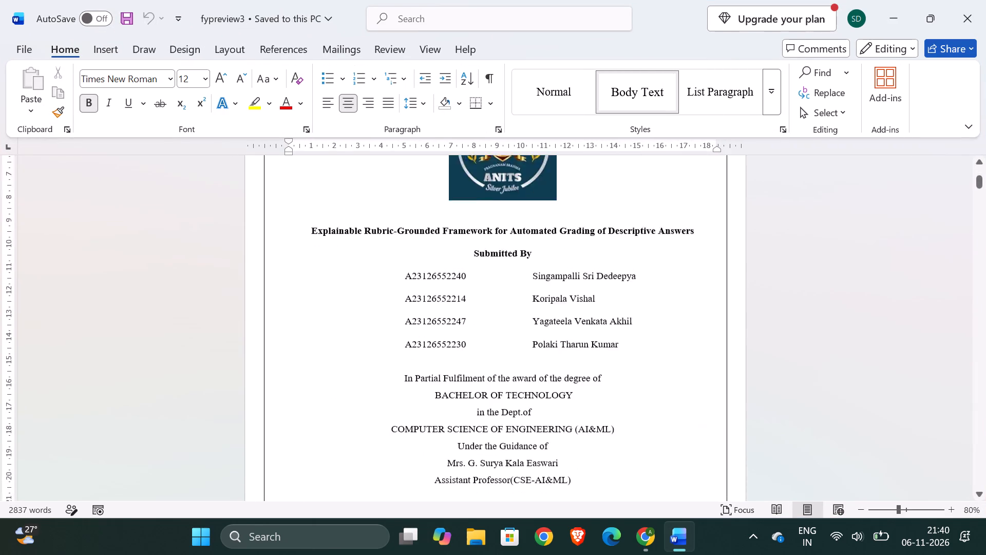
scroll(549, 348, down, 1)
scroll(549, 348, up, 1)
scroll(549, 348, down, 1)
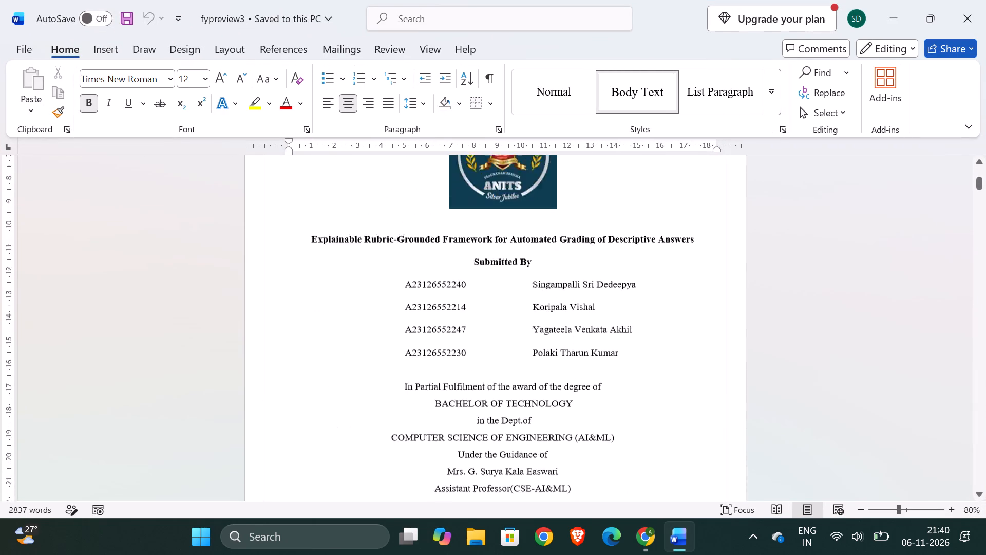
scroll(549, 348, up, 1)
scroll(528, 326, down, 1)
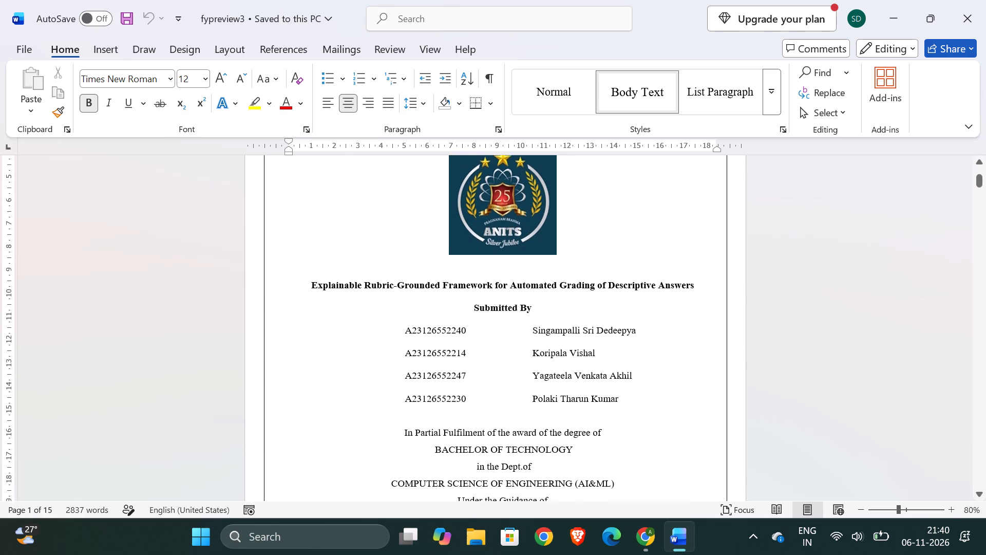
scroll(568, 385, down, 1)
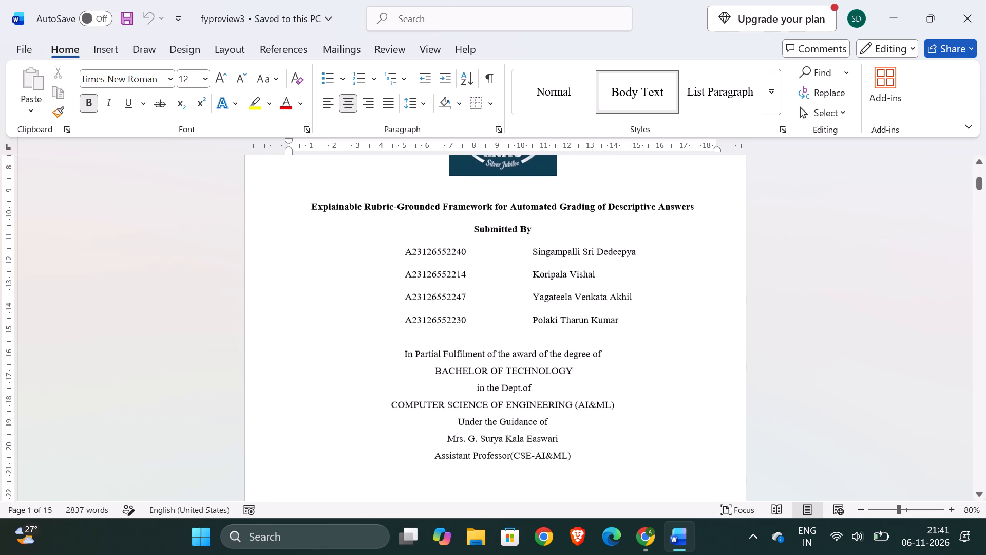
scroll(568, 385, down, 3)
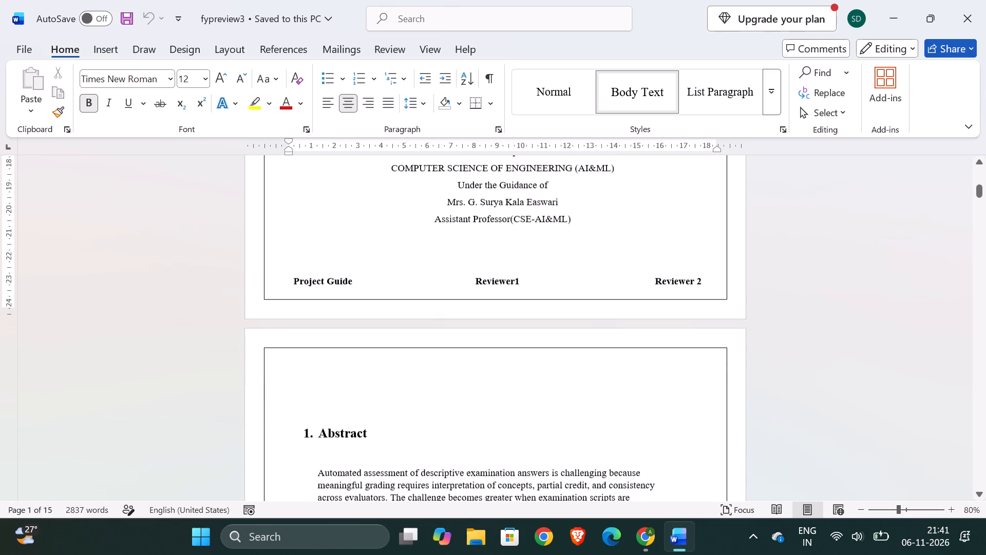
scroll(568, 385, up, 1)
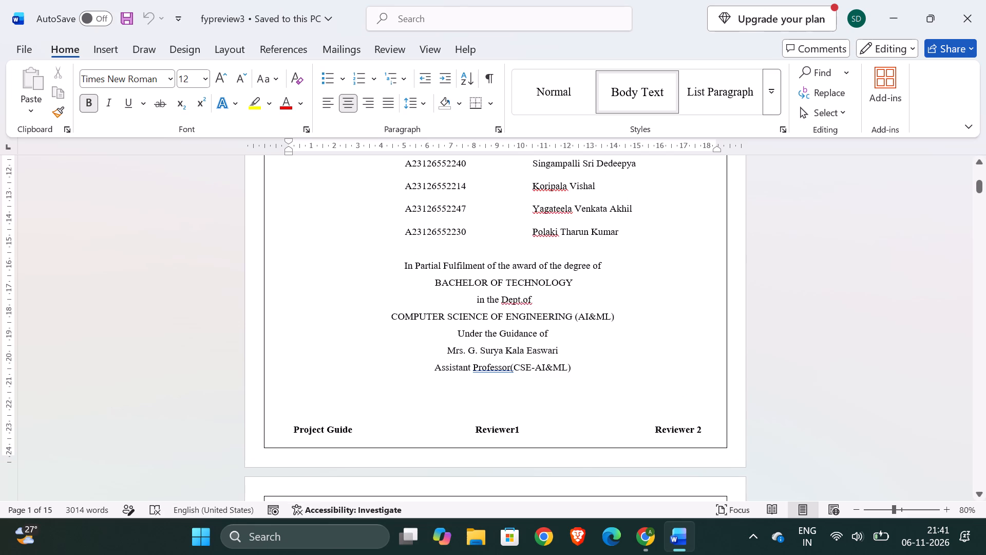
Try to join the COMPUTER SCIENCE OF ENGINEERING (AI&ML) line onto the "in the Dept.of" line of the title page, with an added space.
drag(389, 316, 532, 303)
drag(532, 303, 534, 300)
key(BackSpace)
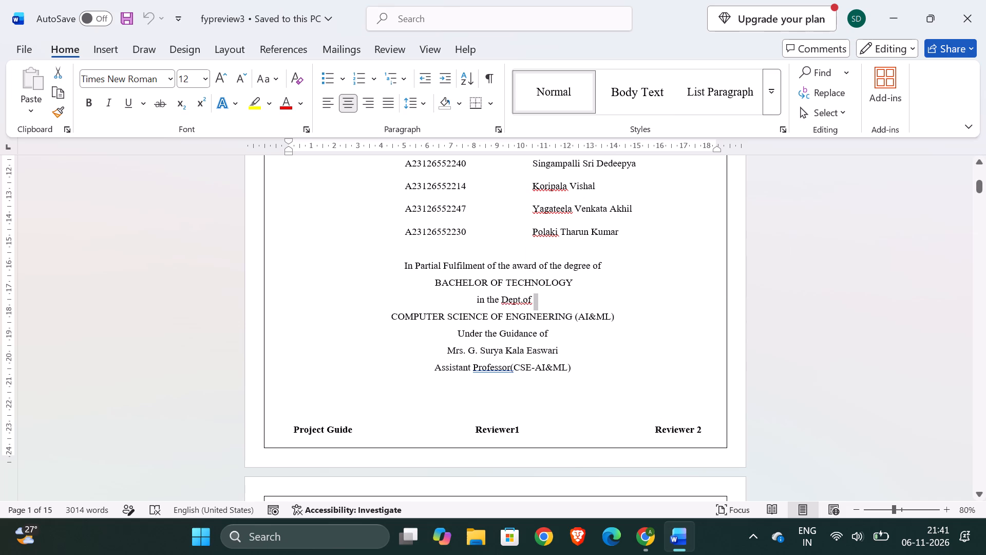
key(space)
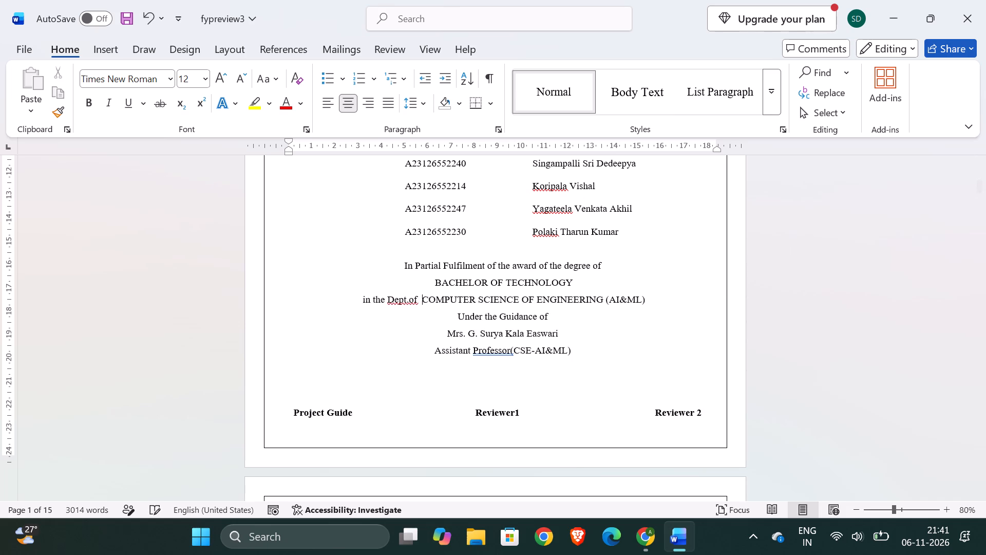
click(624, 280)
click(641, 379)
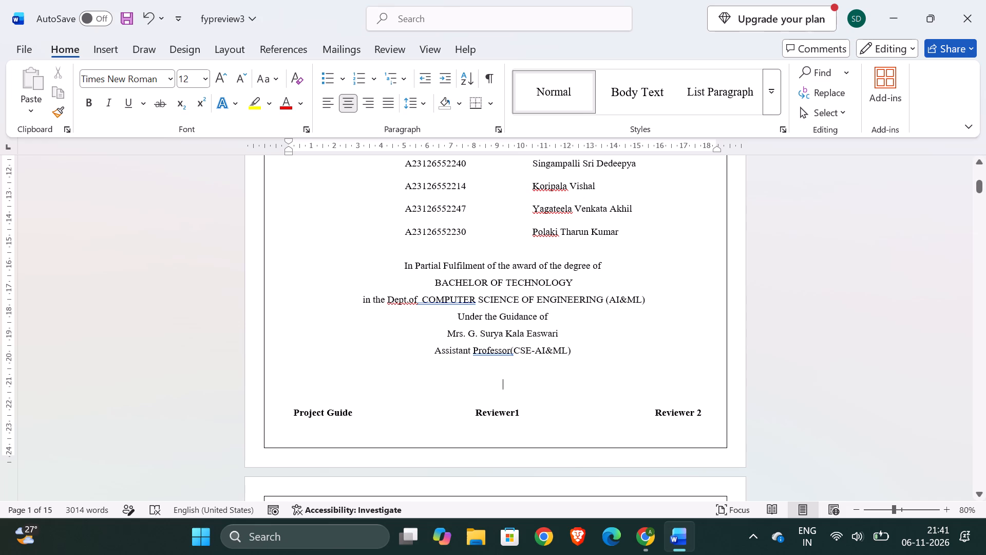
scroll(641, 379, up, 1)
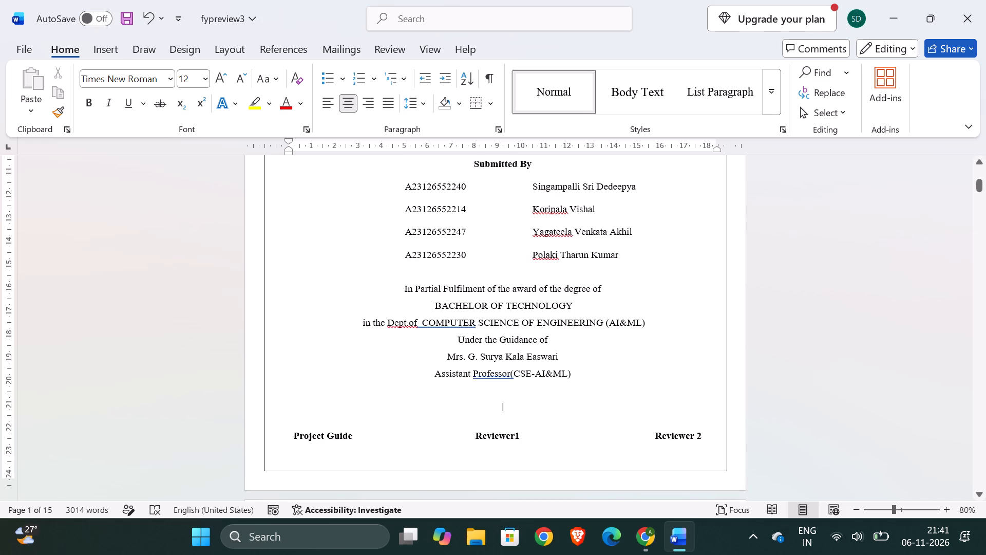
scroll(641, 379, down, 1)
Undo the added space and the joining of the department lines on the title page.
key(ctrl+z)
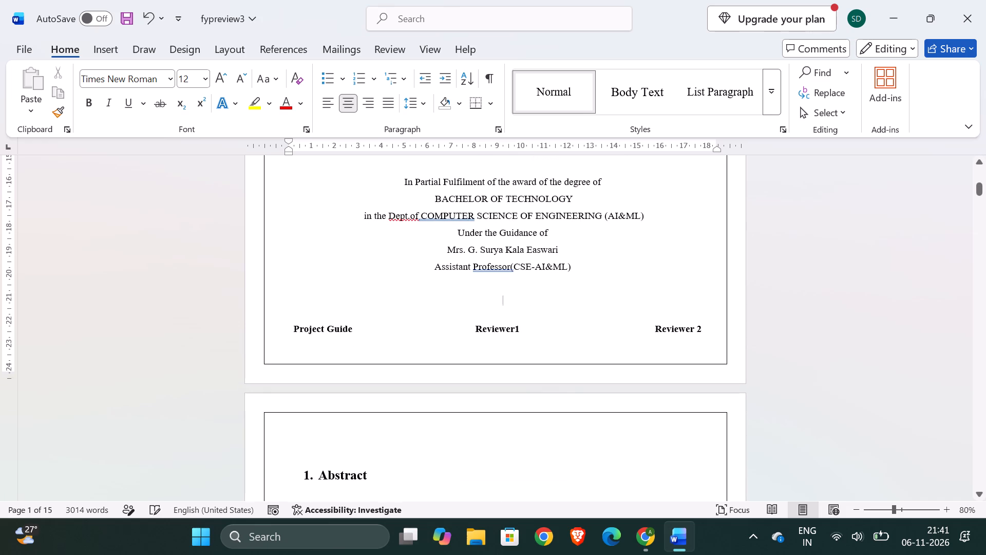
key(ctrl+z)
Examine the Abstract section on the report's second page through to its last line.
scroll(641, 379, down, 1)
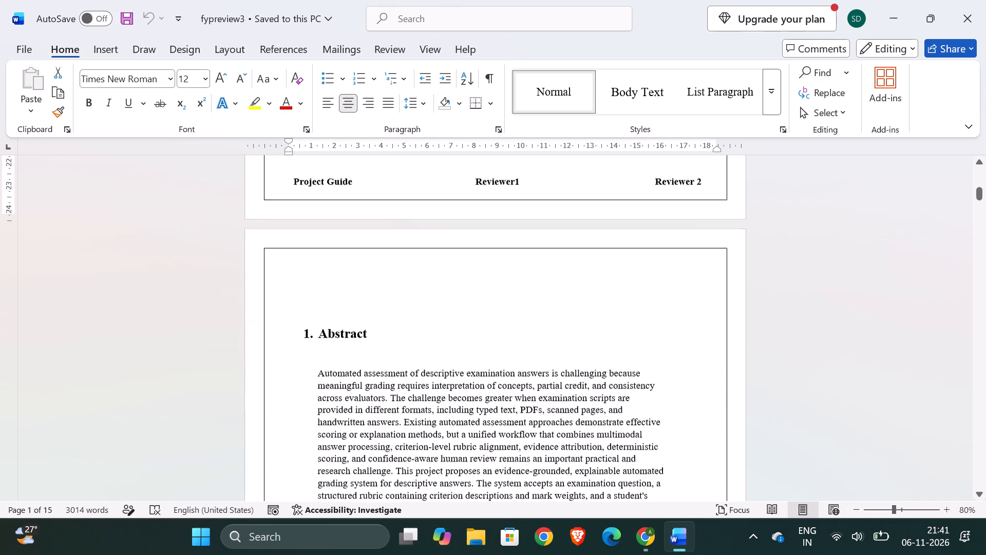
scroll(641, 379, down, 2)
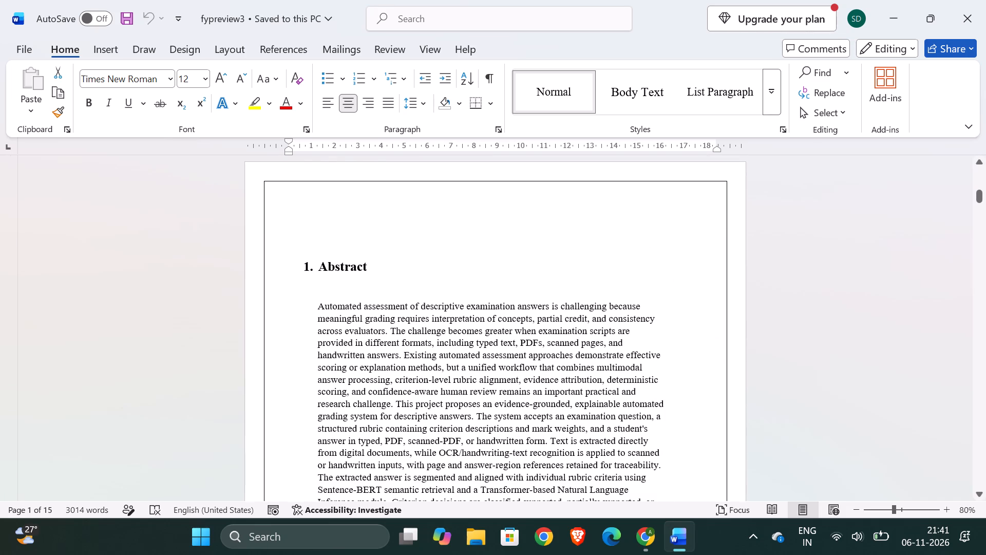
scroll(660, 441, down, 2)
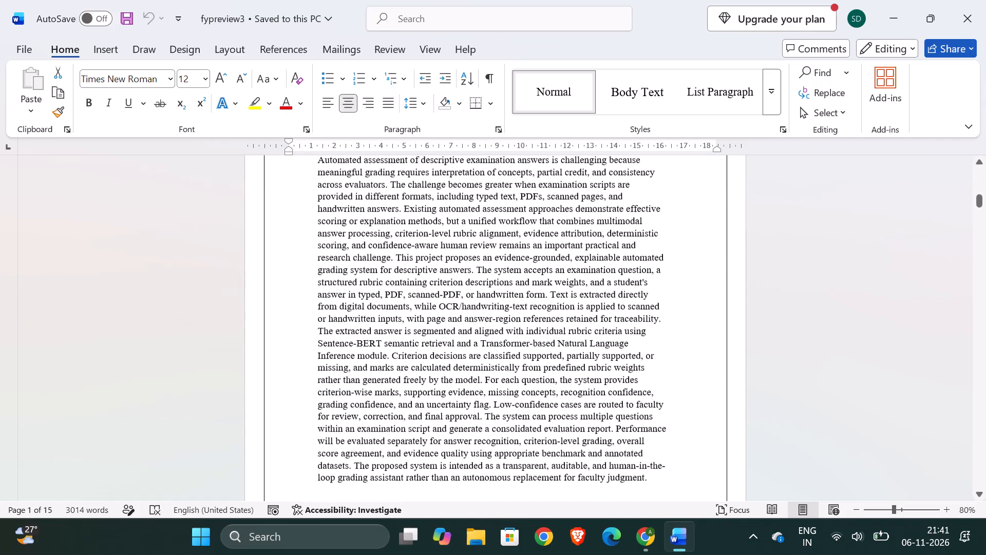
scroll(660, 441, down, 1)
Search Windows for "wh" to find the WhatsApp app.
click(367, 532)
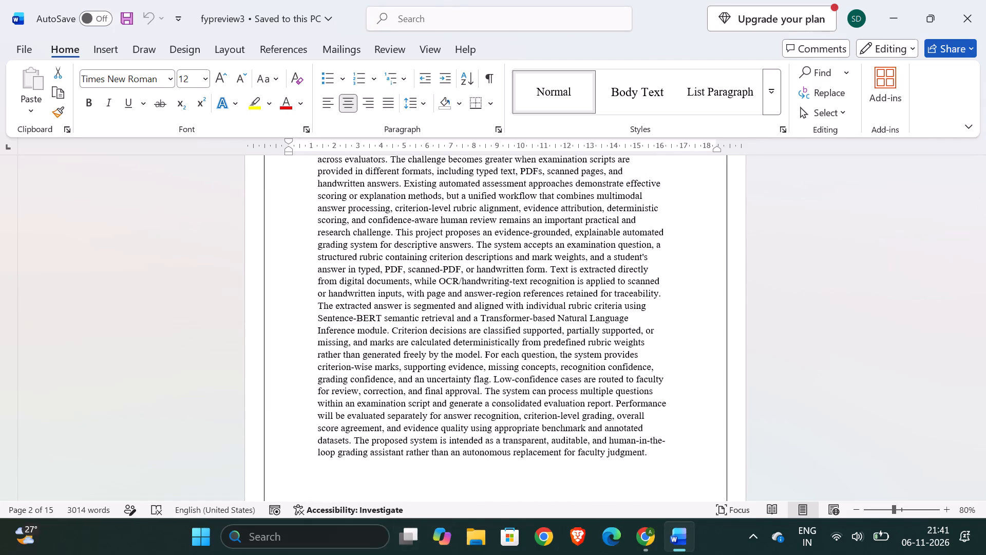
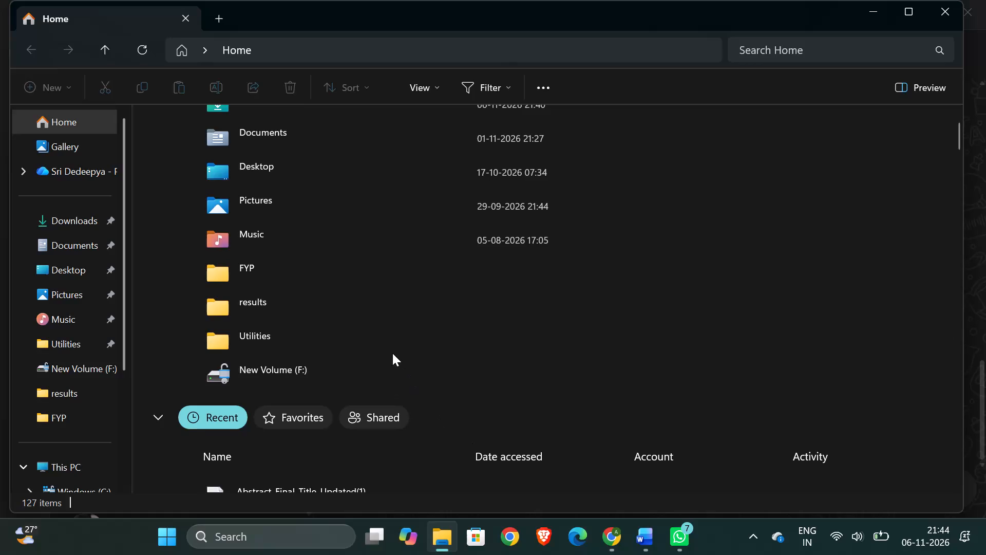
Open the Word document Abstract from the FYP folder on drive F and look through its body text.
double_click(330, 283)
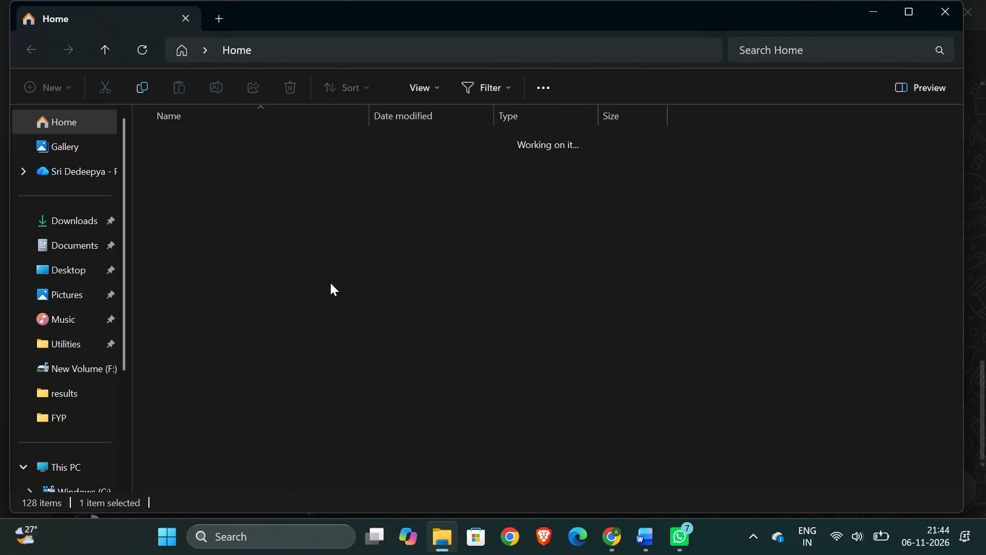
double_click(199, 169)
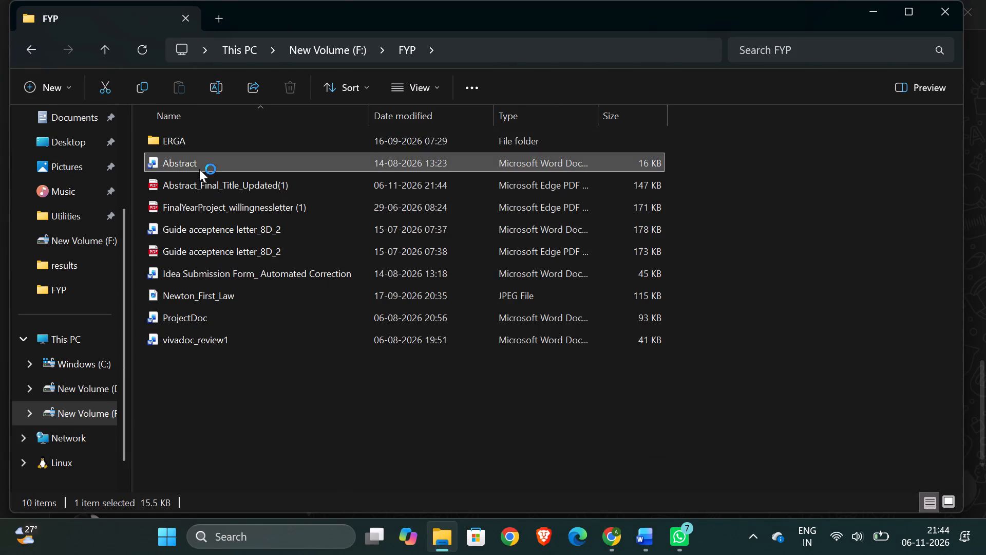
scroll(508, 351, down, 1)
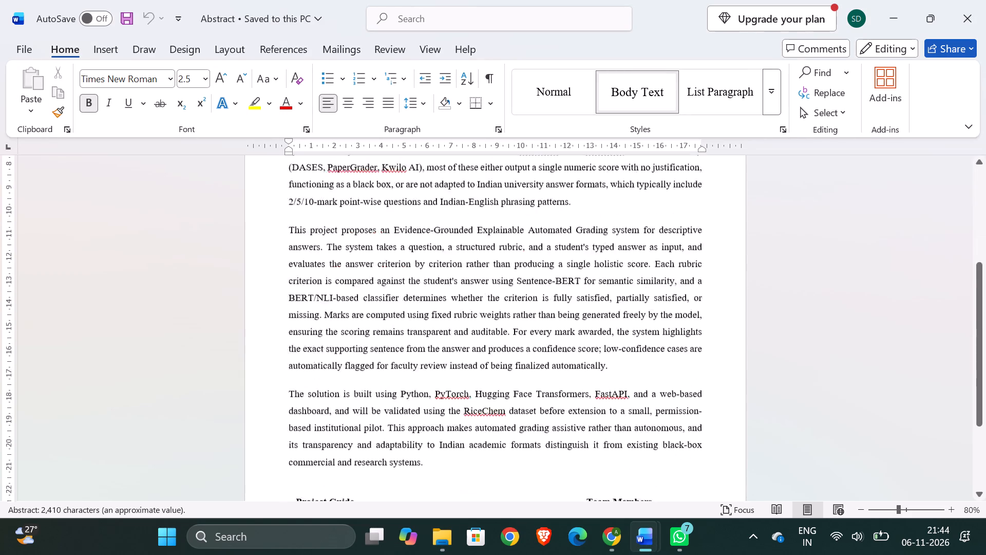
Read the Abstract document from its title down to the project guide and team members block, and close it.
scroll(508, 351, down, 1)
scroll(701, 166, up, 3)
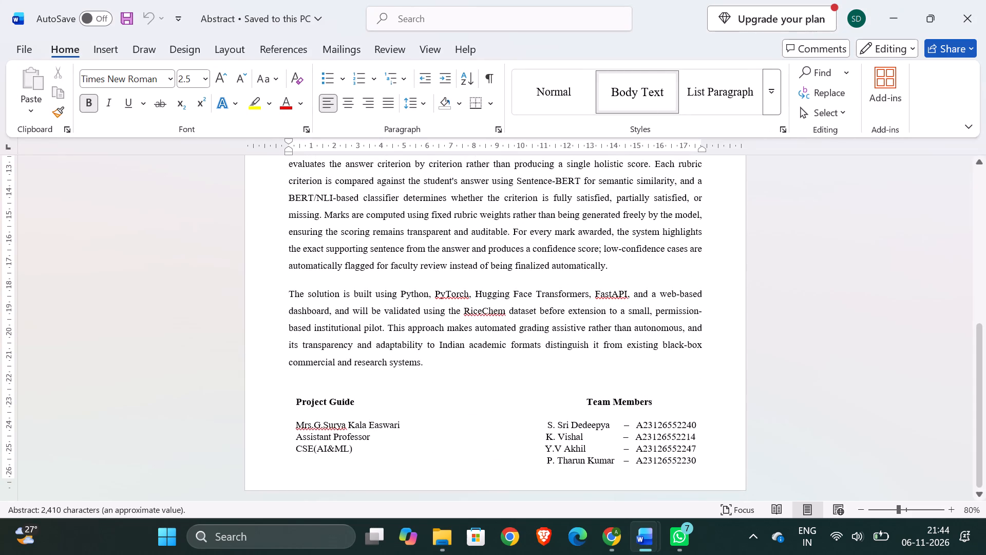
scroll(701, 166, up, 1)
scroll(519, 277, up, 1)
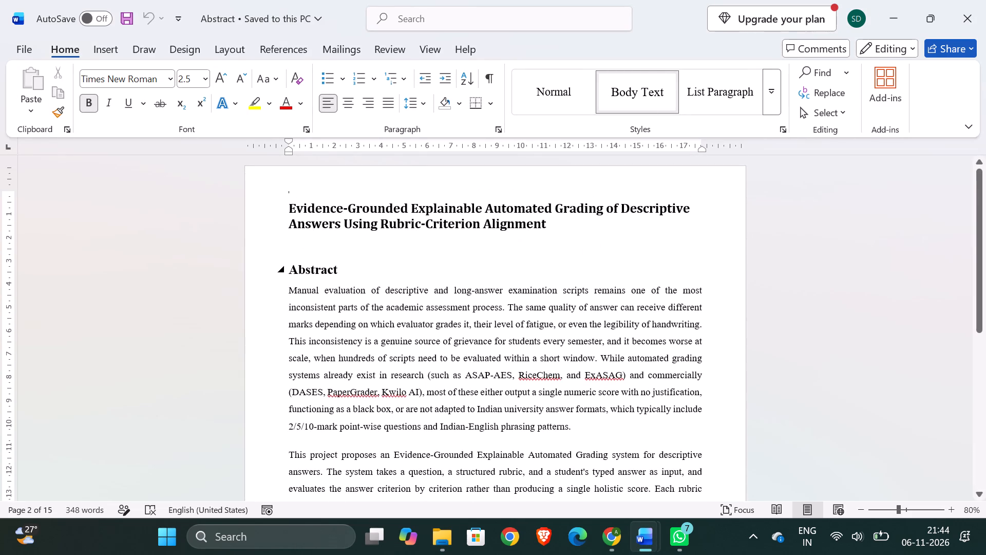
scroll(519, 277, down, 1)
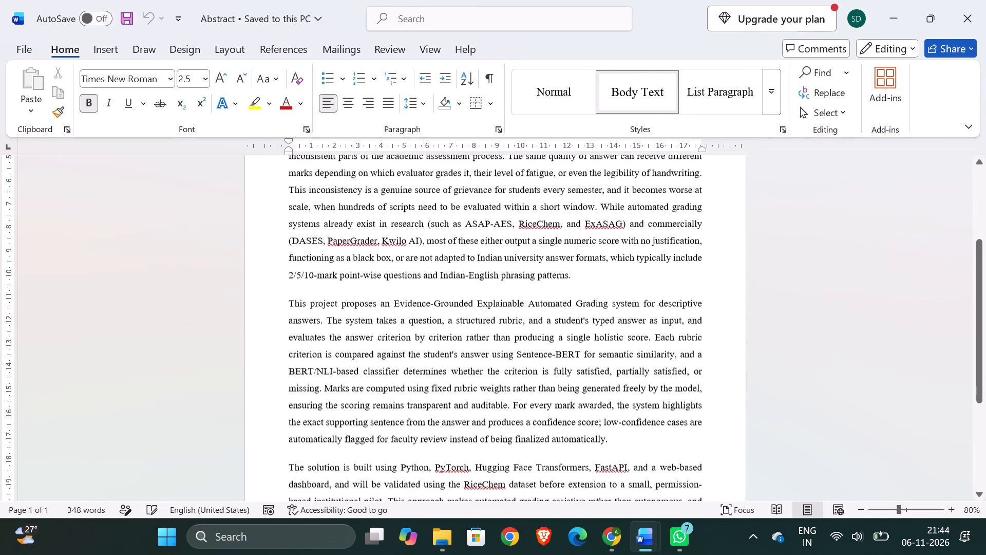
scroll(519, 277, down, 1)
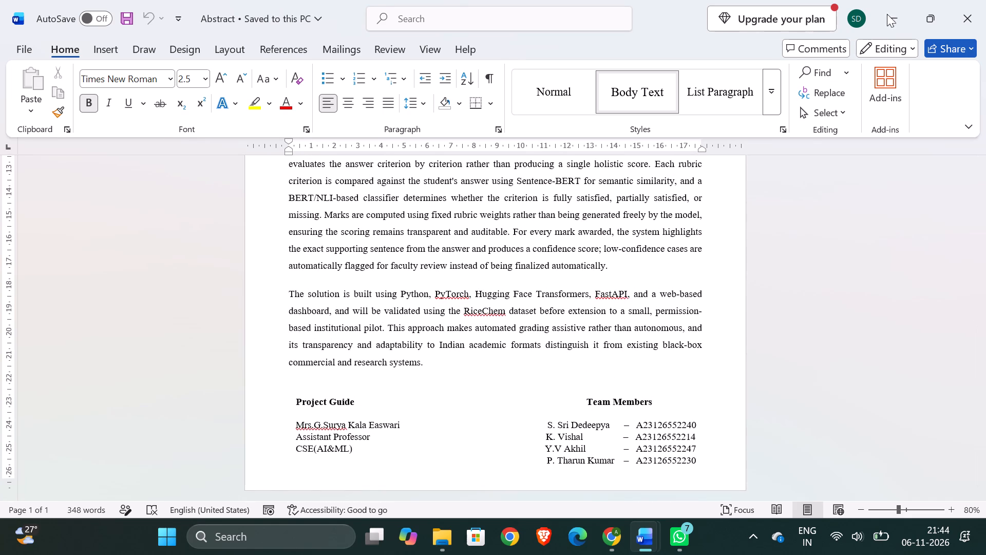
click(950, 13)
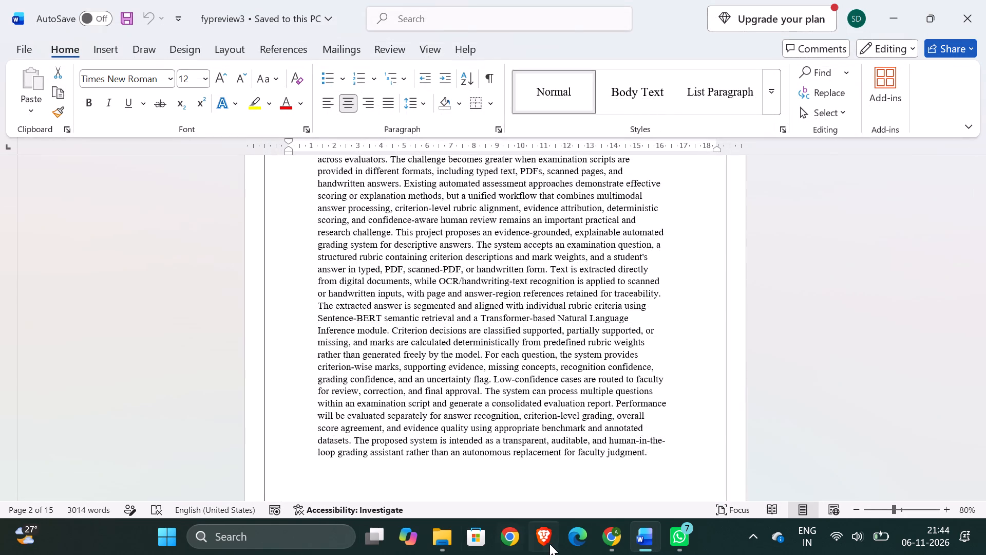
Open the PDF Abstract_Final_Title_Updated(1) from the FYP folder and compare its abstract with the Abstract section in the fypreview3 Word report.
click(455, 539)
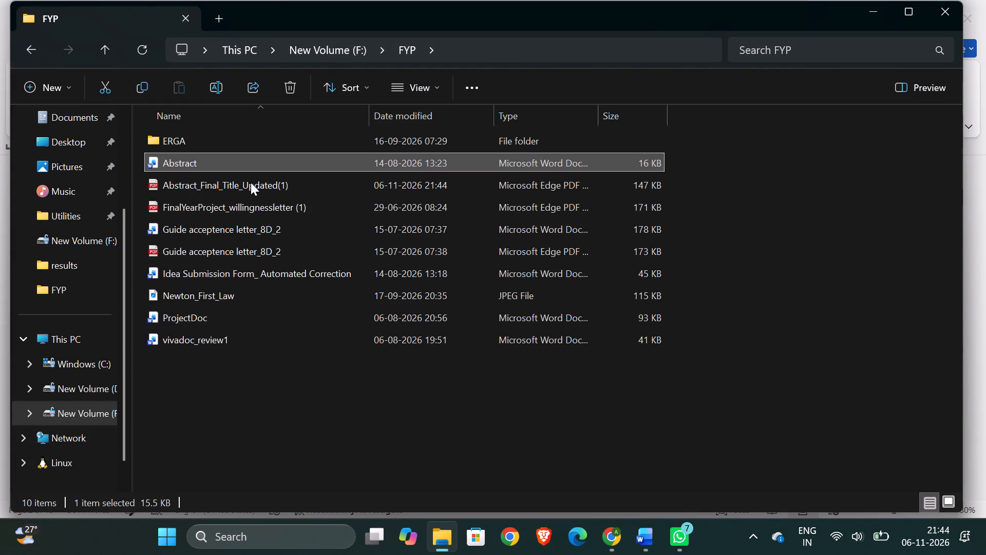
double_click(251, 182)
scroll(494, 299, down, 3)
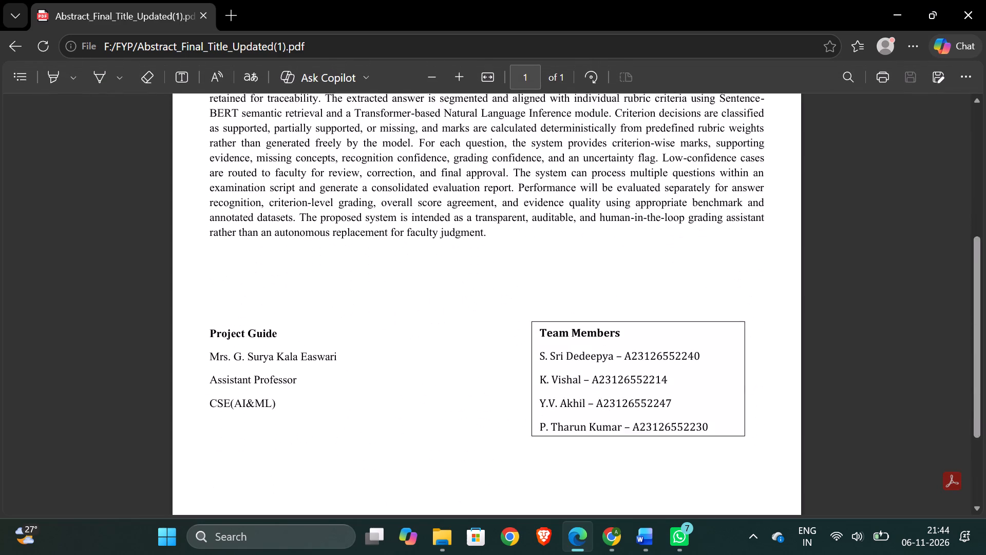
scroll(494, 299, up, 1)
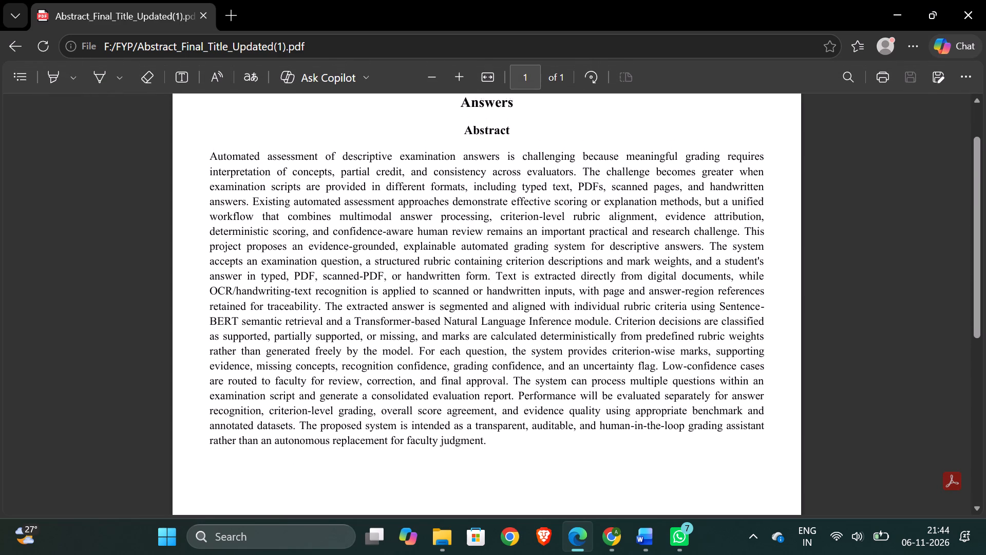
click(650, 547)
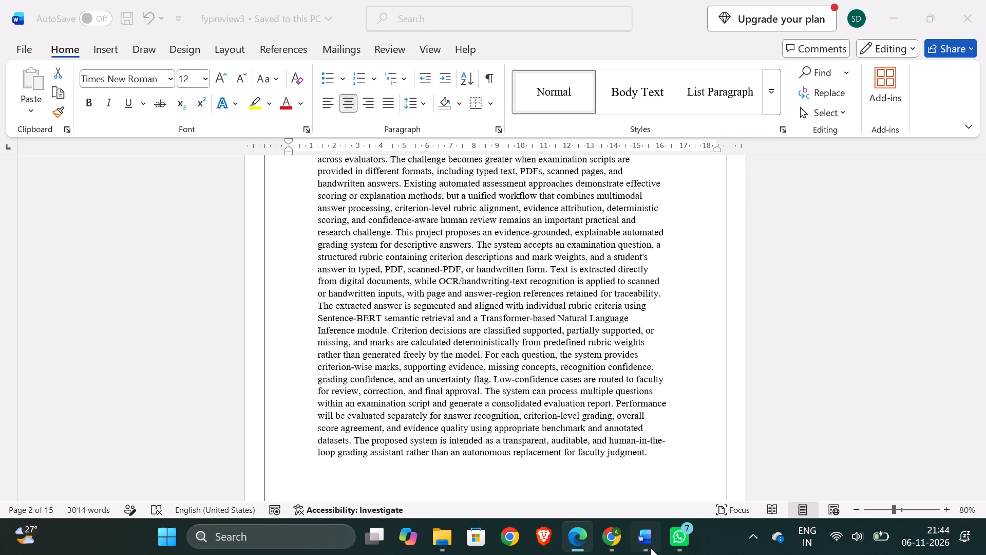
scroll(612, 391, up, 1)
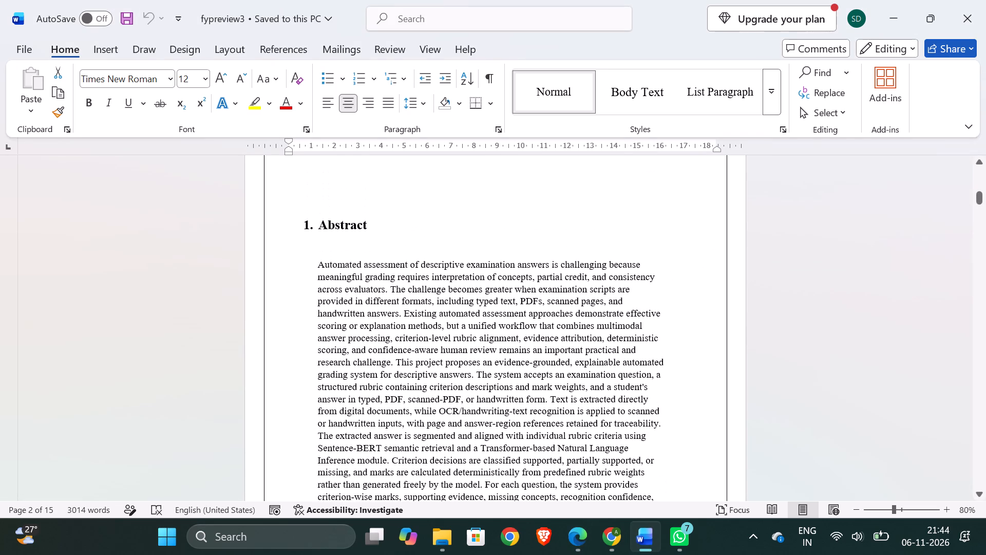
Delete the extra blank lines above the Introduction heading on page 3 of the report.
scroll(612, 391, down, 4)
click(374, 362)
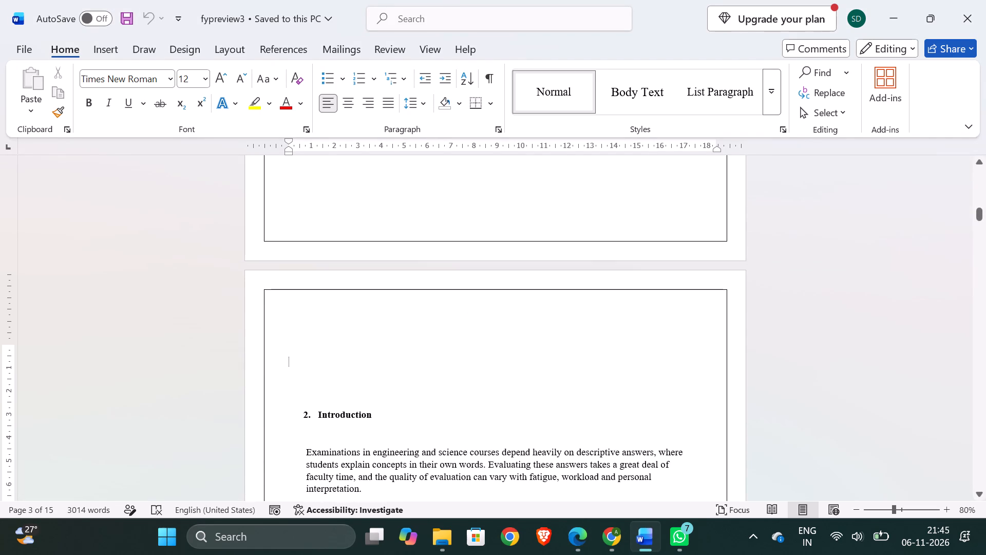
key(BackSpace)
key(BackSpace)
key(BackSpace)
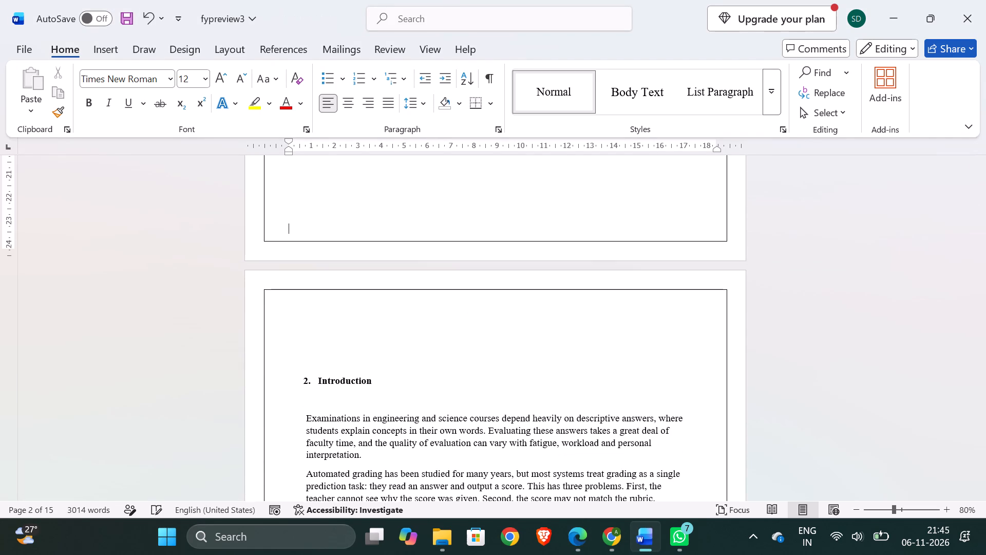
click(321, 358)
key(BackSpace)
key(BackSpace)
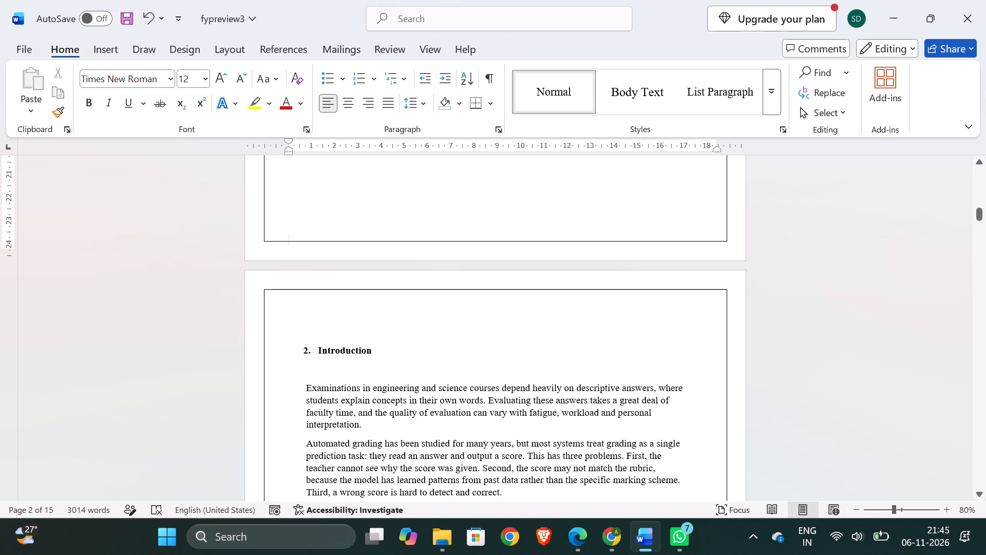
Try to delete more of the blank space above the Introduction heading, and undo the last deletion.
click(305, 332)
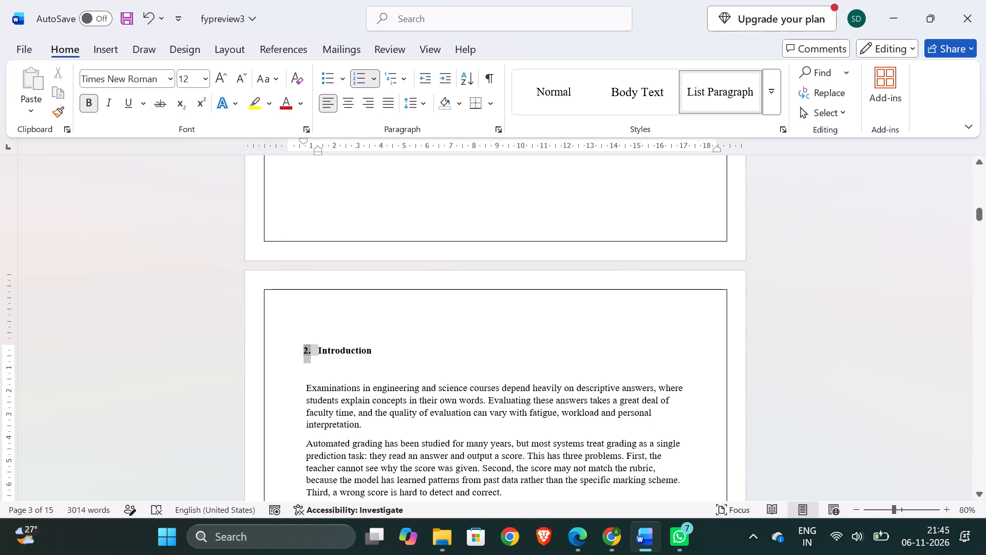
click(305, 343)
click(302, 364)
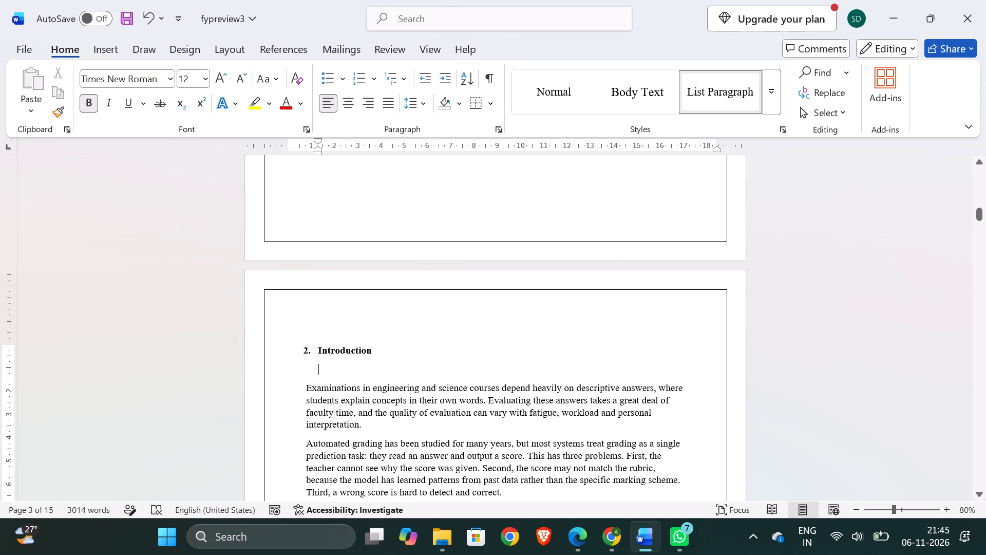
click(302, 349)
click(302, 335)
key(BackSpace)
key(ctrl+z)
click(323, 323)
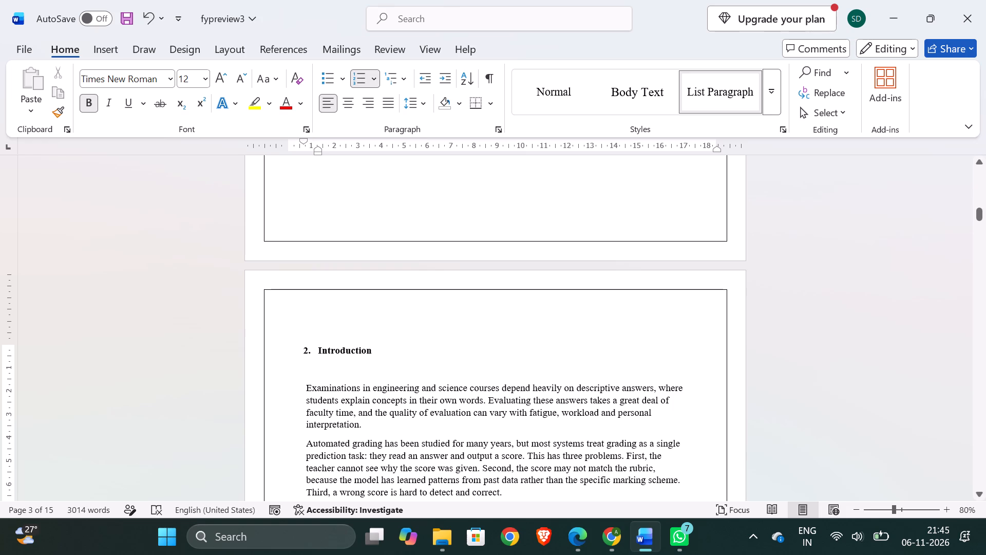
Set the Introduction heading's font size to 14.
scroll(354, 408, down, 1)
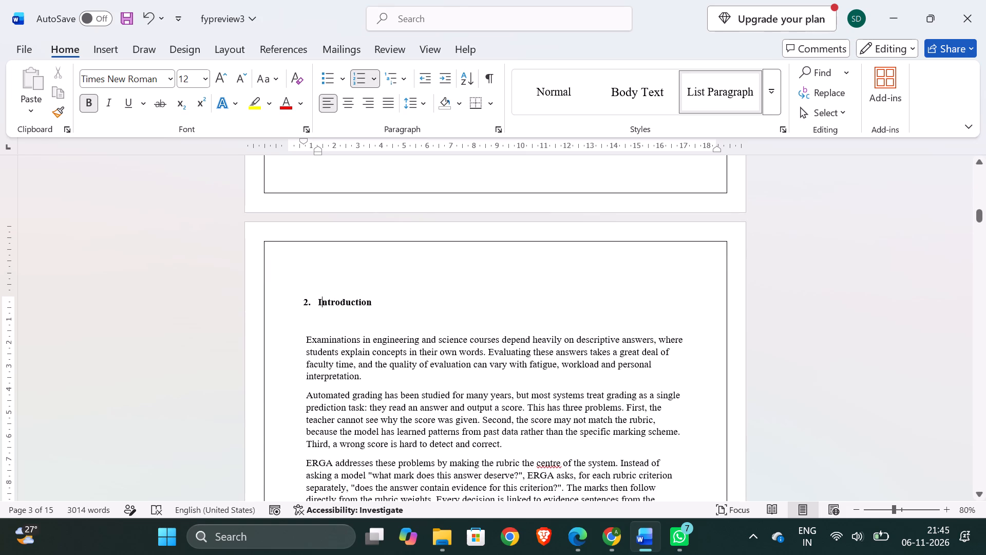
drag(371, 298, 302, 302)
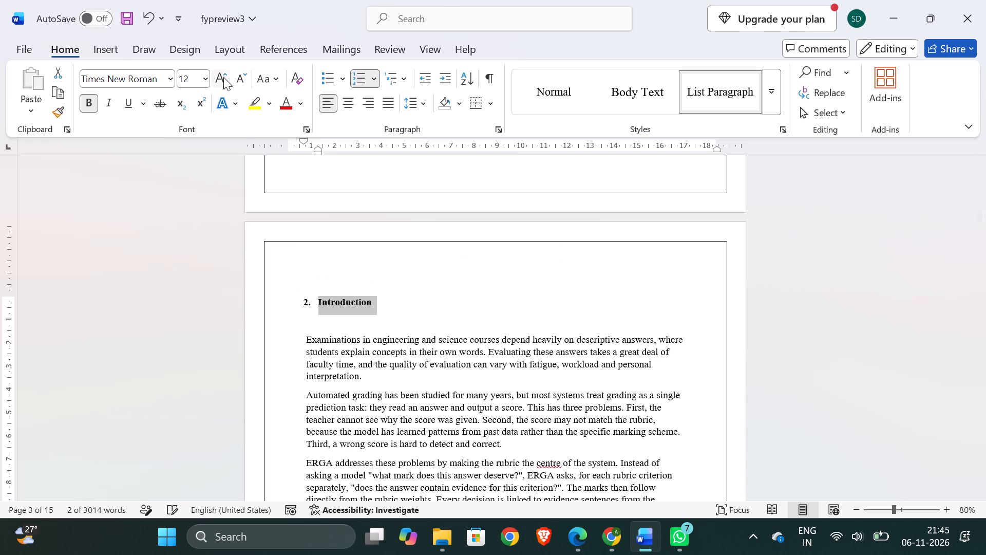
click(195, 78)
key(BackSpace)
text(14)
key(Return)
click(393, 205)
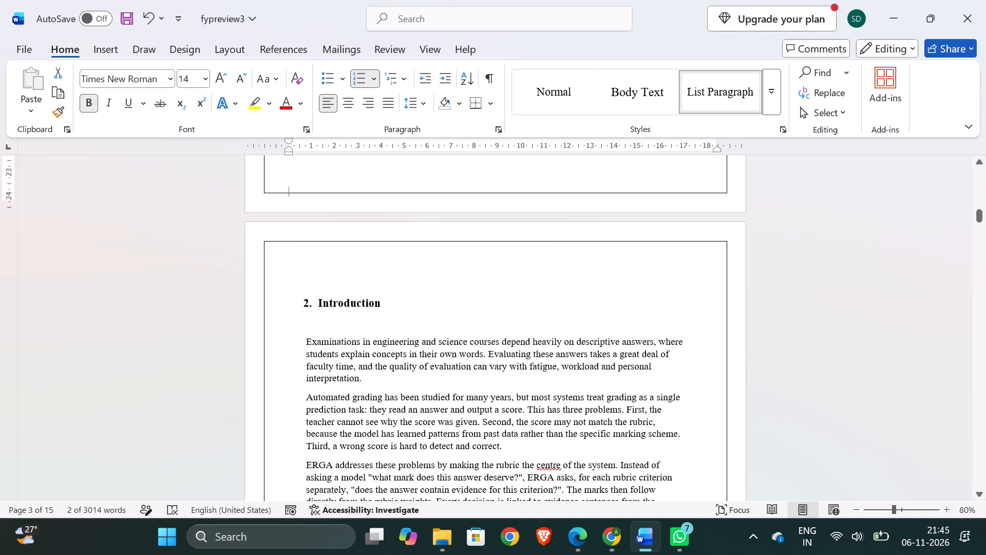
Set the font size of all the Introduction body paragraphs to 12.
scroll(482, 315, down, 2)
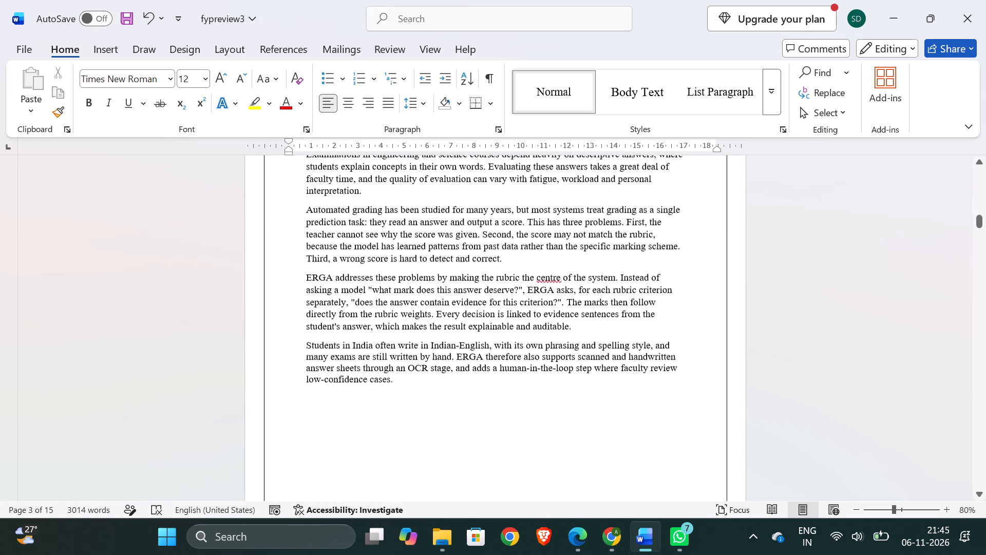
scroll(482, 315, down, 1)
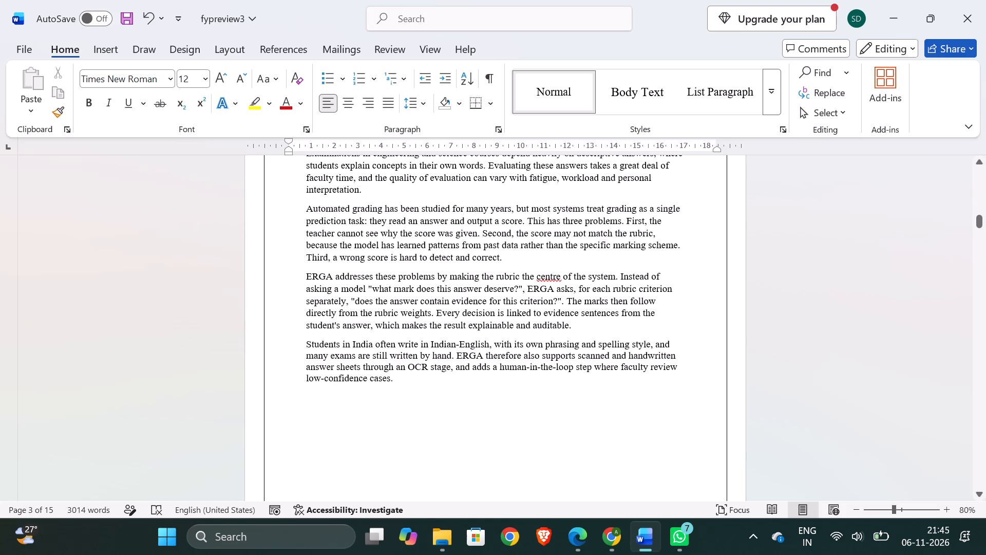
scroll(583, 302, up, 2)
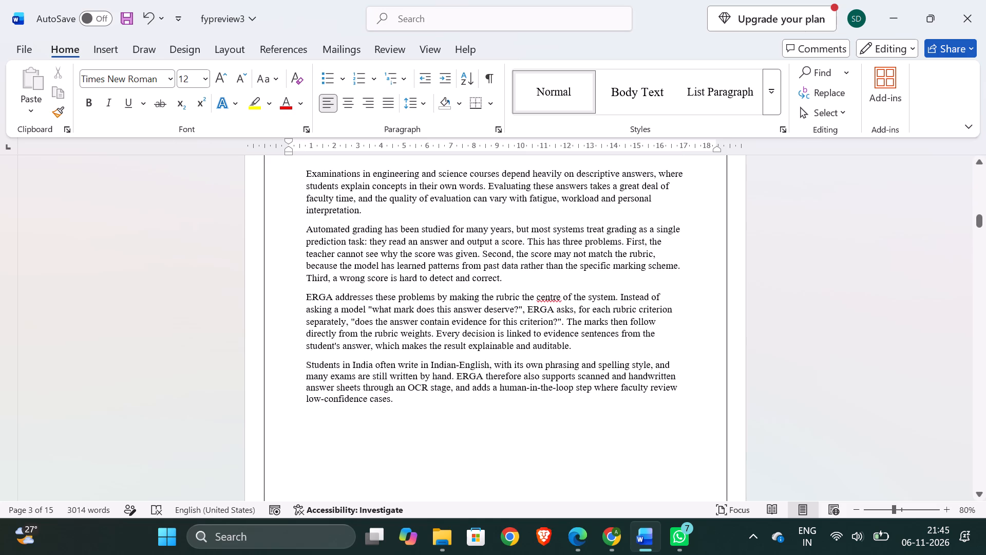
scroll(402, 378, up, 1)
drag(395, 445, 306, 238)
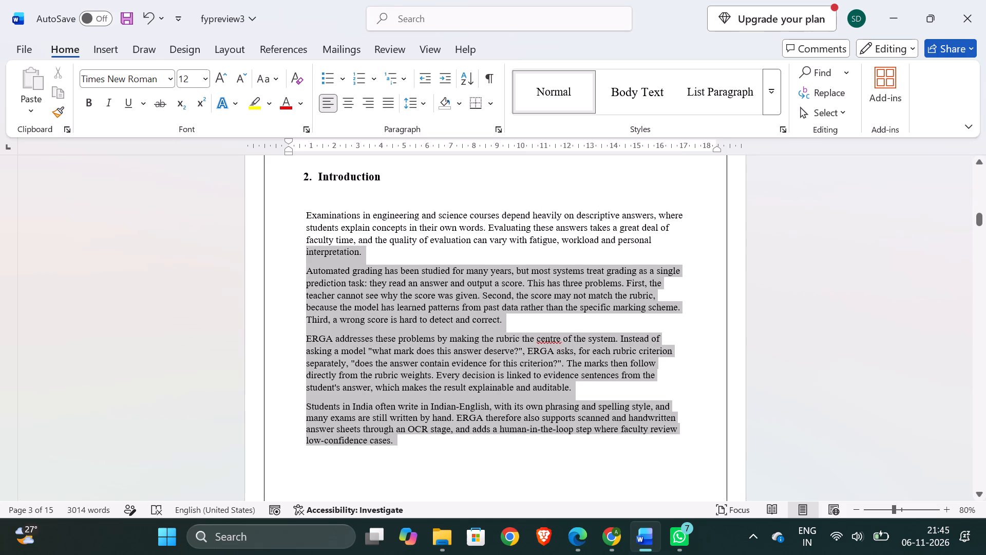
drag(306, 238, 301, 217)
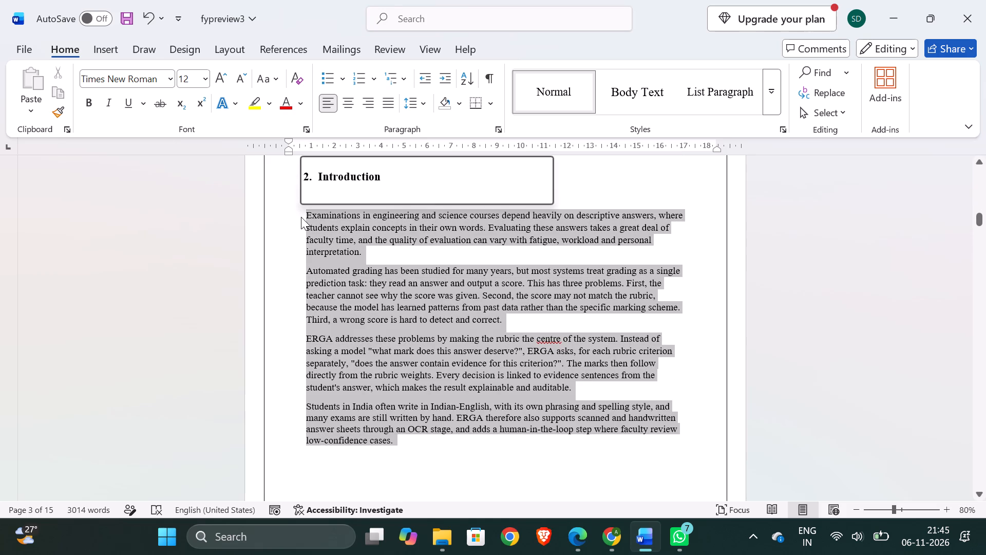
click(192, 77)
key(BackSpace)
text(12)
key(Return)
click(750, 213)
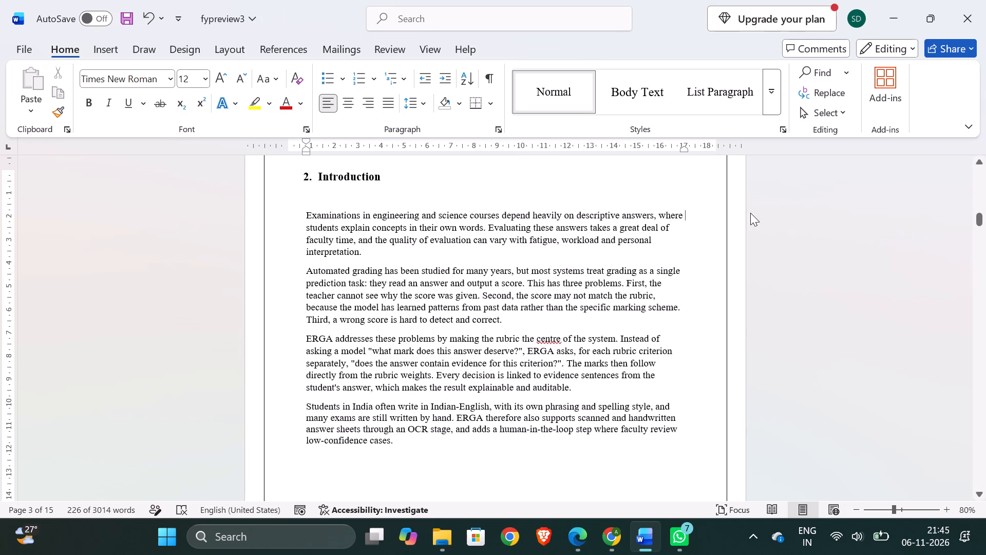
Examine the report pages after the Introduction, including the literature table of authors, datasets, methodology, findings and limitations.
scroll(681, 360, down, 5)
scroll(542, 398, down, 2)
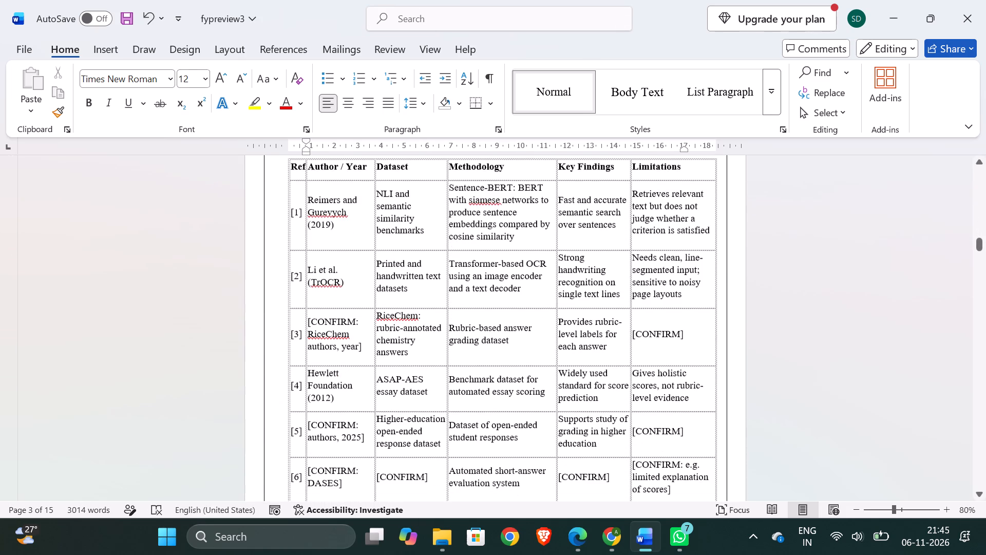
scroll(542, 398, down, 1)
Open the ERGA PowerPoint presentation from the recent files in a new File Explorer tab and maximize its window.
click(434, 547)
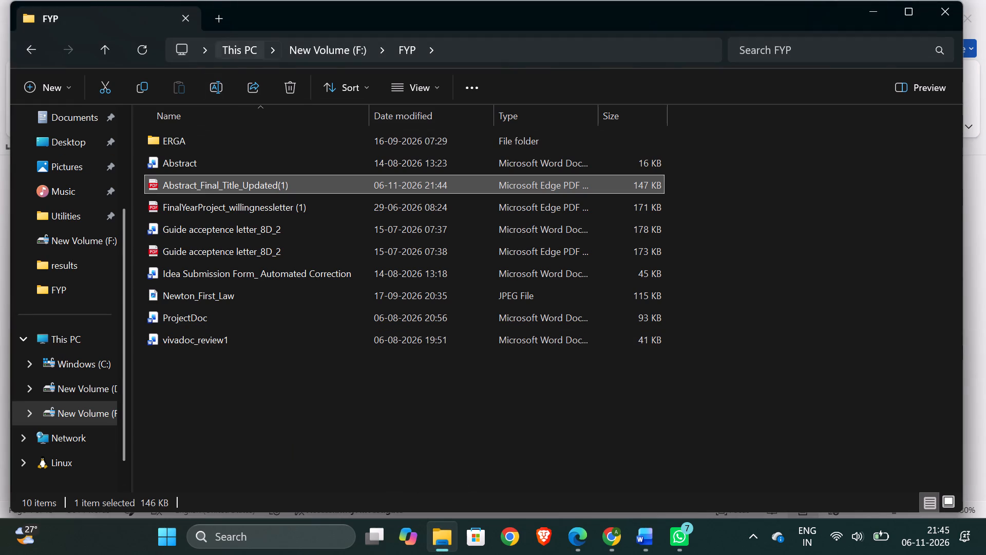
click(215, 10)
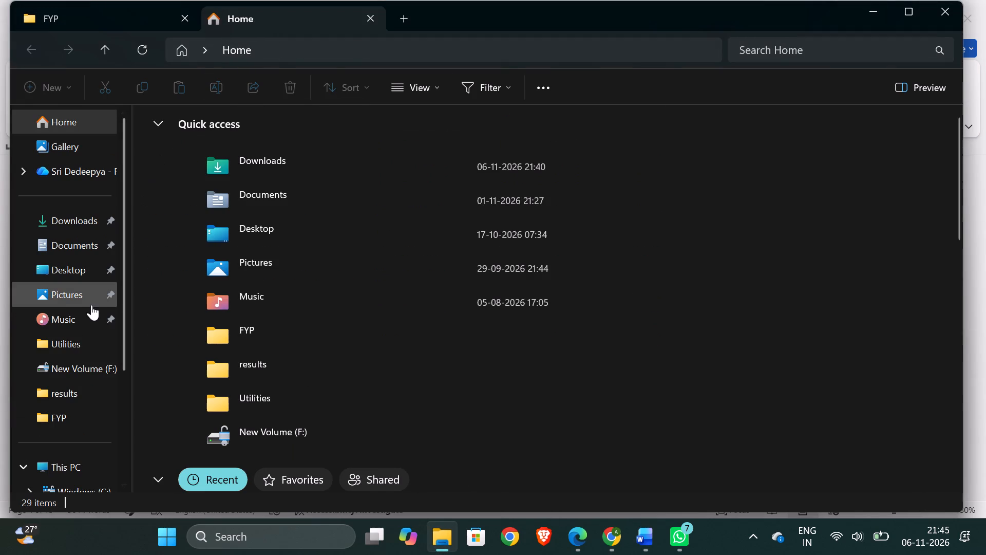
scroll(269, 322, down, 3)
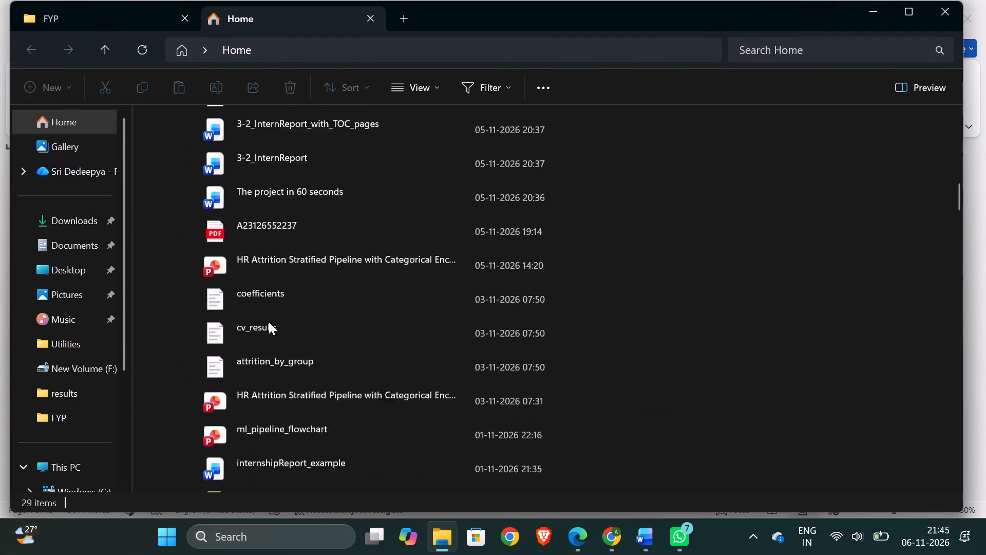
scroll(269, 322, down, 1)
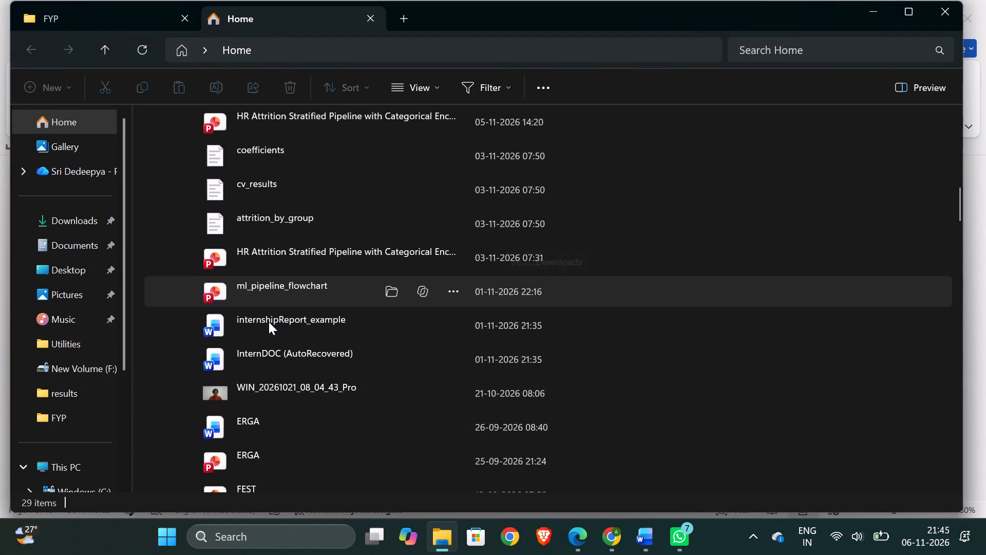
scroll(269, 322, down, 1)
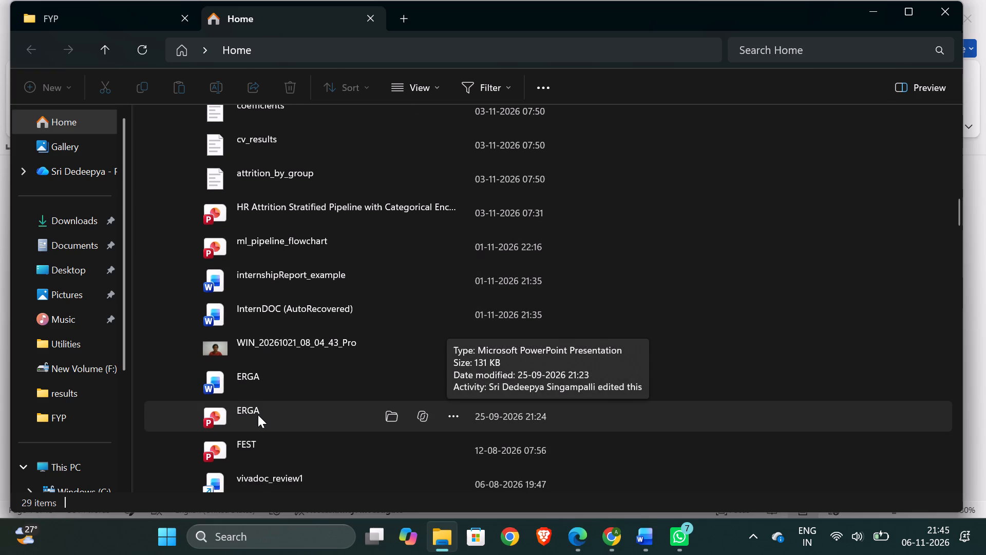
double_click(258, 415)
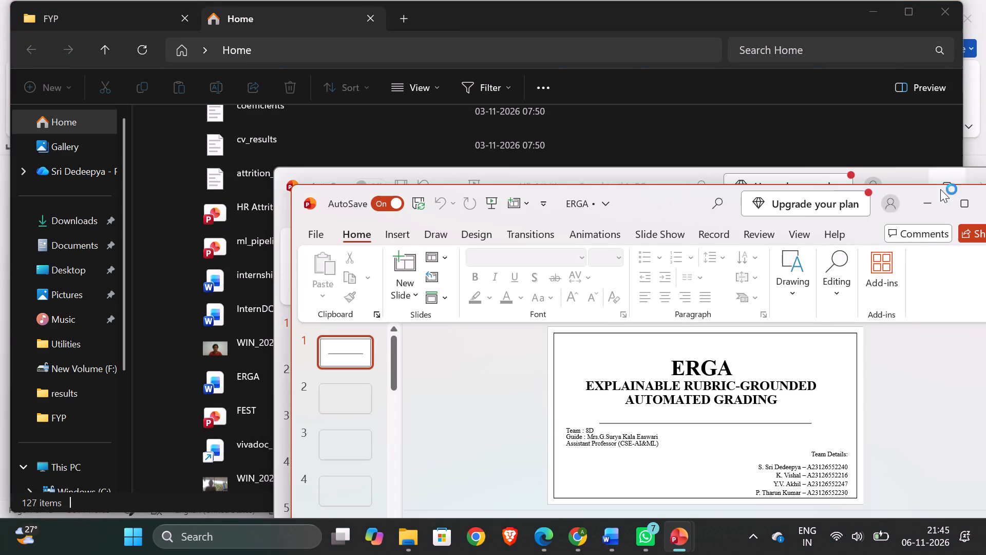
click(955, 213)
Copy the whole Literature Survey table from slide 6 of the ERGA presentation.
scroll(101, 393, down, 1)
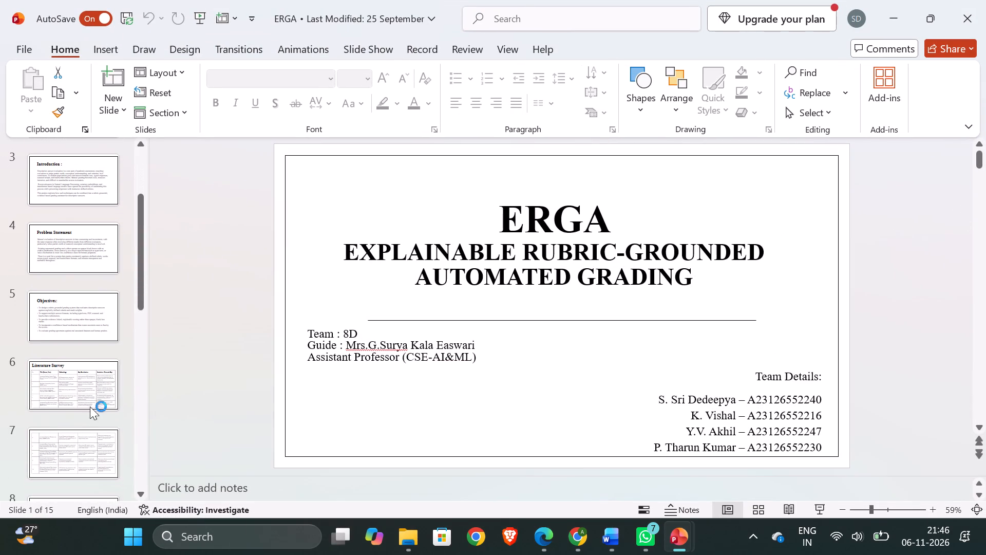
click(86, 394)
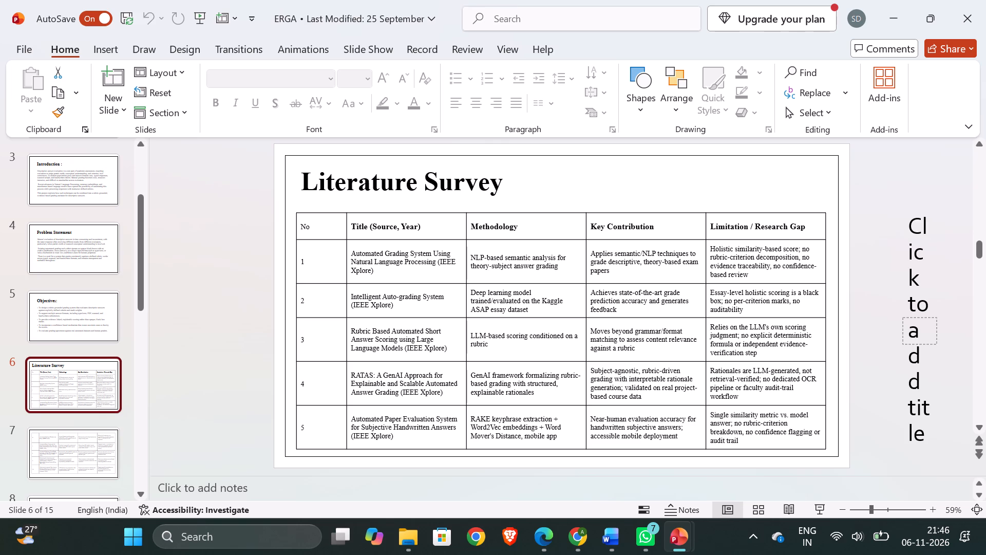
drag(741, 440, 320, 231)
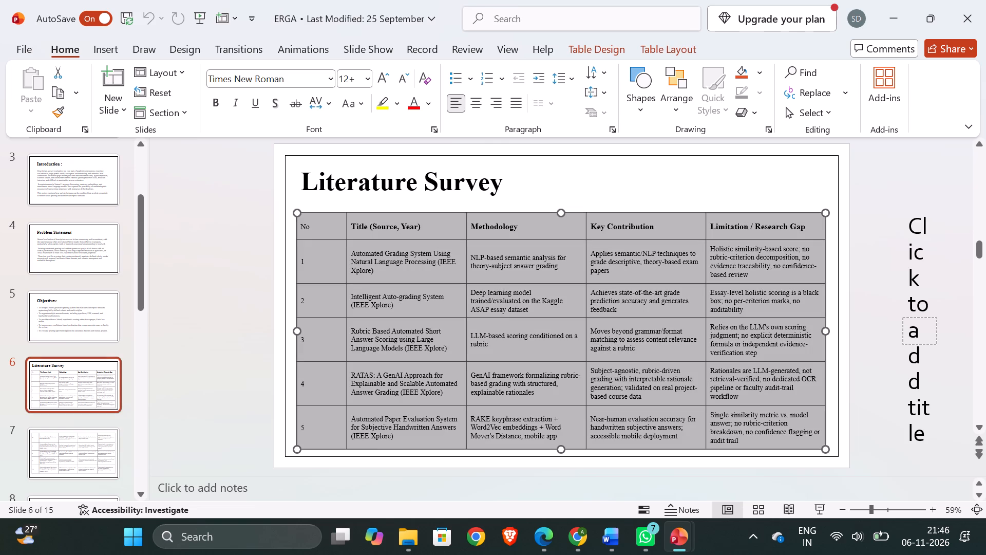
drag(320, 231, 320, 230)
key(ctrl+c)
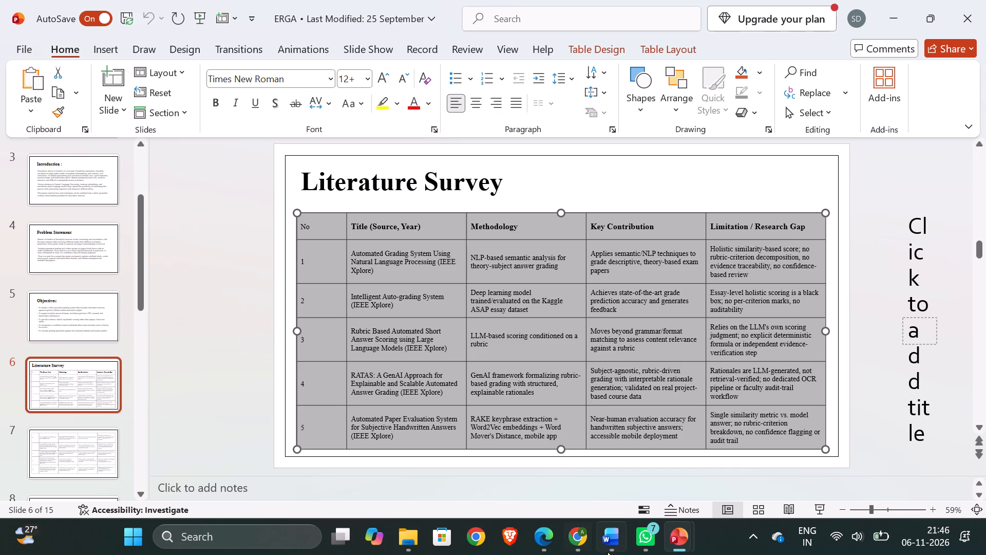
Switch to the fypreview3 report in Word and delete the existing literature table, from the Ref header row to entry [8].
click(611, 554)
scroll(579, 356, up, 1)
scroll(579, 356, down, 1)
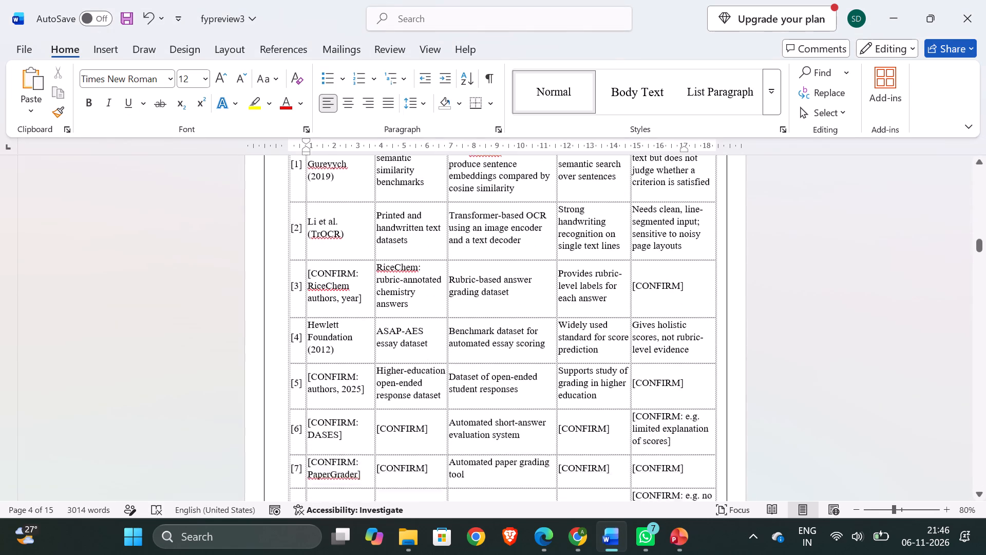
drag(677, 447, 526, 366)
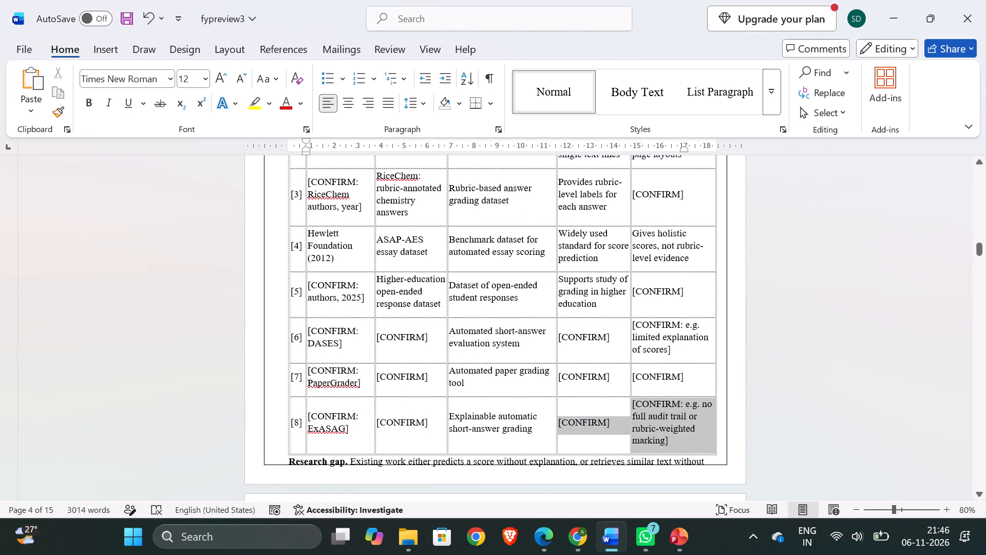
drag(526, 366, 305, 236)
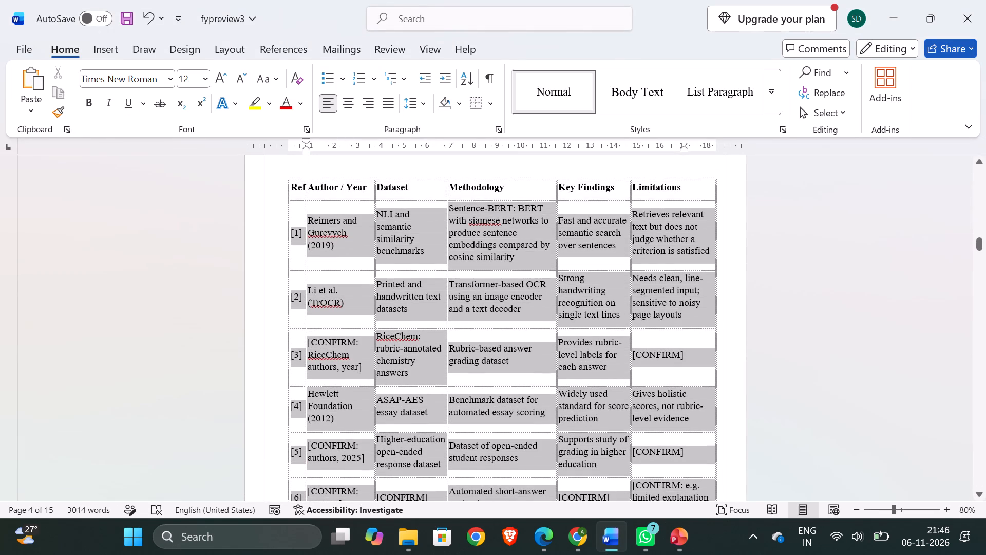
drag(305, 236, 294, 195)
key(BackSpace)
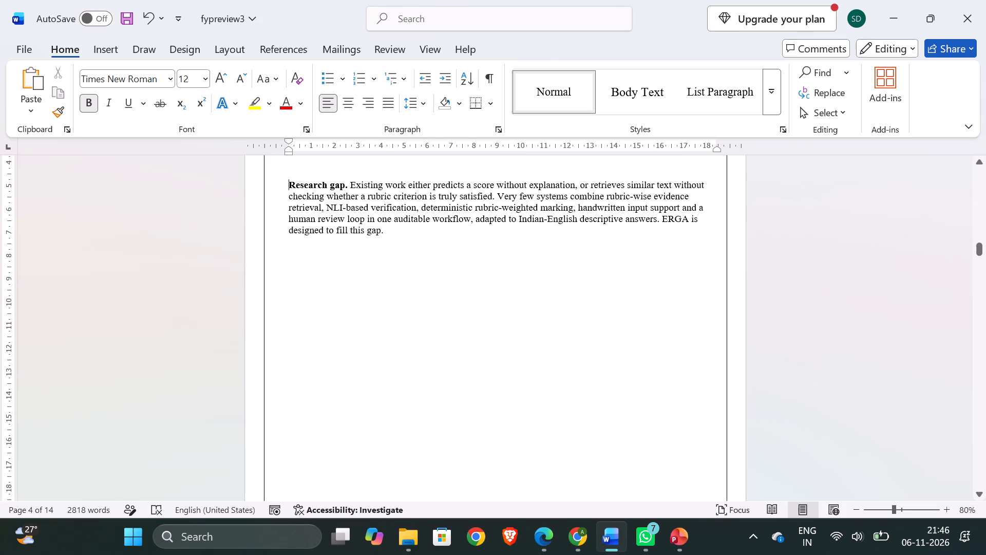
Add blank lines after "The table below summarises the work most relevant to ERGA." and paste the copied Literature Survey table there.
scroll(318, 235, up, 2)
scroll(435, 326, down, 1)
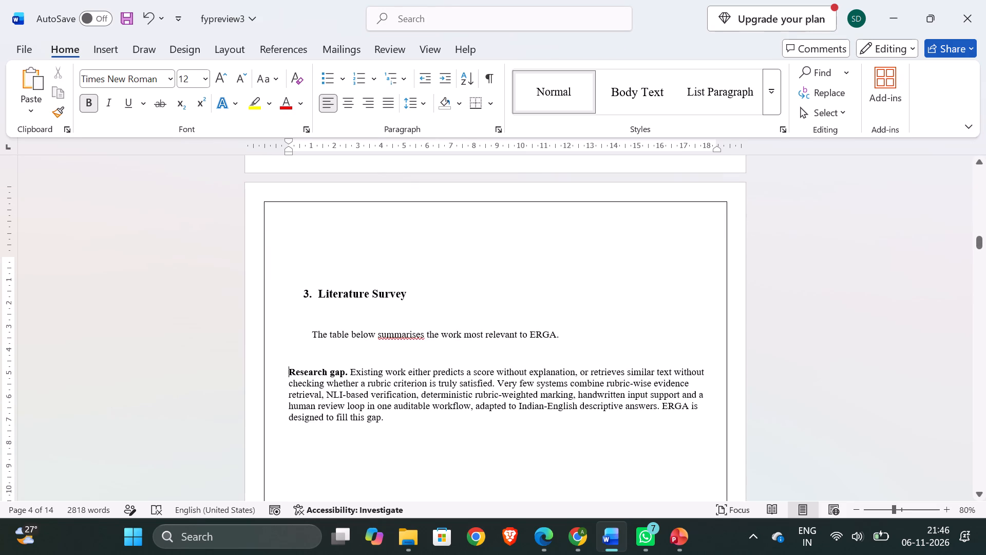
click(567, 326)
click(580, 342)
key(Return)
key(Return)
key(Return)
key(ctrl+v)
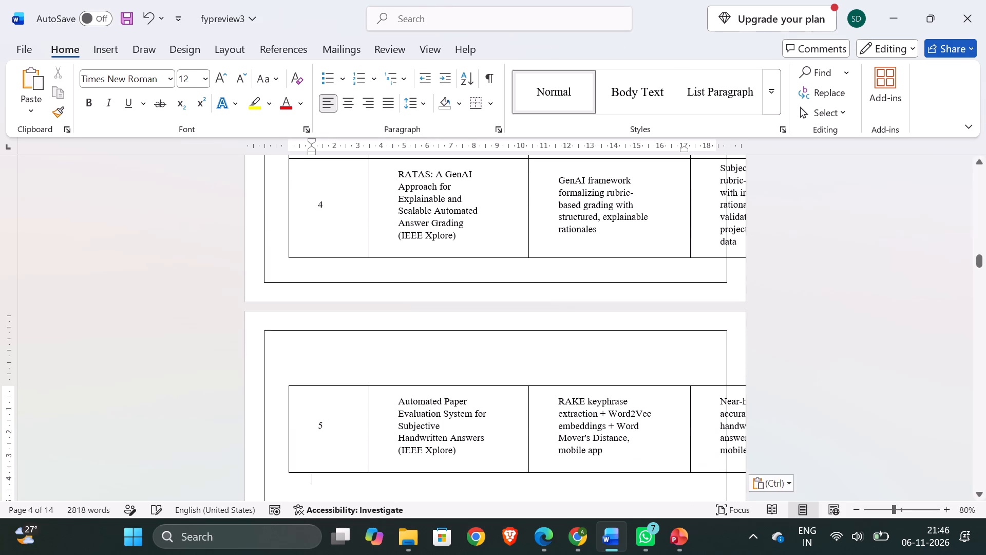
Check how the pasted table fits the page, and move the Key Contribution header cell's right indent inward.
scroll(580, 342, up, 3)
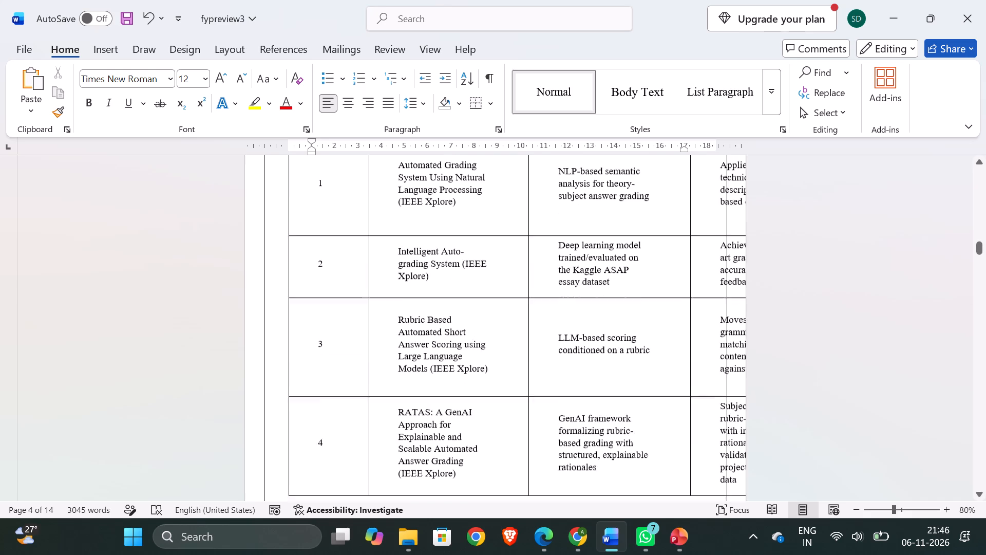
scroll(580, 342, up, 1)
scroll(580, 342, left, 2)
scroll(580, 342, up, 1)
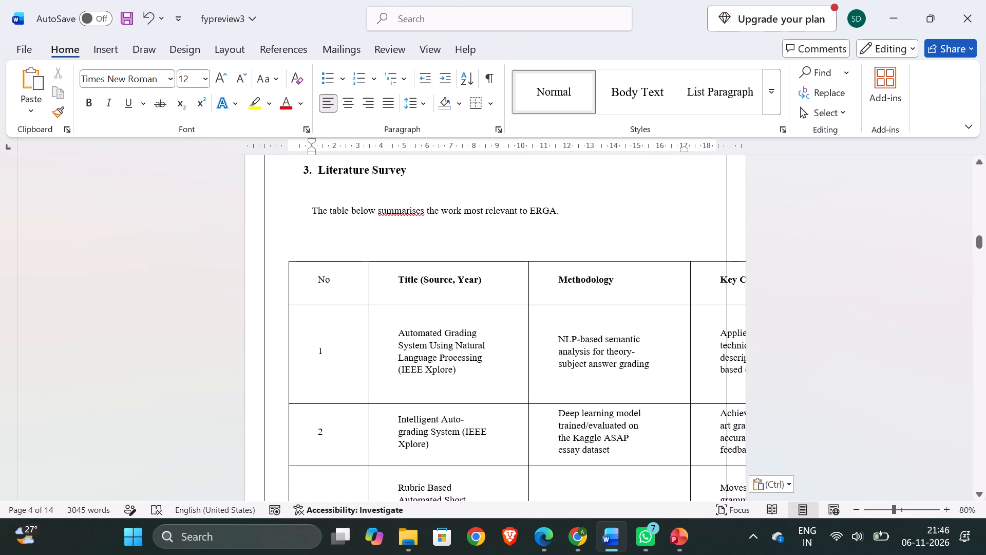
click(696, 280)
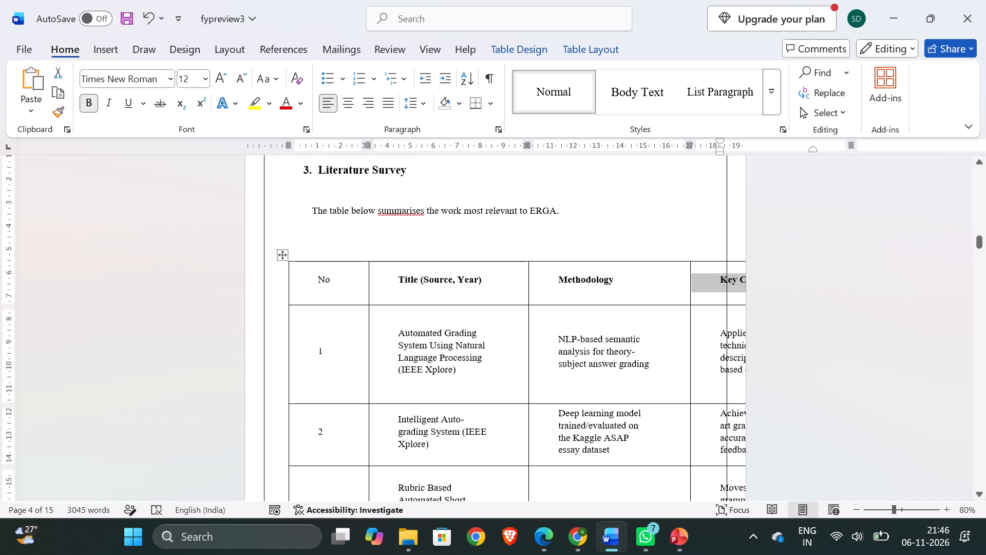
scroll(320, 292, down, 2)
scroll(321, 294, up, 1)
scroll(321, 294, down, 2)
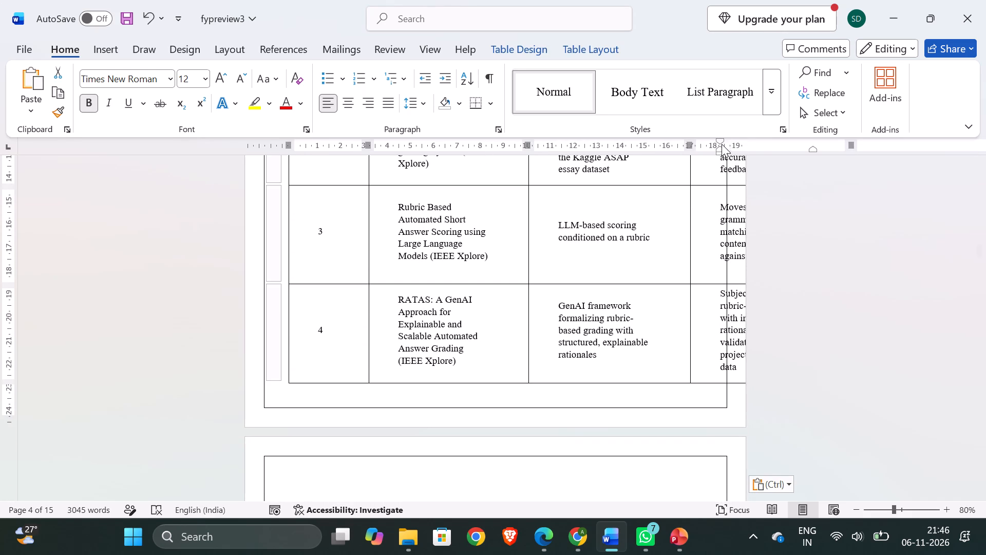
drag(810, 152, 648, 173)
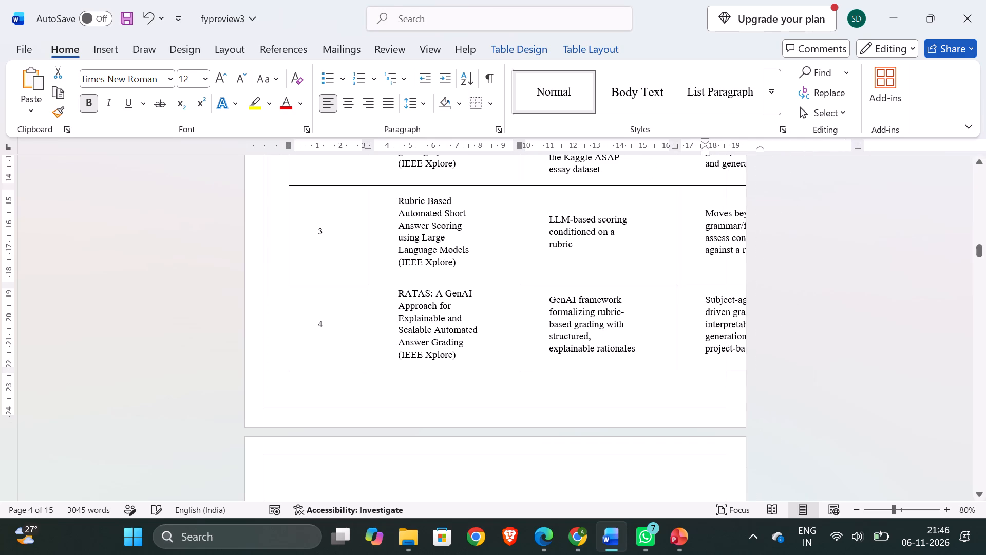
Move the Key Contribution header cell's right indent further inward in stages, to about 17.7 cm on the ruler.
scroll(358, 193, up, 2)
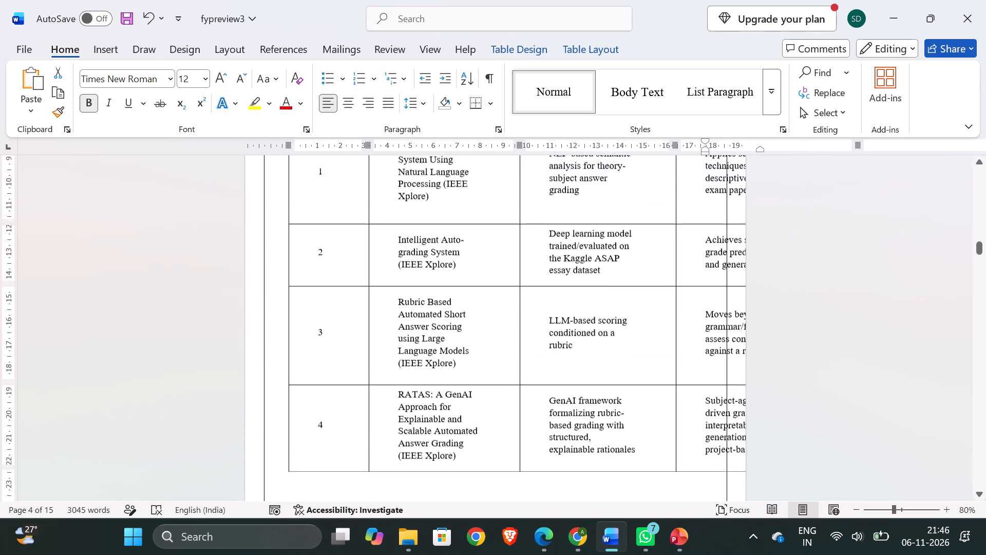
scroll(358, 193, up, 1)
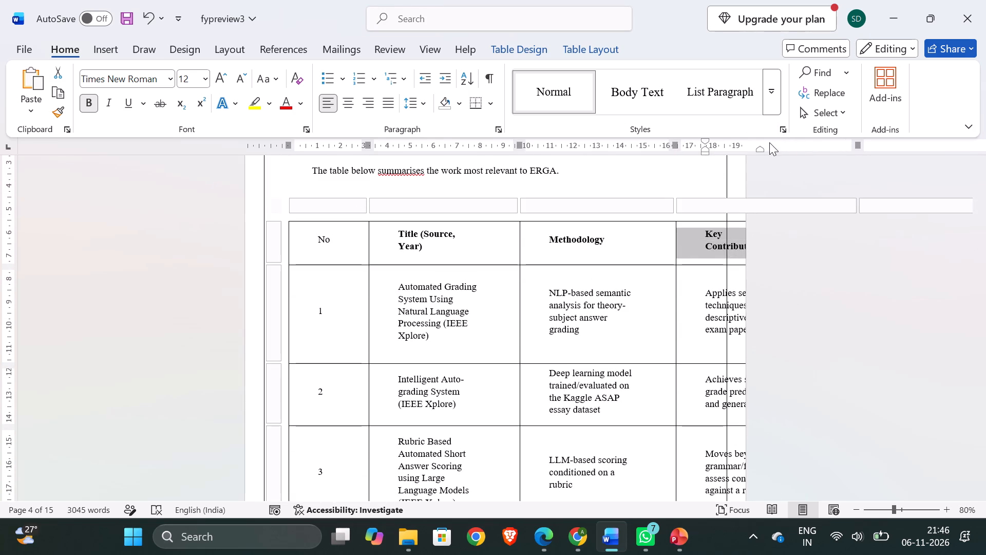
drag(760, 149, 676, 159)
drag(746, 145, 714, 150)
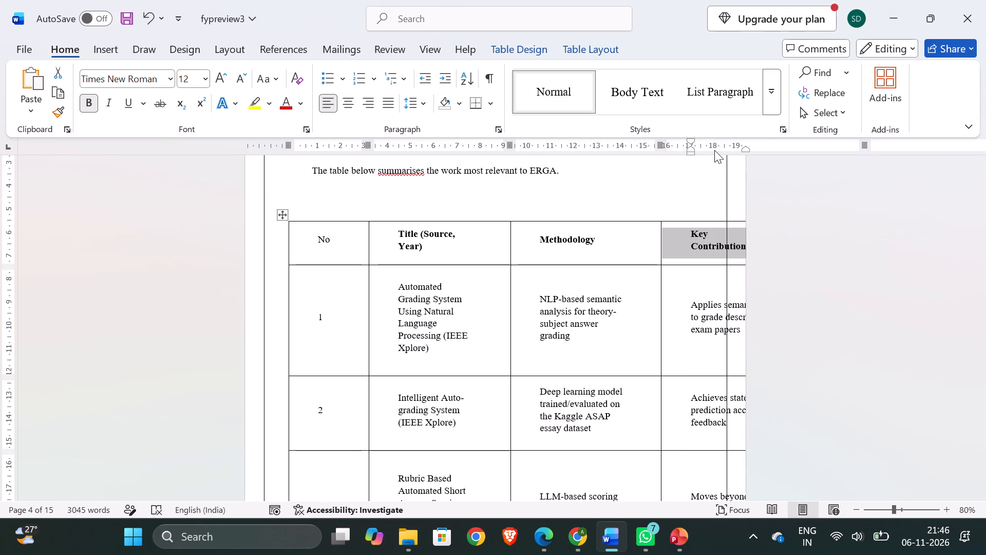
drag(714, 150, 710, 150)
drag(747, 151, 719, 151)
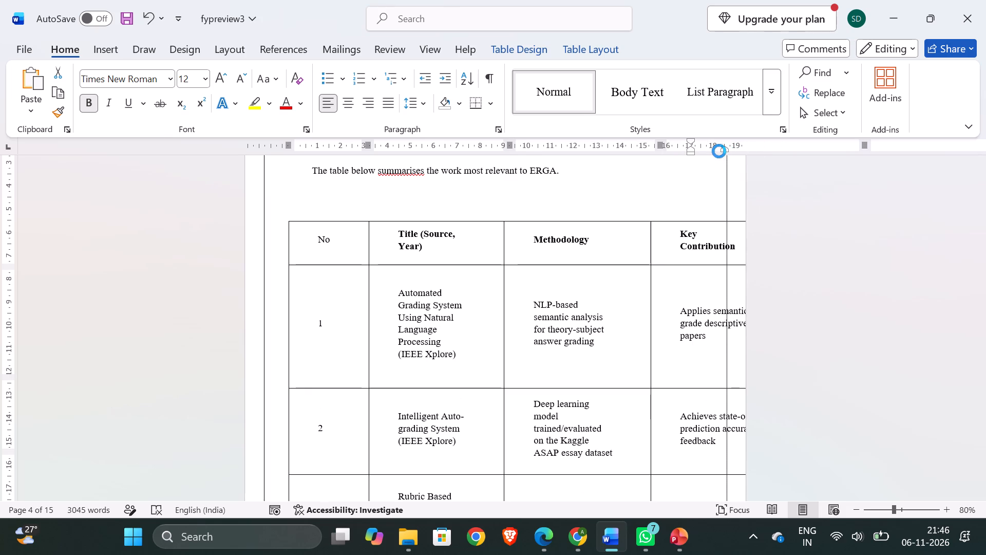
drag(719, 151, 686, 157)
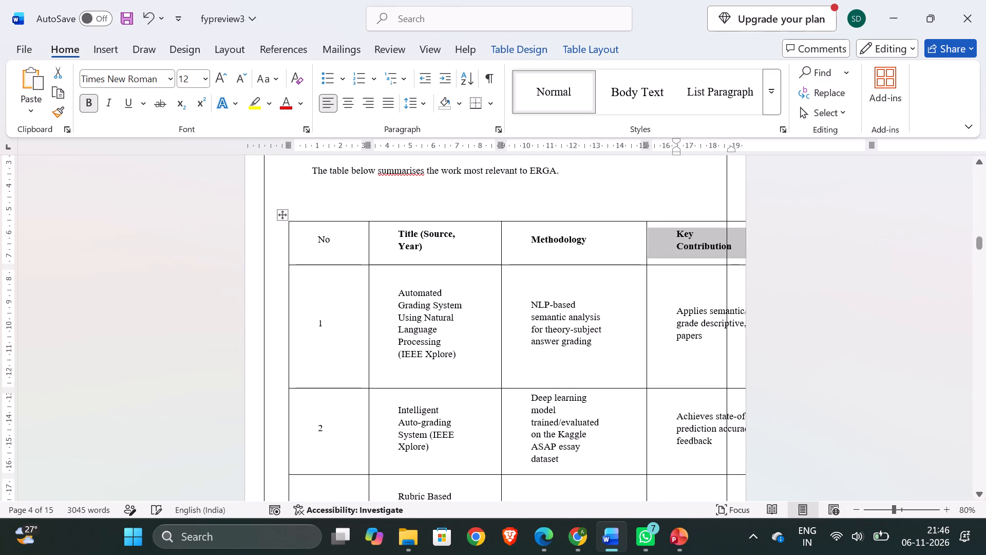
drag(731, 152, 674, 158)
drag(720, 151, 670, 161)
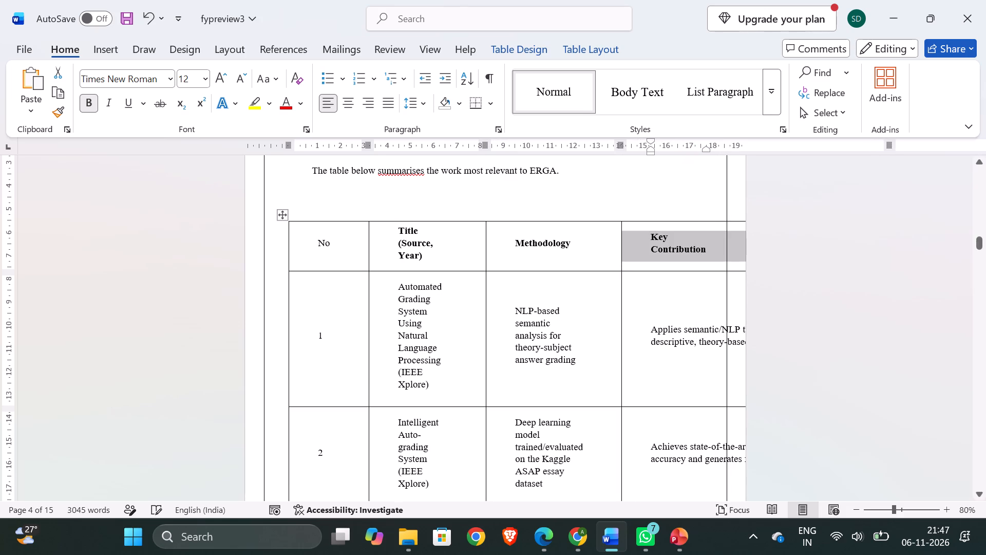
drag(704, 151, 658, 157)
click(695, 238)
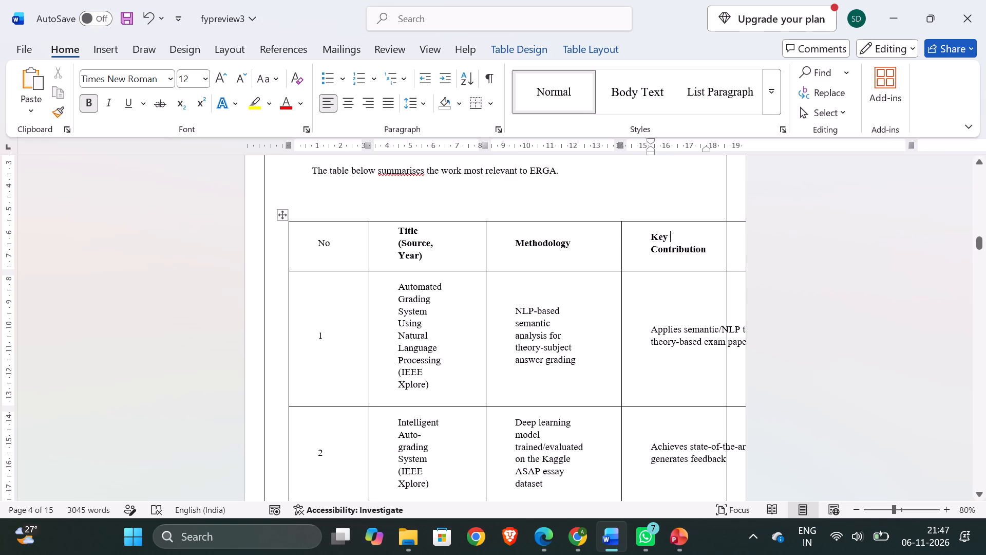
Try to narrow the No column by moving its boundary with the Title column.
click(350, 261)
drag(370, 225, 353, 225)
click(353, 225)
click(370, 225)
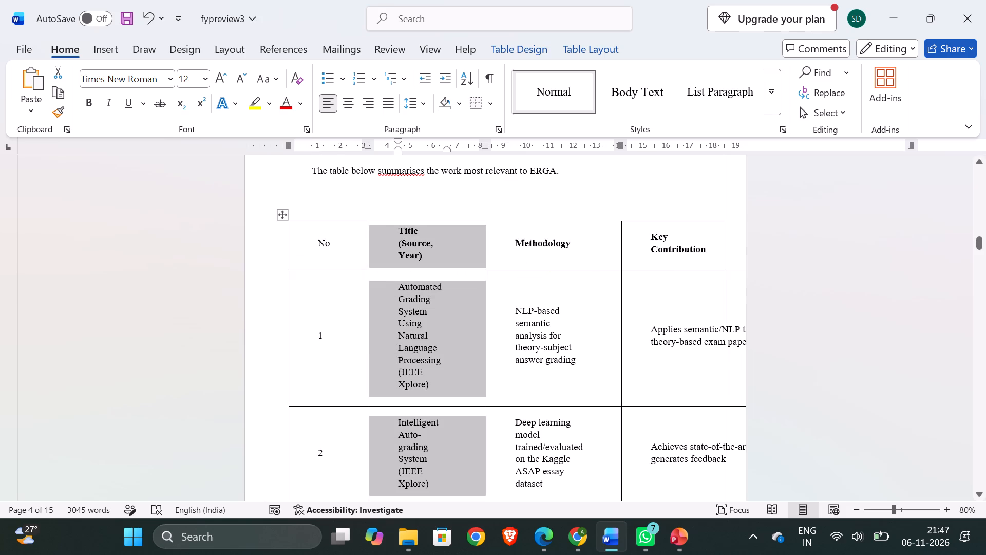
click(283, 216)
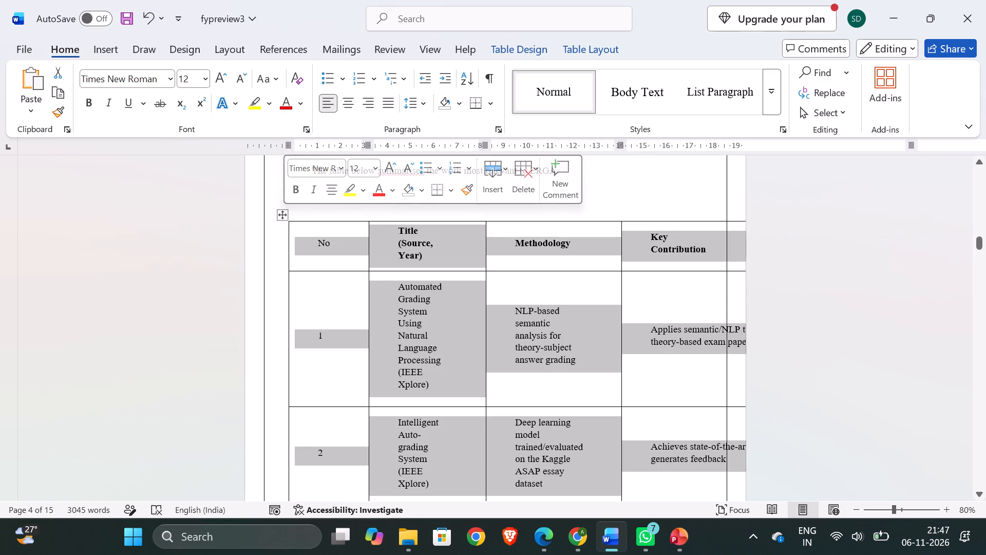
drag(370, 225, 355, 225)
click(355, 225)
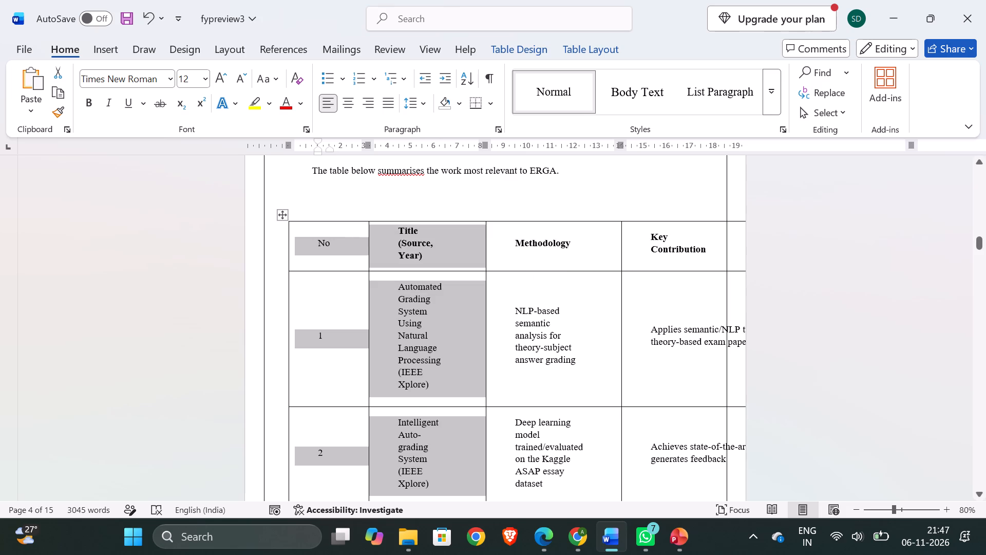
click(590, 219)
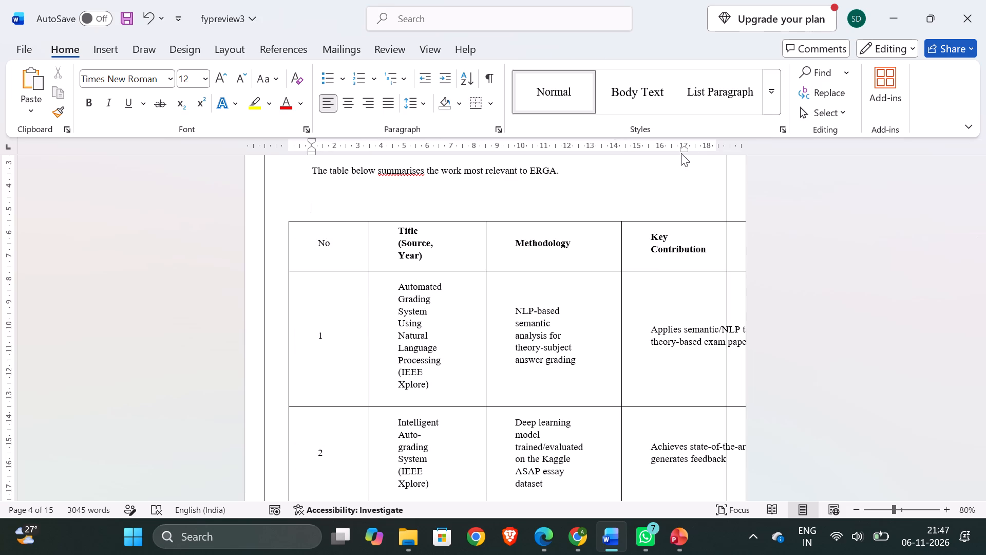
Move the right indent of the "The table below summarises" paragraph inward to about 15 cm on the ruler.
click(720, 173)
drag(683, 152, 640, 166)
click(732, 162)
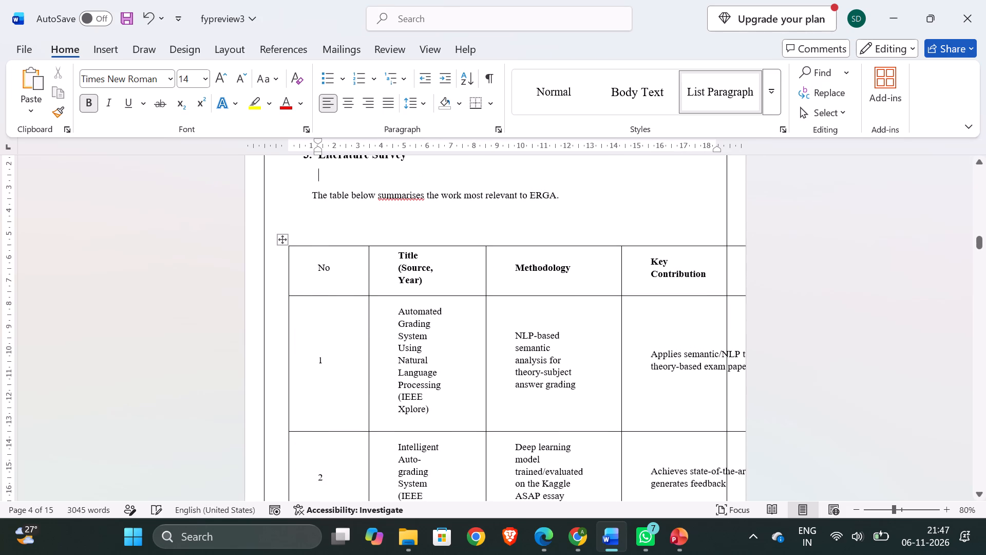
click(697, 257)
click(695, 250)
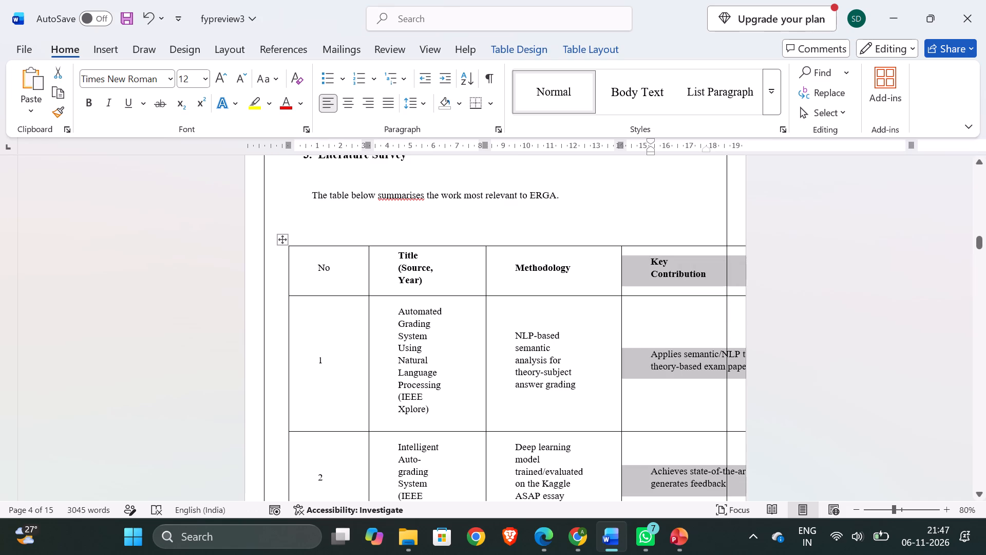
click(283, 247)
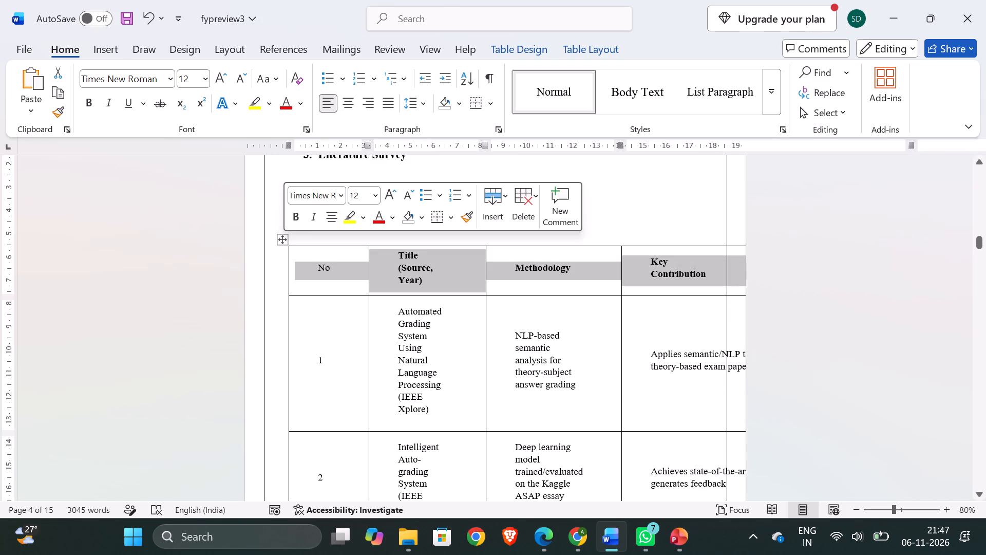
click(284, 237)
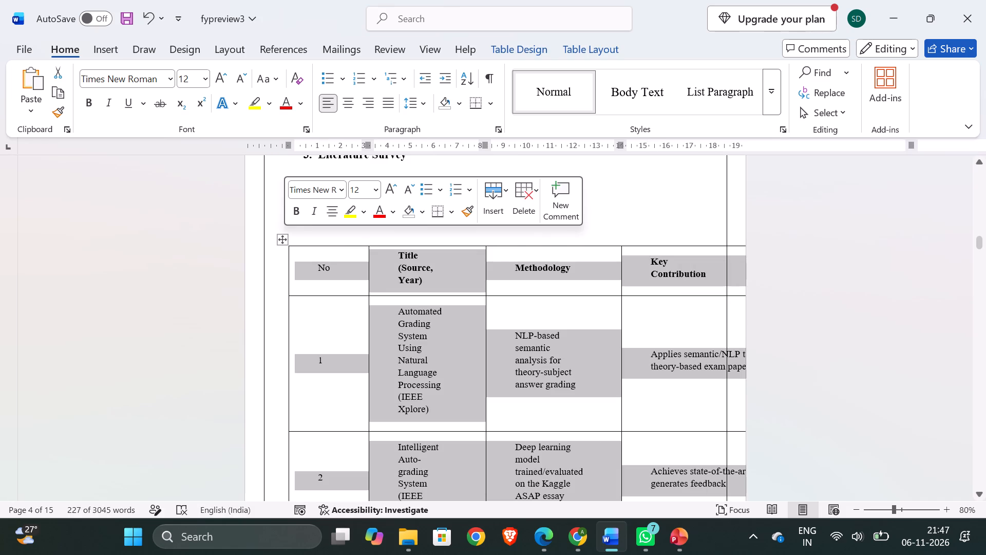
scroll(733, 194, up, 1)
Select the whole Key Contribution column and move its right indent inward to about 18 cm on the ruler.
click(328, 323)
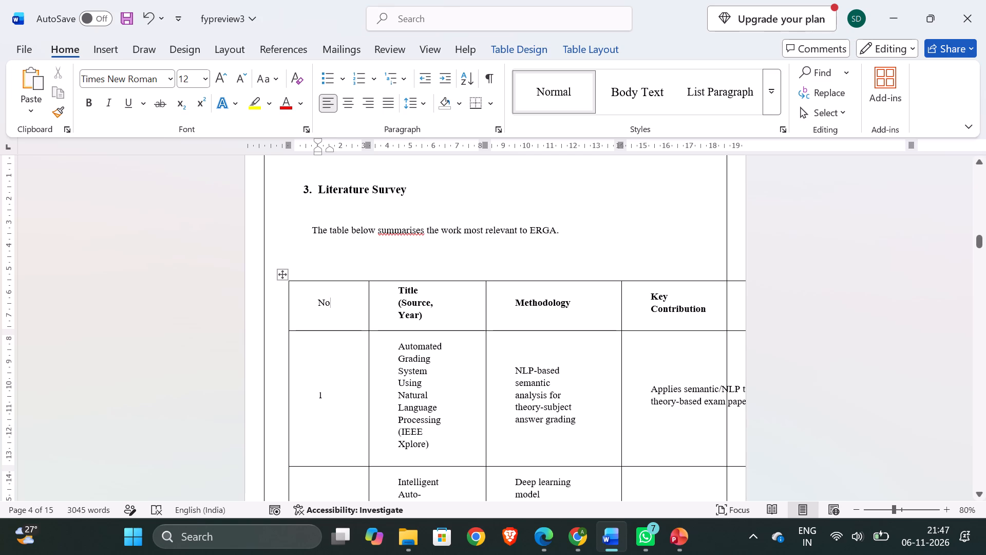
click(330, 284)
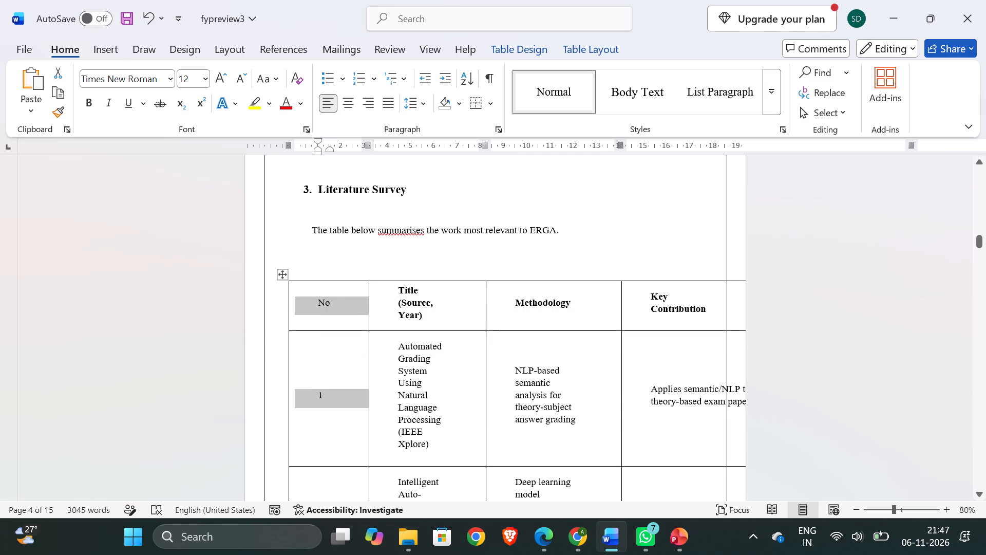
click(741, 284)
drag(708, 149, 681, 151)
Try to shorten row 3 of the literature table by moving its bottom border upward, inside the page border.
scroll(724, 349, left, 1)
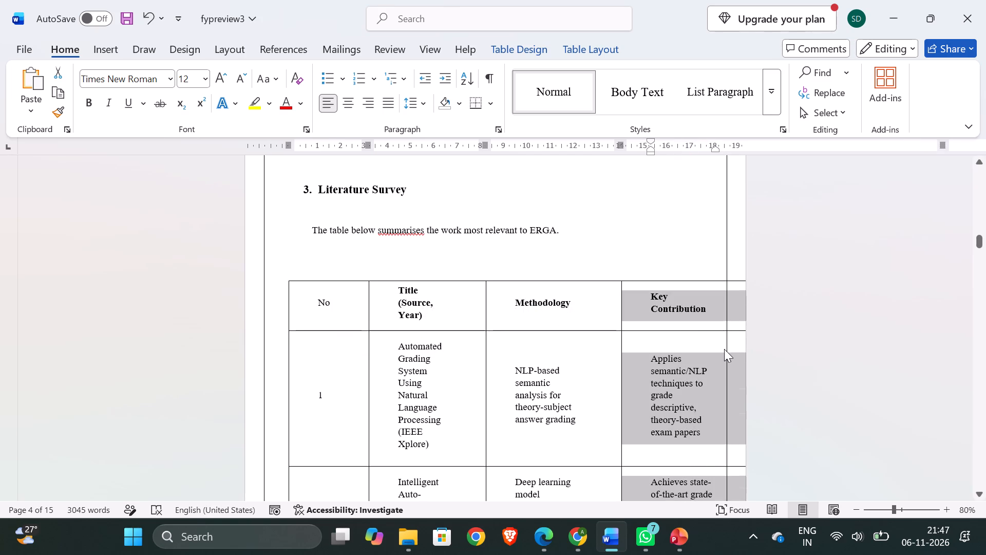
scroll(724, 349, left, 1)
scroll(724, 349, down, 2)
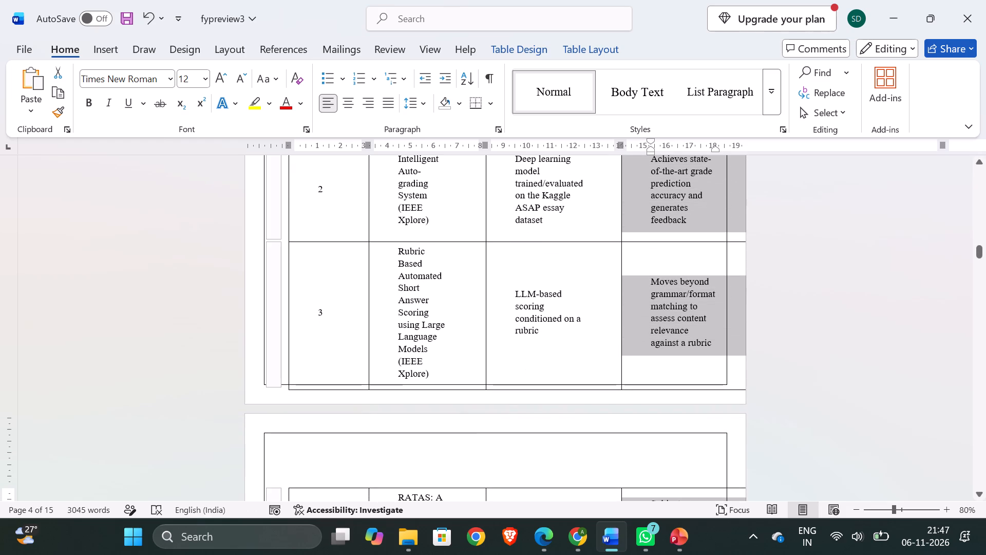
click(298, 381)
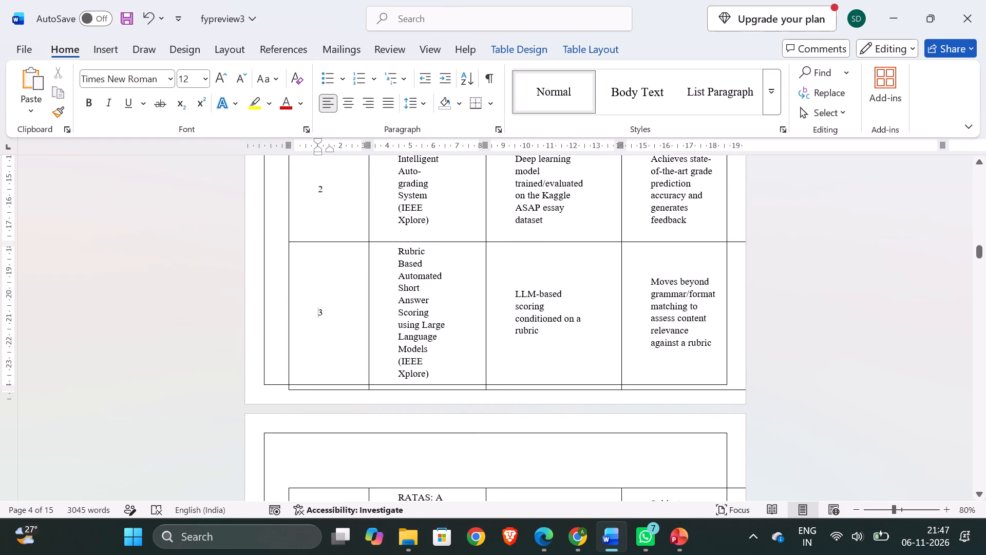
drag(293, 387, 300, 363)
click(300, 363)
Check how rows 4 and 5 of the literature table fit the page, down to the Research gap paragraph.
scroll(665, 347, left, 1)
scroll(665, 347, down, 1)
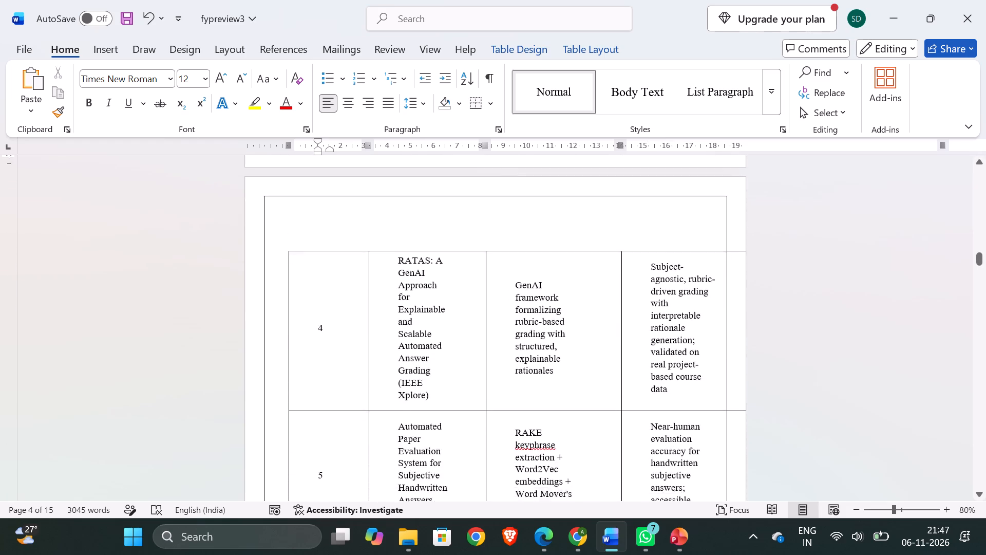
scroll(665, 347, down, 2)
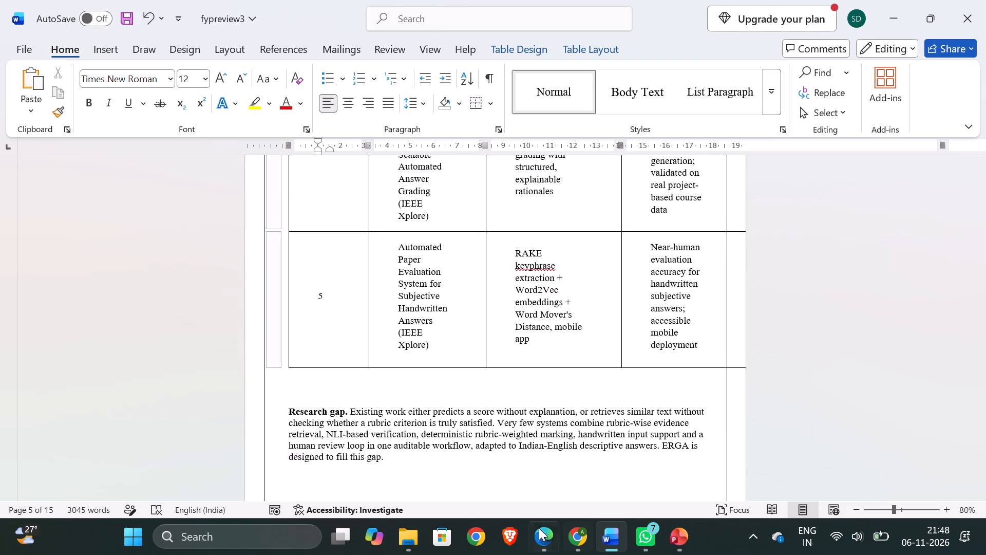
click(277, 524)
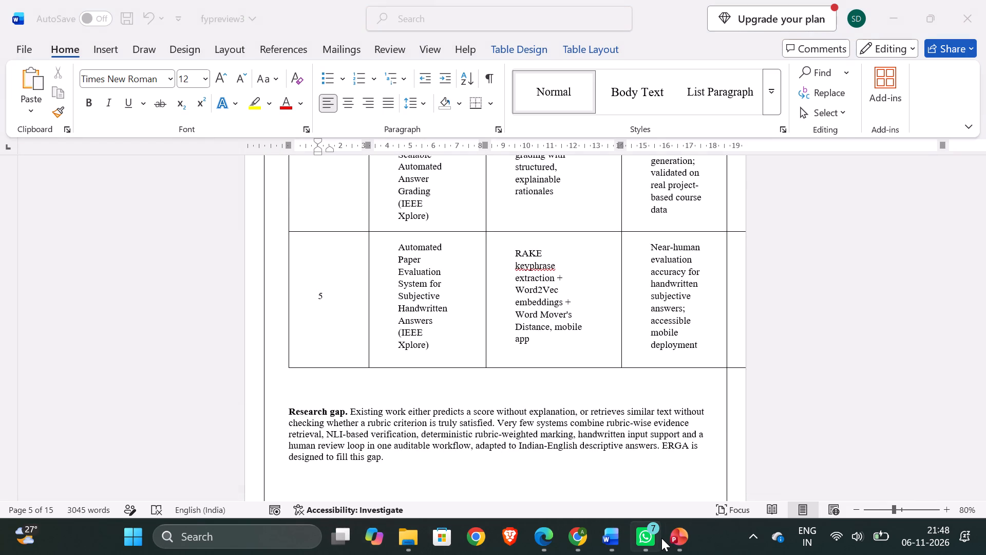
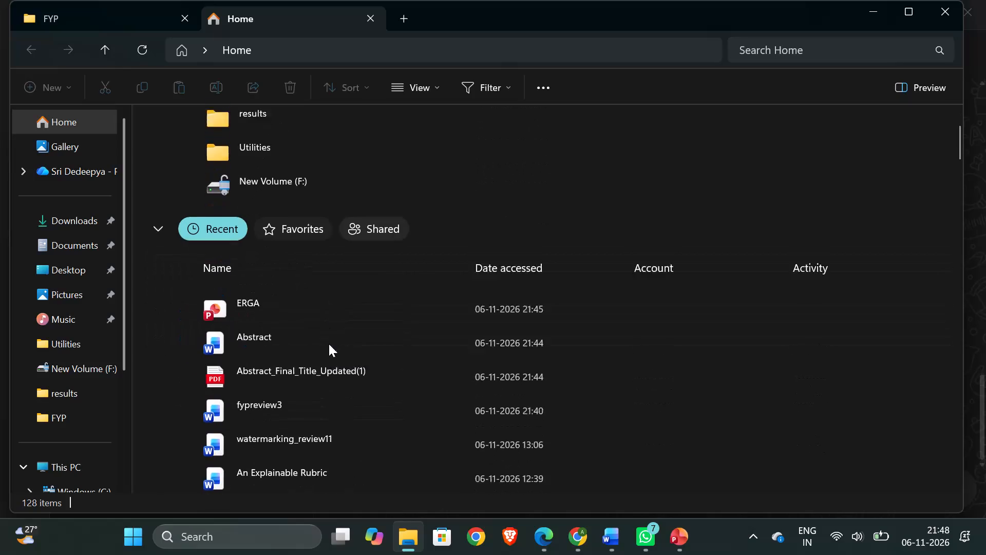
Open the FinalReview-I PDF from the FYP folder as a formatting reference.
click(62, 225)
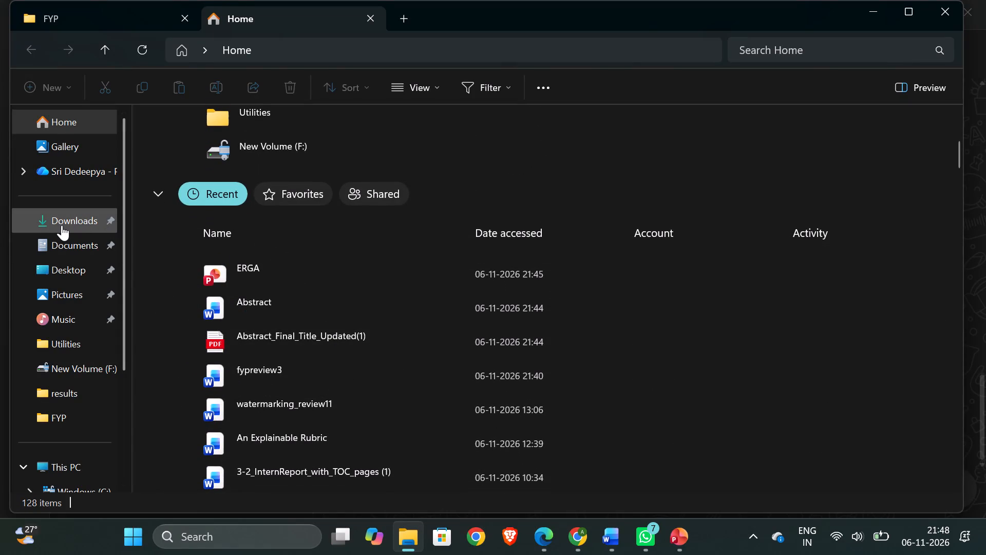
scroll(245, 184, up, 3)
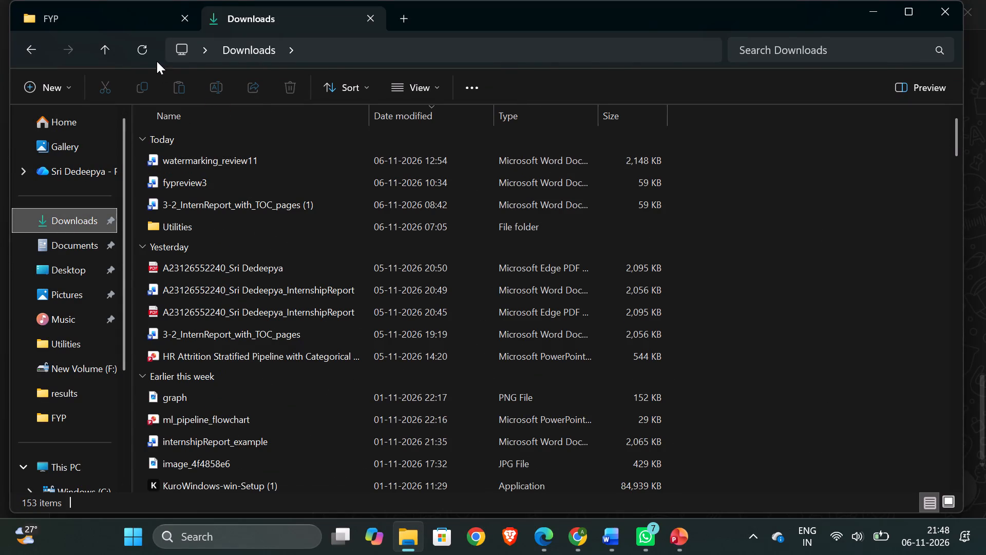
double_click(148, 51)
scroll(235, 240, down, 1)
scroll(235, 240, up, 3)
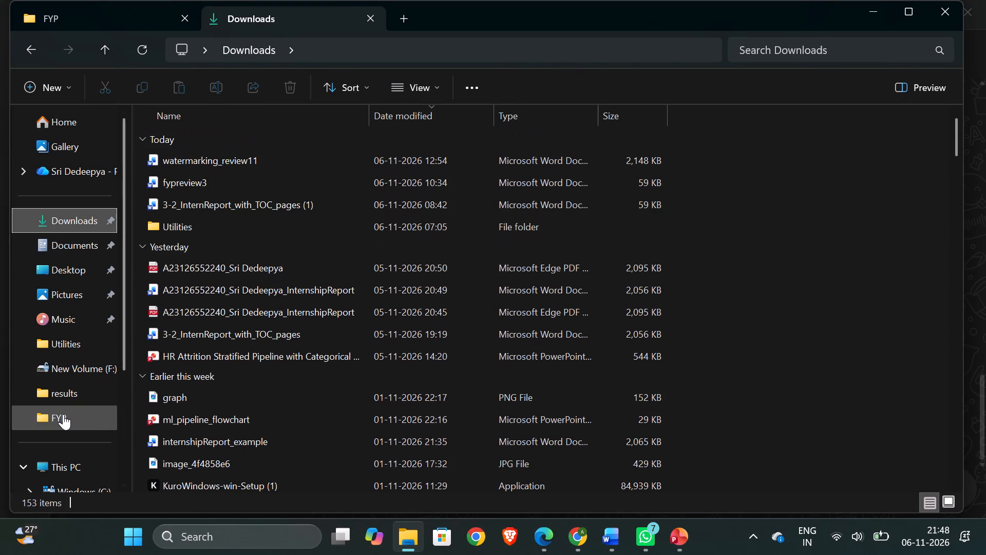
click(63, 414)
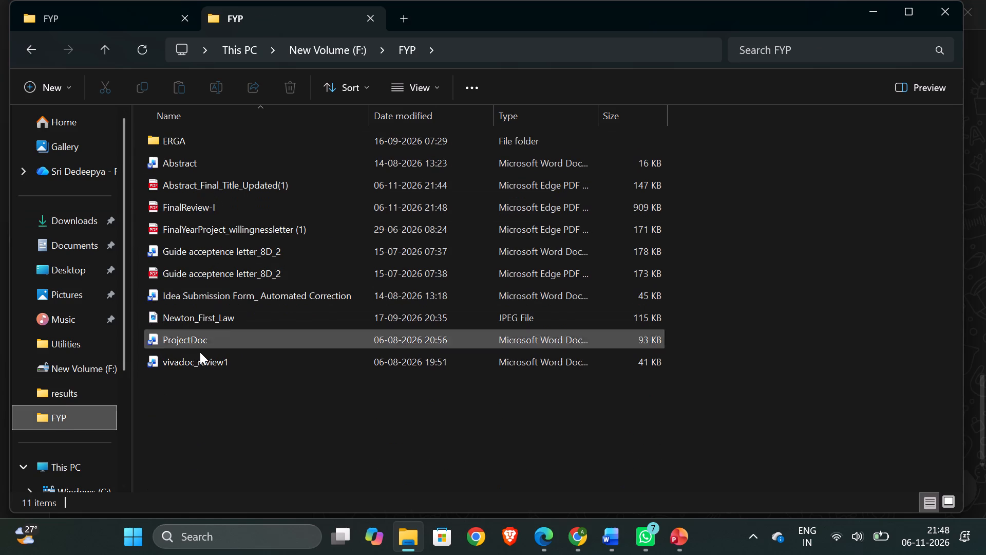
double_click(215, 207)
Examine the cover page layout of the FinalReview-I PDF, from the institute heading down to the guide and reviewer line.
scroll(496, 273, down, 2)
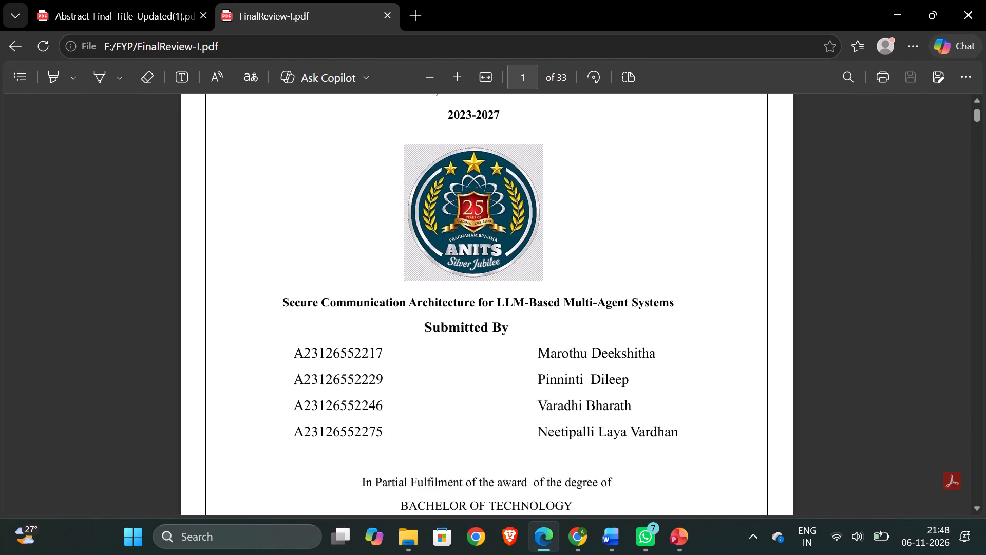
scroll(496, 273, down, 2)
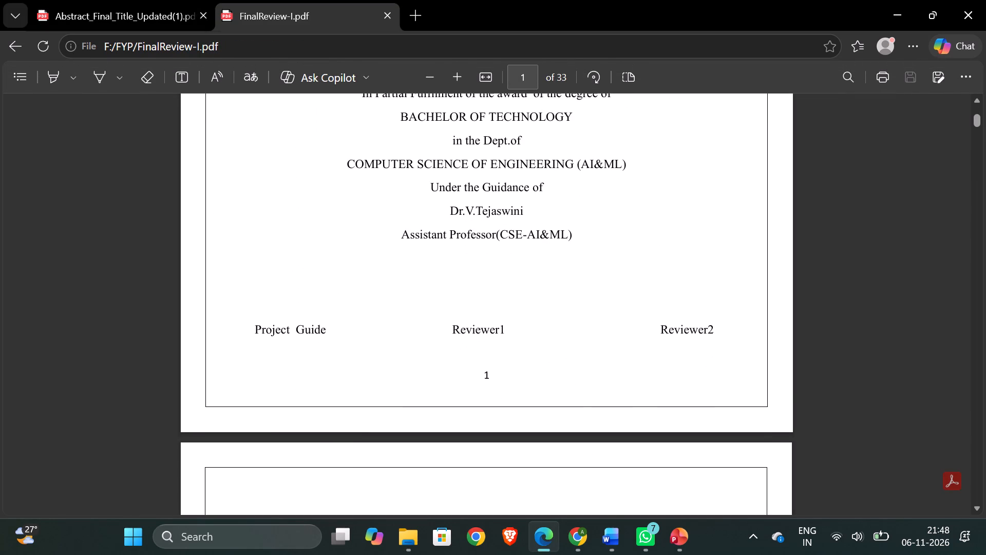
scroll(496, 273, down, 1)
scroll(496, 273, up, 2)
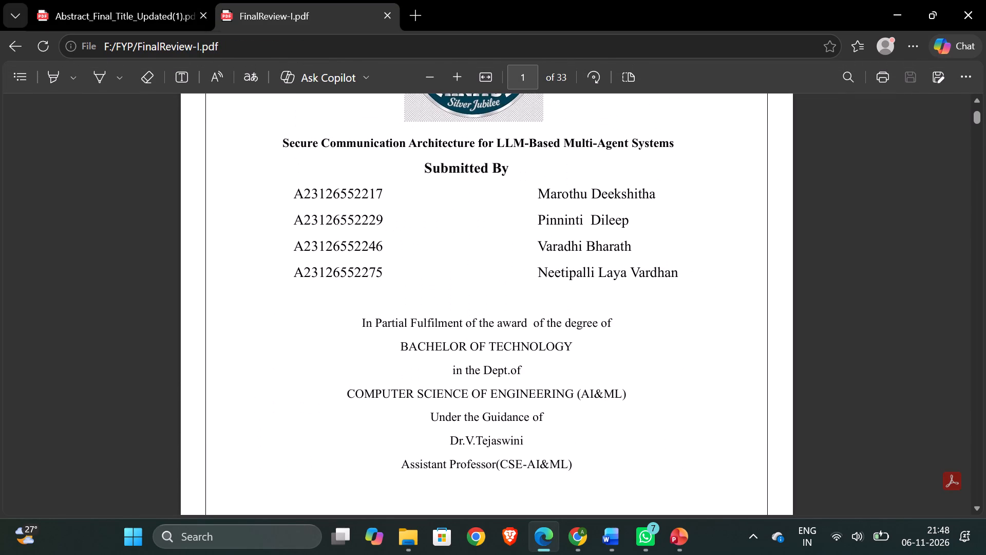
scroll(496, 273, down, 2)
scroll(496, 273, up, 1)
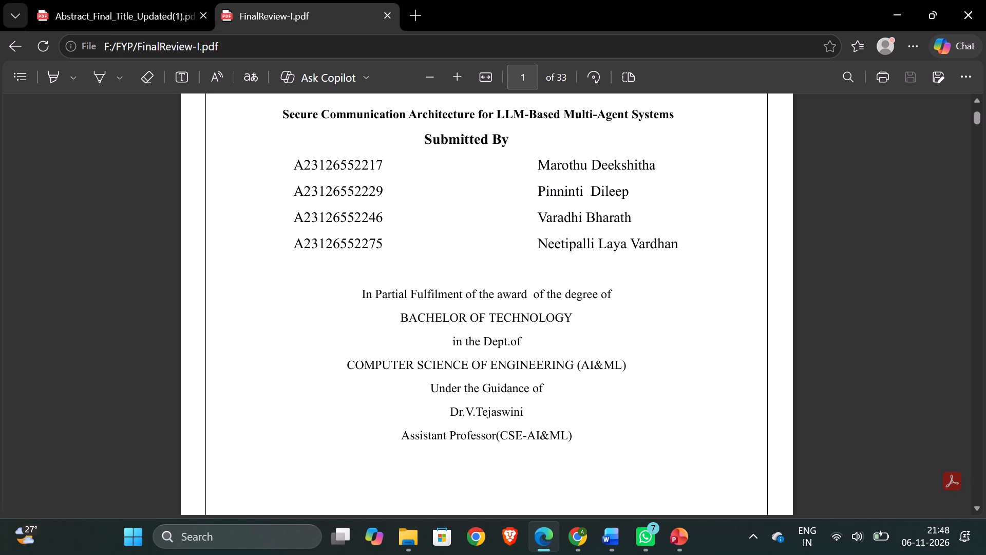
scroll(496, 273, up, 2)
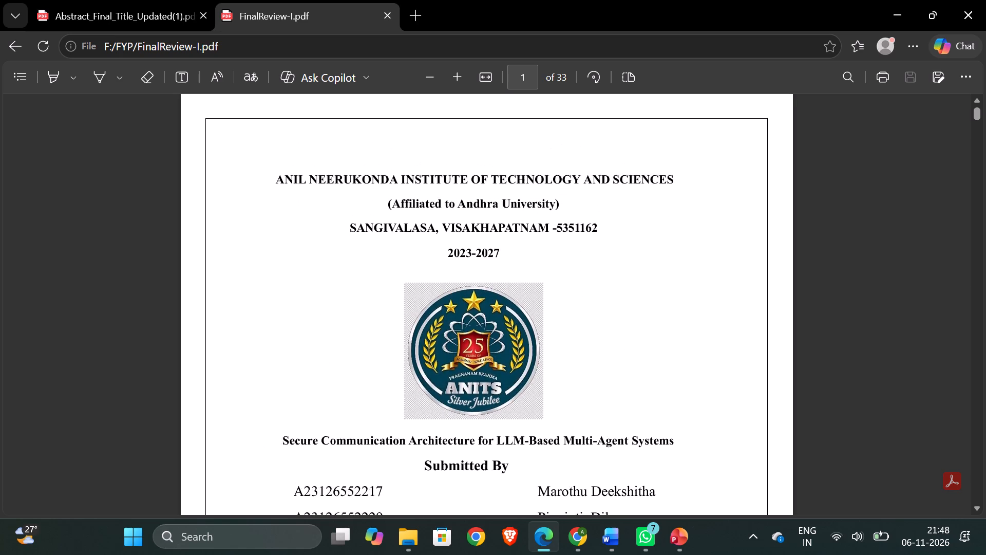
Examine the contents, Abstract and introduction pages of the FinalReview-I PDF.
scroll(496, 273, down, 7)
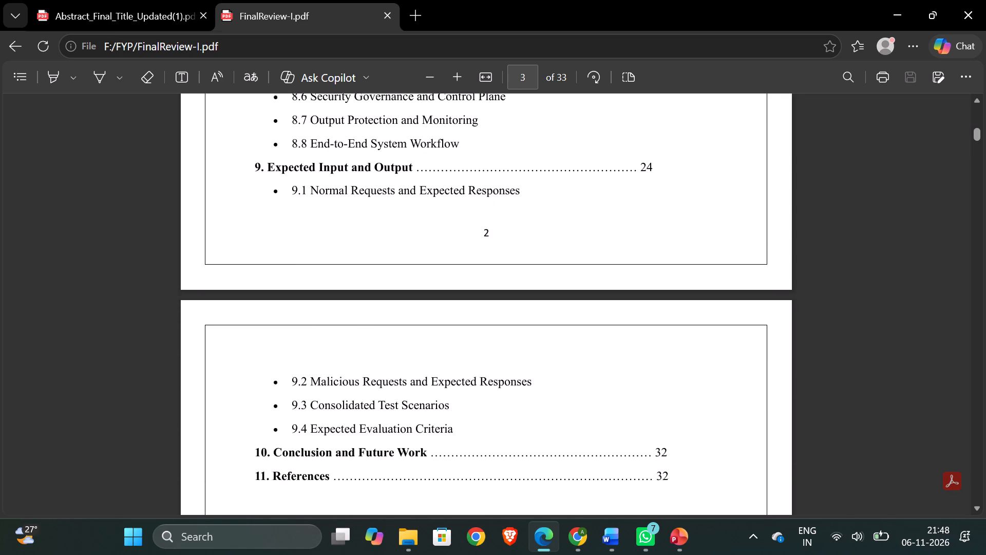
scroll(496, 273, down, 3)
scroll(496, 273, up, 1)
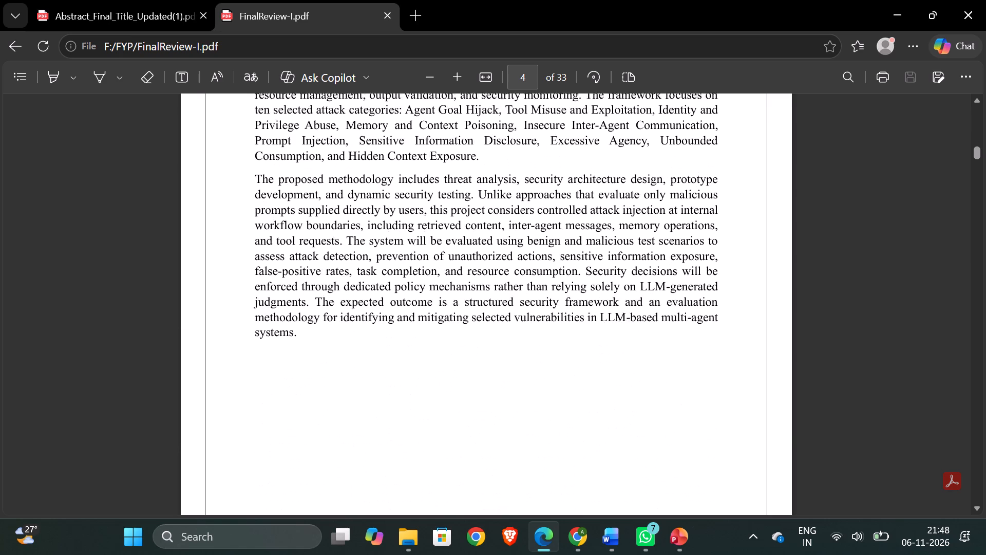
scroll(496, 273, up, 3)
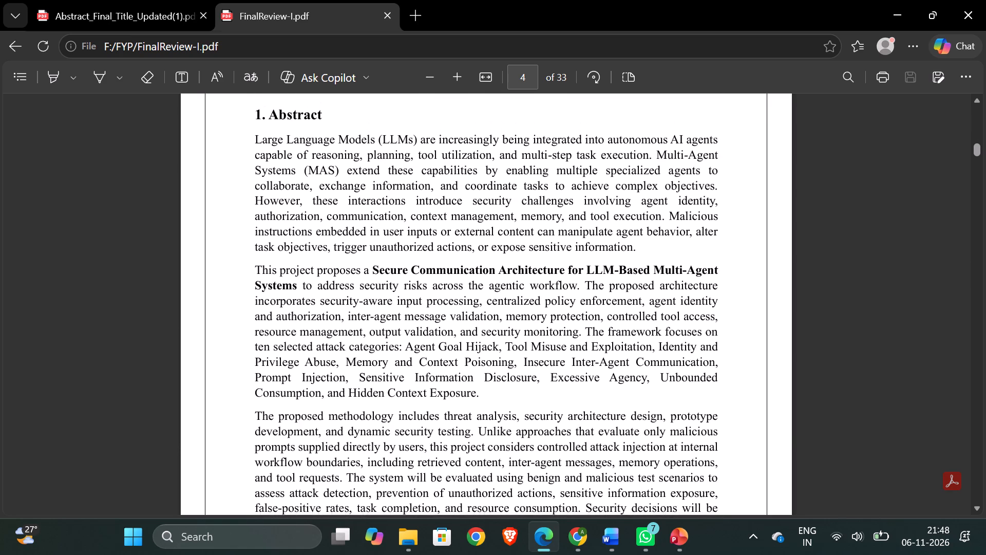
scroll(496, 273, down, 4)
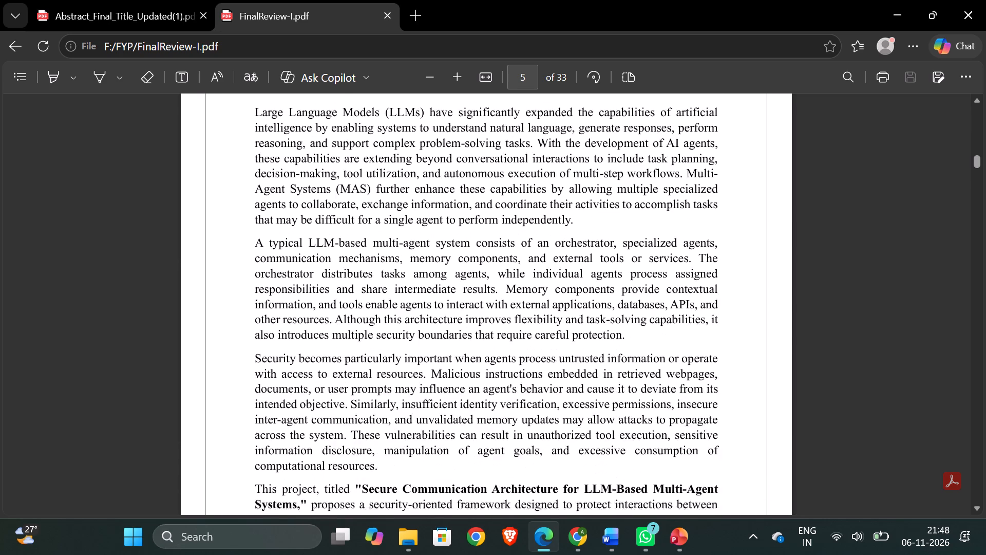
scroll(496, 273, down, 2)
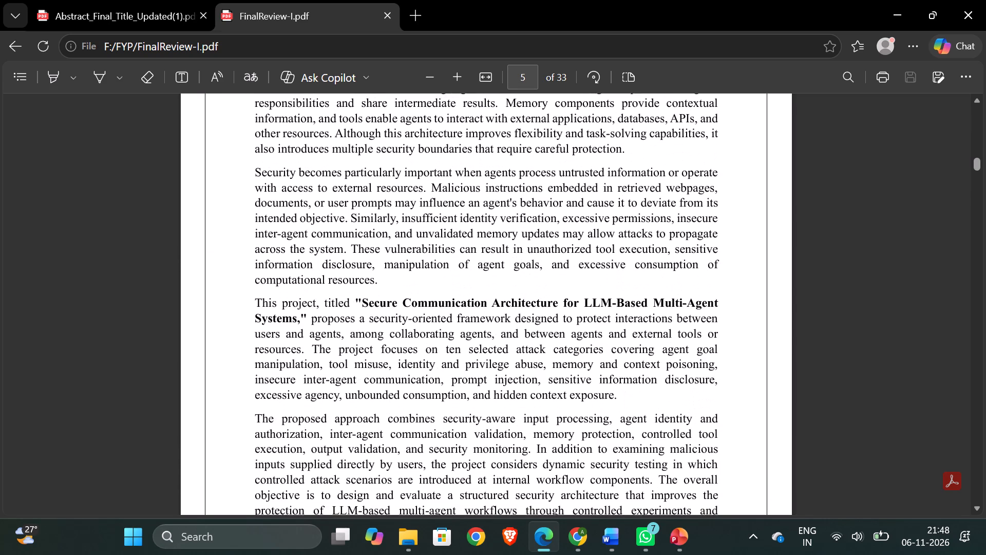
Examine the literature table on page 6 of the FinalReview-I PDF for its columns and fit within the page border.
scroll(496, 273, down, 3)
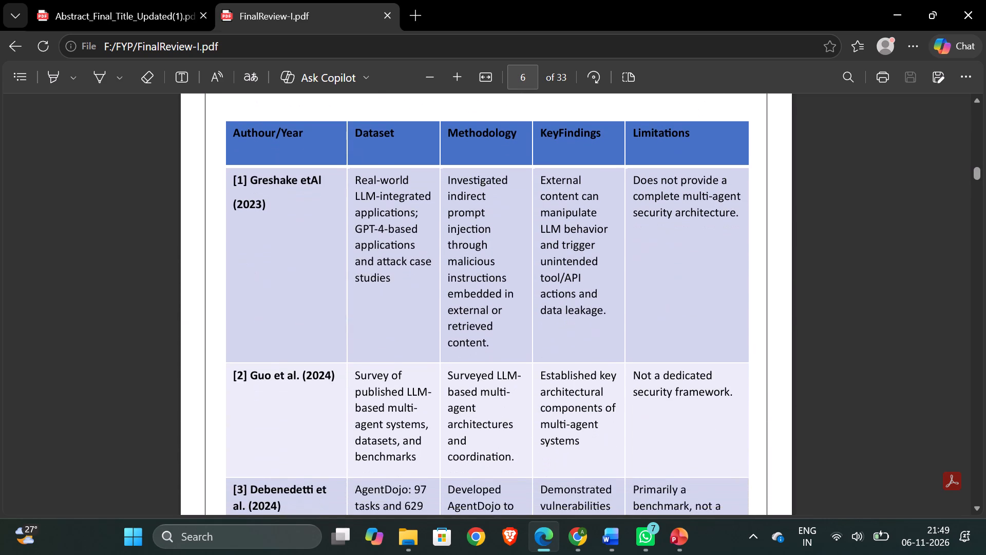
scroll(496, 273, down, 3)
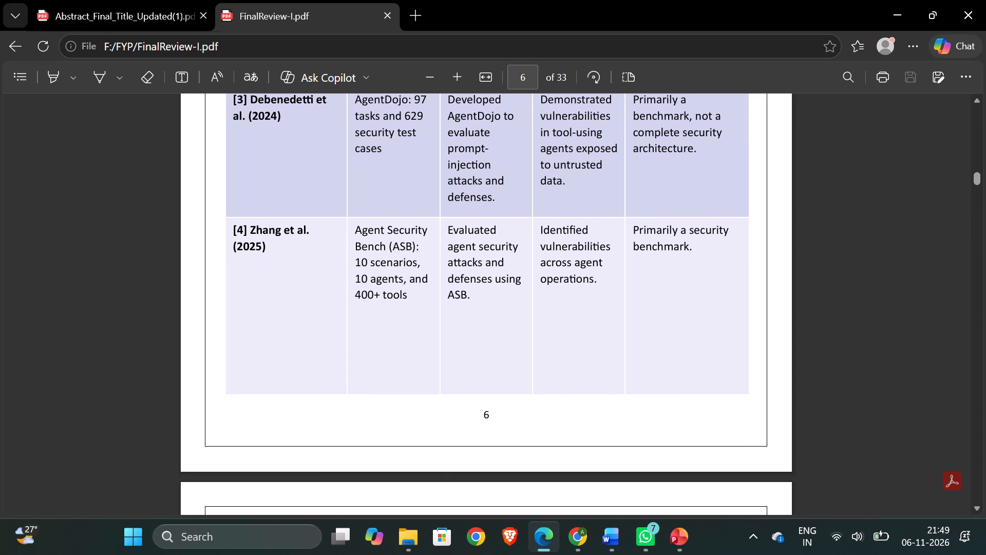
scroll(496, 273, up, 1)
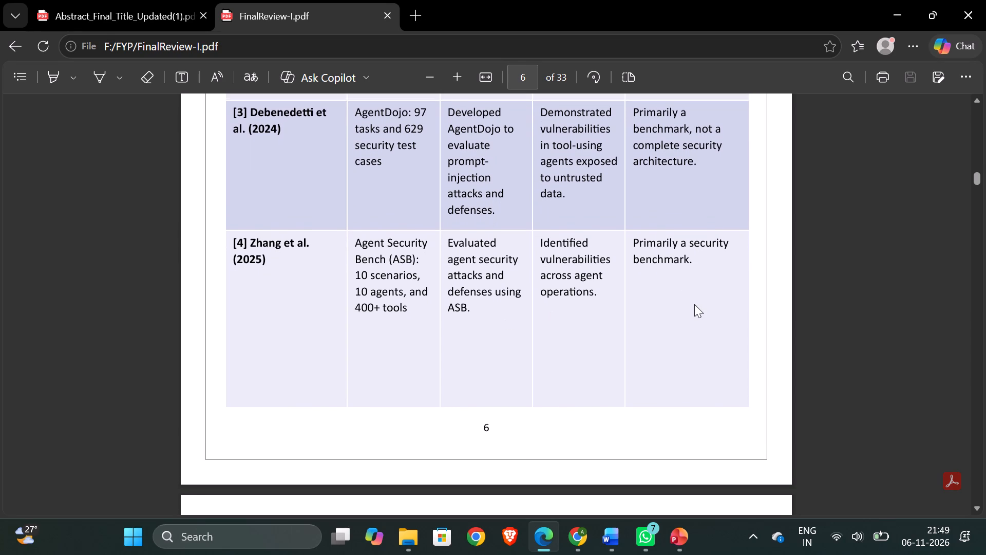
scroll(694, 304, up, 1)
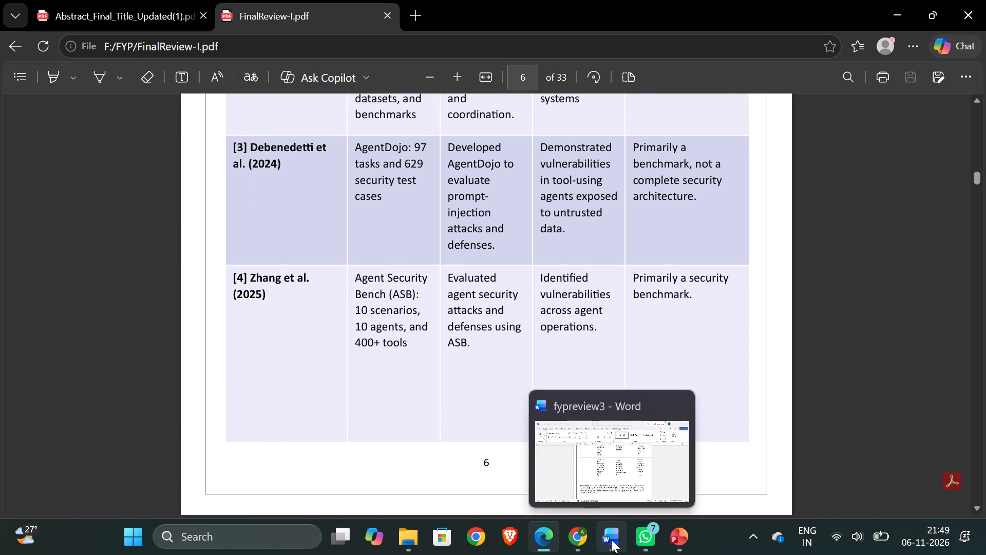
Switch to the fypreview3 document in Word and undo the literature table's formatting changes and its pasting.
click(611, 540)
click(484, 346)
key(ctrl+z)
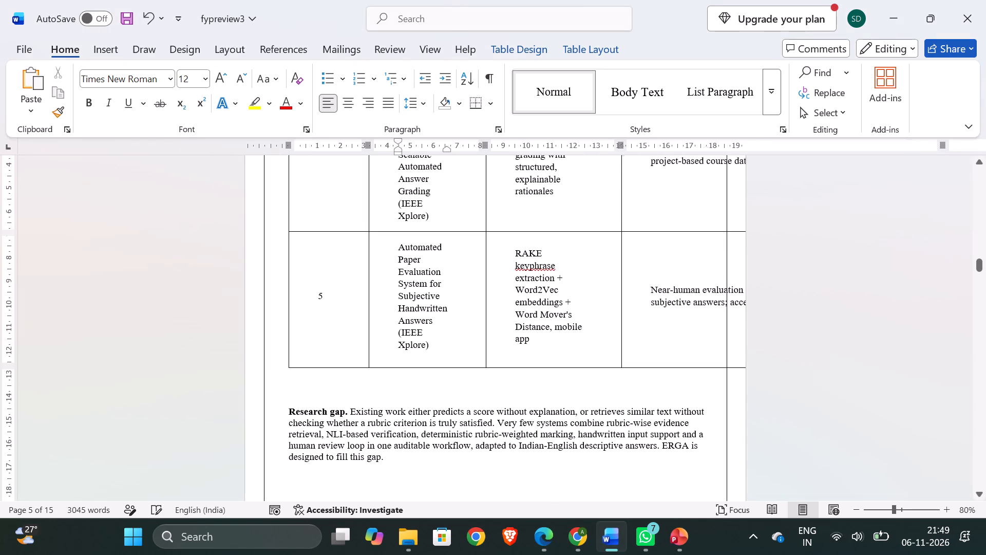
key(ctrl+z)
key(ctrl+z)
key(ctrl+z)
key(ctrl+z)
key(ctrl+z)
key(ctrl+z)
key(ctrl+z)
key(ctrl+z)
key(ctrl+z)
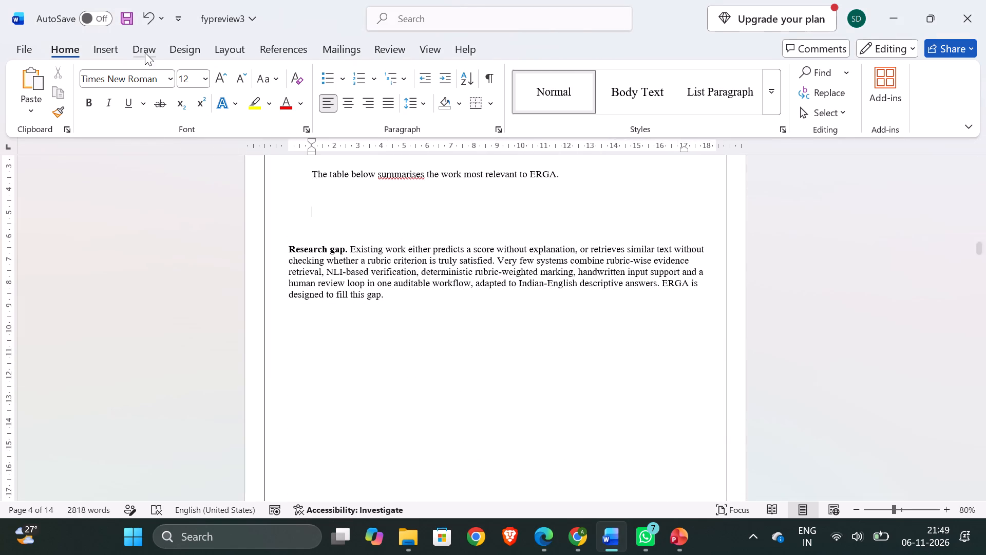
Consult the ERGA presentation's Literature Survey table and insert a 5-column, 5-row table with AutoFit to contents above the Research gap paragraph in Word.
click(111, 44)
click(131, 117)
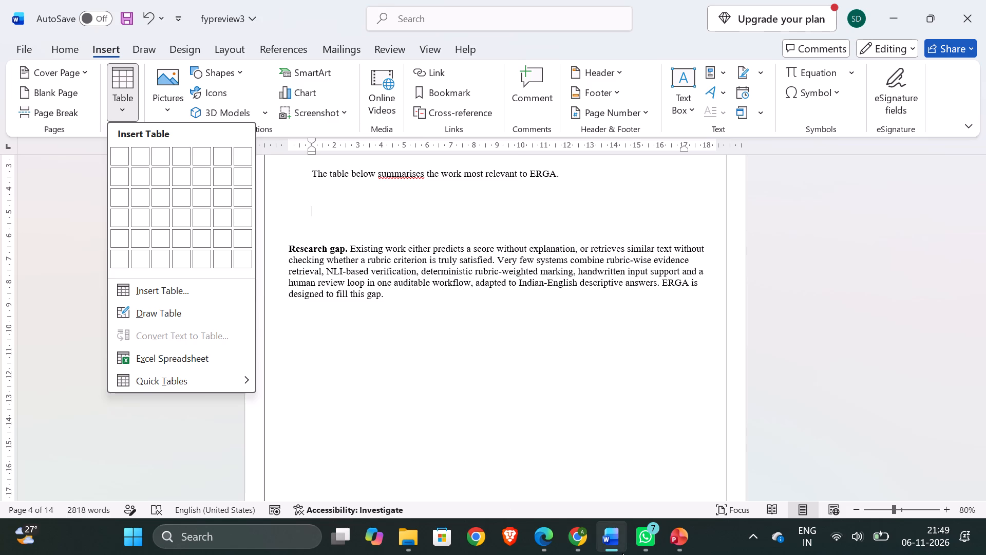
click(668, 544)
click(740, 469)
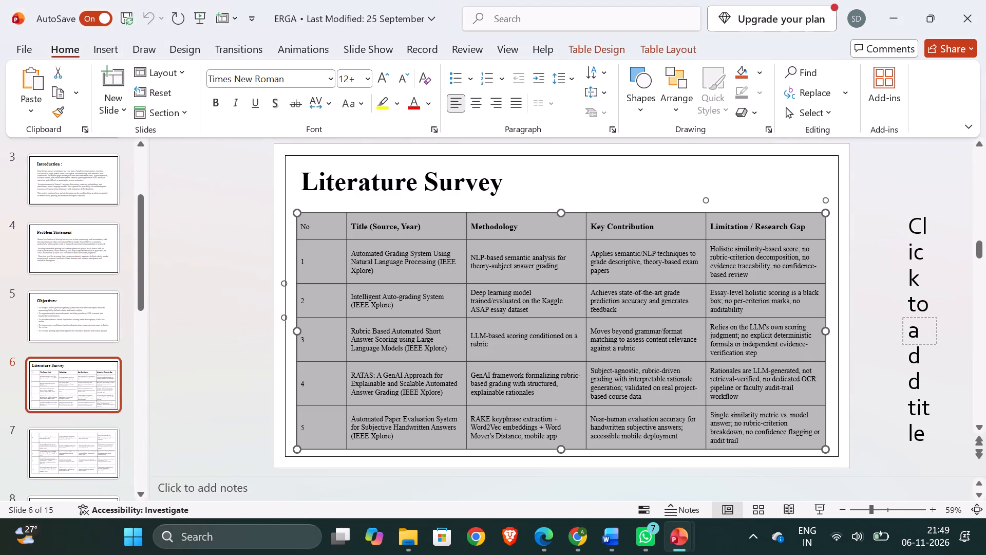
click(601, 532)
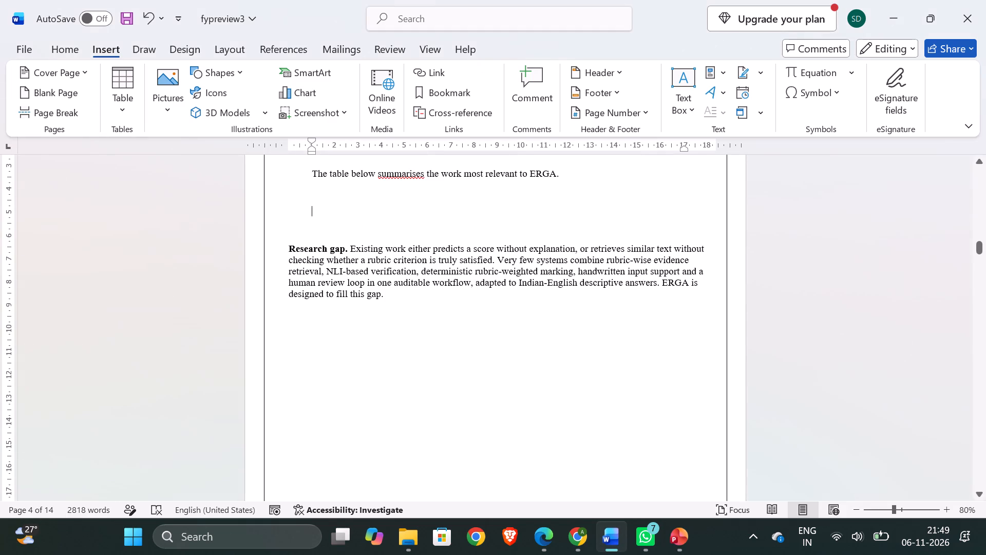
click(123, 97)
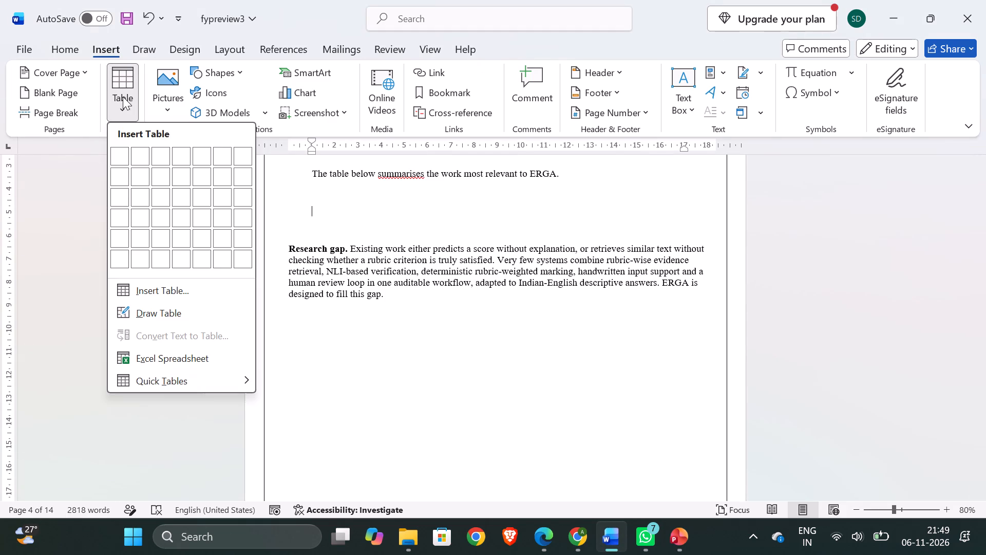
click(157, 293)
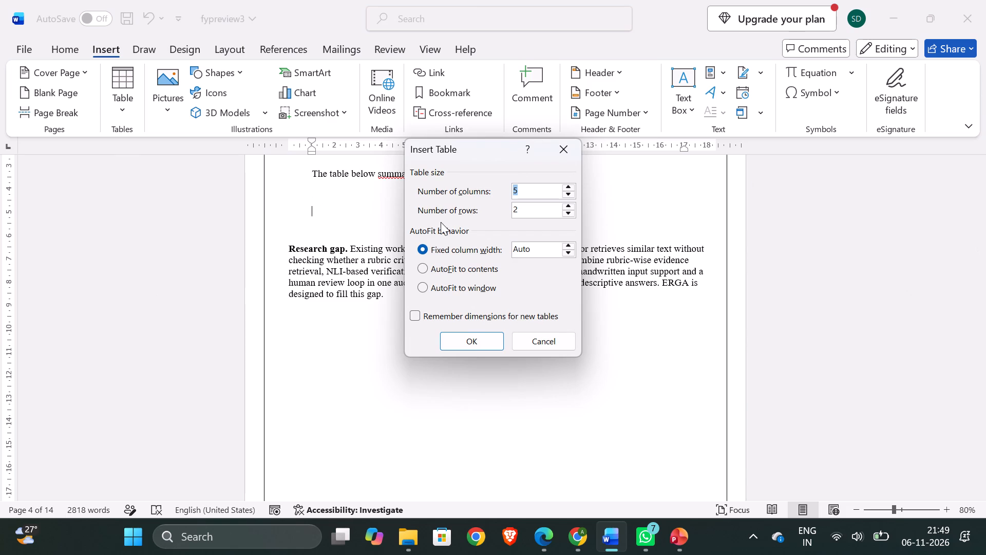
click(526, 208)
key(BackSpace)
key(5)
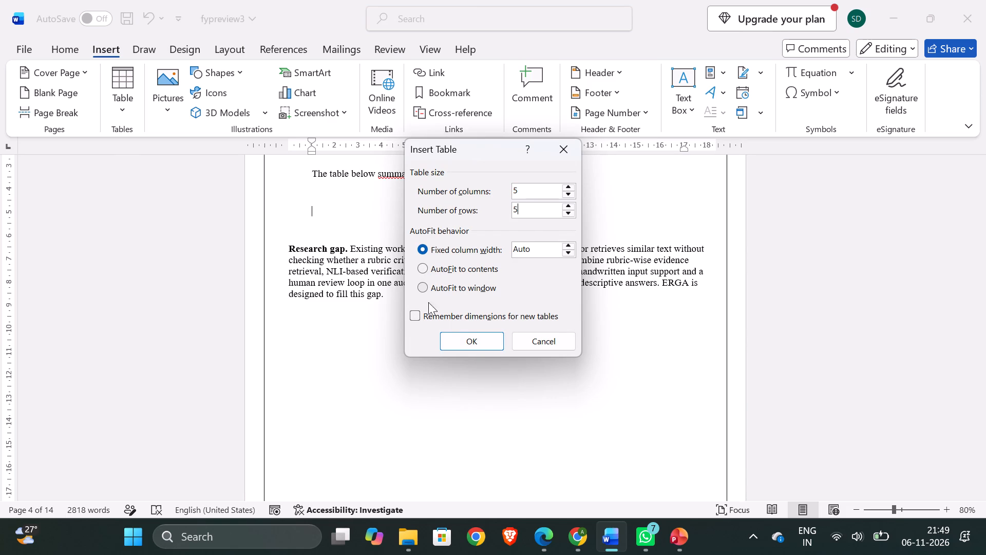
click(425, 267)
click(472, 341)
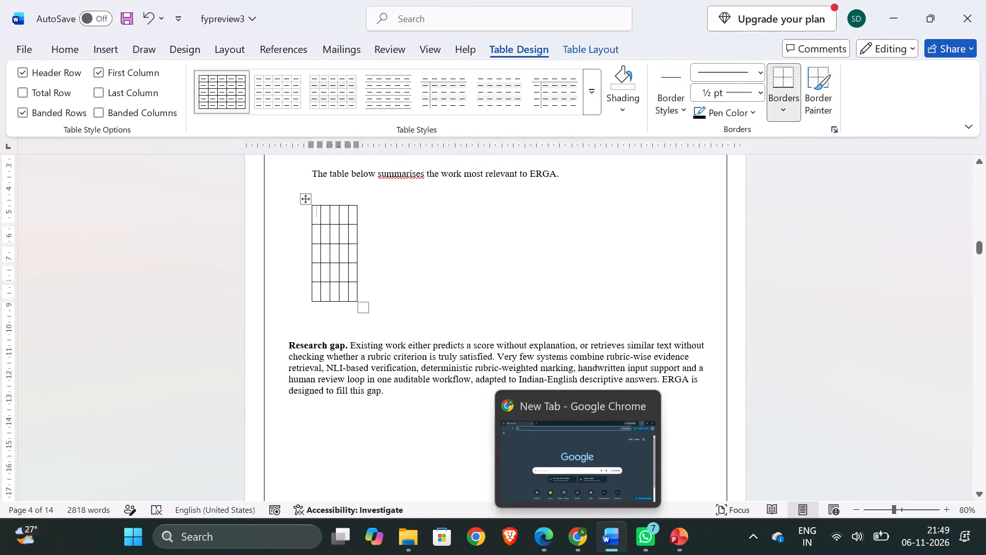
Number the rows of the new table 1 to 5 in its first column.
key(1)
key(Down)
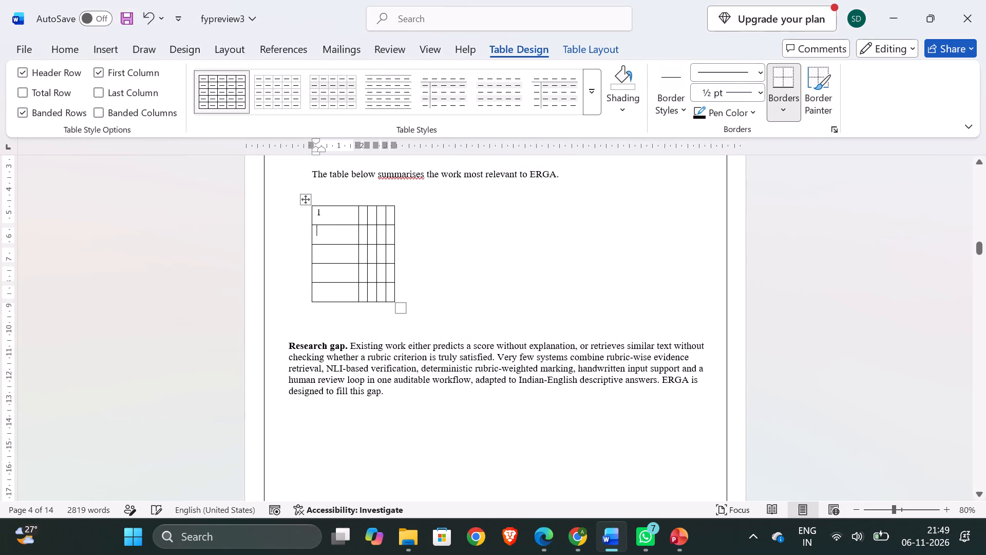
key(1)
key(BackSpace)
key(2)
key(Down)
key(3)
key(Down)
key(4)
key(Down)
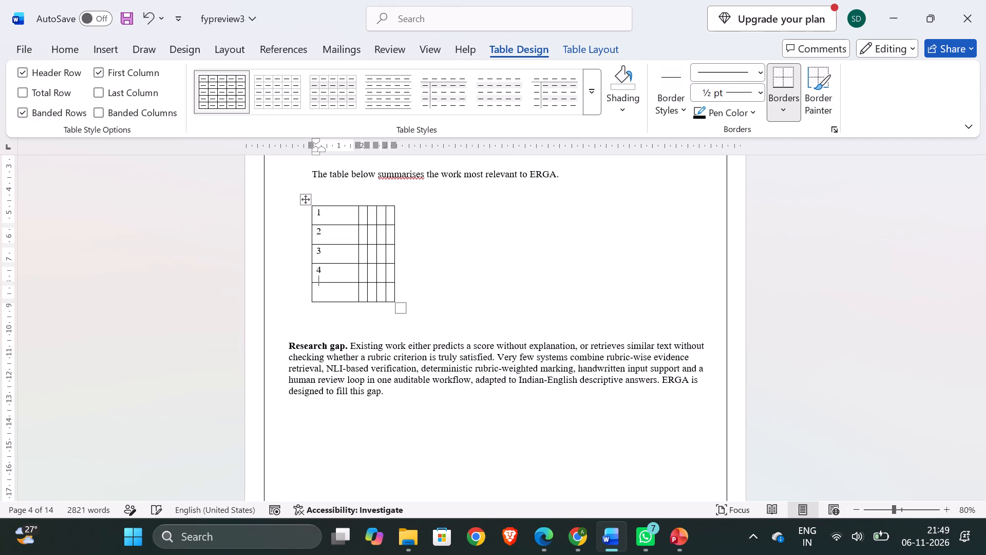
key(5)
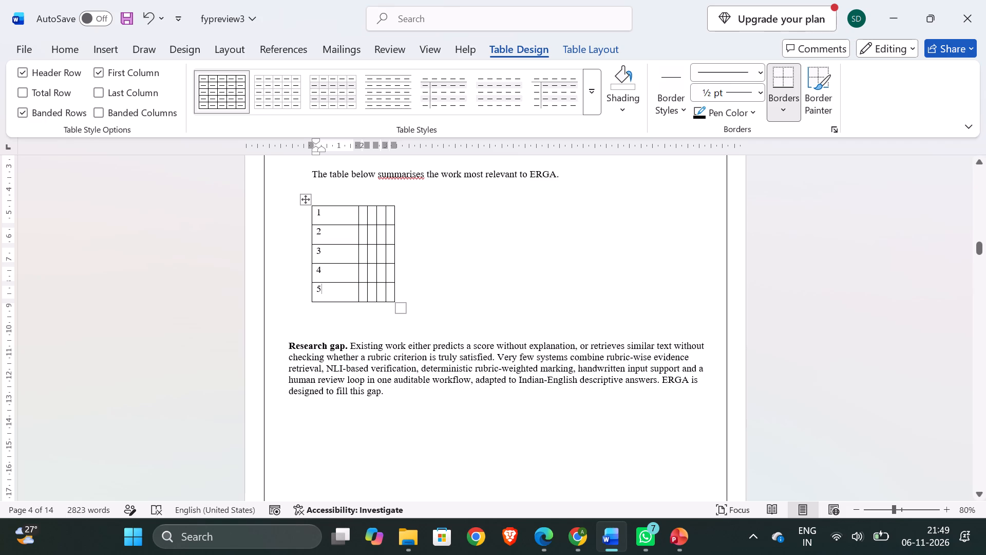
Undo the numbering of rows 2 to 5 in the literature table's first column.
click(365, 218)
key(ctrl+z)
key(ctrl+z)
key(ctrl+z)
key(ctrl+z)
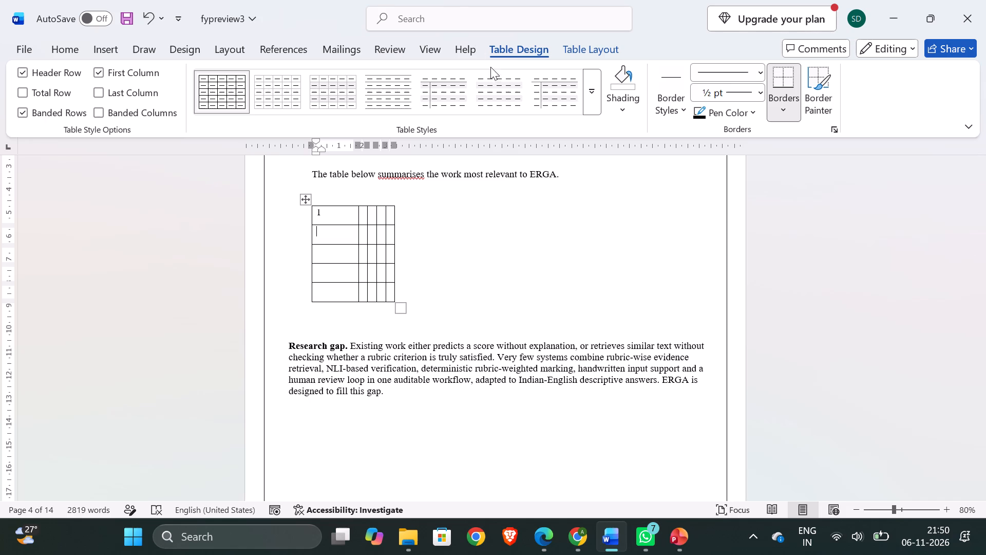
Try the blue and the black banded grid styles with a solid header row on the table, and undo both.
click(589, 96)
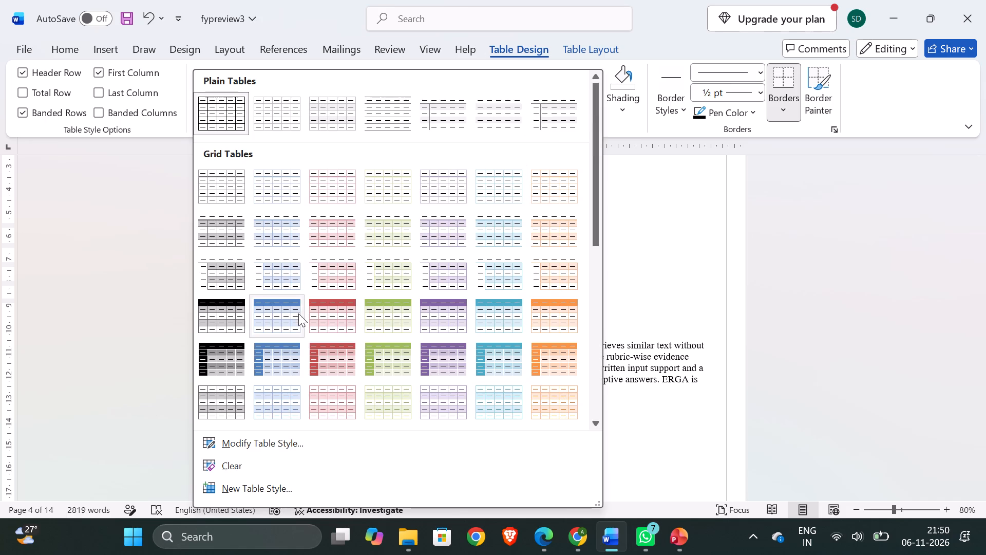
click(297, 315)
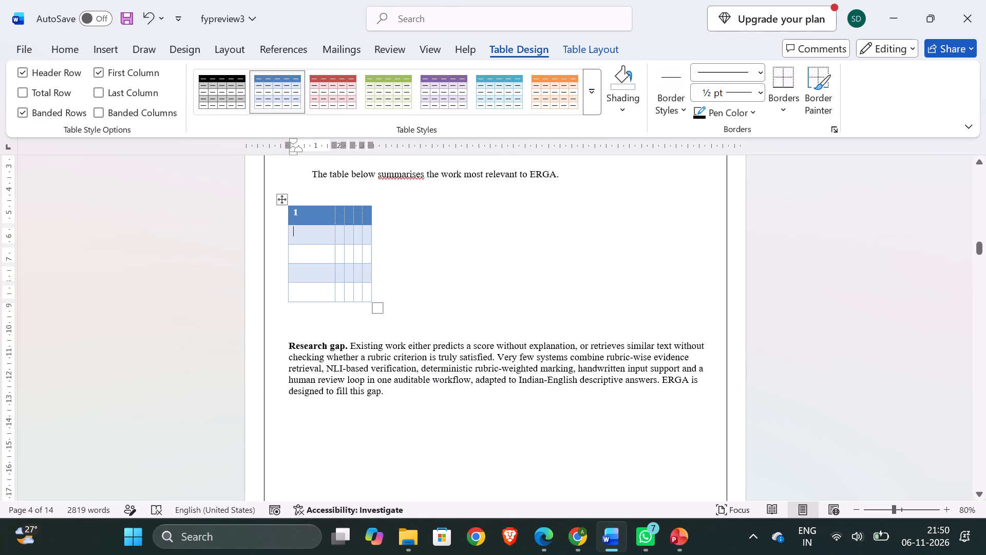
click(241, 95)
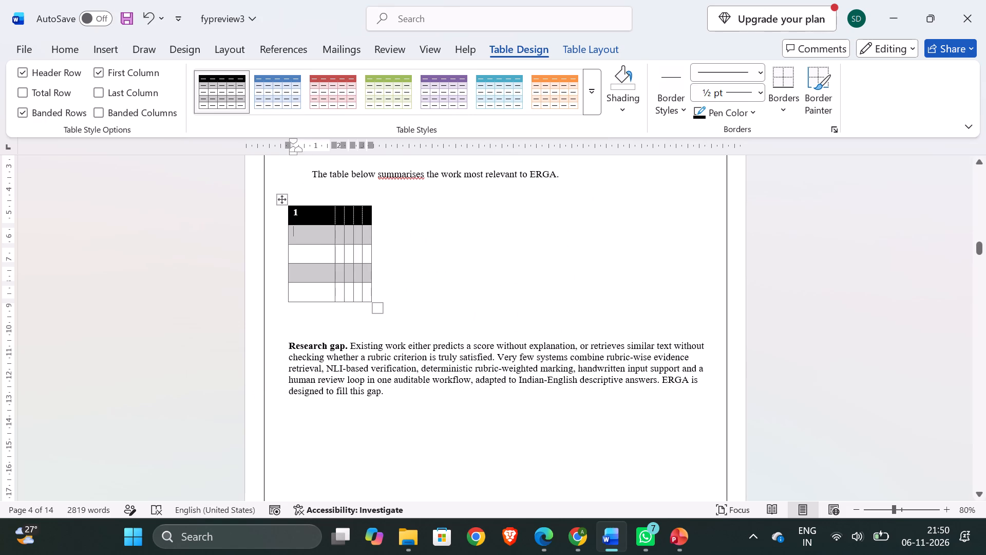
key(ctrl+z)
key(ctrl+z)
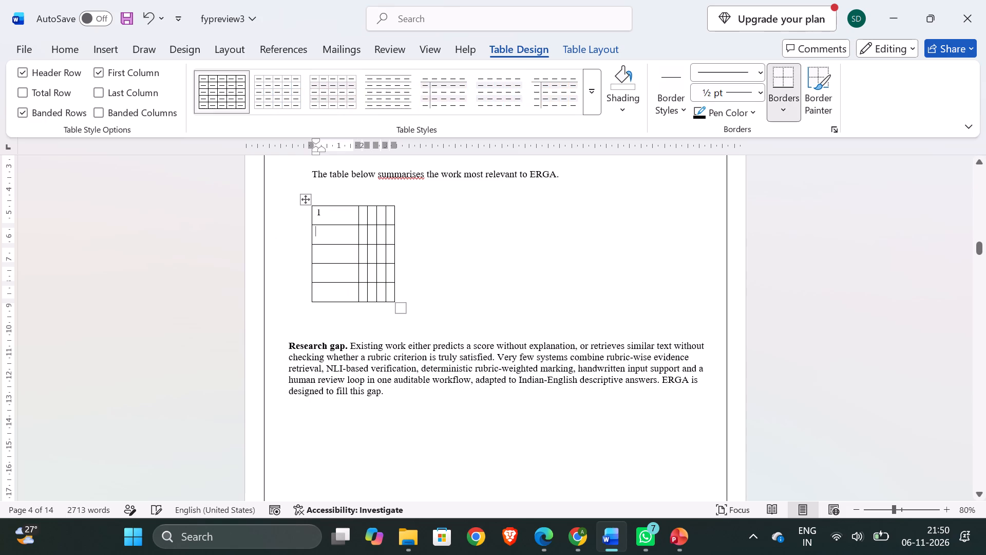
Undo the remaining row number and the insertion of the 5-row table above the Research gap paragraph.
key(ctrl+z)
key(ctrl+z)
key(ctrl+z)
key(ctrl+z)
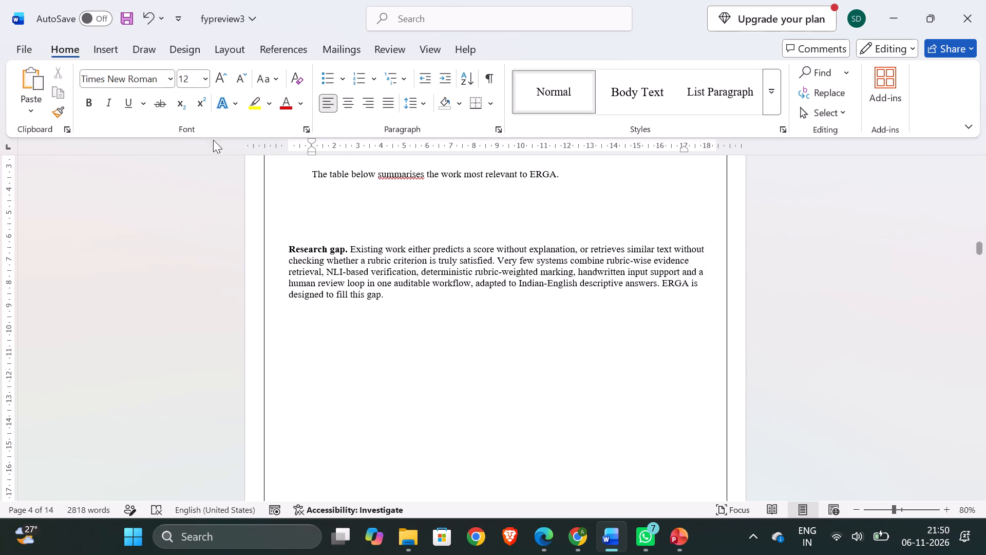
Insert a table with 5 columns and 6 rows, using AutoFit to contents, above the Research gap paragraph.
click(102, 41)
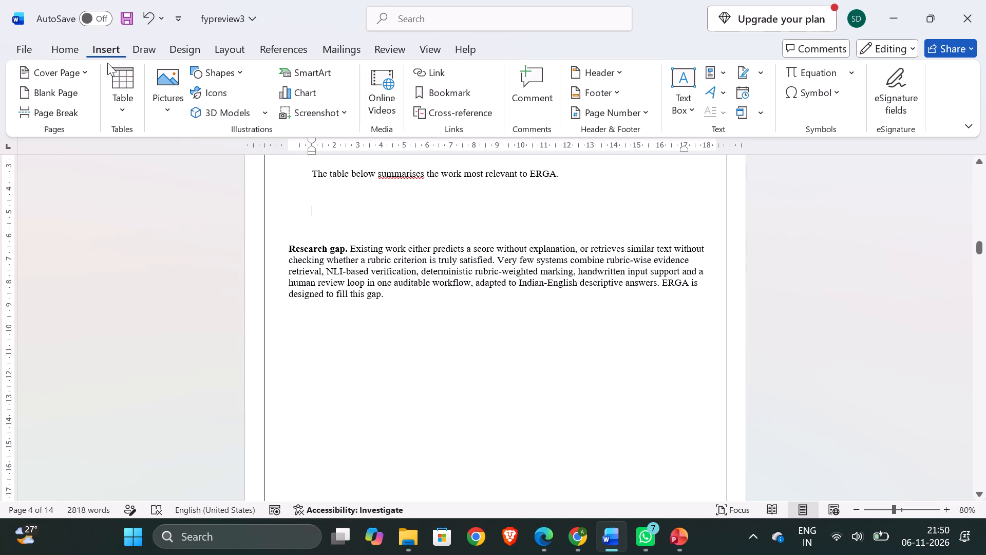
click(128, 104)
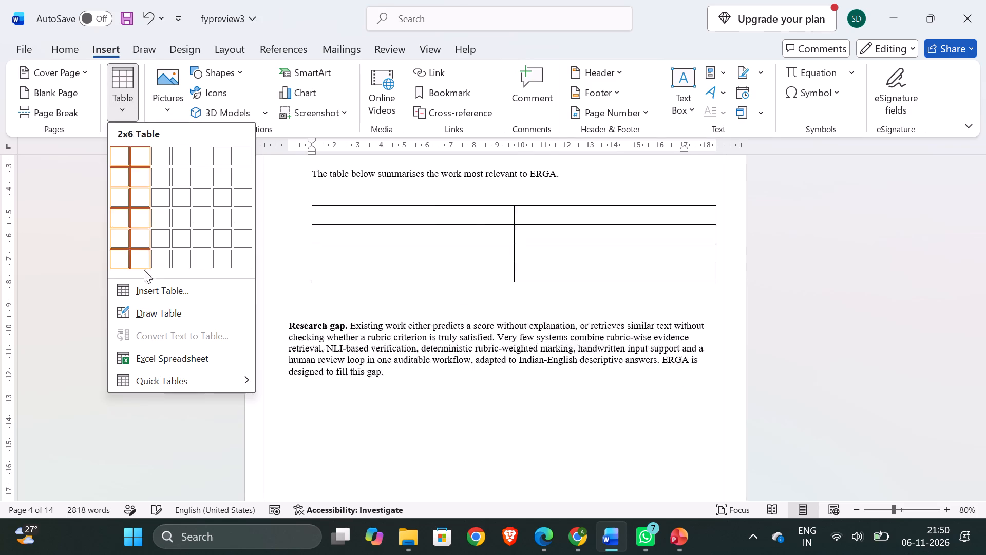
click(152, 289)
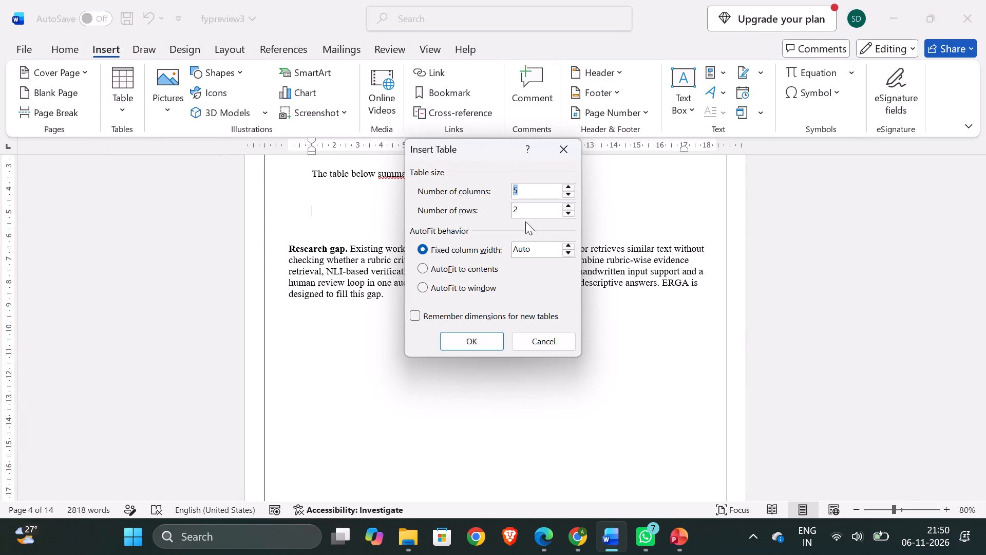
click(526, 199)
click(526, 203)
key(BackSpace)
key(5)
key(BackSpace)
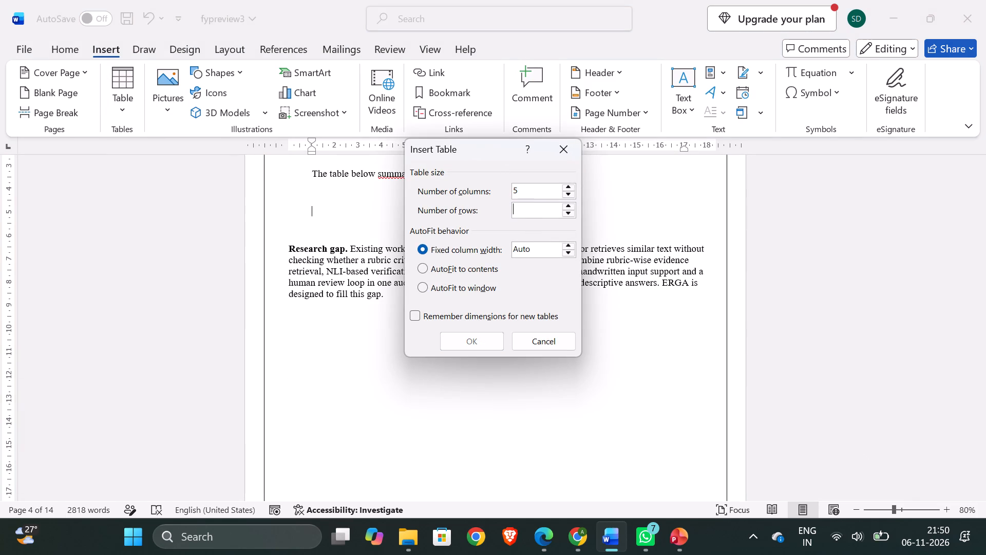
key(6)
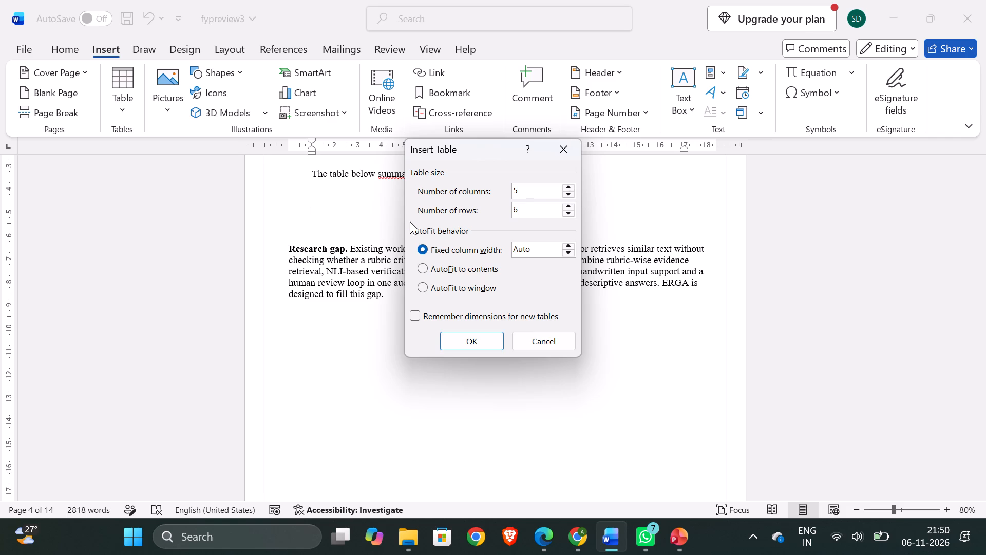
click(428, 290)
click(438, 271)
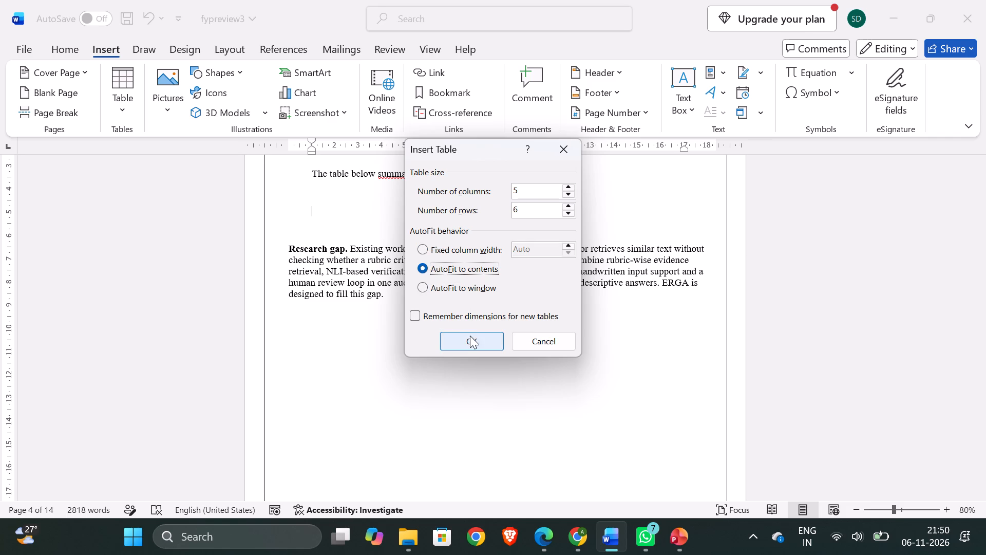
click(470, 336)
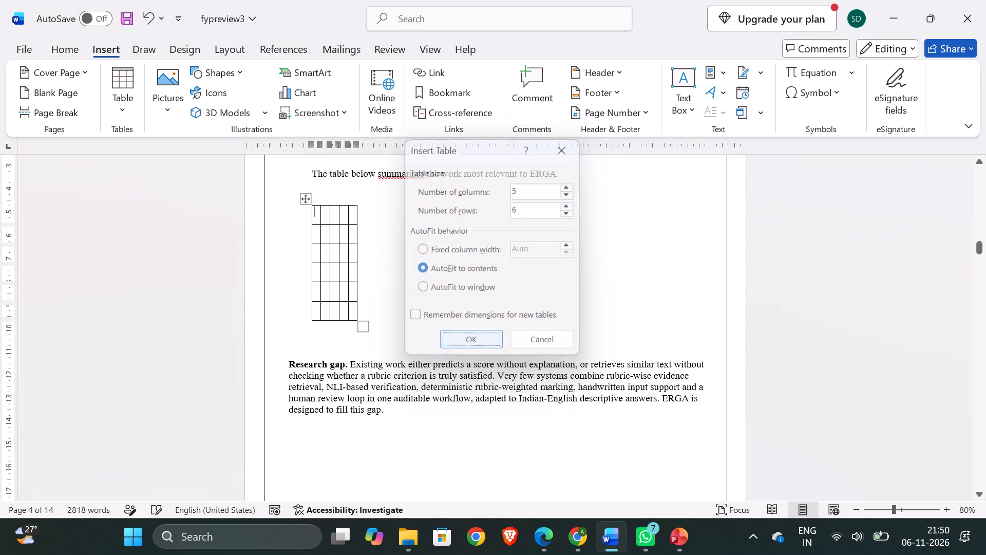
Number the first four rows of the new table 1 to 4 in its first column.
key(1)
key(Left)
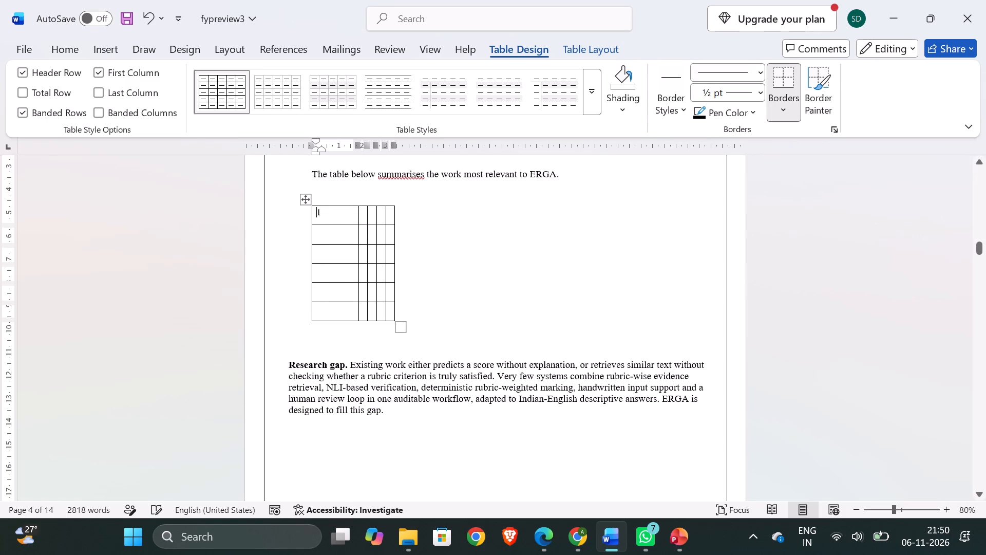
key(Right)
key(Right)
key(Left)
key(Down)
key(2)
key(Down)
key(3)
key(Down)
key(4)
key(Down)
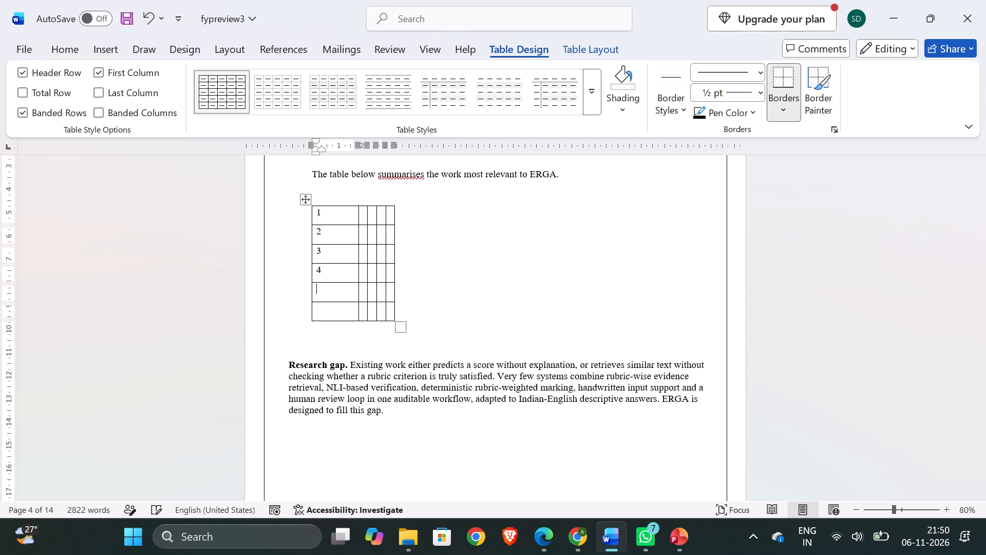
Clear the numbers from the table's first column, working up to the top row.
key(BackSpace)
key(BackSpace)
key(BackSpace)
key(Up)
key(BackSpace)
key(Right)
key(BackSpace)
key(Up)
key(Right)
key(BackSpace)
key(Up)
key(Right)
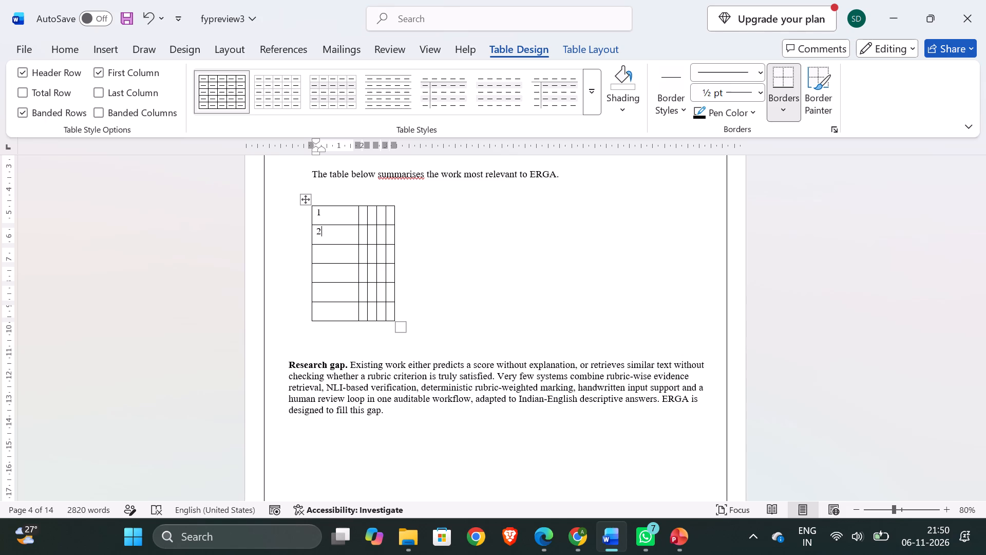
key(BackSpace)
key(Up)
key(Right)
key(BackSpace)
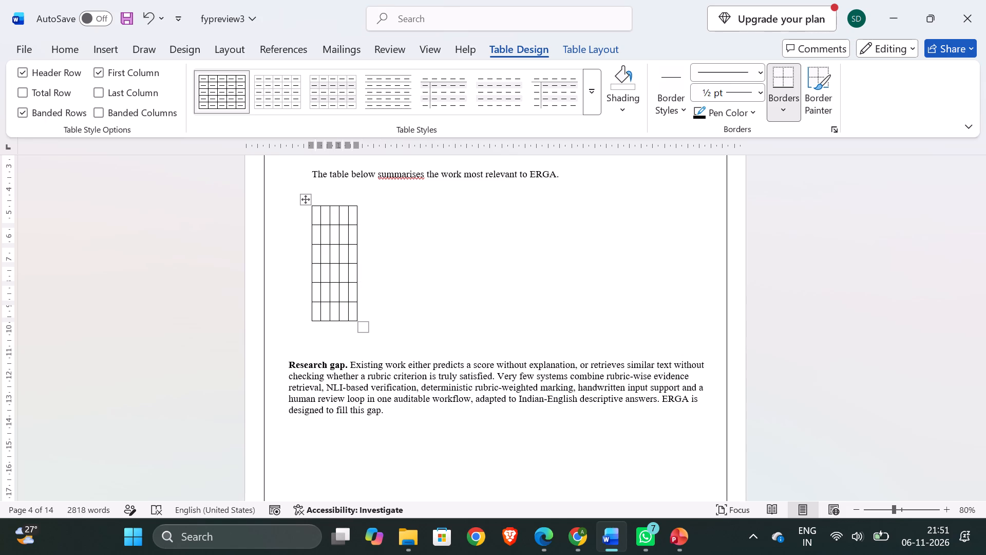
Enter the heading No in the first column's top cell and number the rows below it 1 to 5.
text(No)
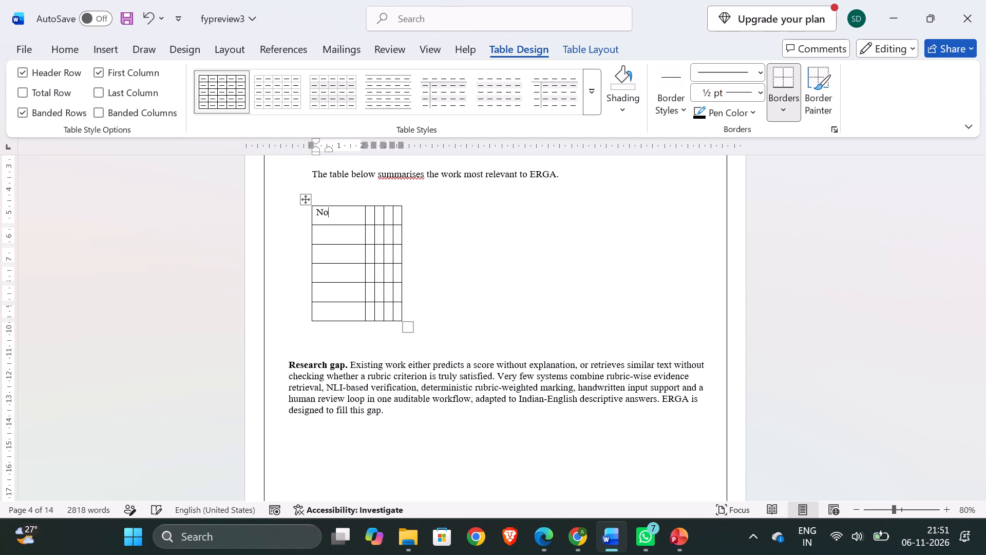
key(Down)
key(1)
key(Down)
key(2)
key(Down)
key(3)
key(Down)
key(4)
key(Down)
key(5)
key(Right)
Close the HR Attrition Stratified Pipeline presentation in PowerPoint, saving its changes to Downloads as a PowerPoint Presentation under the suggested file name.
click(678, 554)
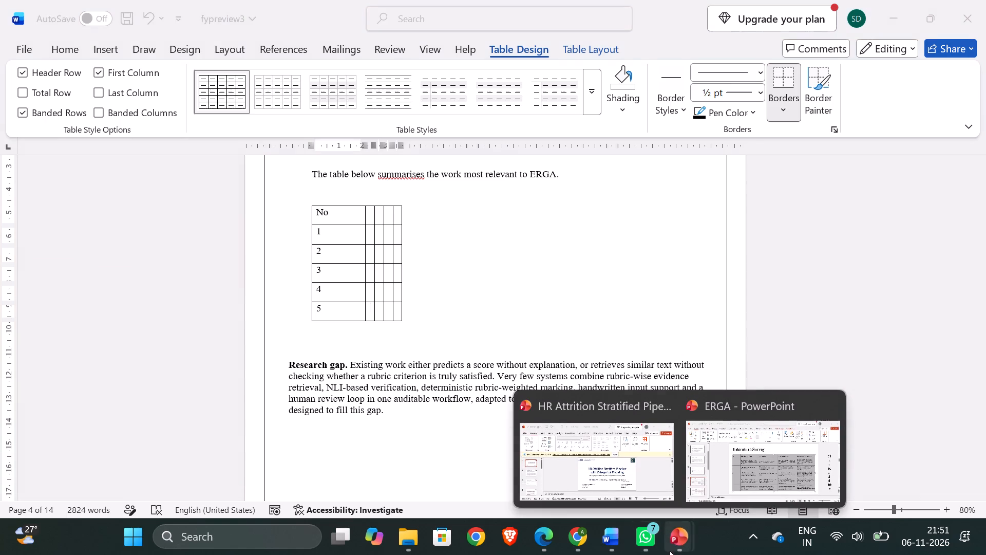
click(662, 403)
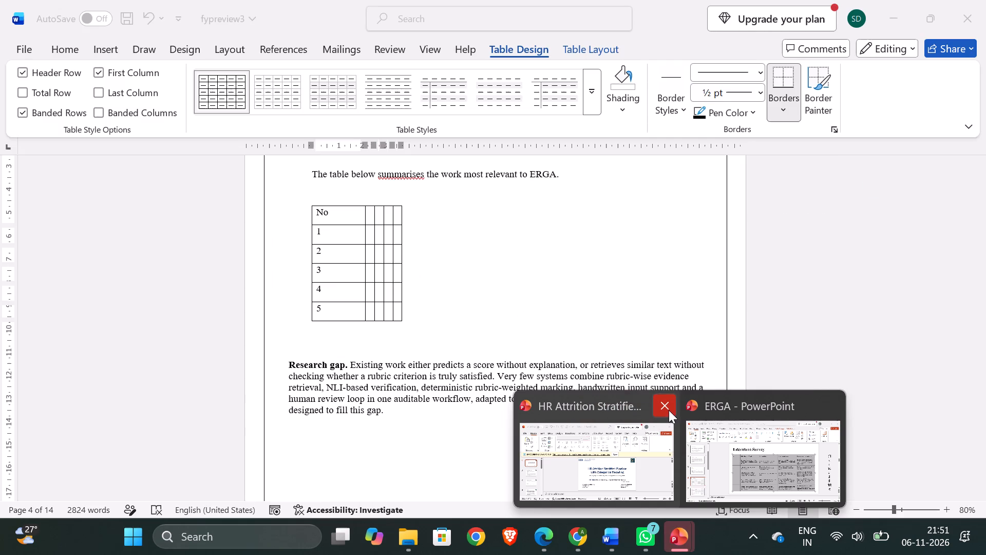
click(669, 410)
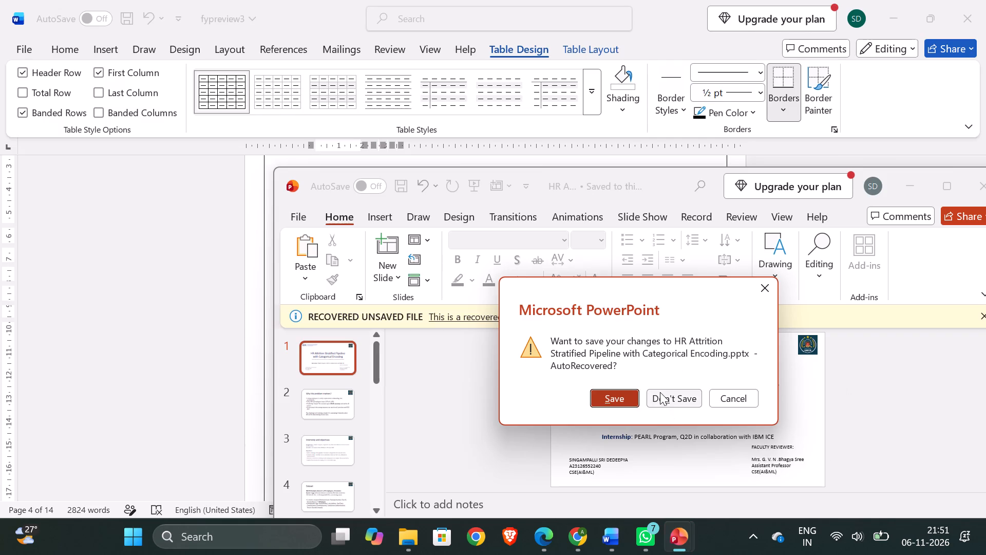
click(629, 394)
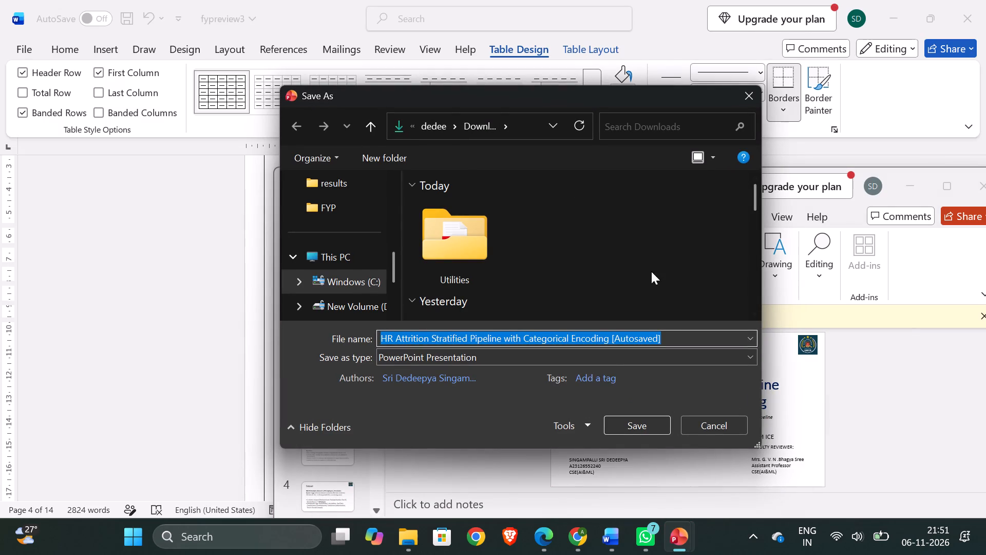
click(630, 429)
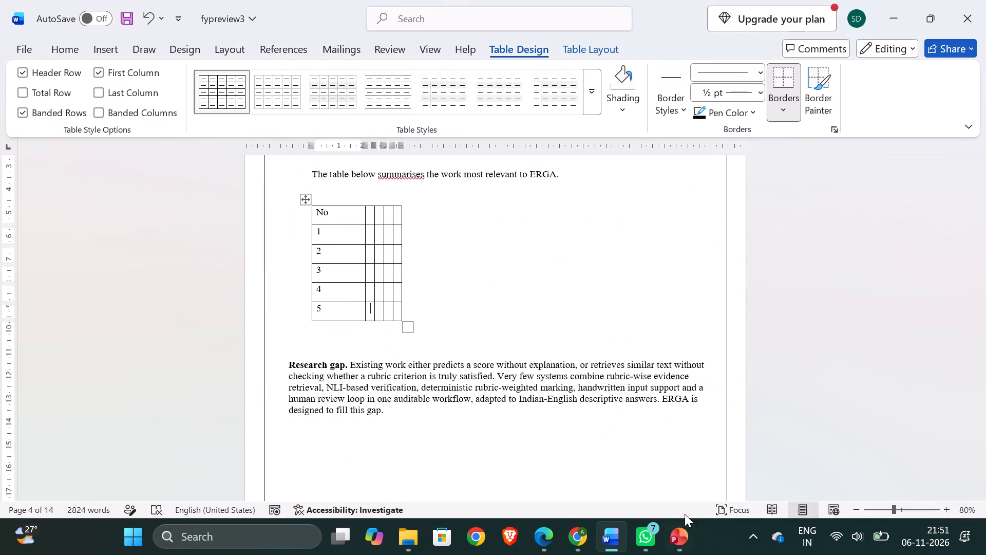
Arrange the fypreview3 report and the ERGA presentation side by side, with the Literature Survey slide showing.
key(super+Left)
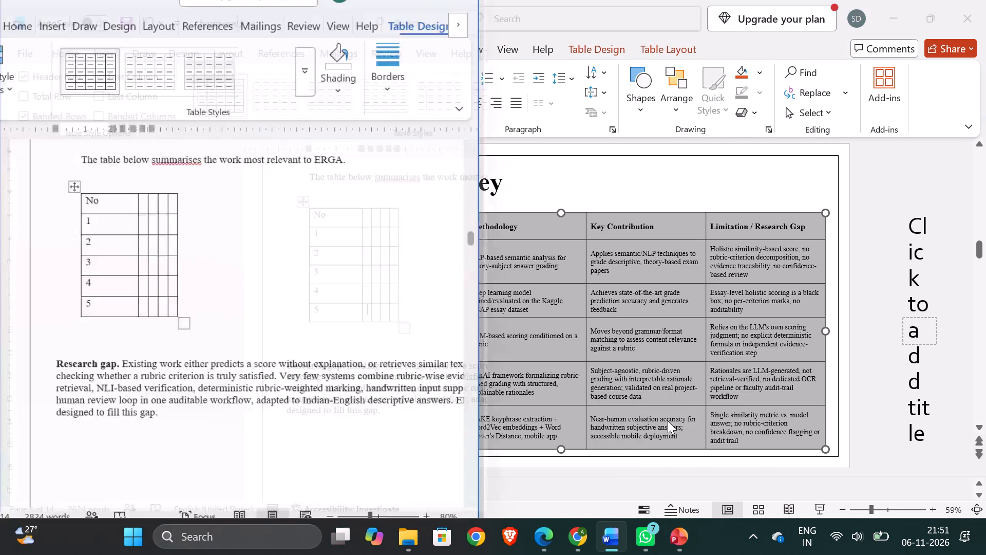
click(690, 122)
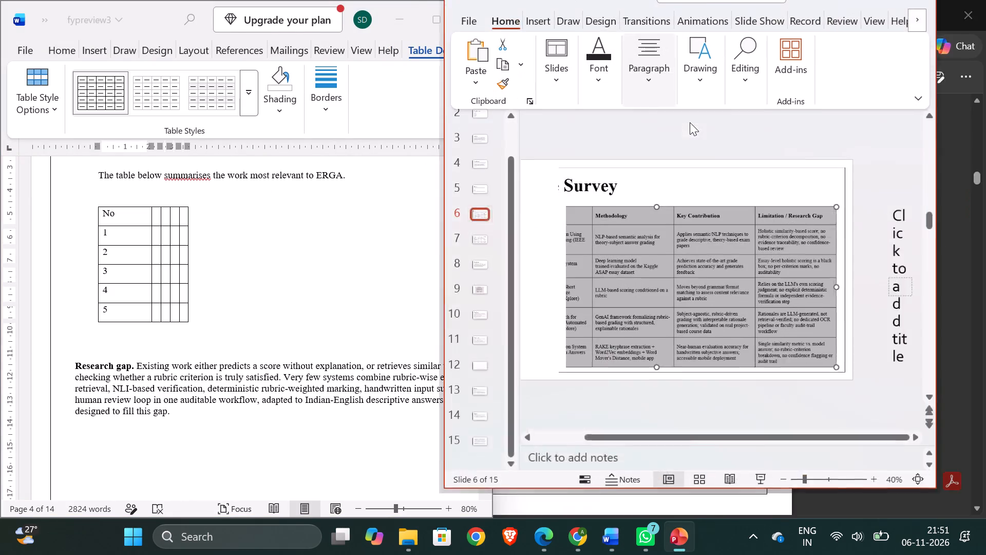
scroll(678, 282, right, 1)
scroll(674, 207, right, 1)
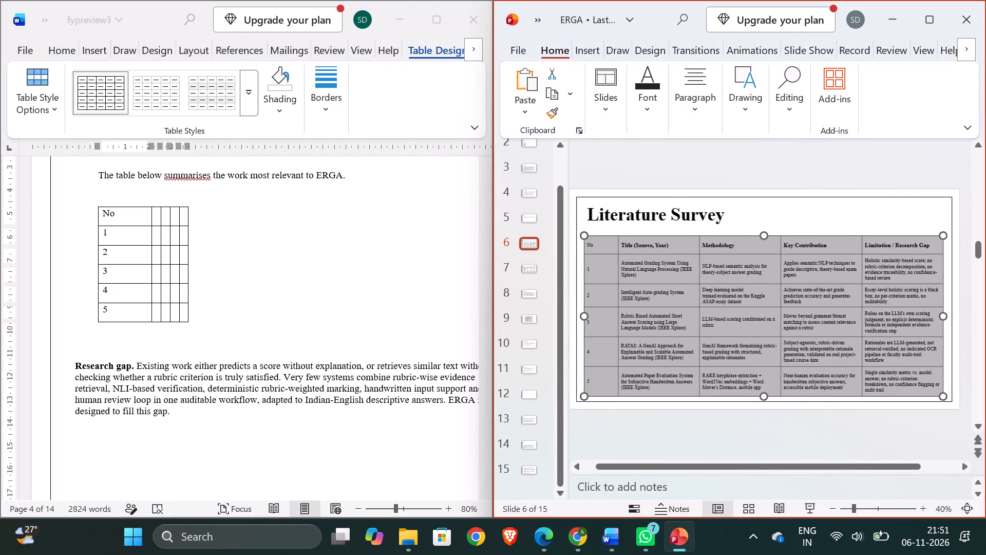
scroll(674, 207, right, 1)
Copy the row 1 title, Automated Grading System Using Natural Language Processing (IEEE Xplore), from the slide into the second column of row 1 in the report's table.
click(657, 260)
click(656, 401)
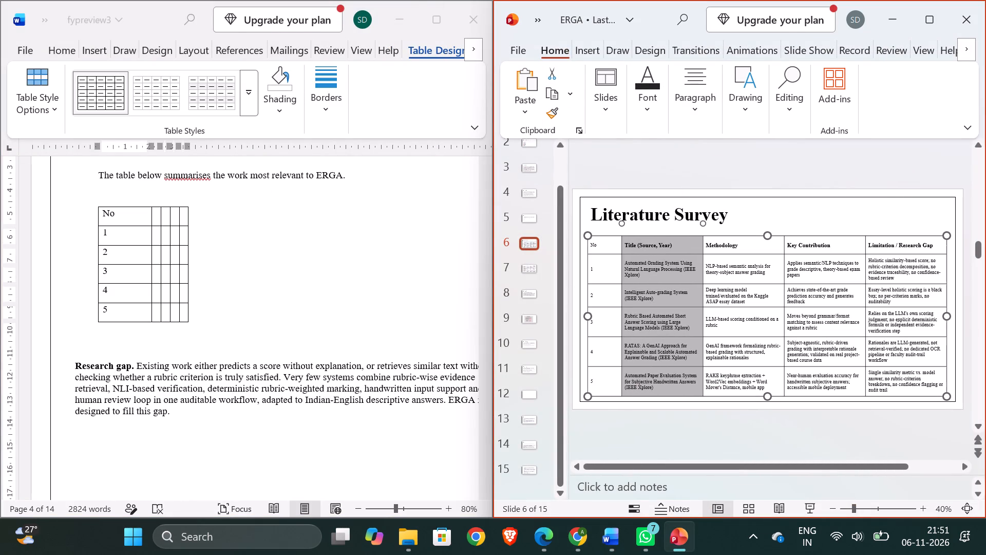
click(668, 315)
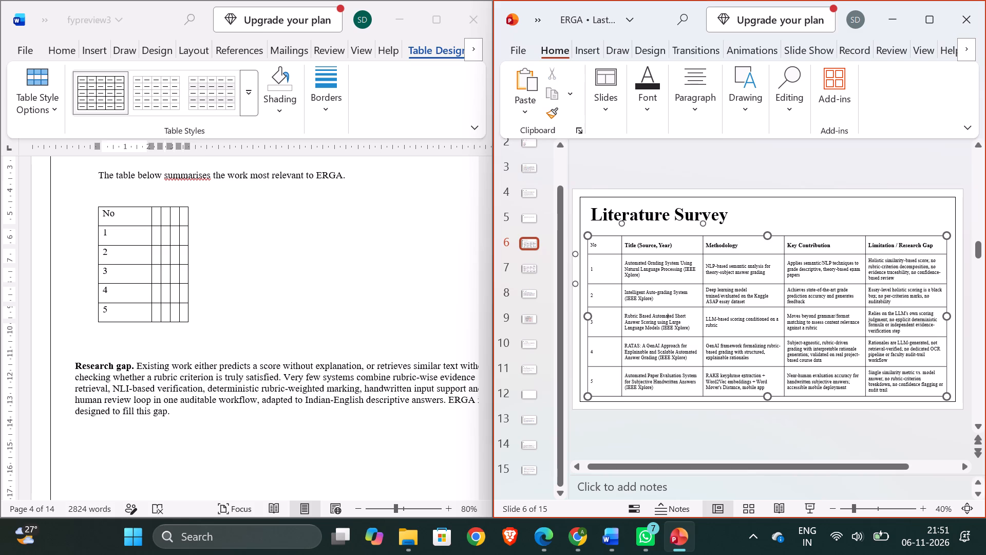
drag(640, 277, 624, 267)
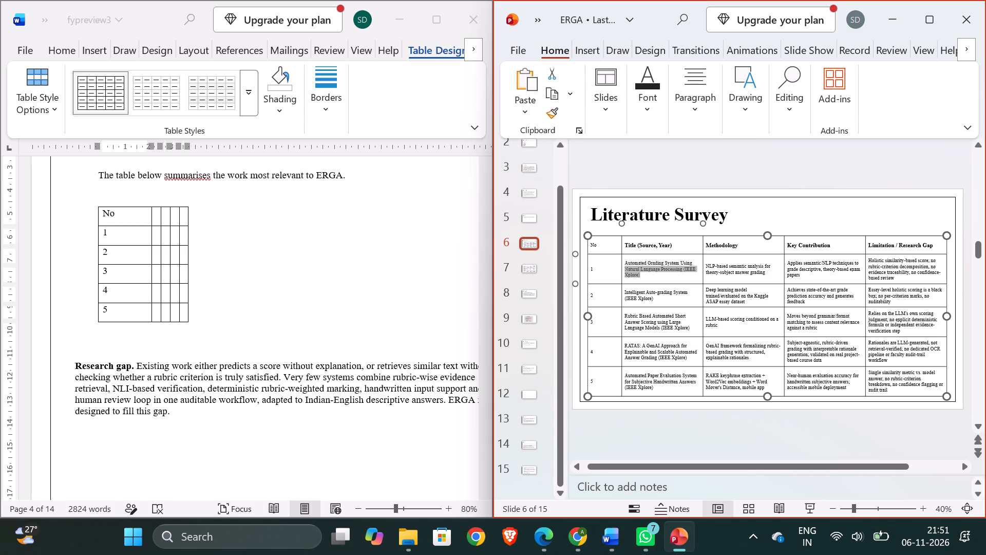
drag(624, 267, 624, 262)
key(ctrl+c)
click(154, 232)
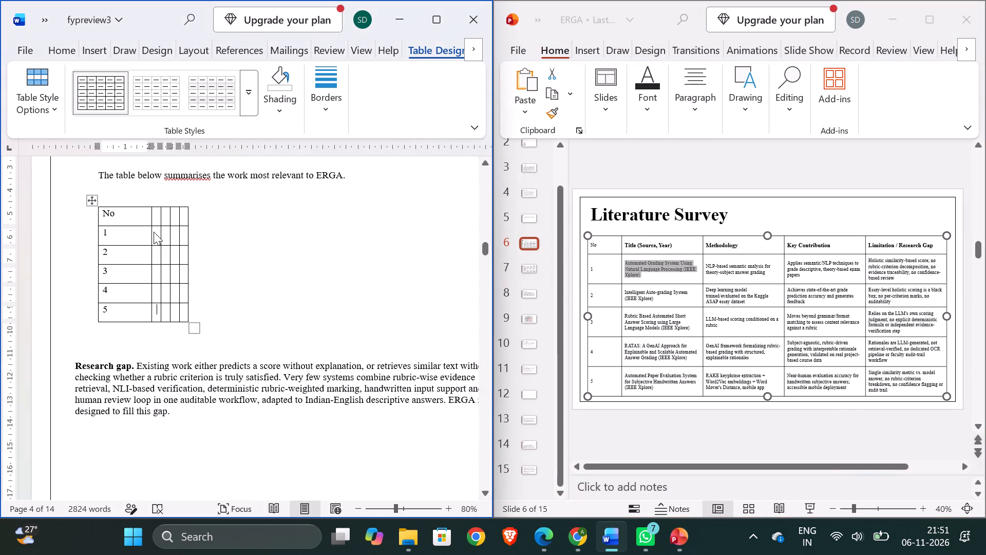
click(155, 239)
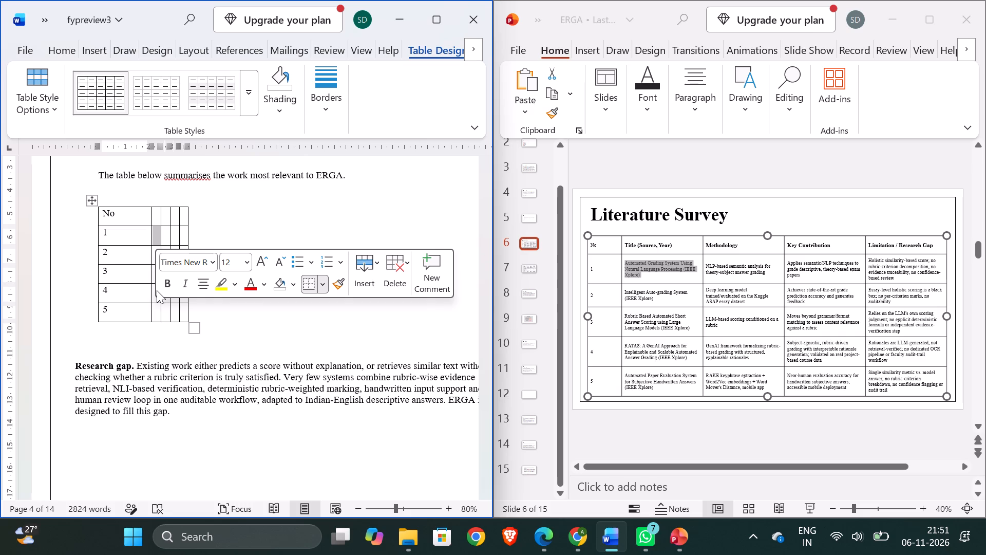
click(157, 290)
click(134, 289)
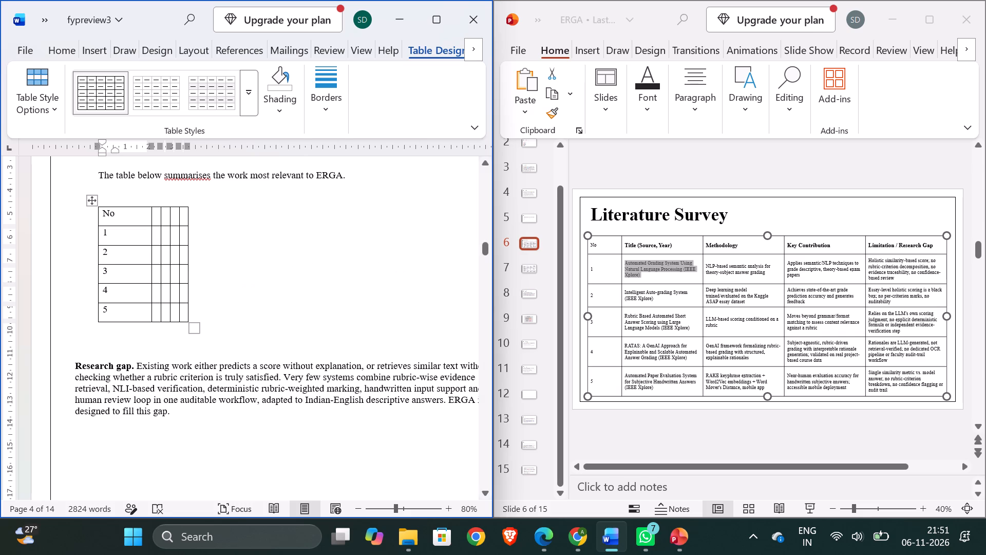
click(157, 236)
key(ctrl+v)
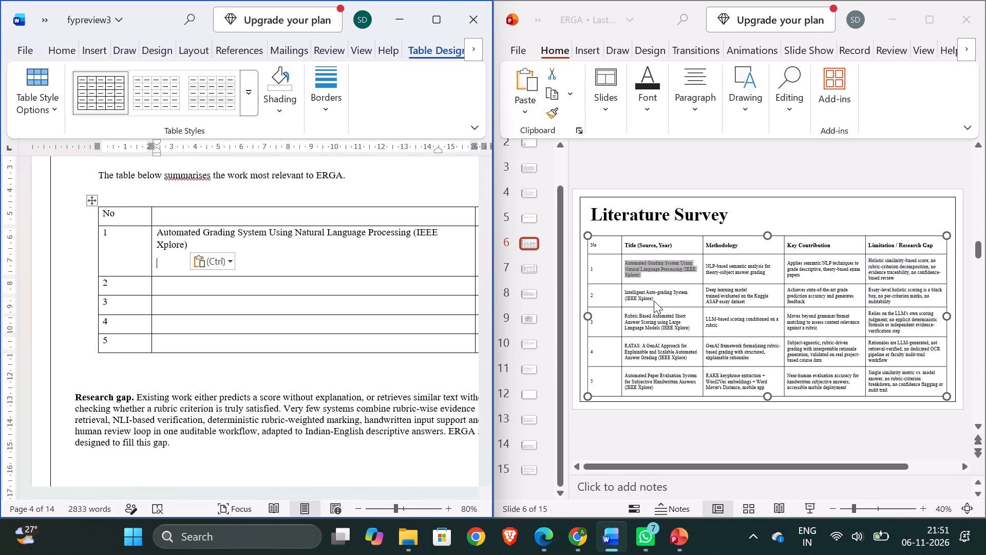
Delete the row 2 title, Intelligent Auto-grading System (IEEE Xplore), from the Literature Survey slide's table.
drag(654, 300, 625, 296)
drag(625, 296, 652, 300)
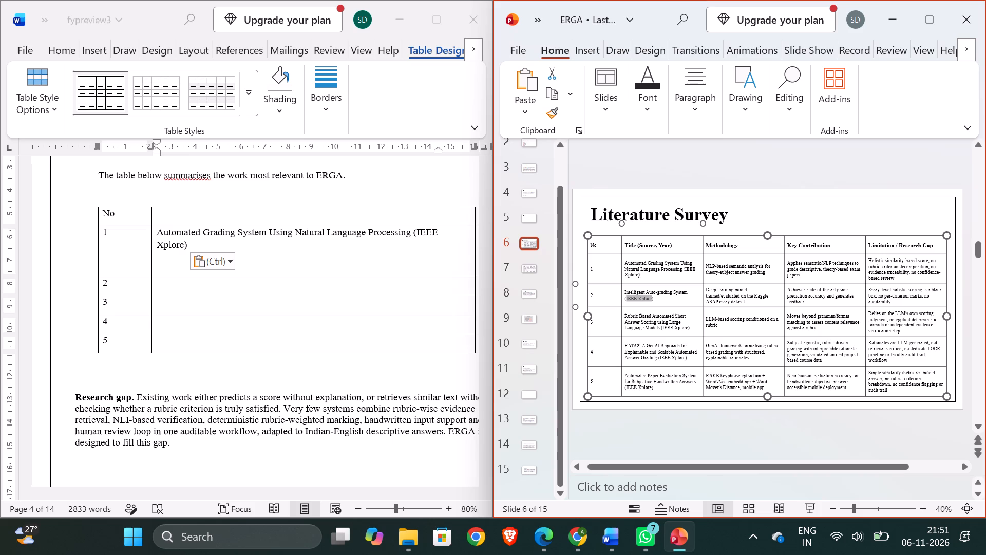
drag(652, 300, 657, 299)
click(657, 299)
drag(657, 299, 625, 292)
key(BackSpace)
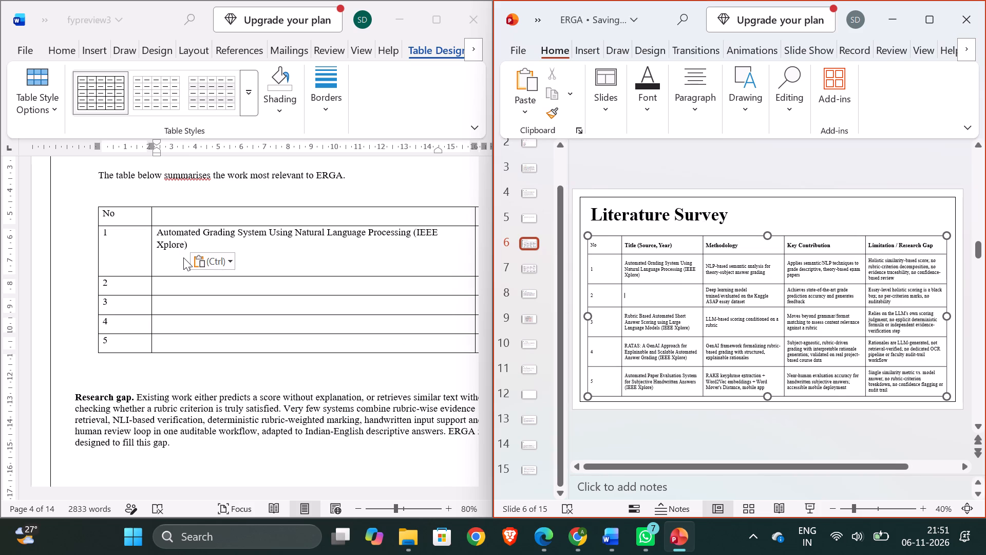
Switch to the Word report and undo its recent edits back through the insertion of the narrow-column table.
click(183, 257)
key(ctrl+z)
key(ctrl+z)
key(ctrl+z)
key(ctrl+z)
key(ctrl+z)
key(ctrl+z)
key(ctrl+z)
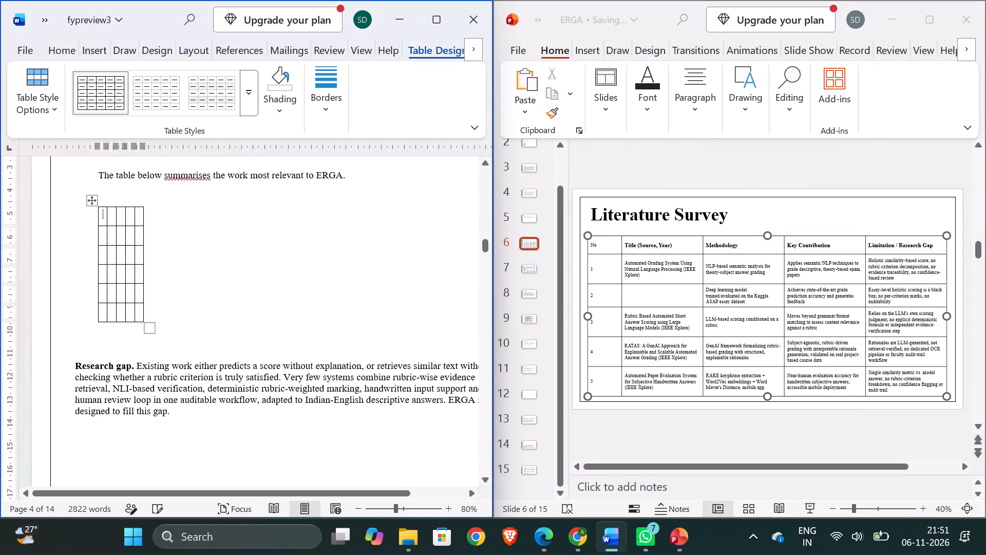
key(ctrl+z)
key(ctrl+z)
key(ctrl+z)
key(ctrl+z)
key(ctrl+z)
key(ctrl+z)
key(ctrl+z)
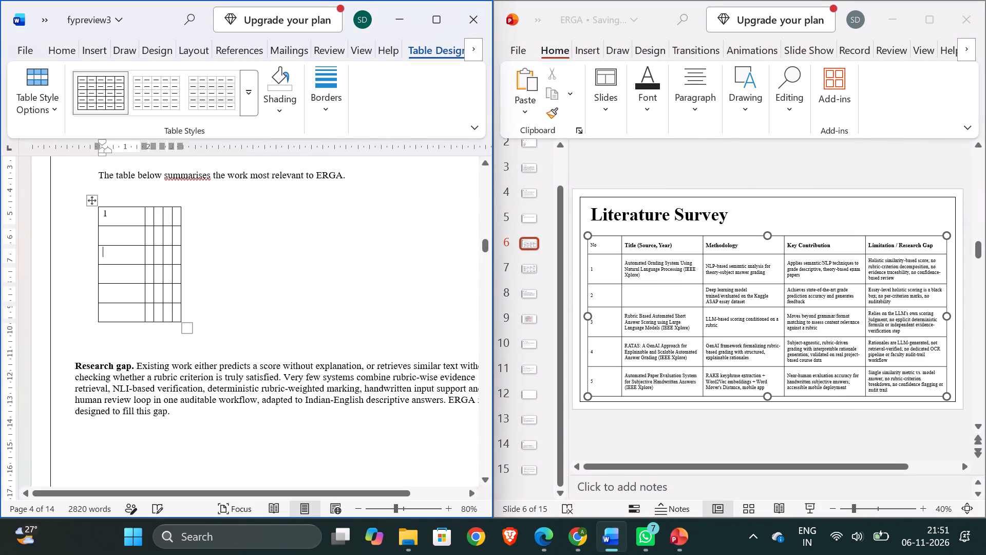
key(ctrl+z)
key(ctrl+z)
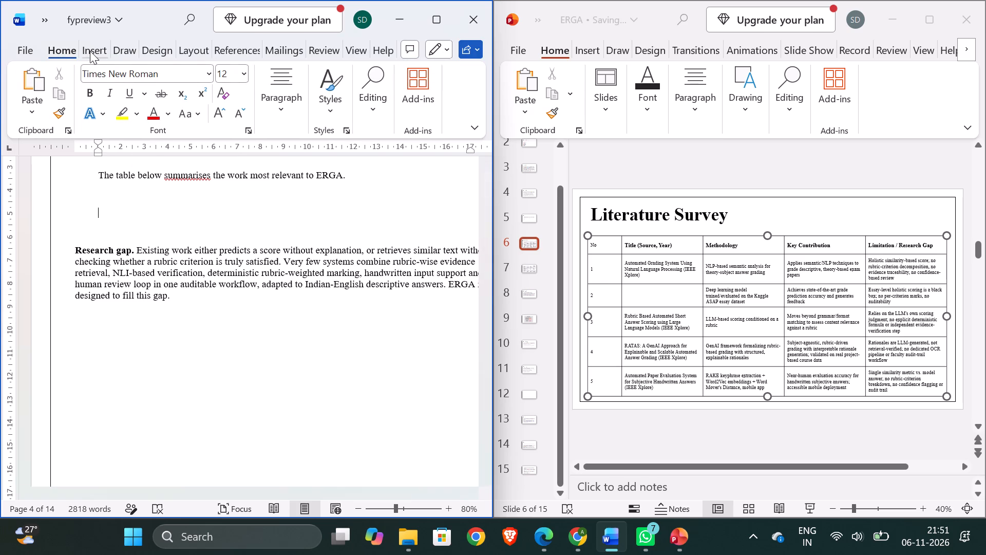
Insert a table of 5 columns and 6 rows, auto-fitted to the window, above the Research gap paragraph.
click(90, 50)
click(85, 117)
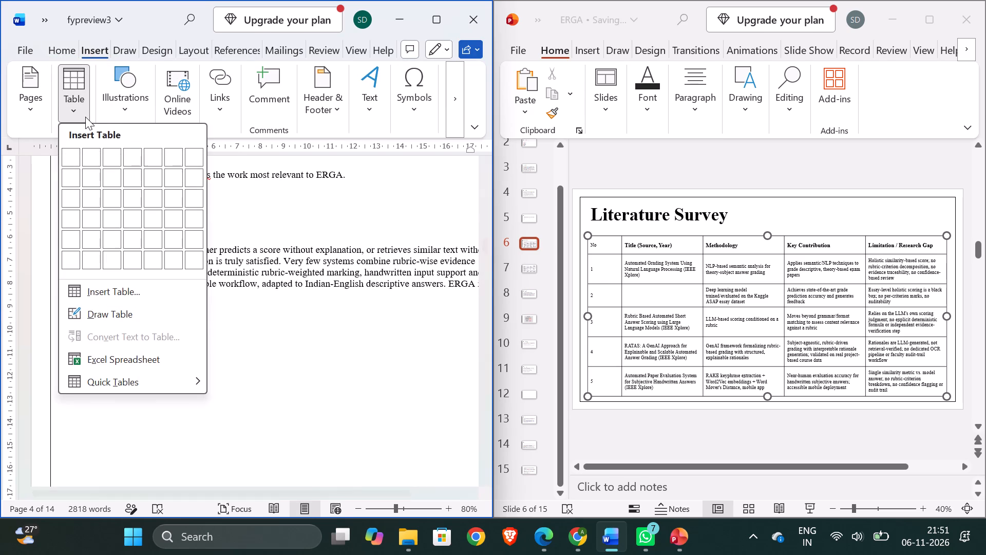
click(126, 289)
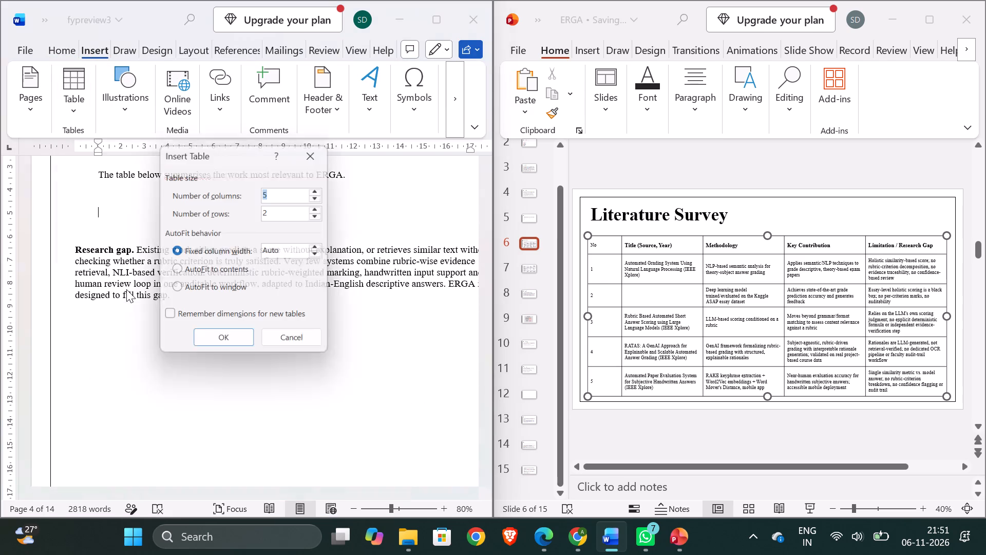
click(289, 218)
key(BackSpace)
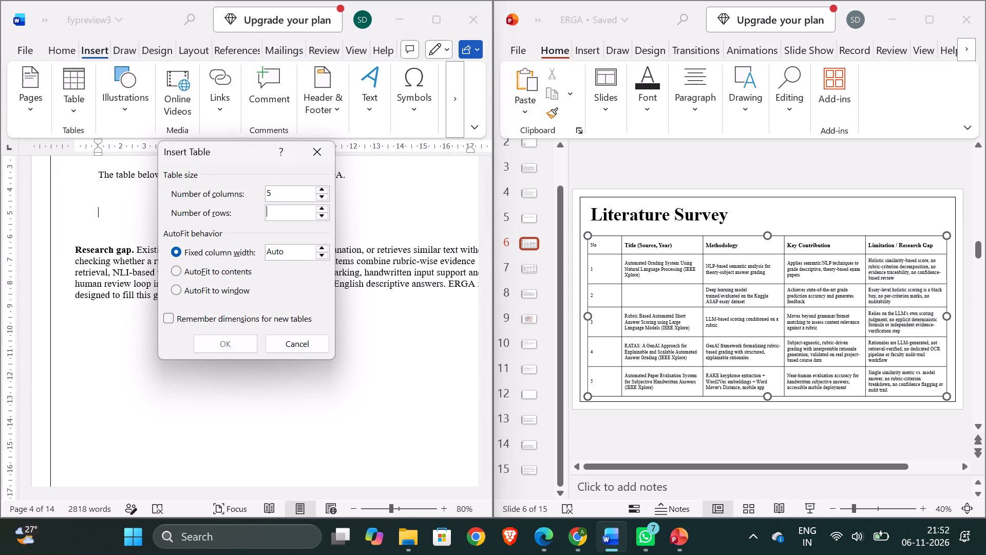
key(6)
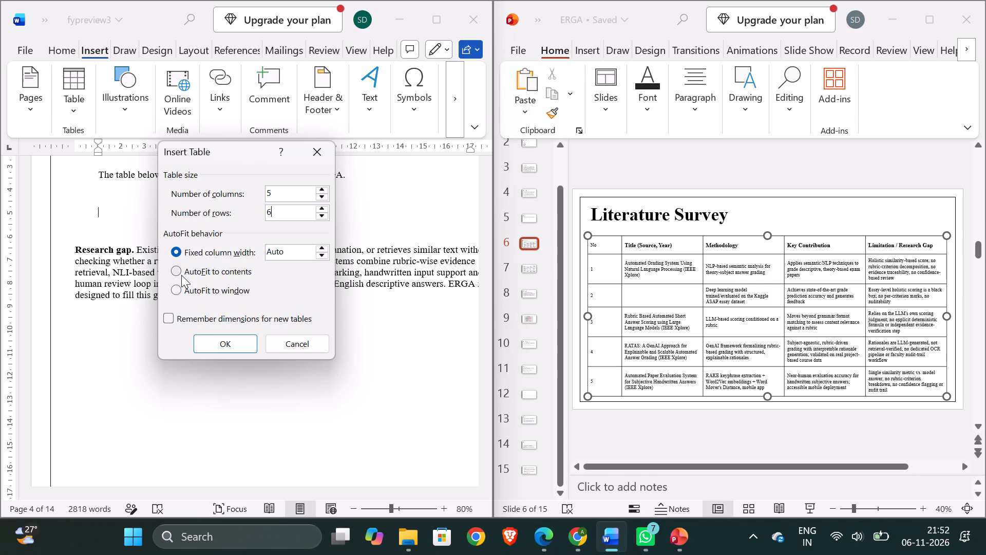
click(203, 291)
click(215, 338)
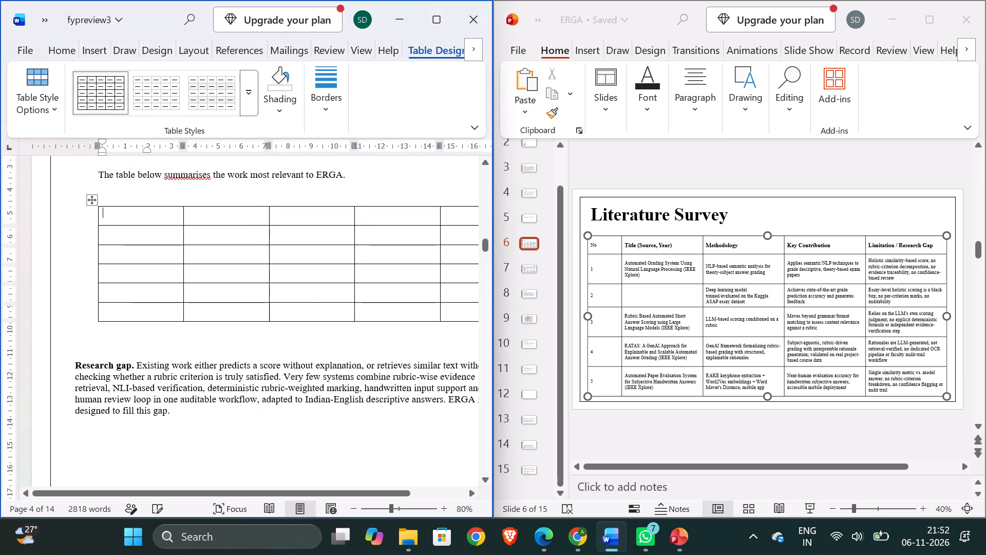
Number the new table's first column 1 to 5, starting in the second row and leaving the top cell empty.
scroll(289, 284, left, 3)
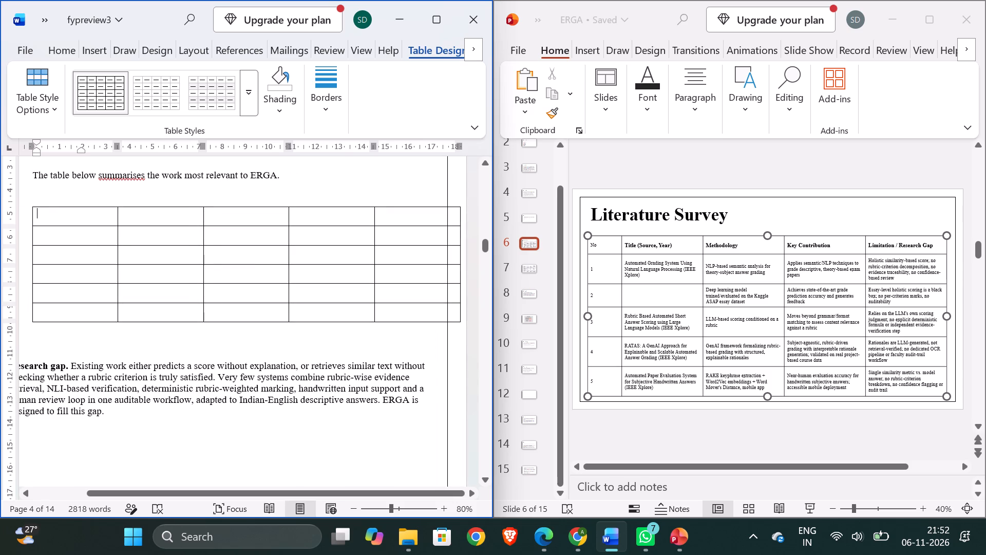
click(87, 220)
key(Down)
key(1)
key(Down)
key(2)
key(Down)
key(3)
key(Down)
key(4)
key(Down)
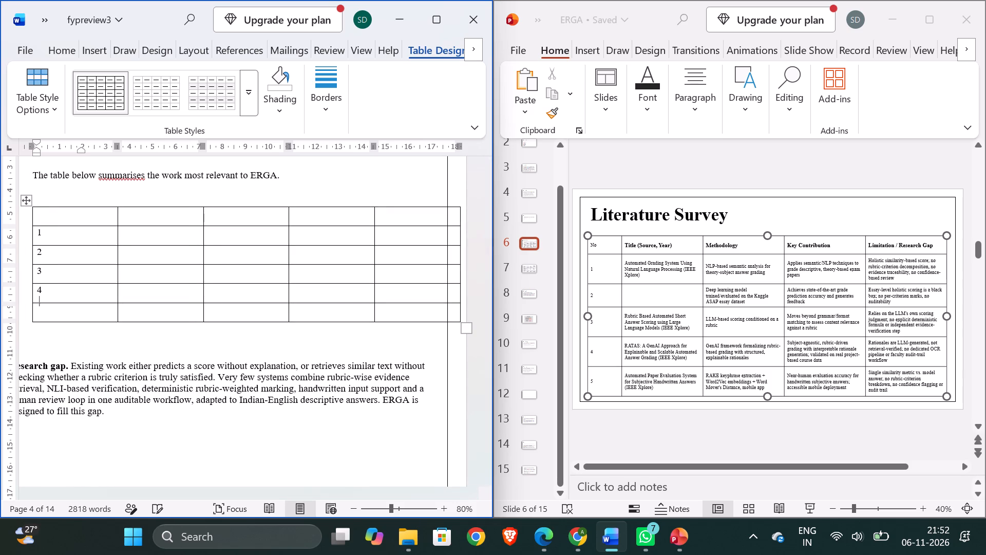
key(5)
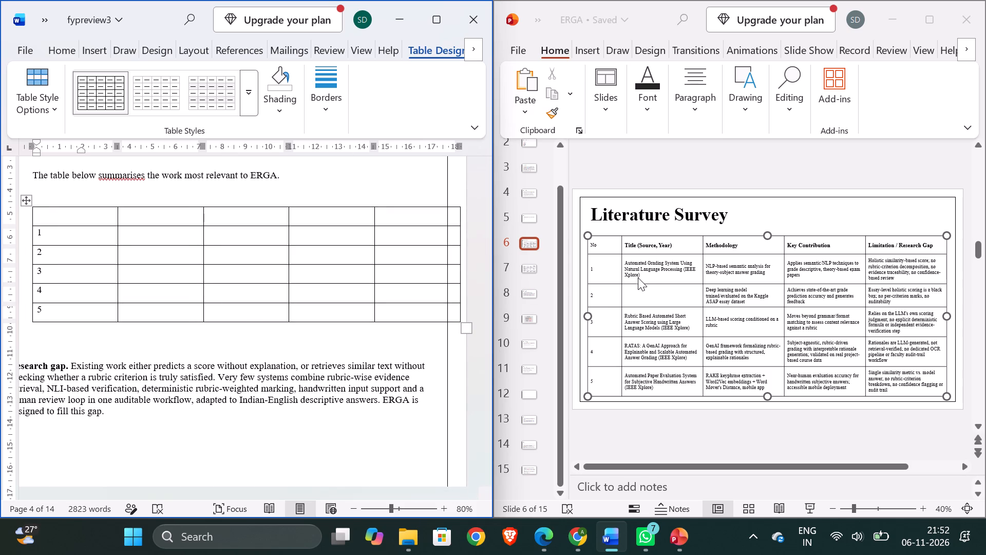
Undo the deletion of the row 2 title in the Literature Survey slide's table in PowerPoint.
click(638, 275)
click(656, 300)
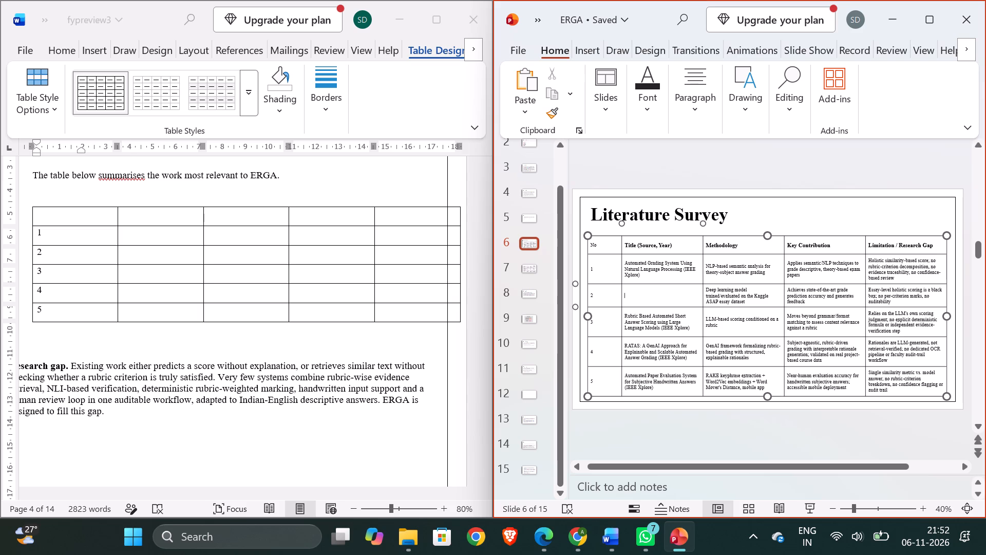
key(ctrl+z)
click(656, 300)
Copy the title Automated Grading System Using Natural Language Processing (IEEE Xplore) from the slide into the second column of row 1 in the report's table.
drag(643, 277, 625, 265)
key(ctrl+c)
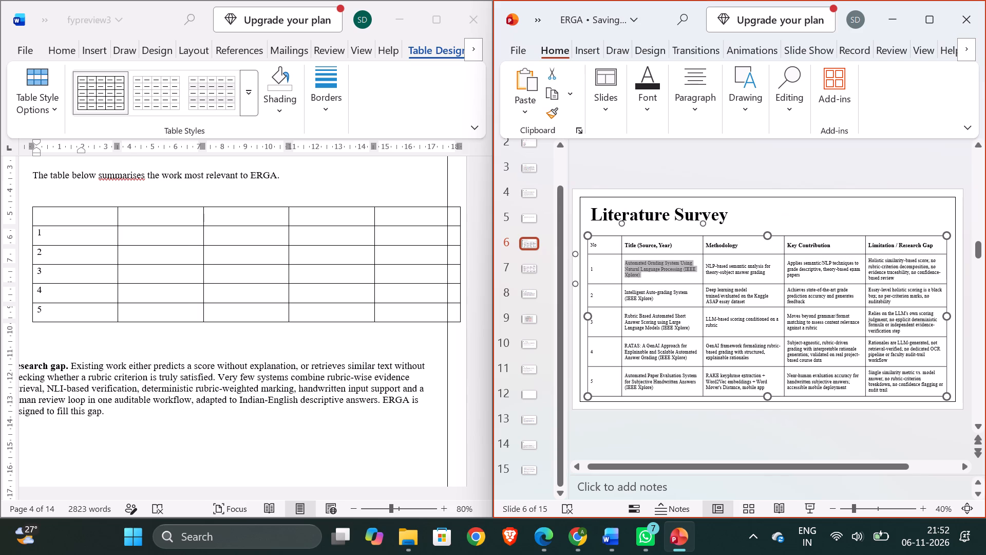
click(144, 231)
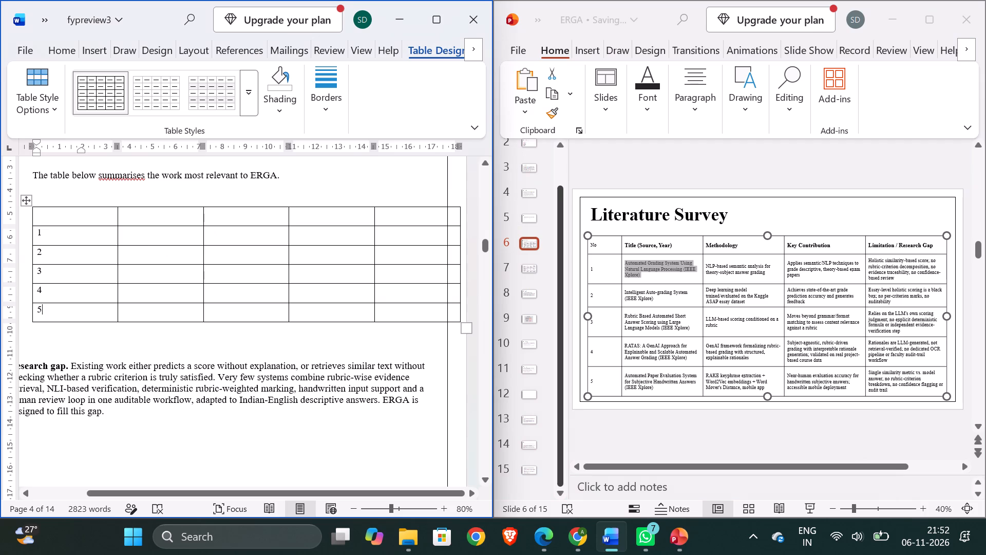
click(140, 233)
key(ctrl+v)
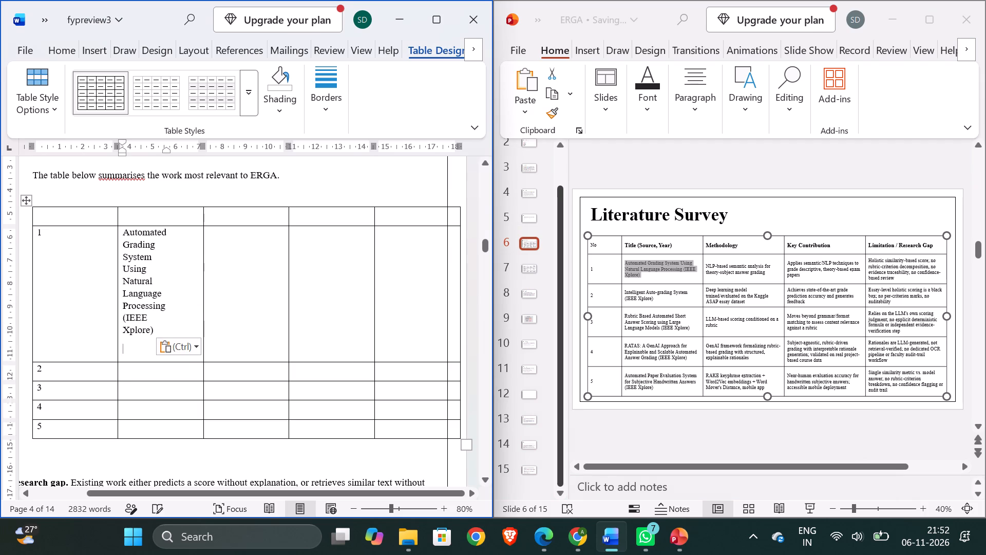
Copy the title Intelligent Auto-grading System (IEEE Xplore) from the slide into the second column of row 2 in the report's table.
click(662, 298)
drag(656, 300, 624, 294)
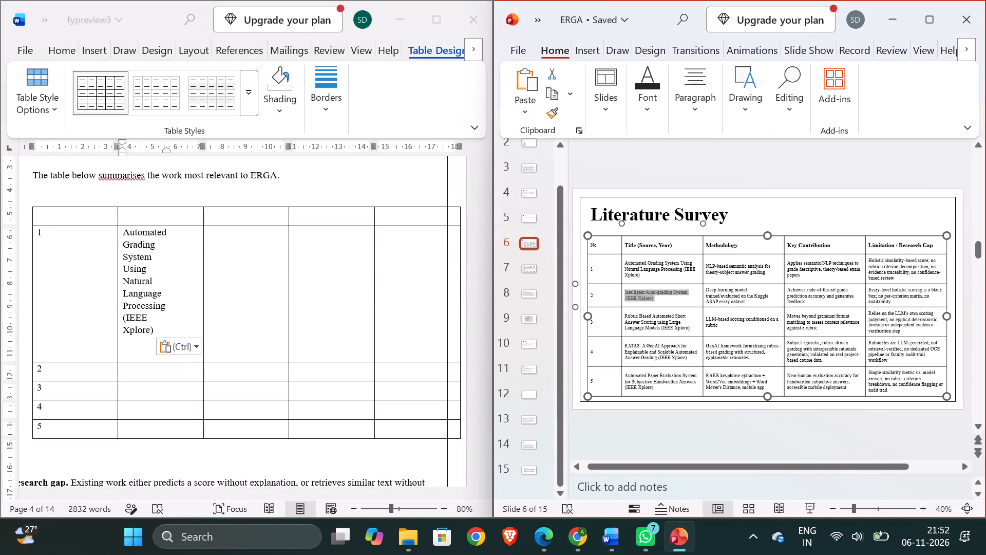
drag(624, 294, 624, 293)
key(ctrl+c)
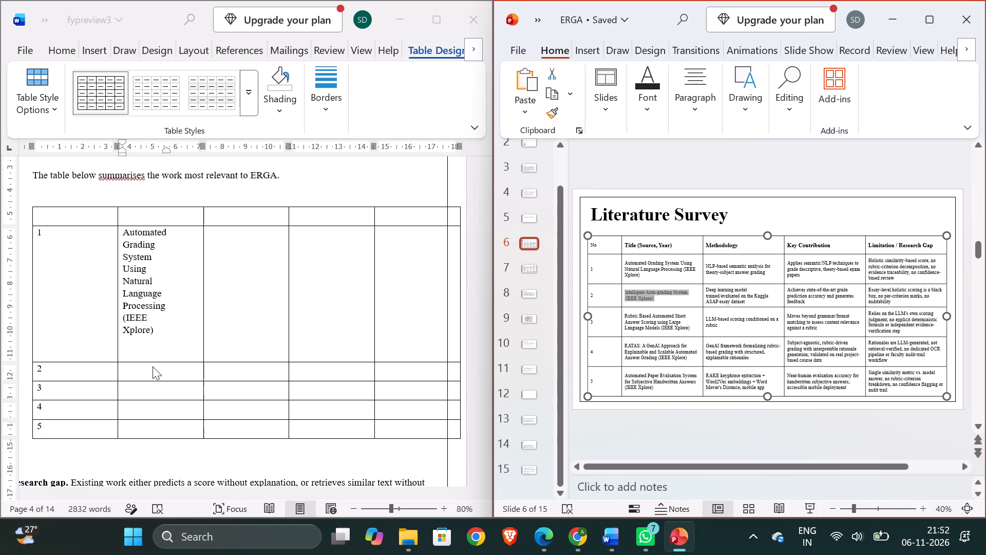
click(153, 366)
click(144, 369)
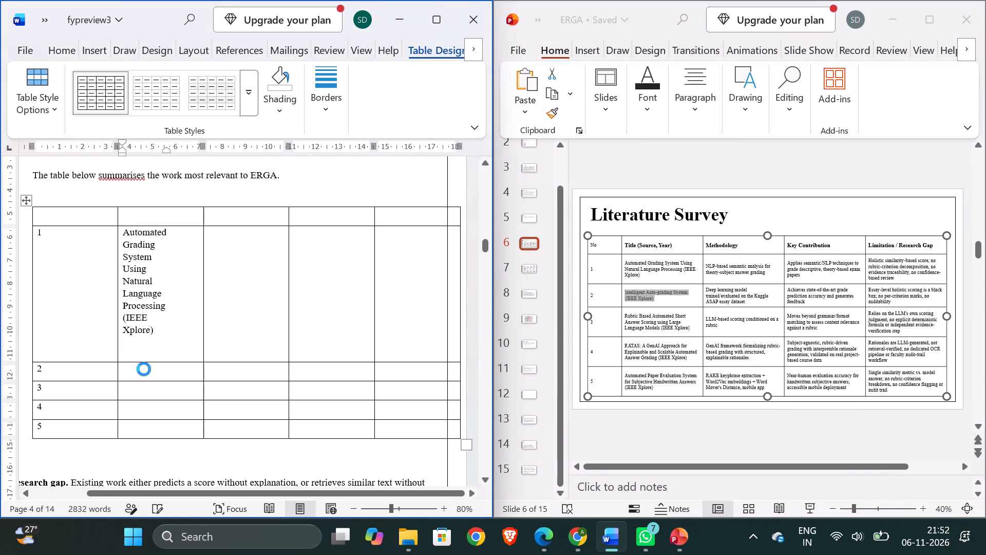
key(ctrl+v)
key(Down)
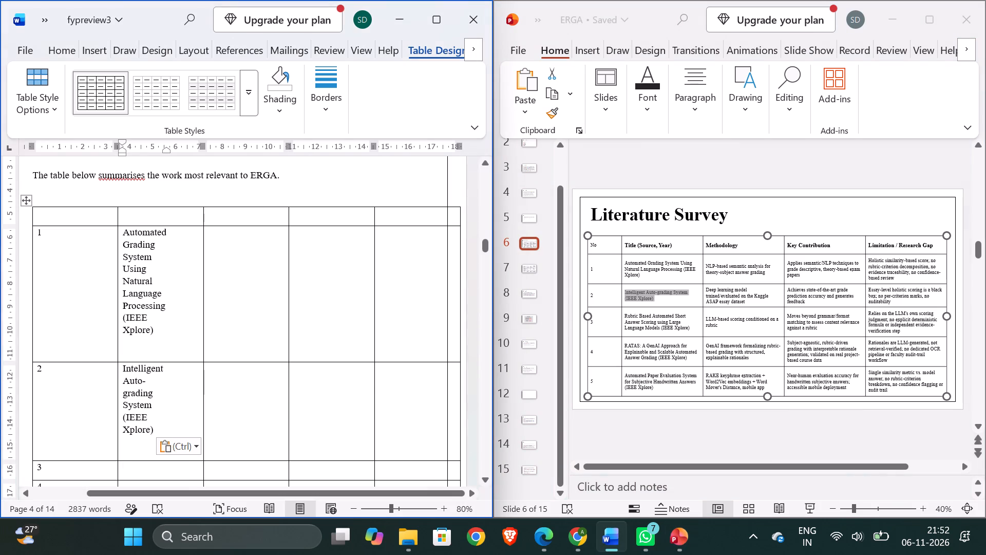
Copy the title Rubric Based Automated Short Answer Scoring using Large Language Models from the slide into the second column of row 3 in the report's table.
click(689, 327)
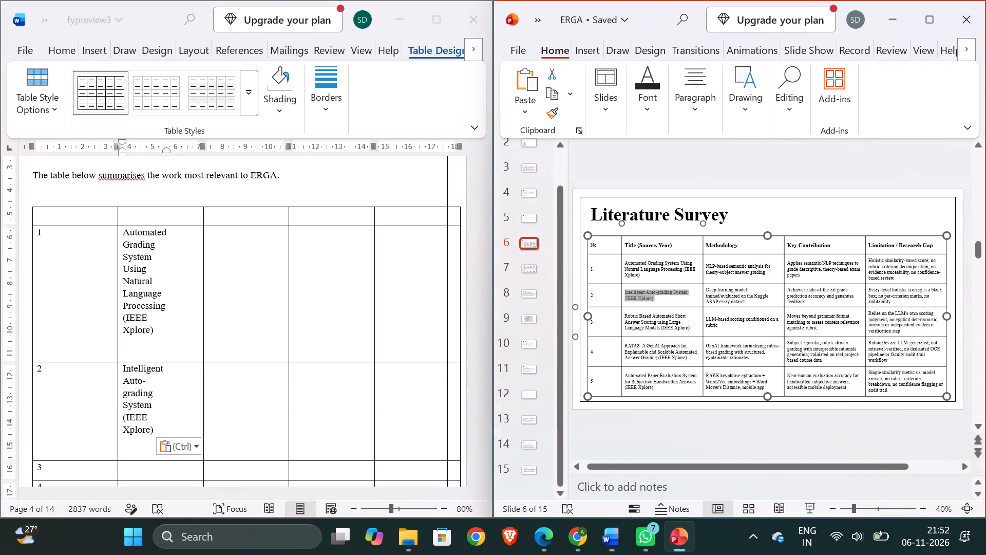
drag(689, 327, 632, 321)
click(632, 321)
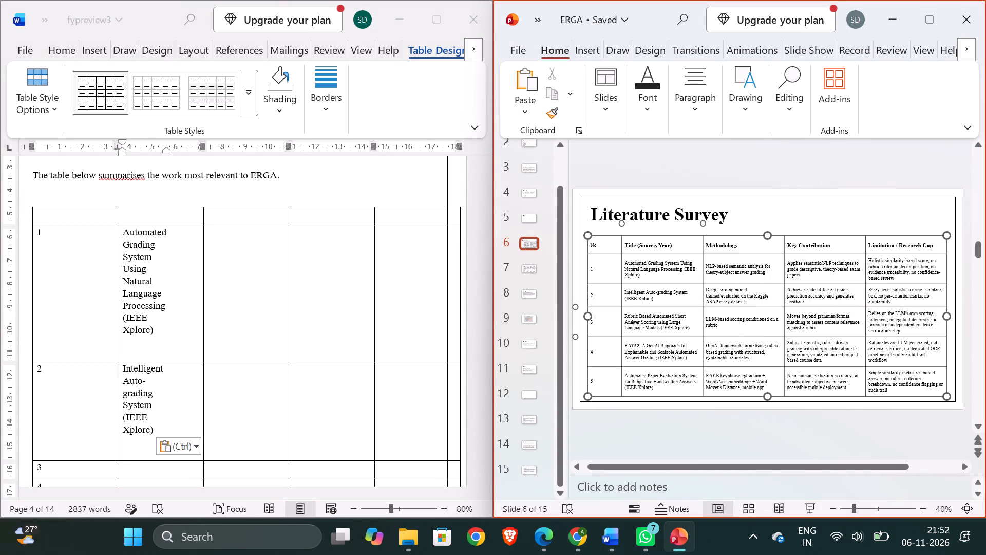
drag(626, 318, 646, 321)
drag(646, 321, 688, 326)
key(ctrl+c)
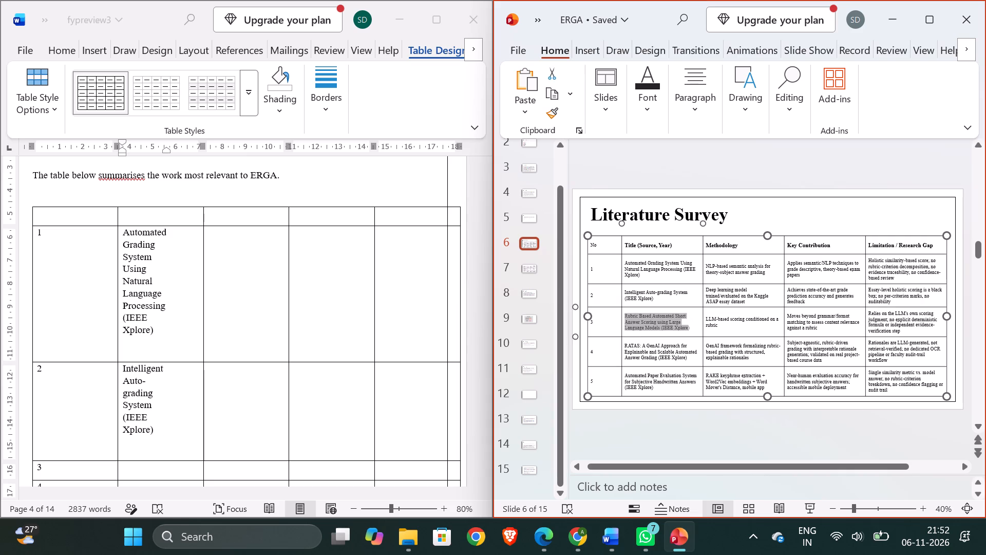
scroll(323, 313, down, 1)
click(158, 345)
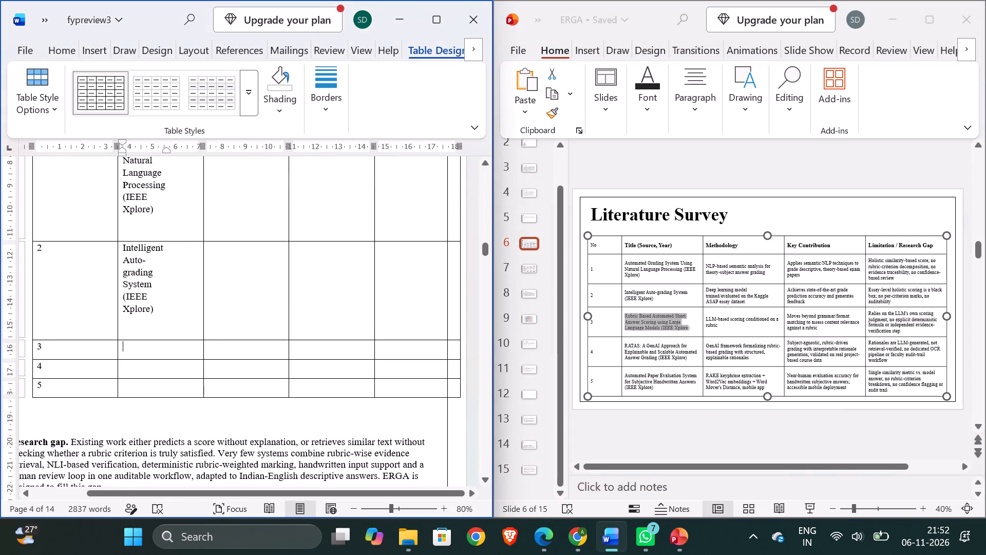
key(ctrl+v)
Copy the title RATAS: A GenAI Approach for Explainable and Scalable Automated Answer Grading (IEEE Xplore) from the slide into row 4's second column in the report.
key(Down)
scroll(158, 345, down, 1)
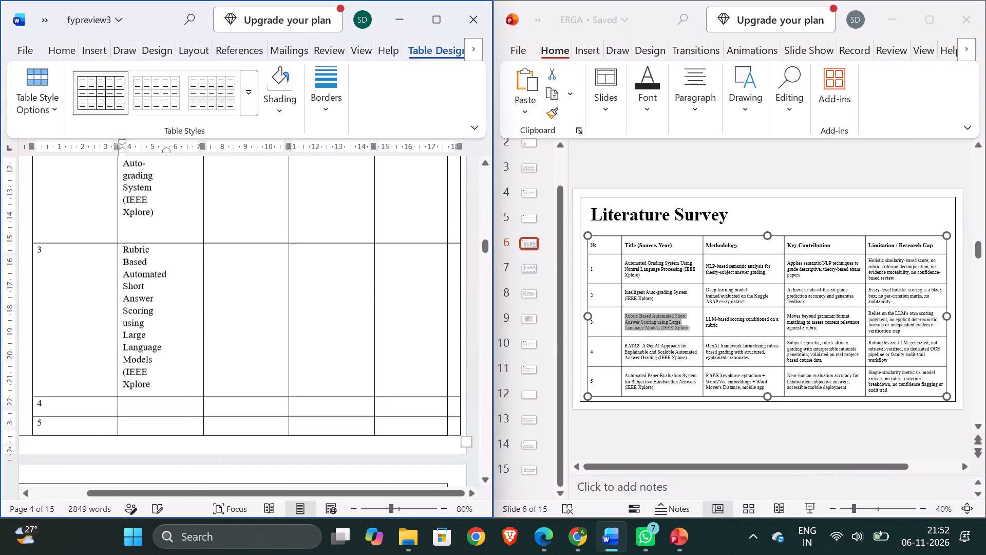
scroll(158, 345, down, 1)
click(668, 358)
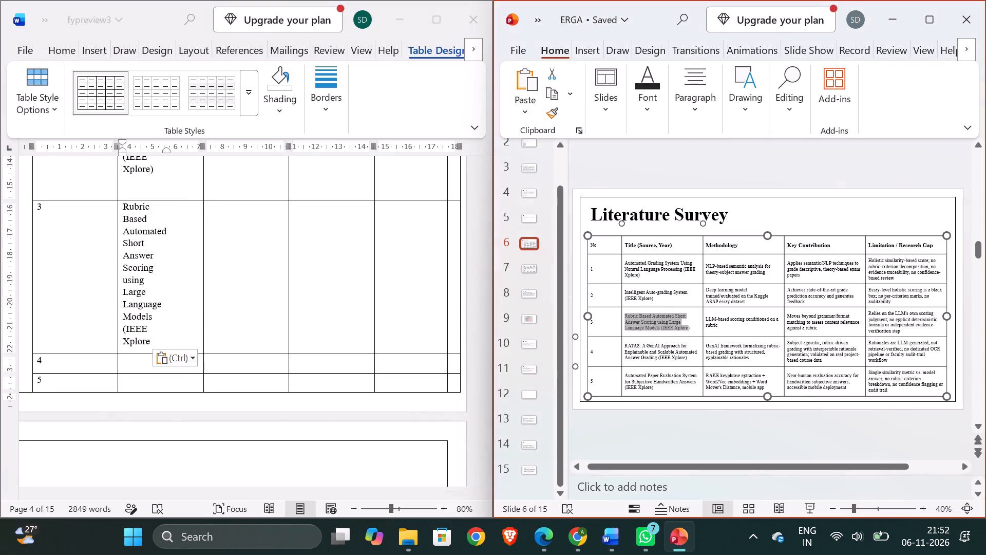
drag(691, 357, 631, 344)
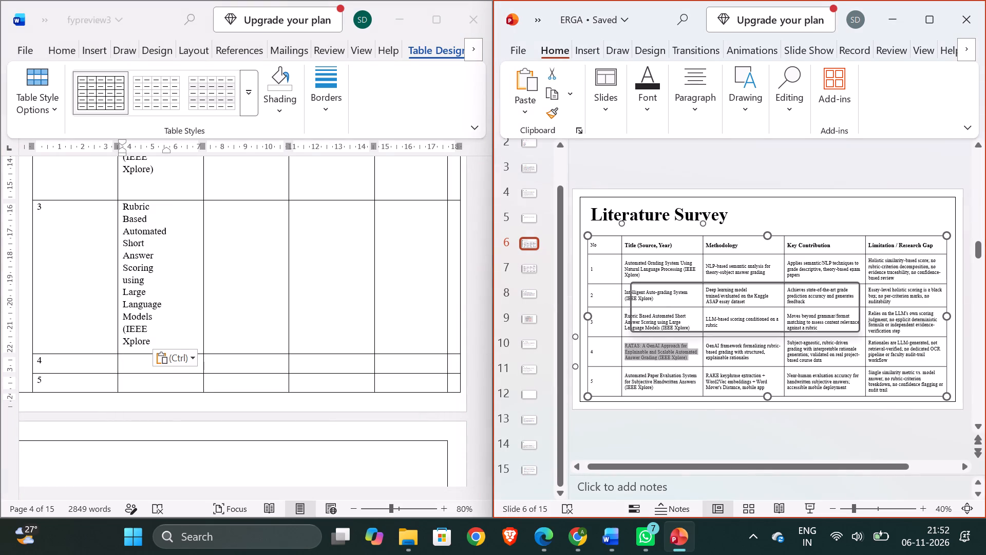
key(ctrl+c)
click(150, 361)
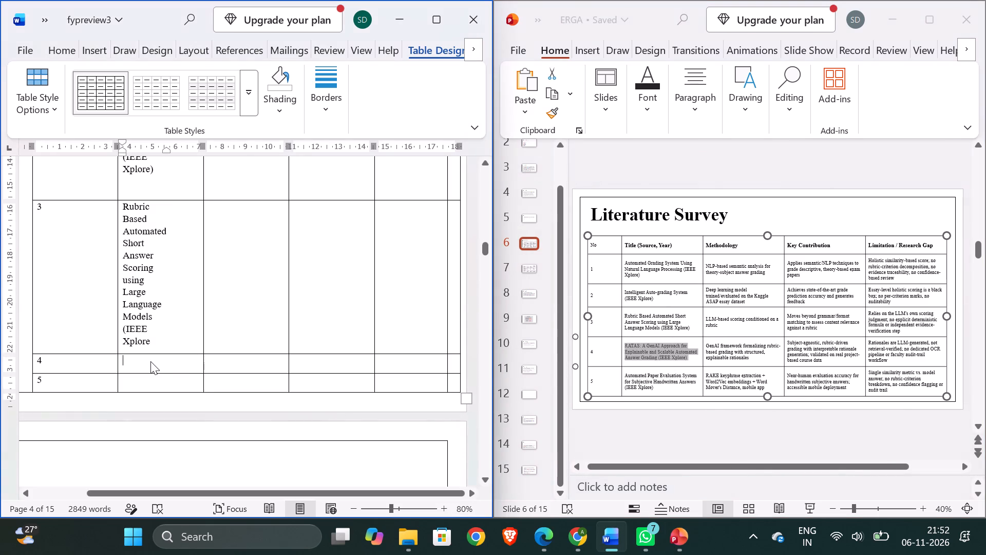
key(ctrl+v)
Copy the title Automated Paper Evaluation System for Subjective Handwritten Answers (IEEE Xplore) from the slide into the second column of row 5 in the report.
key(Down)
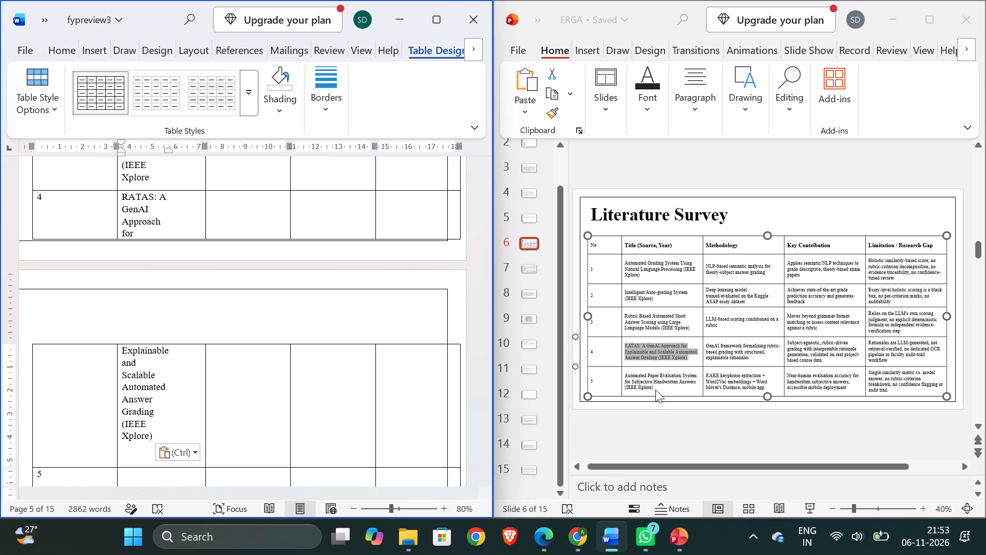
drag(655, 389, 627, 377)
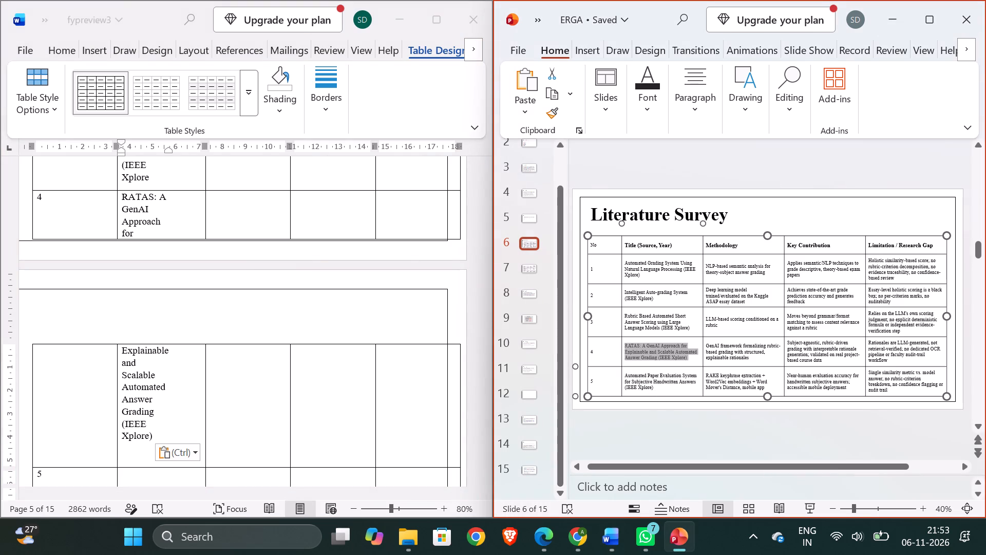
drag(625, 376, 658, 387)
key(ctrl+c)
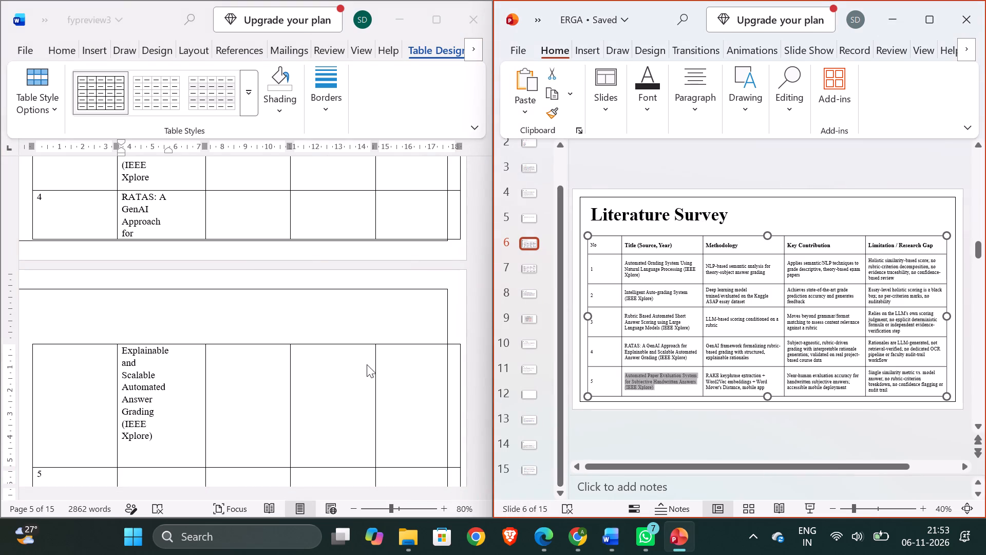
scroll(311, 360, down, 1)
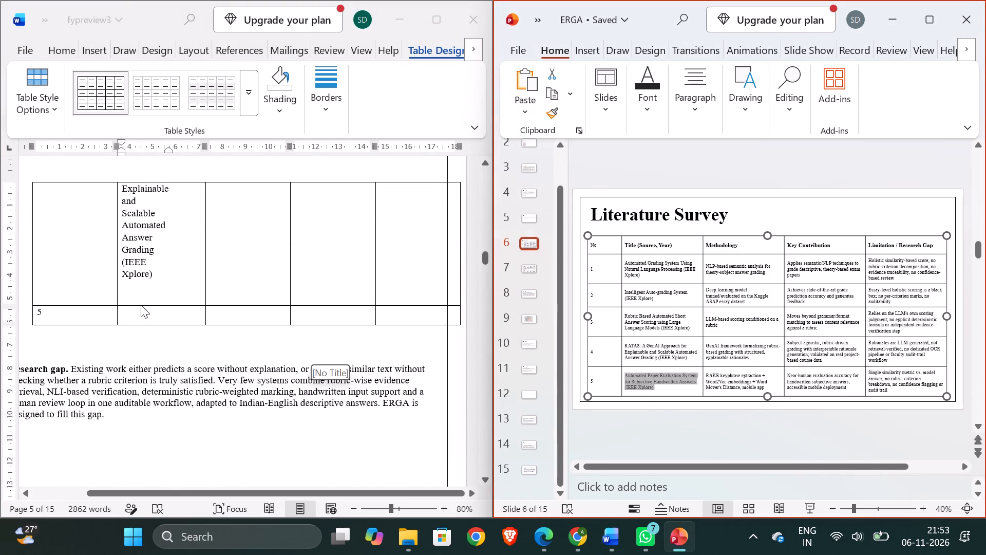
click(141, 305)
key(ctrl+v)
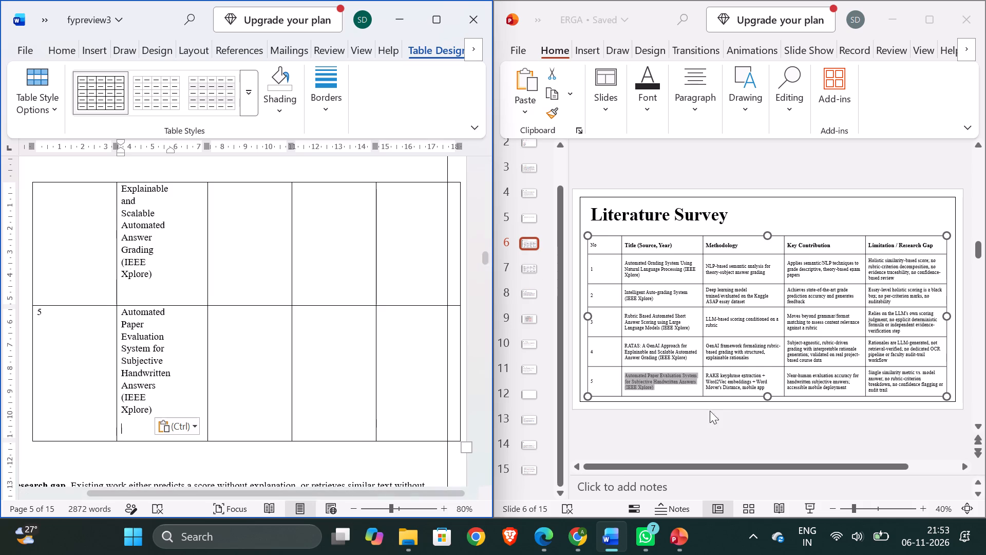
Copy the methodology RAKE keyphrase extraction + Word2Vec embeddings + Word Mover's Distance, mobile app from the slide into the third column of row 5.
click(755, 376)
drag(767, 388, 729, 382)
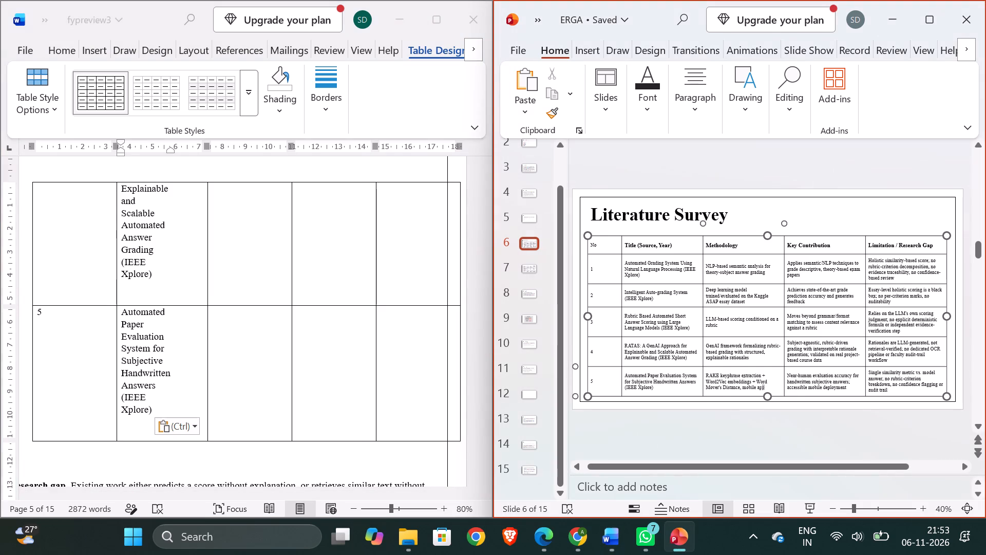
drag(729, 382, 707, 375)
key(ctrl+c)
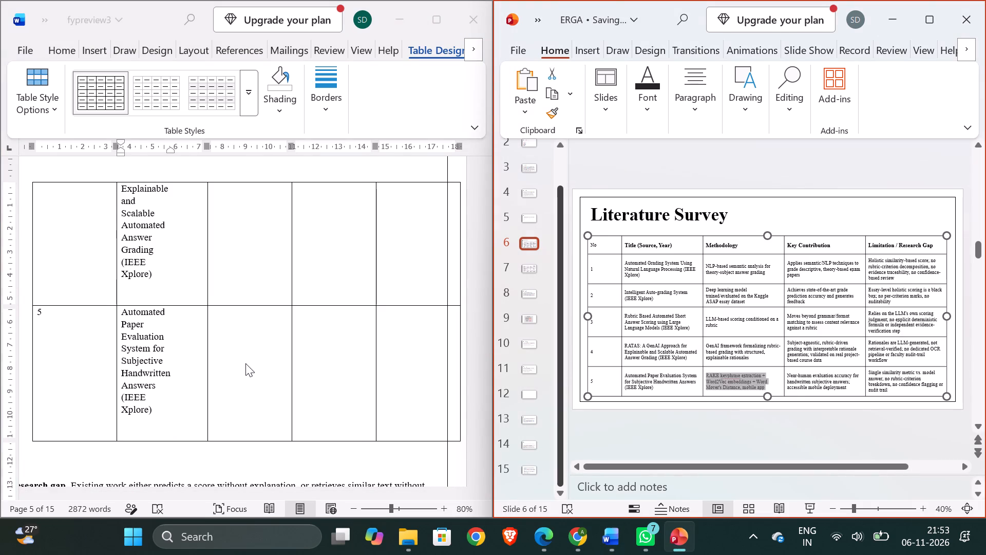
click(245, 363)
key(Right)
key(ctrl+v)
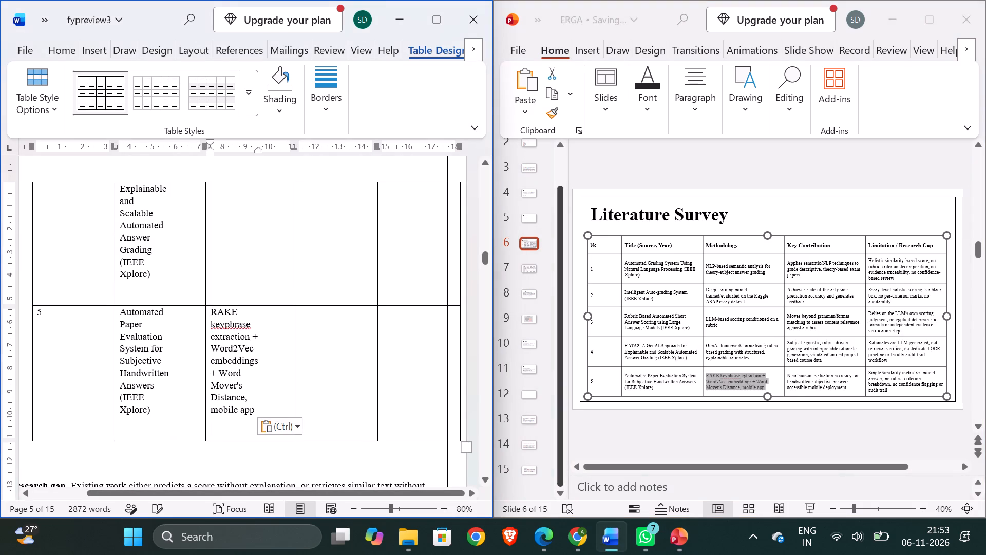
Copy the key contribution about near-human evaluation accuracy and accessible mobile deployment from the slide into the fourth column of row 5.
drag(847, 385, 797, 377)
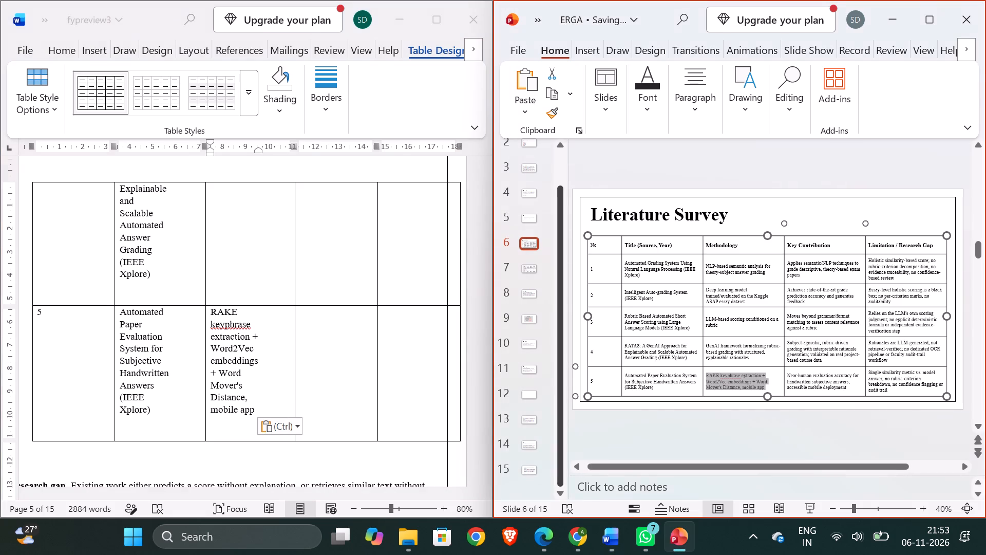
drag(797, 377, 789, 375)
drag(789, 375, 860, 390)
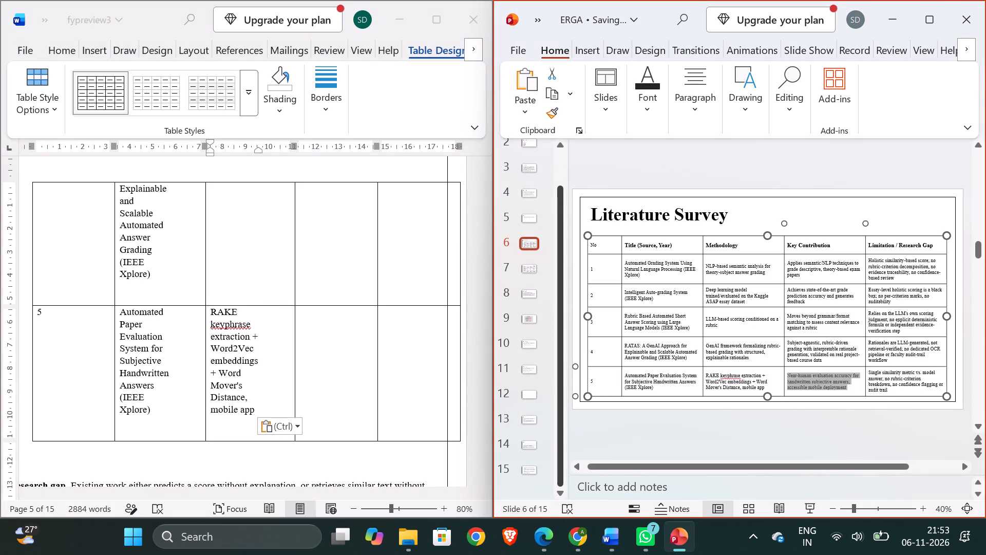
key(ctrl+c)
key(Right)
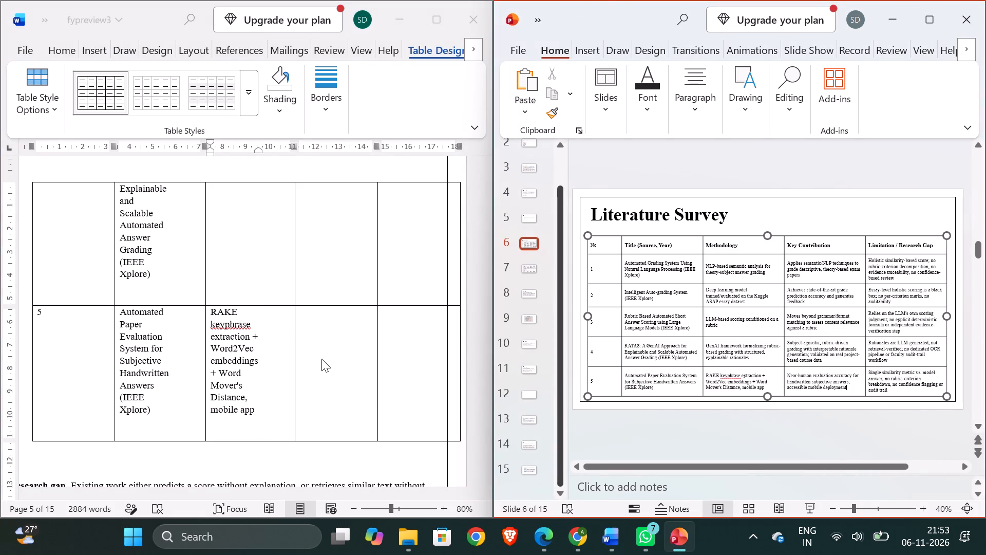
click(279, 334)
key(Right)
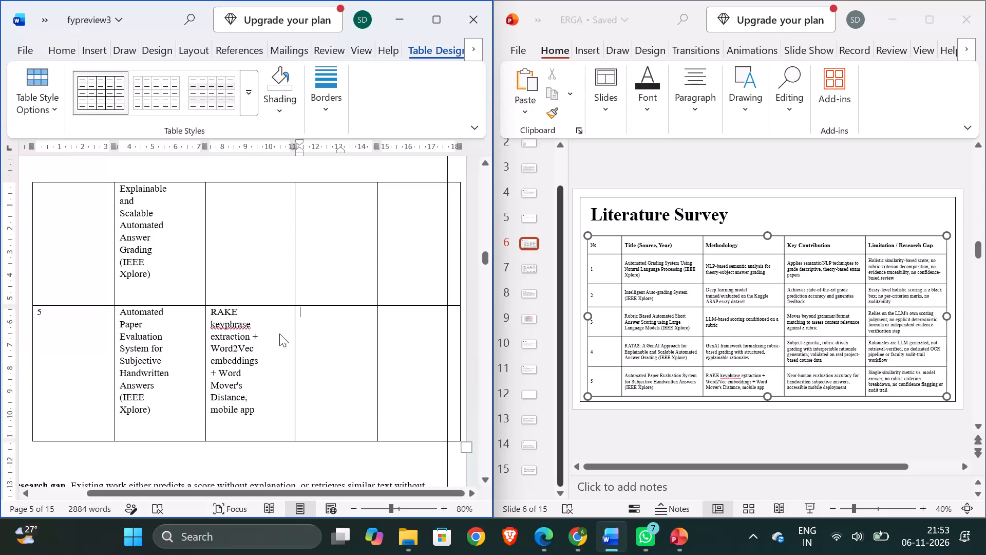
key(ctrl+v)
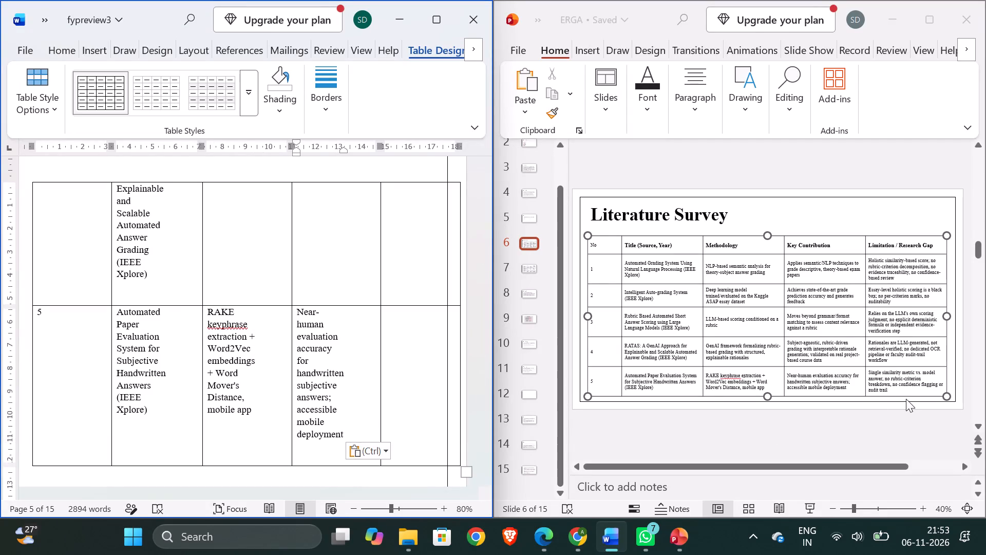
Copy the limitation about a single similarity metric and no rubric-criterion breakdown from the slide into the fifth column of row 5.
drag(894, 389, 869, 374)
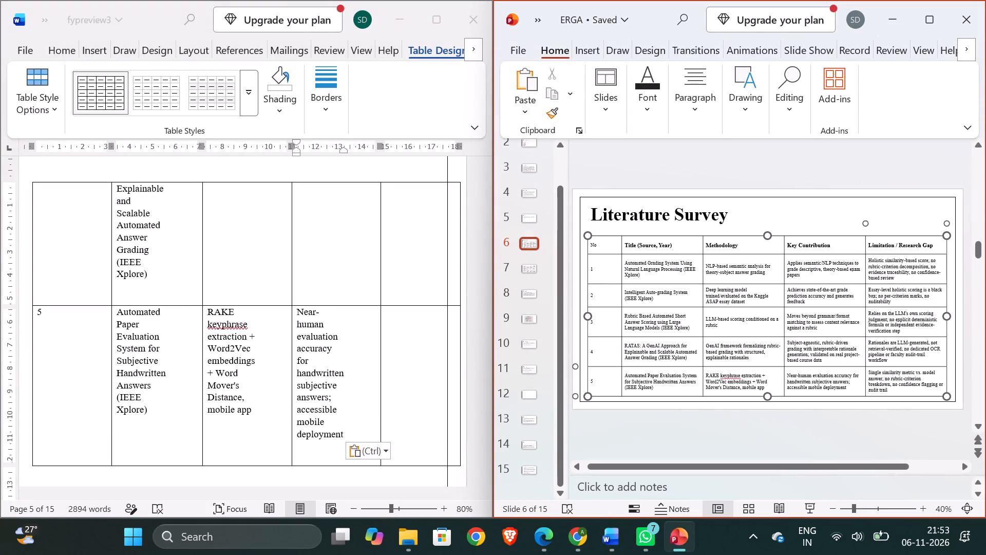
drag(869, 374, 890, 392)
key(ctrl+c)
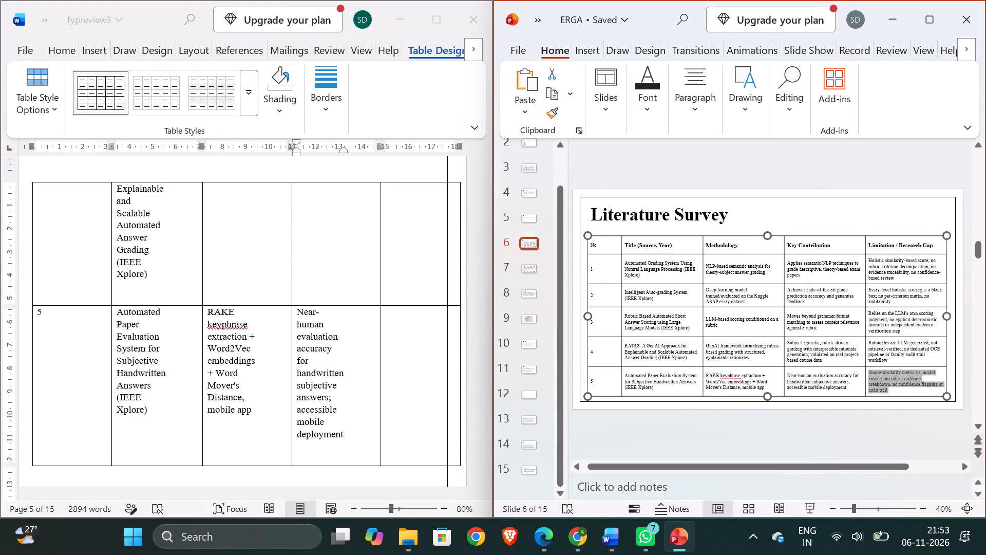
click(331, 384)
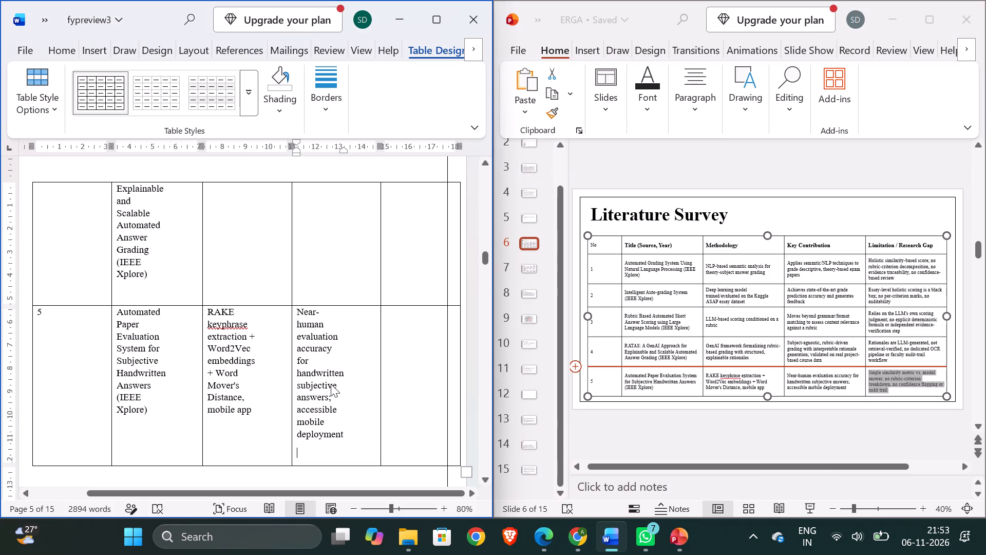
key(Right)
key(ctrl+v)
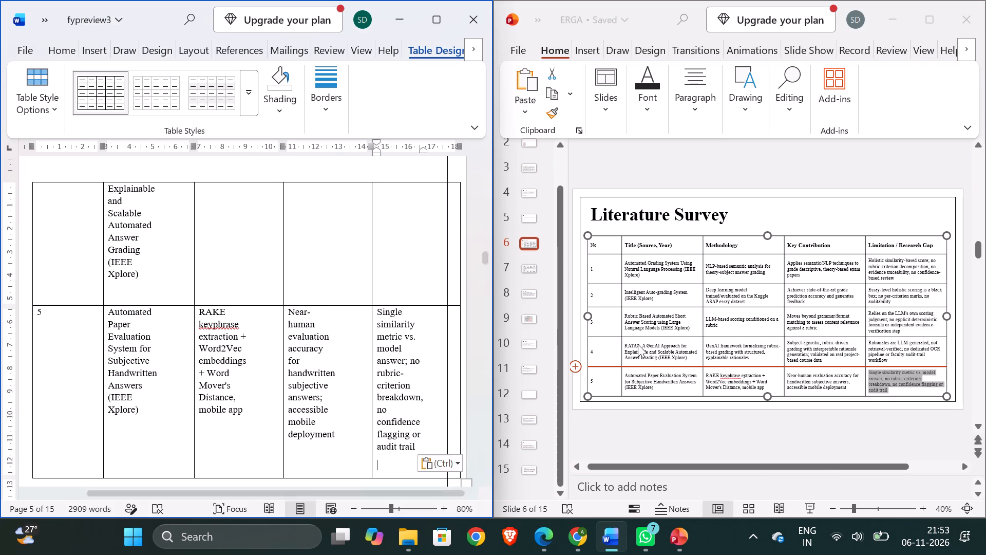
Copy the methodology GenAI framework formalizing rubric-based grading with structured, explainable rationales from the slide into the third column of row 4 in the report.
click(763, 346)
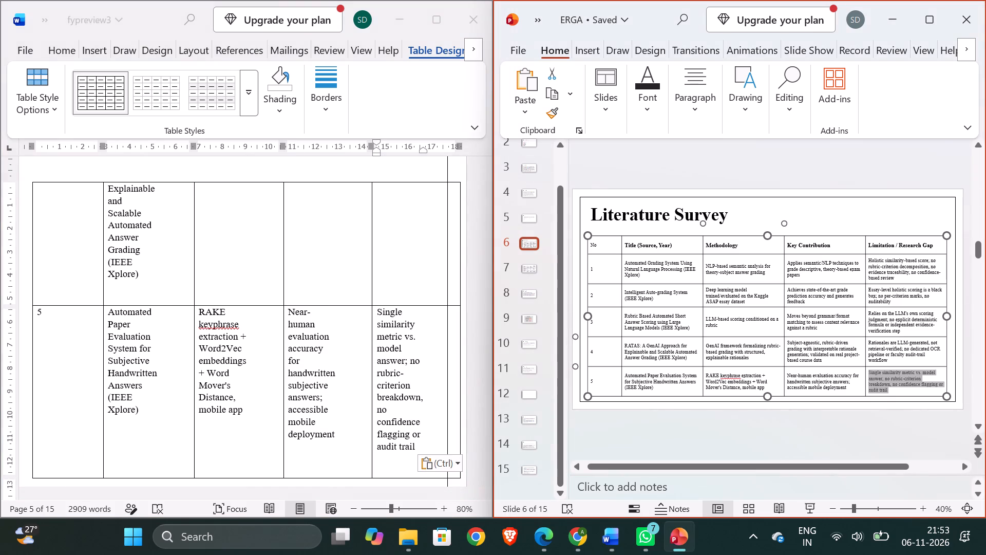
drag(750, 362, 704, 348)
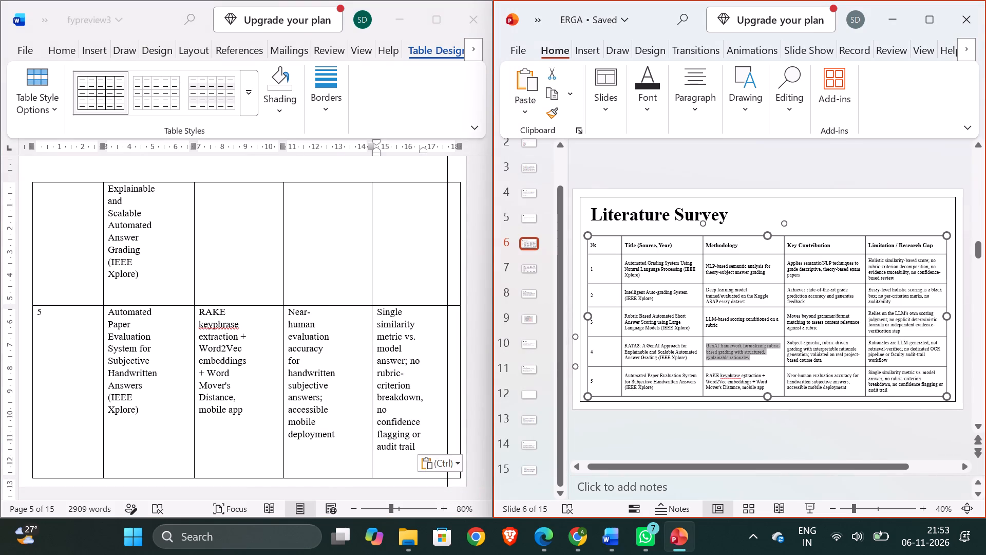
drag(704, 348, 704, 347)
key(ctrl+c)
click(234, 230)
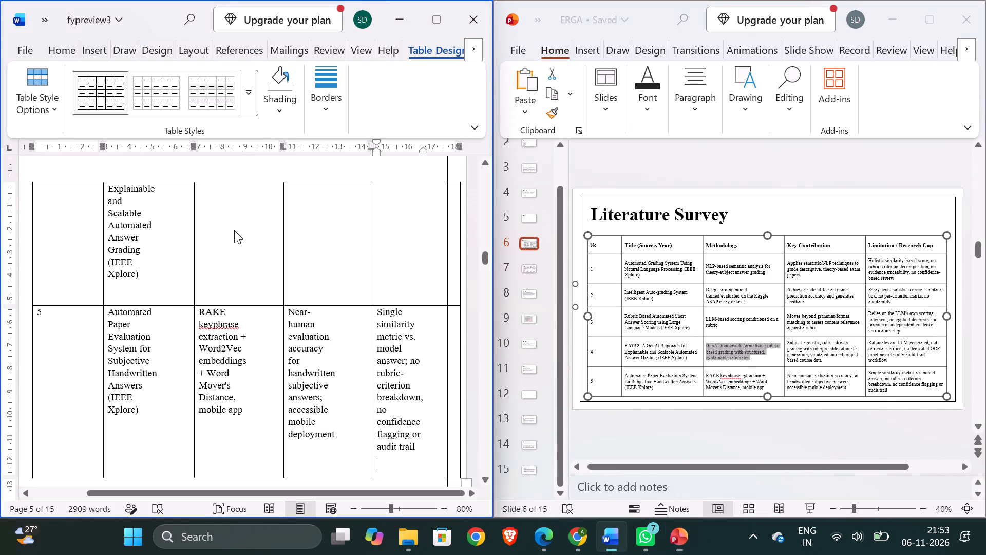
click(216, 219)
key(Up)
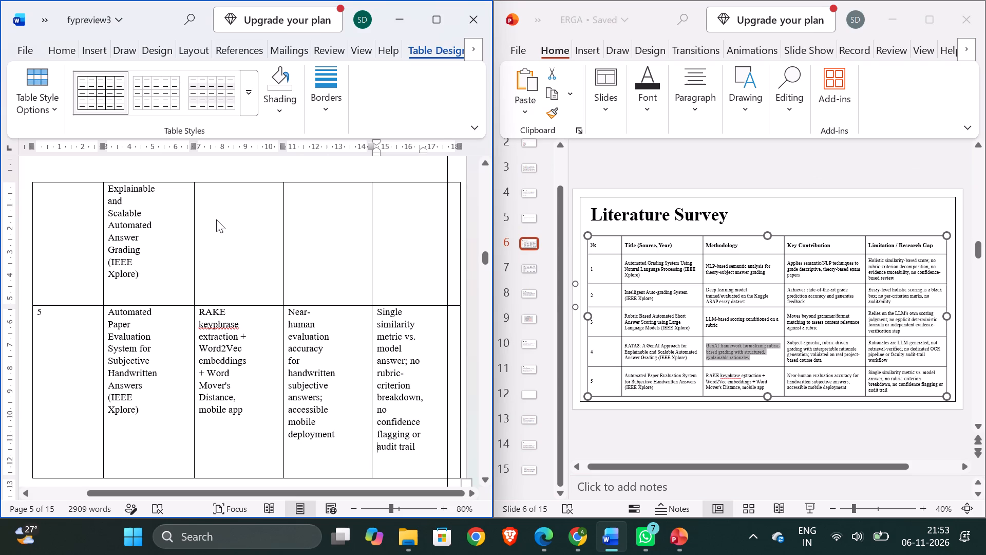
key(Up)
key(Down)
click(216, 219)
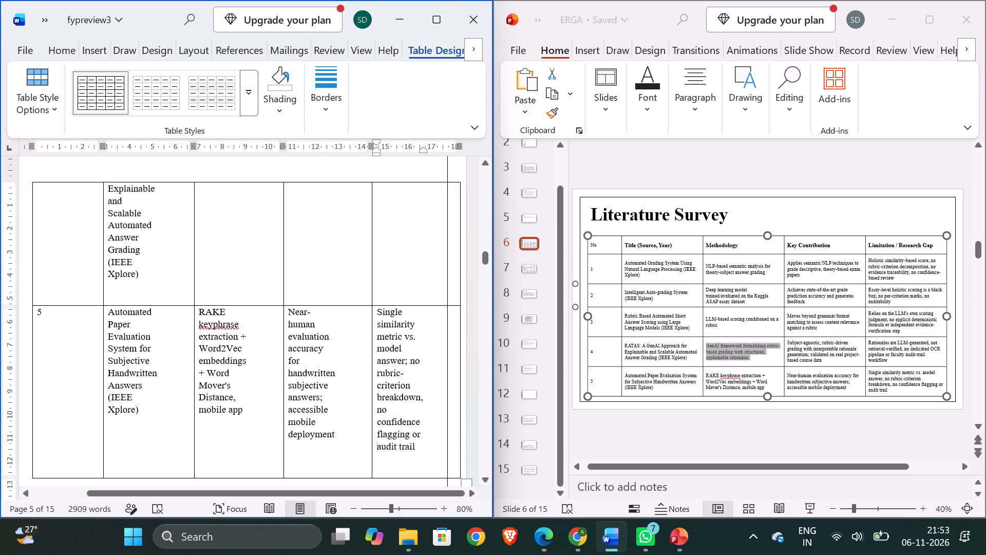
click(136, 226)
key(Right)
key(Right)
key(Right)
key(Right)
key(Right)
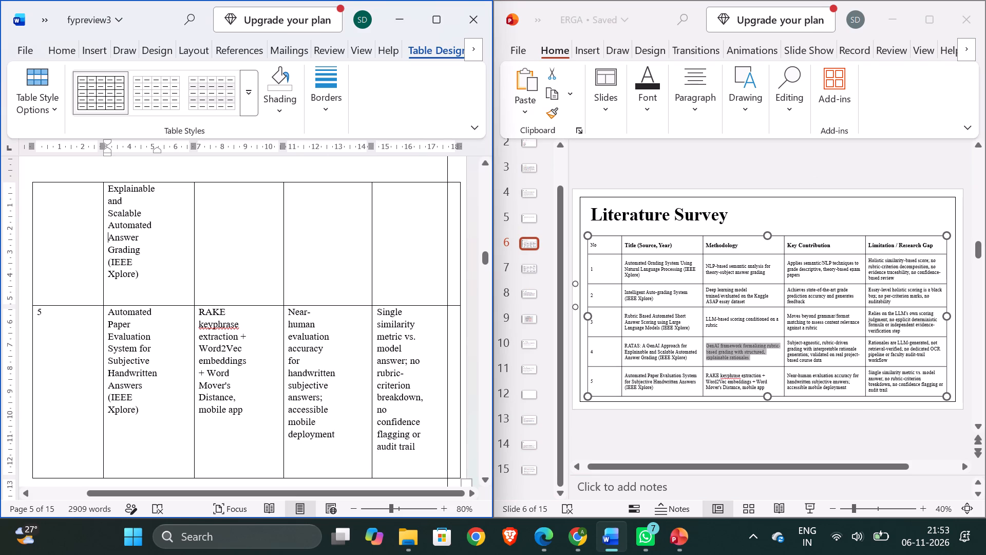
click(153, 272)
key(Right)
key(Right)
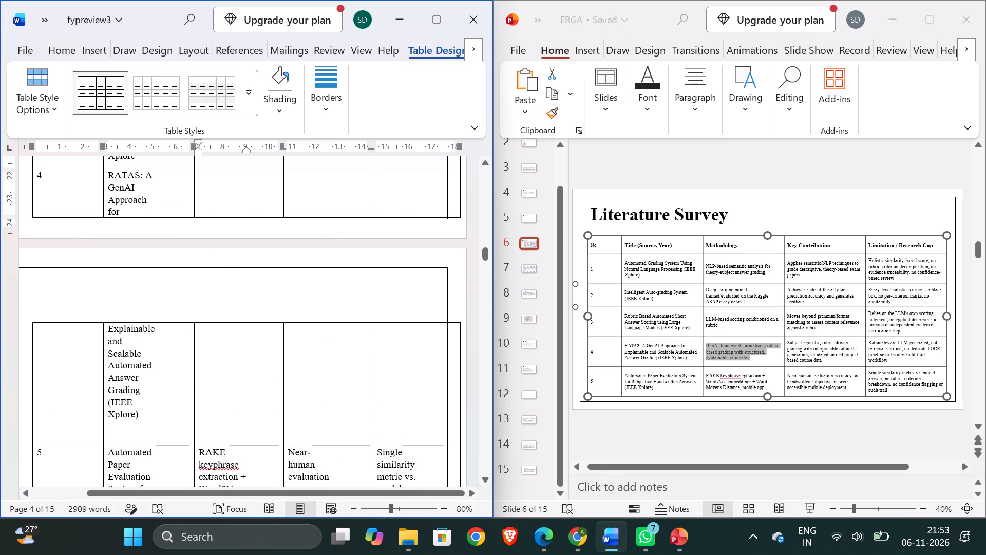
key(ctrl+v)
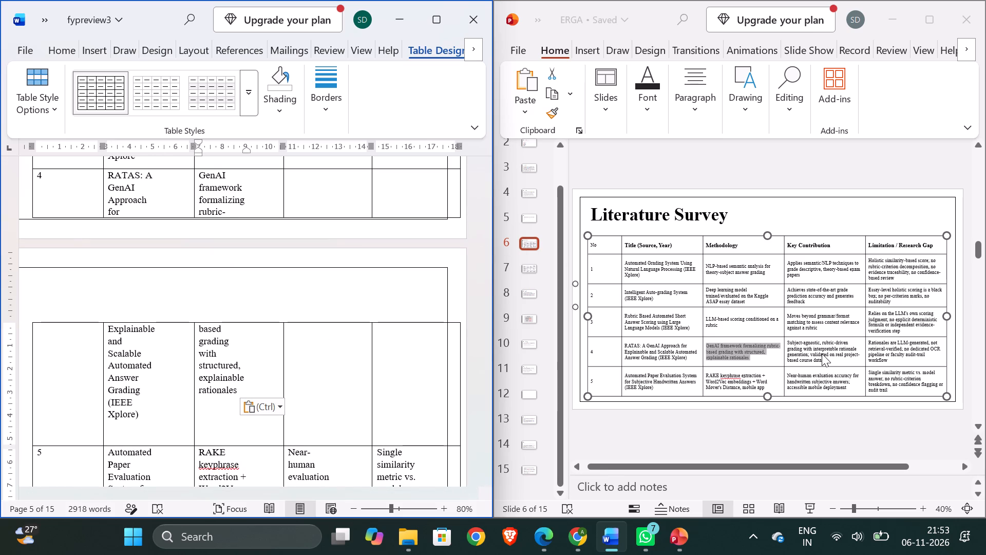
Copy the key contribution about subject-agnostic, rubric-driven grading with interpretable rationale generation from the slide into the fourth column of row 4.
drag(824, 359, 786, 345)
key(Right)
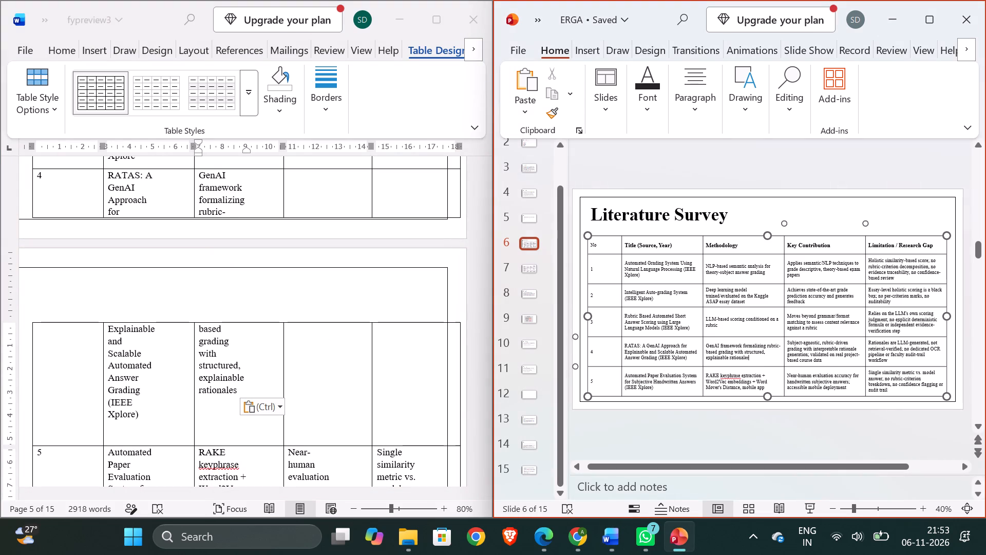
drag(822, 360, 785, 343)
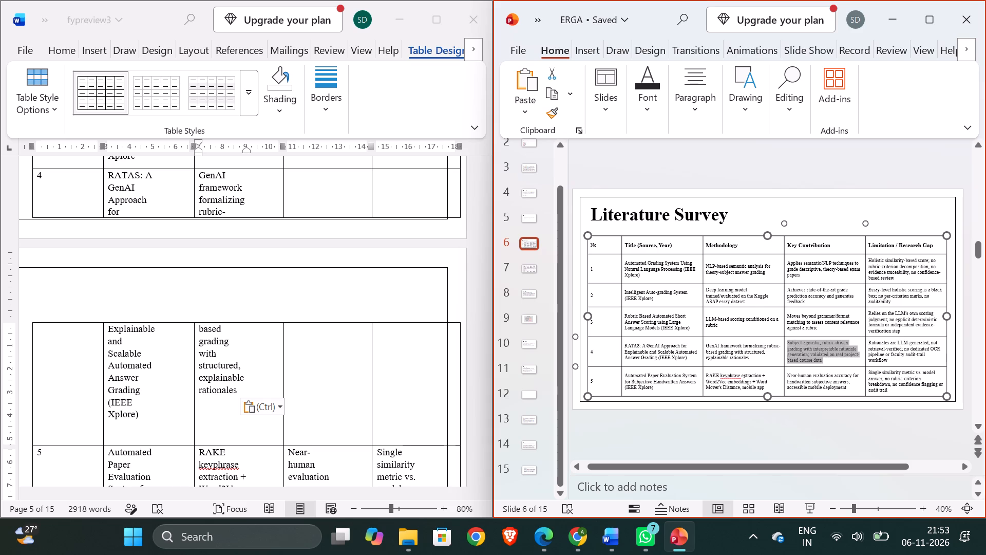
drag(785, 343, 785, 343)
key(ctrl+c)
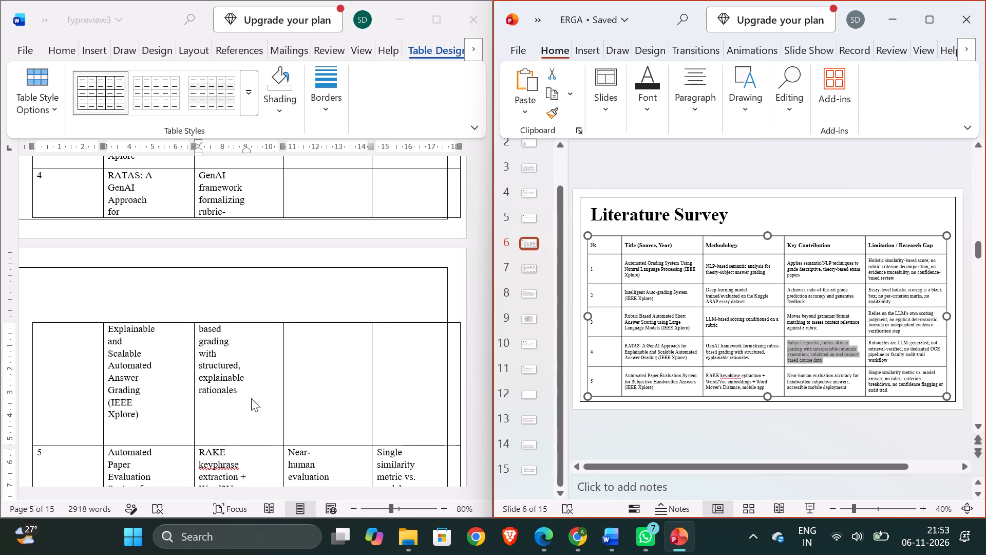
click(251, 398)
key(Right)
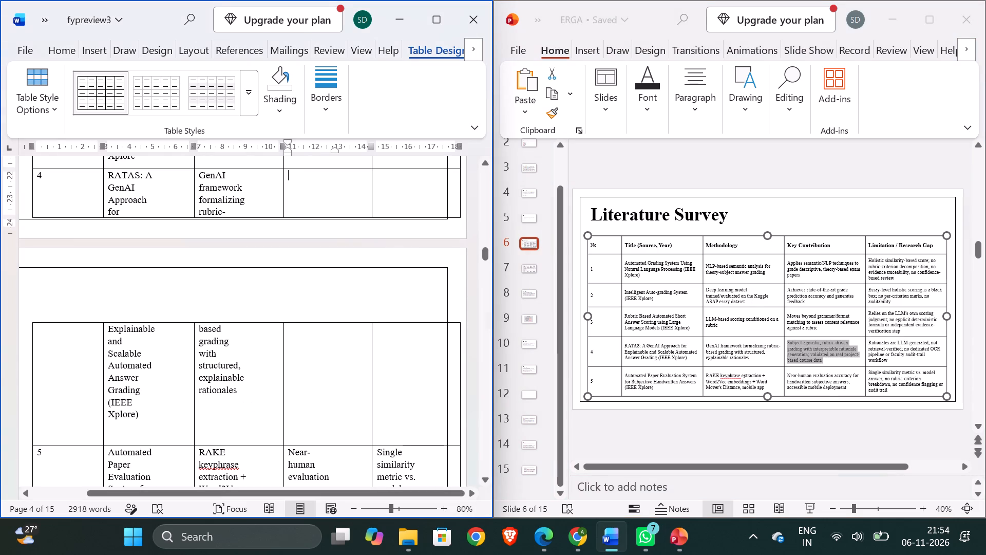
key(ctrl+v)
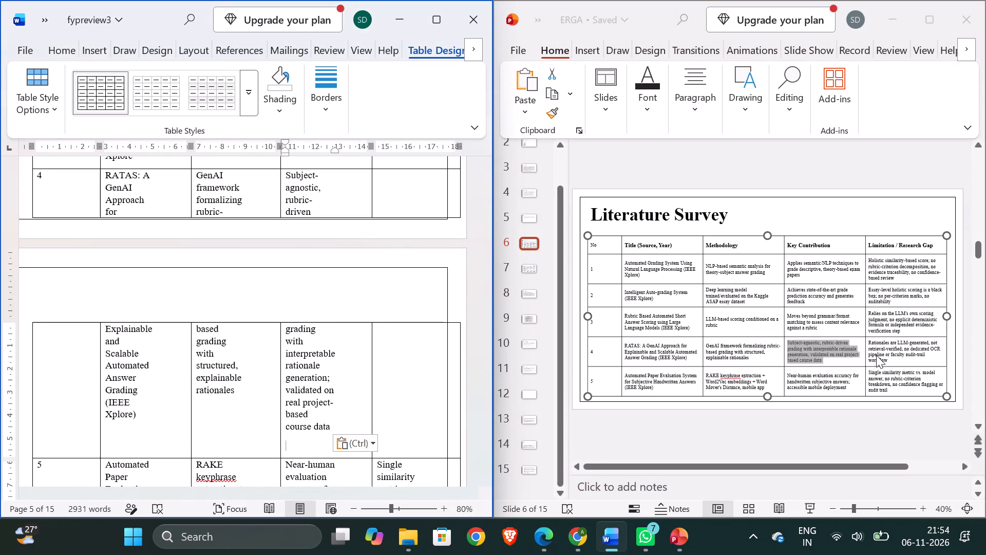
Copy the limitation about LLM-generated, not retrieval-verified rationales and no dedicated OCR pipeline from the slide into the fifth column of row 4.
drag(890, 361, 869, 344)
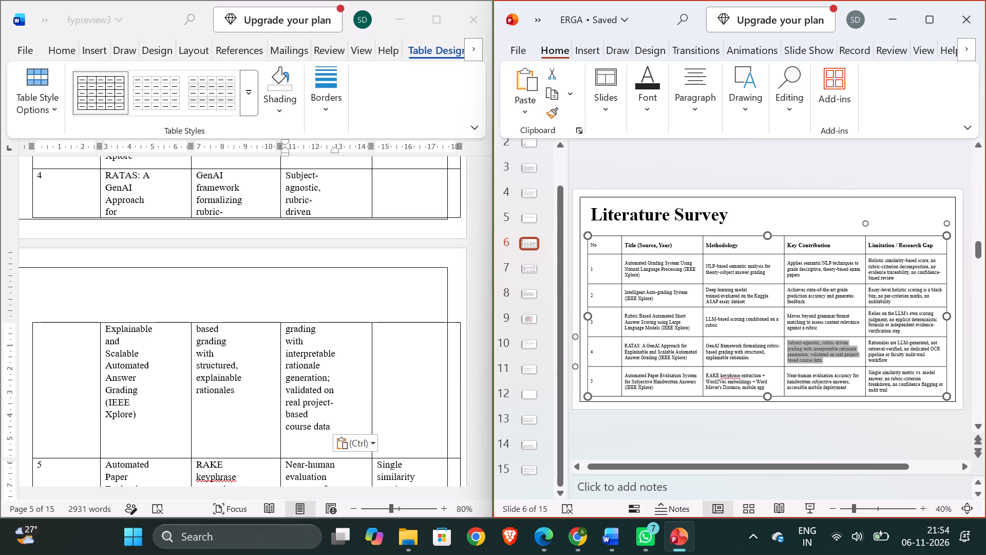
drag(886, 360, 864, 345)
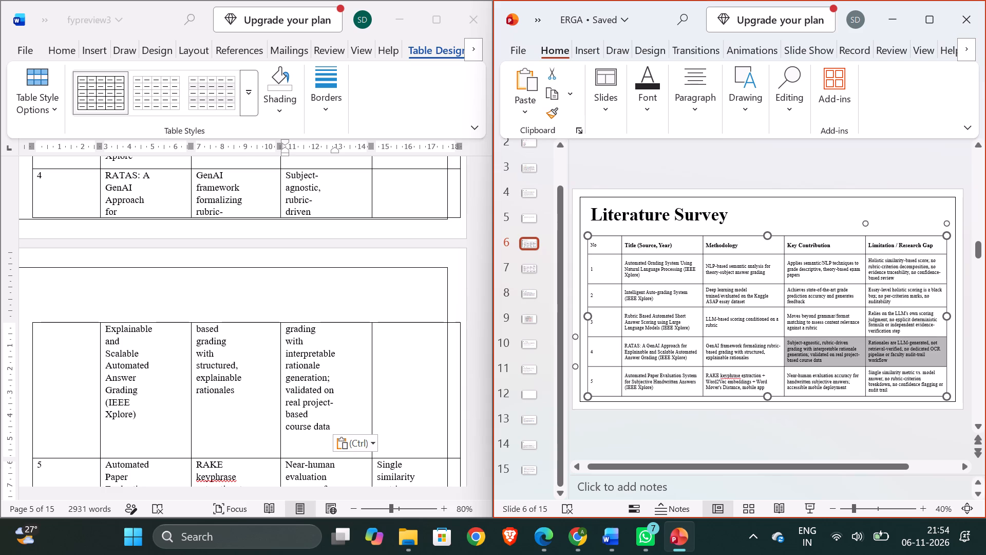
drag(864, 345, 869, 344)
key(ctrl+c)
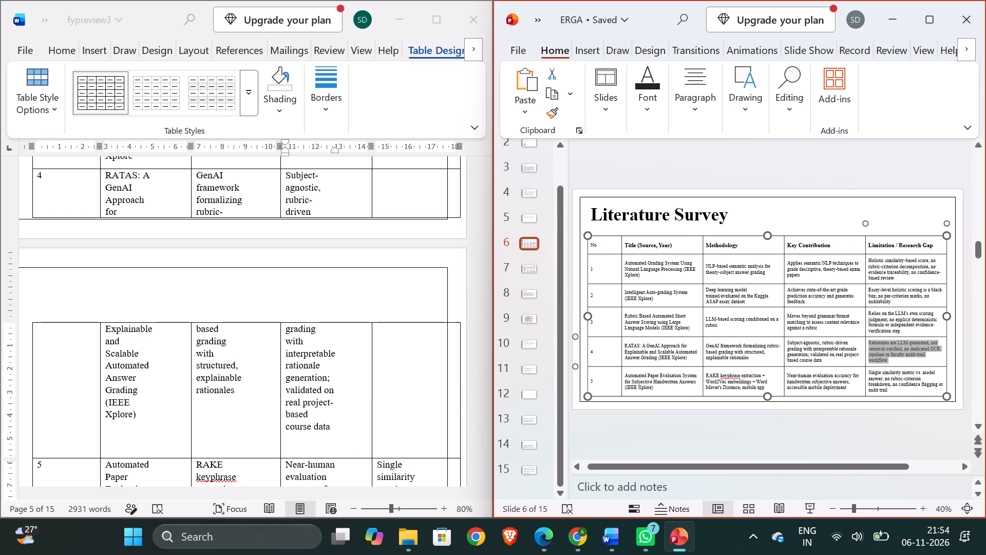
click(411, 355)
click(393, 351)
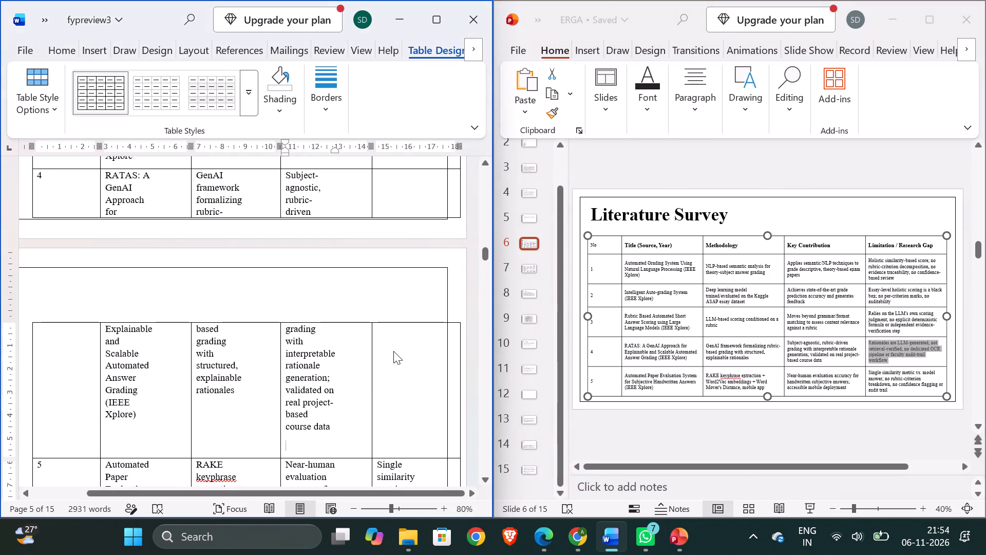
key(Right)
key(ctrl+v)
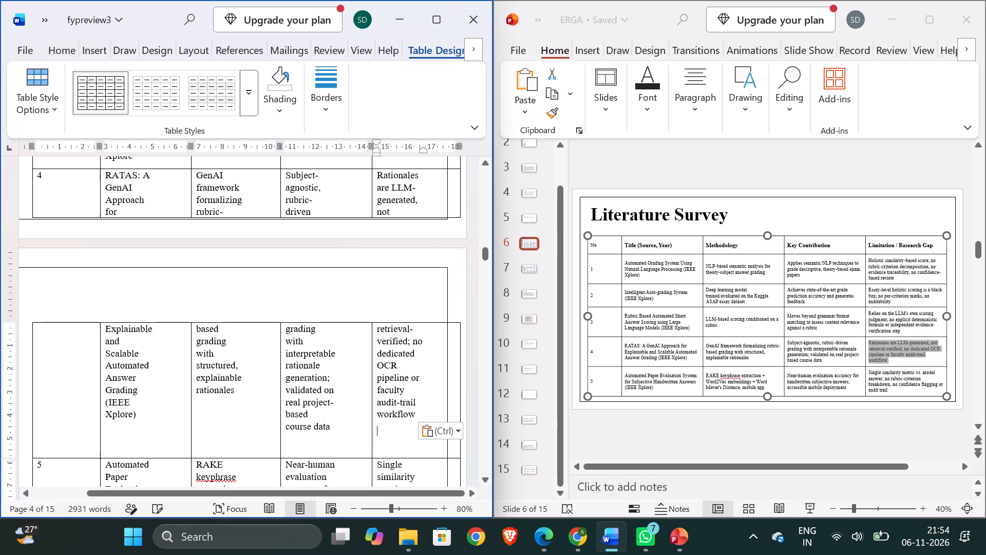
Copy the methodology LLM-based scoring conditioned on a rubric from the slide into the third column of row 3 in the report.
scroll(393, 351, up, 2)
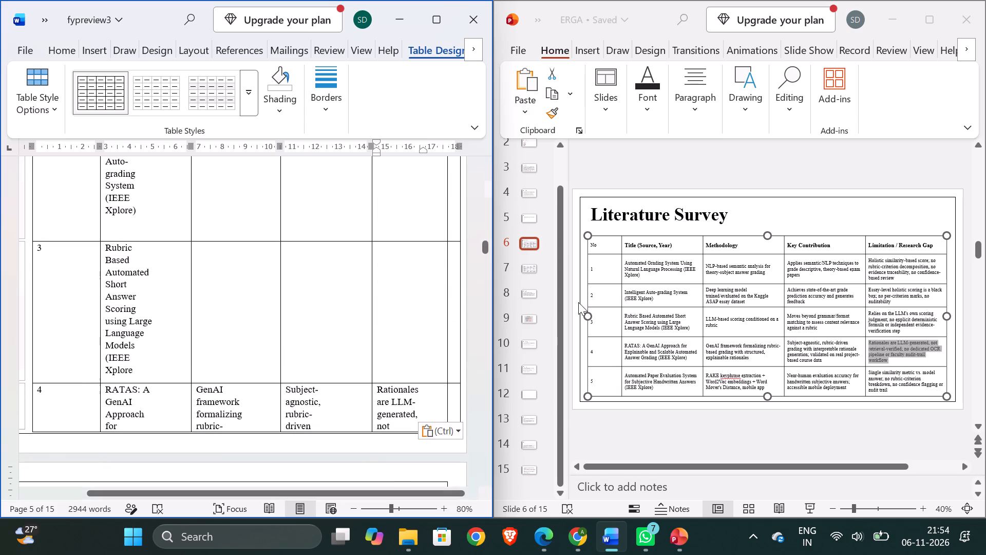
drag(725, 330, 707, 319)
drag(707, 319, 723, 327)
key(ctrl+c)
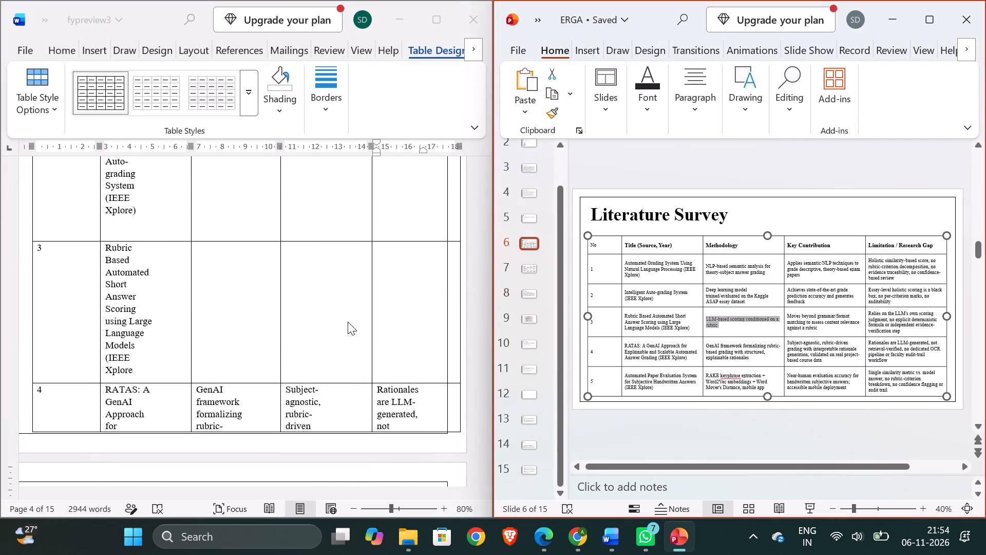
click(210, 274)
key(ctrl+v)
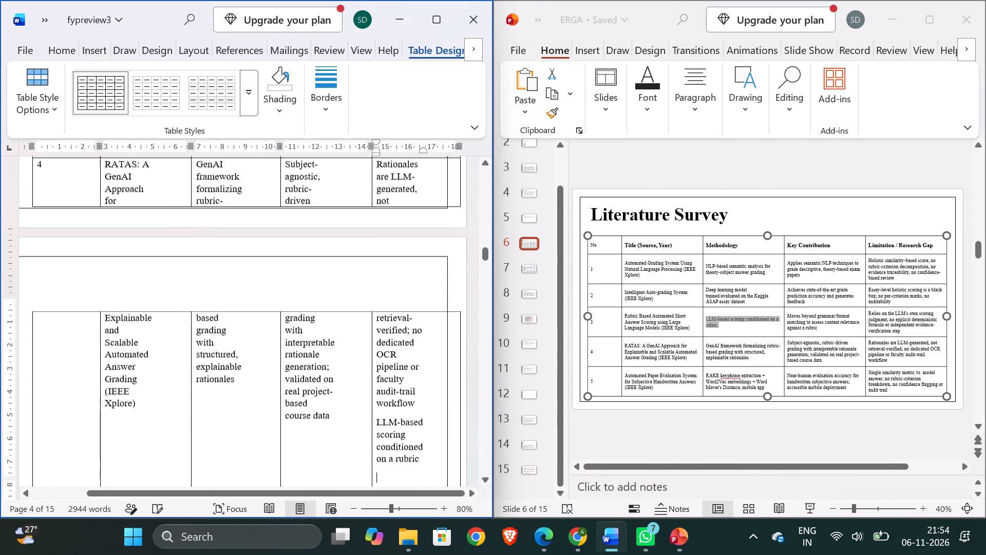
scroll(210, 274, up, 3)
key(ctrl+z)
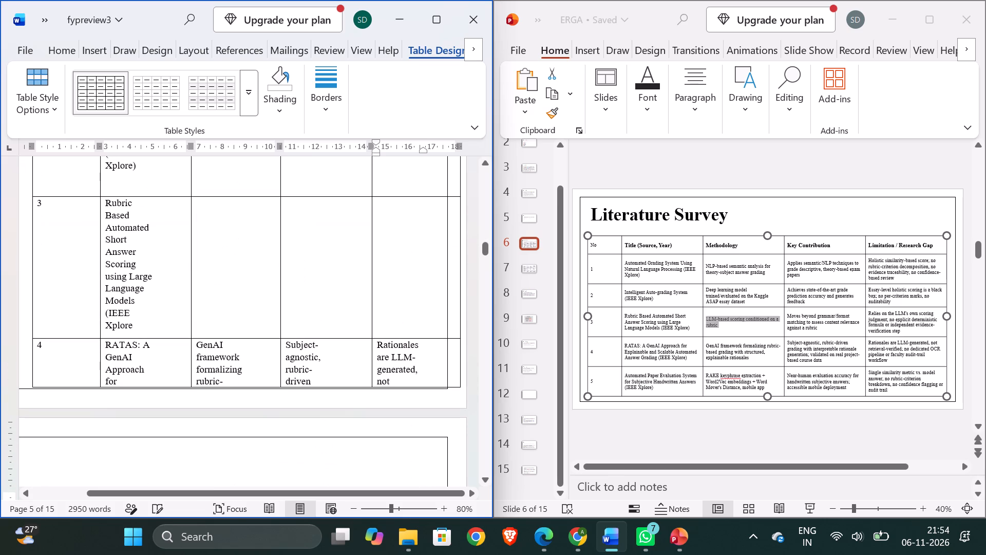
click(140, 182)
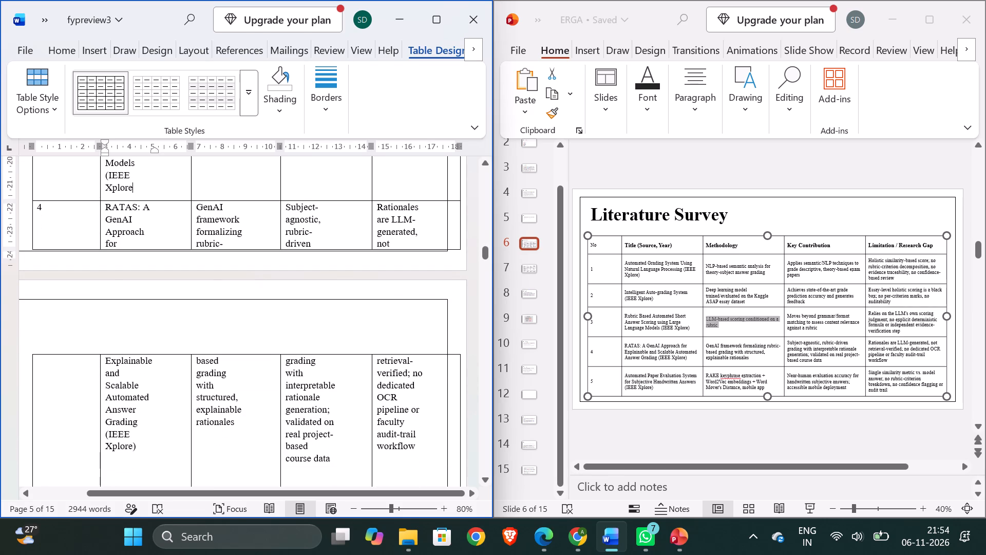
key(Right)
key(ctrl+v)
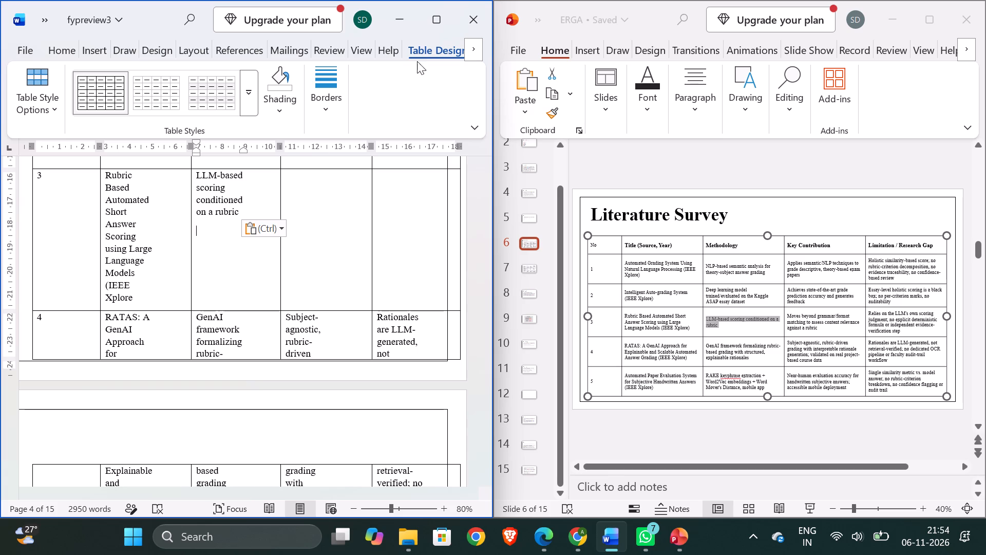
Copy the key contribution about moving beyond grammar/format matching to assess content relevance from the slide into the fourth column of row 3.
click(825, 323)
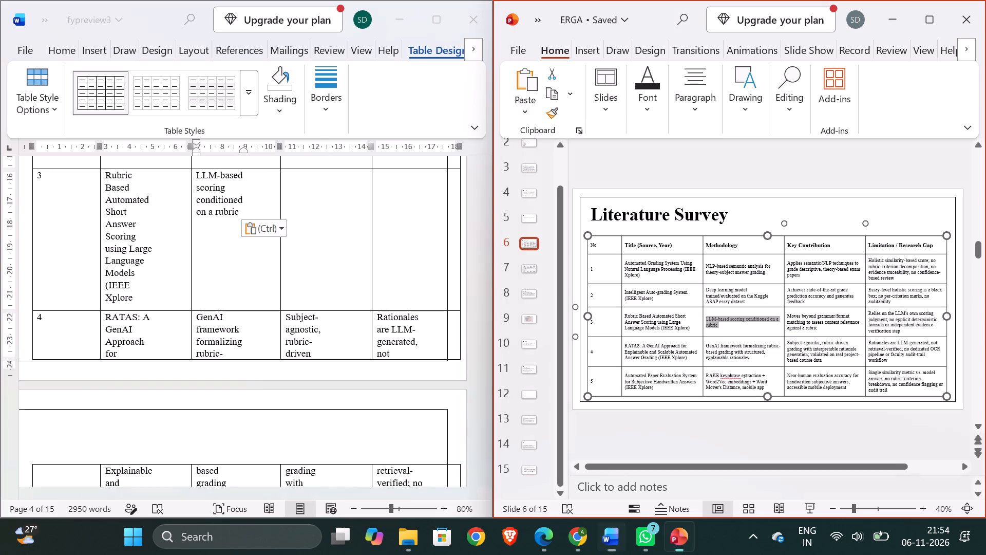
drag(820, 328, 787, 317)
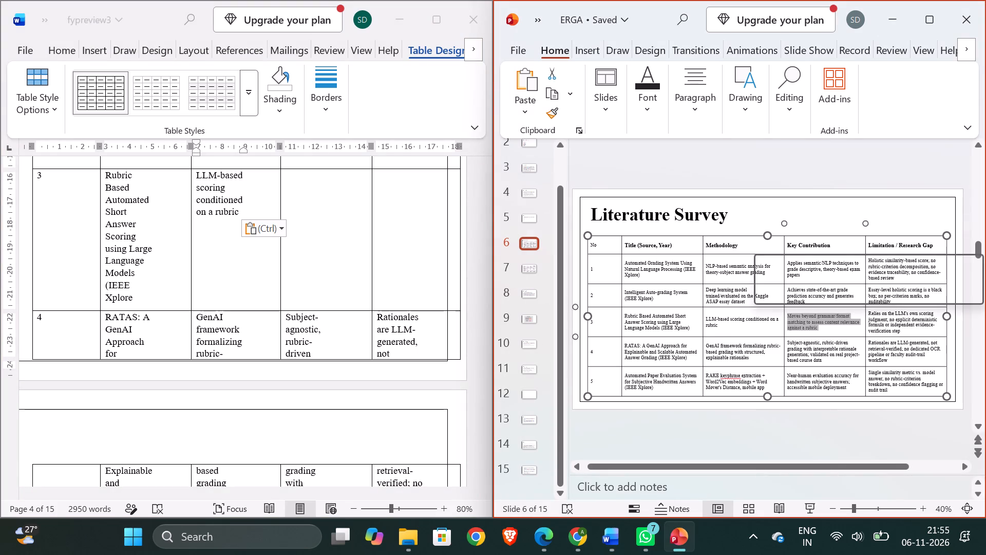
key(ctrl+c)
click(312, 207)
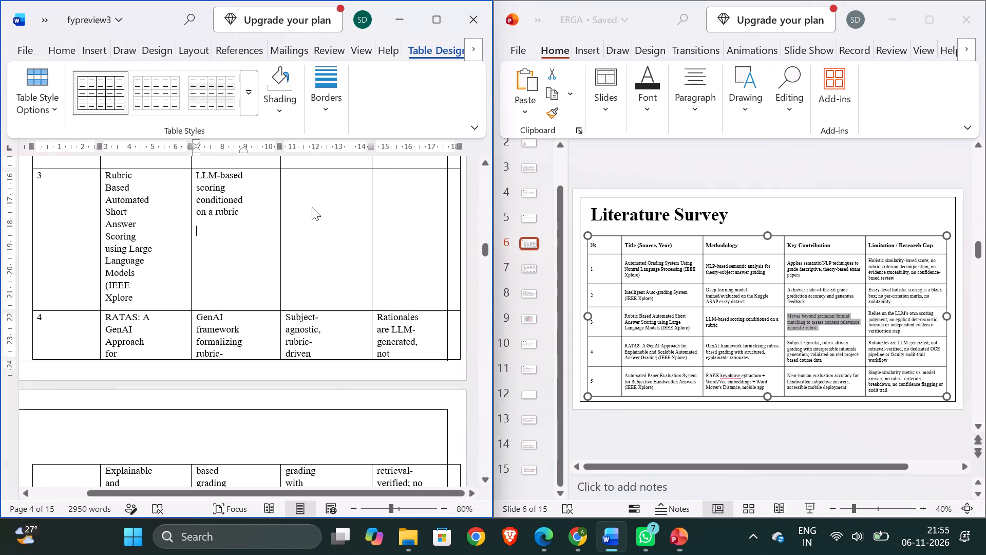
key(Right)
key(ctrl+v)
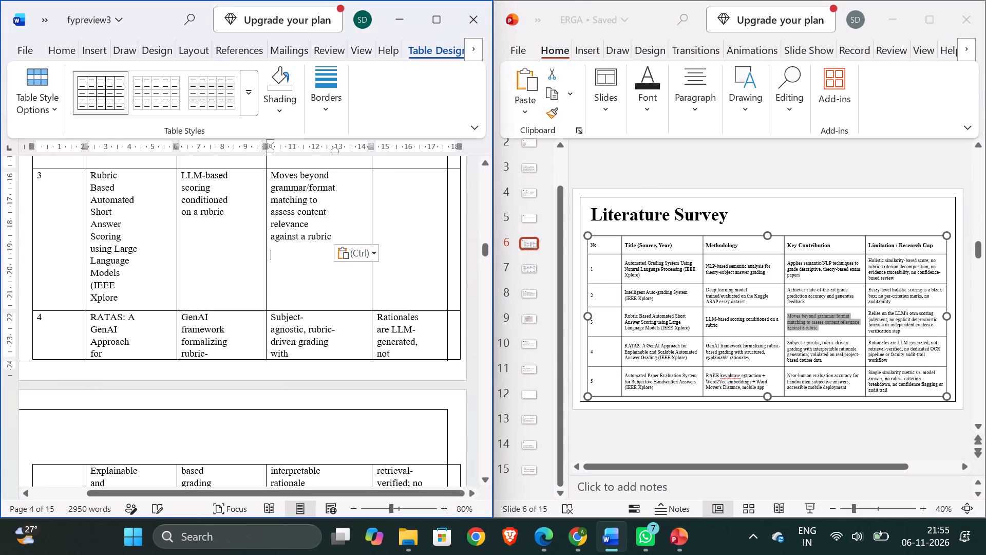
Copy the limitation about relying on the LLM's own scoring judgment with no explicit deterministic formula from the slide into the fifth column of row 3.
drag(905, 328, 889, 320)
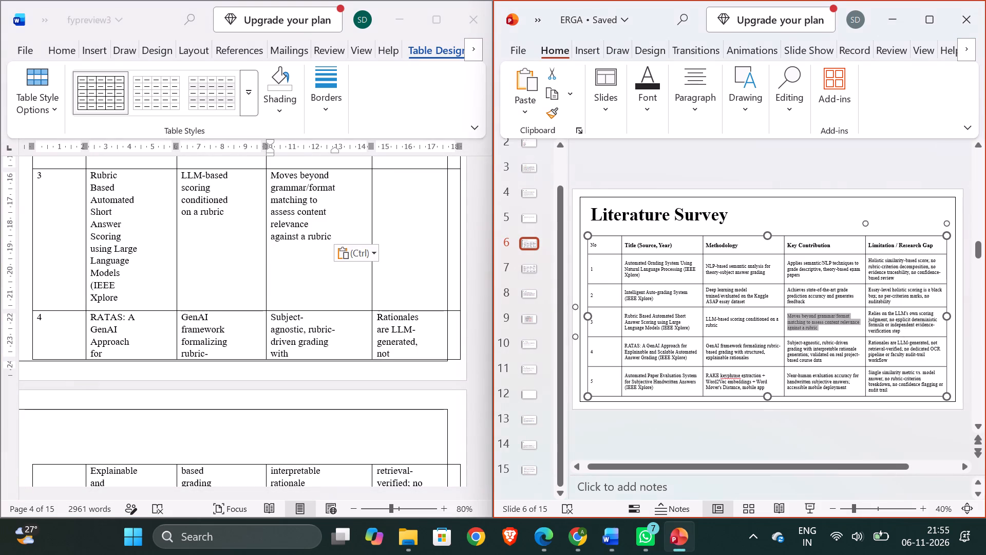
drag(889, 320, 903, 336)
click(903, 336)
drag(901, 329, 866, 314)
key(ctrl+c)
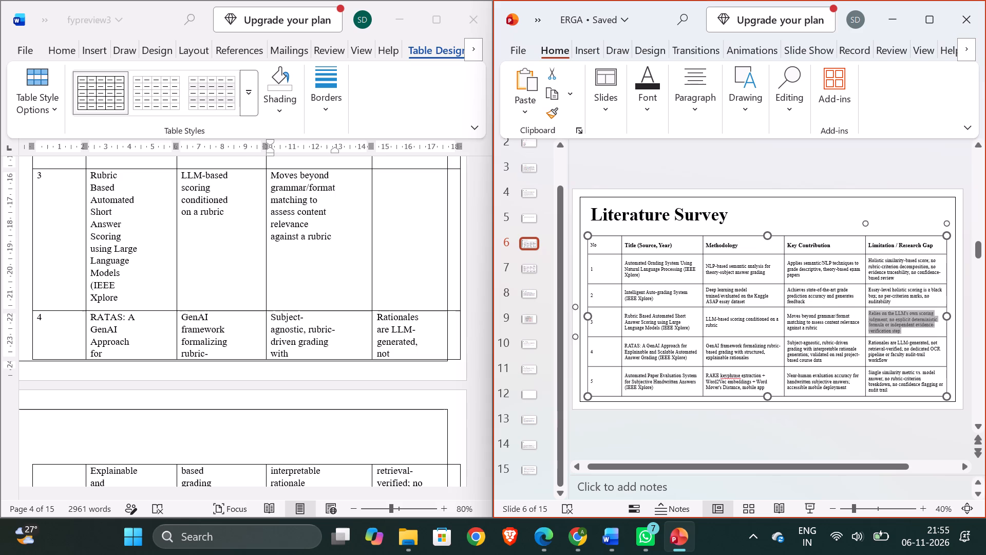
click(394, 197)
key(Right)
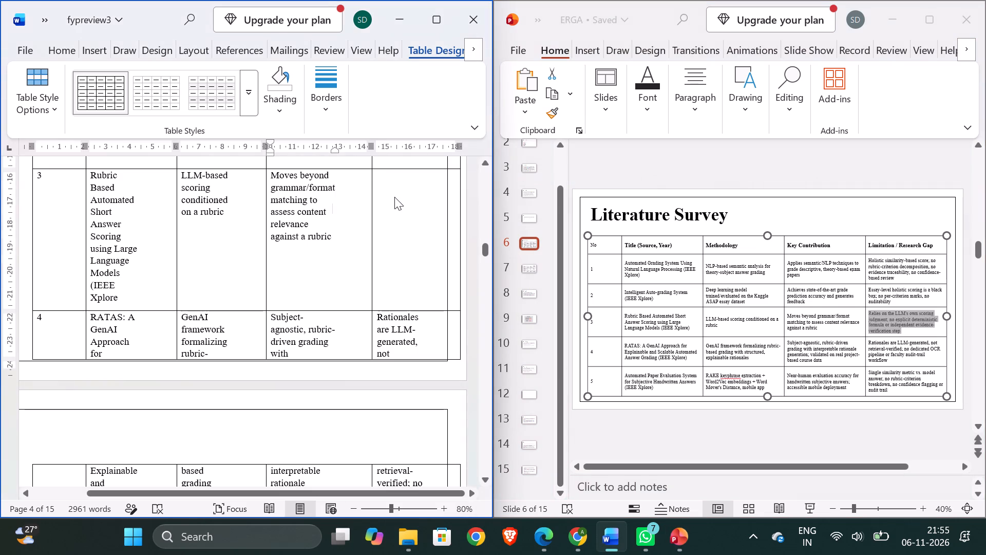
key(ctrl+v)
Copy the methodology Deep learning model trained/evaluated on the Kaggle ASAP essay dataset from the slide into the third column of row 2.
scroll(394, 197, up, 1)
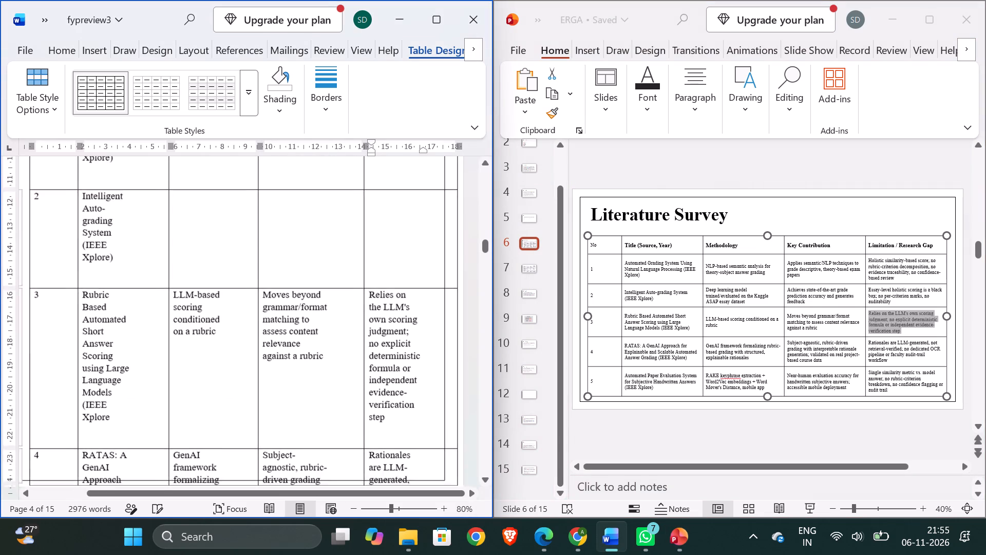
scroll(394, 197, up, 1)
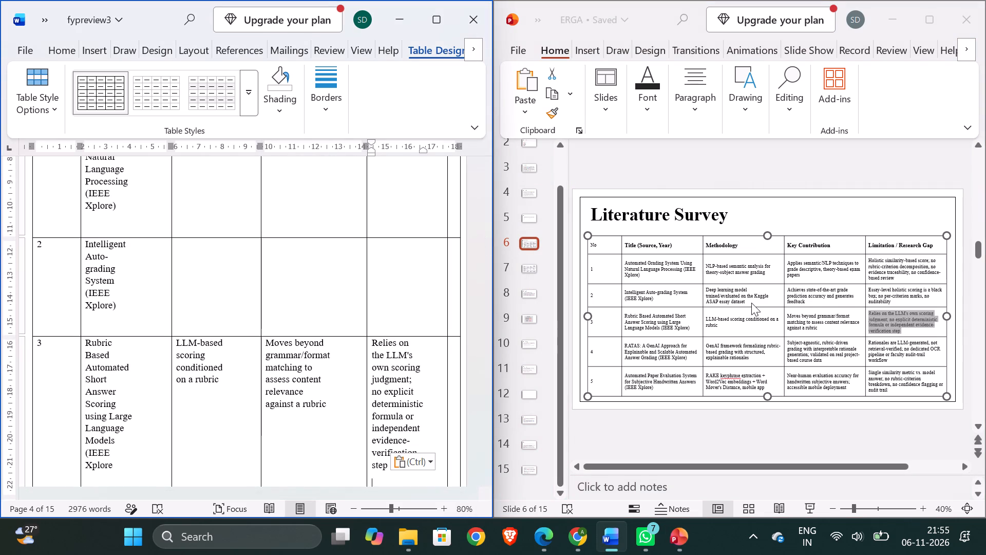
click(750, 300)
click(750, 300)
drag(750, 300, 708, 289)
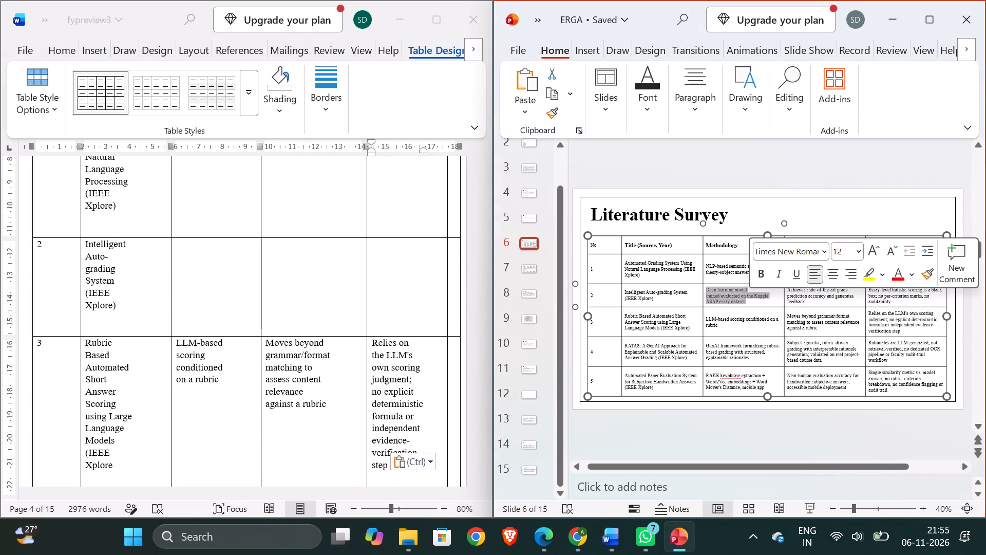
drag(708, 289, 708, 289)
key(ctrl+c)
click(162, 260)
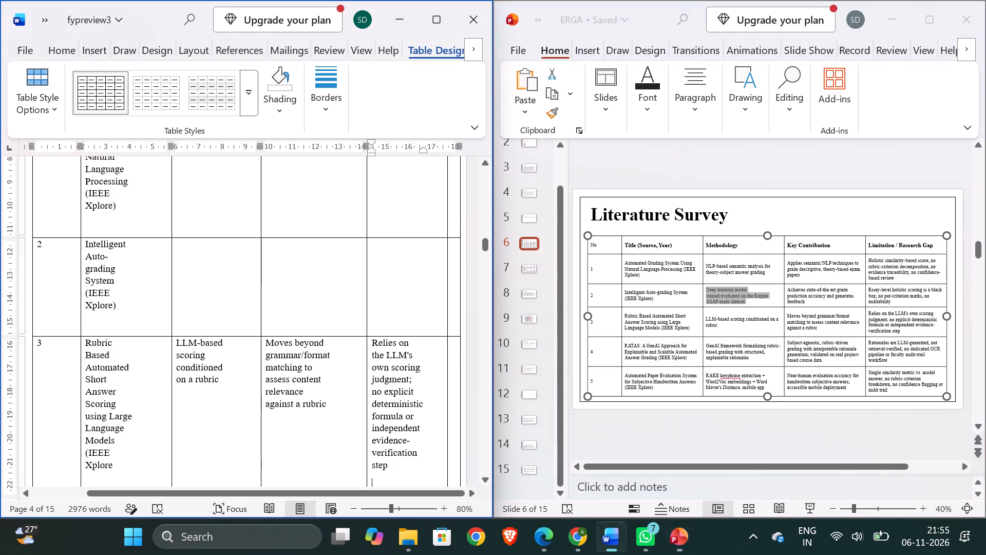
click(137, 298)
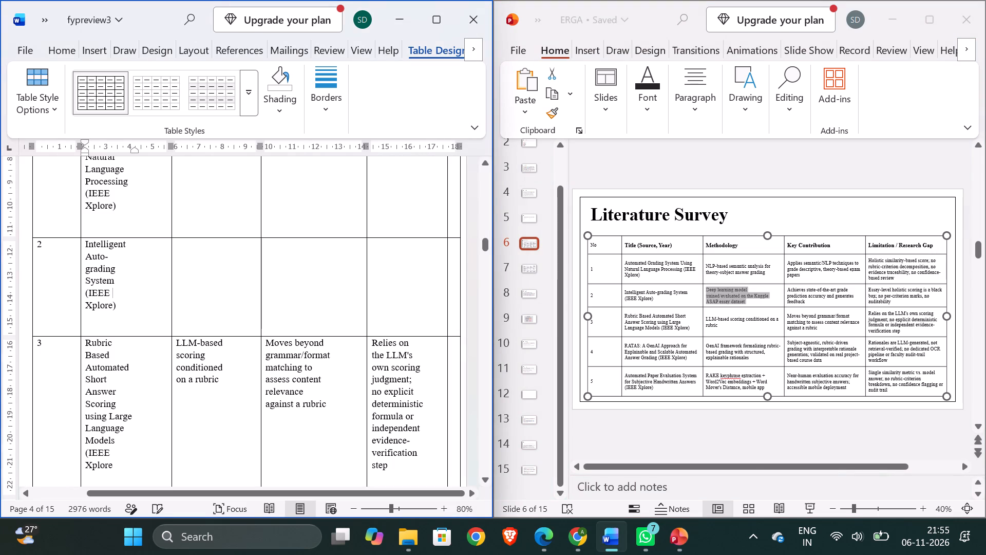
key(Down)
key(Right)
key(Right)
key(Right)
key(ctrl+v)
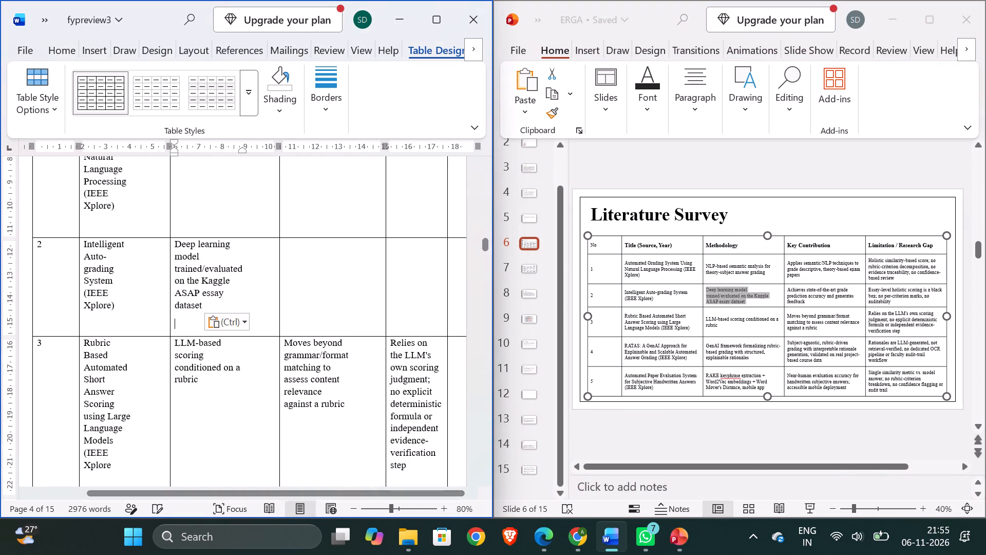
Copy the key contribution about state-of-the-art grade prediction accuracy and feedback generation from the slide into the fourth column of row 2.
key(Right)
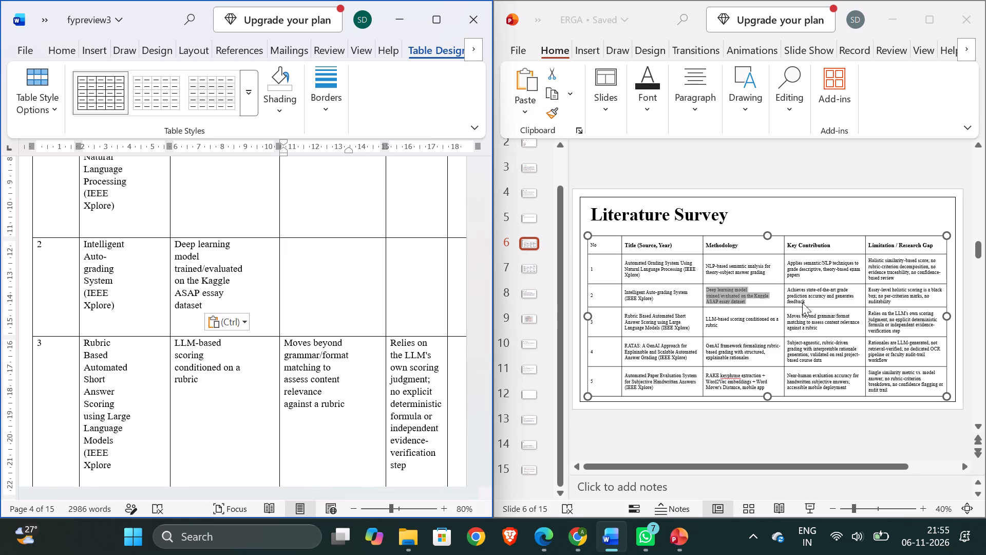
click(802, 303)
drag(802, 303, 783, 292)
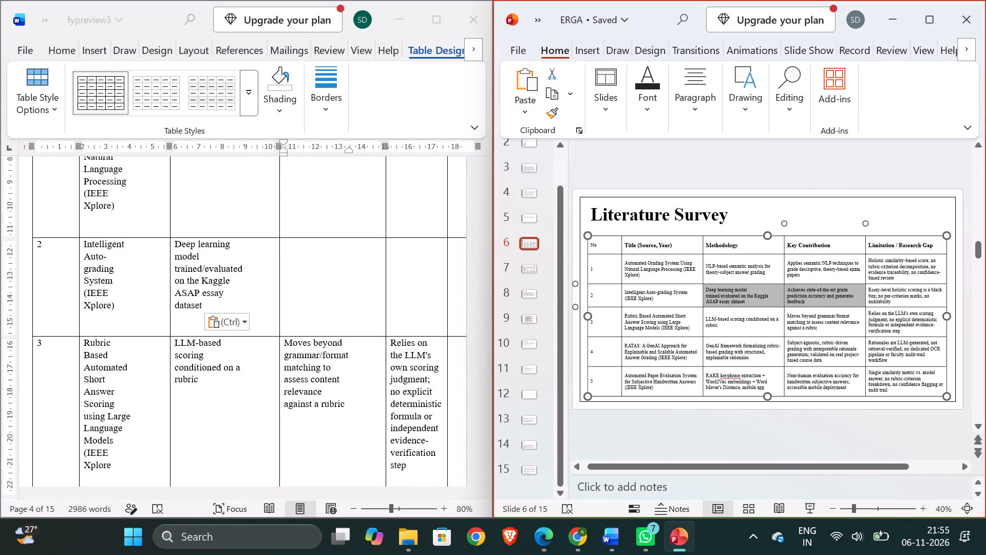
drag(783, 292, 788, 291)
key(ctrl+c)
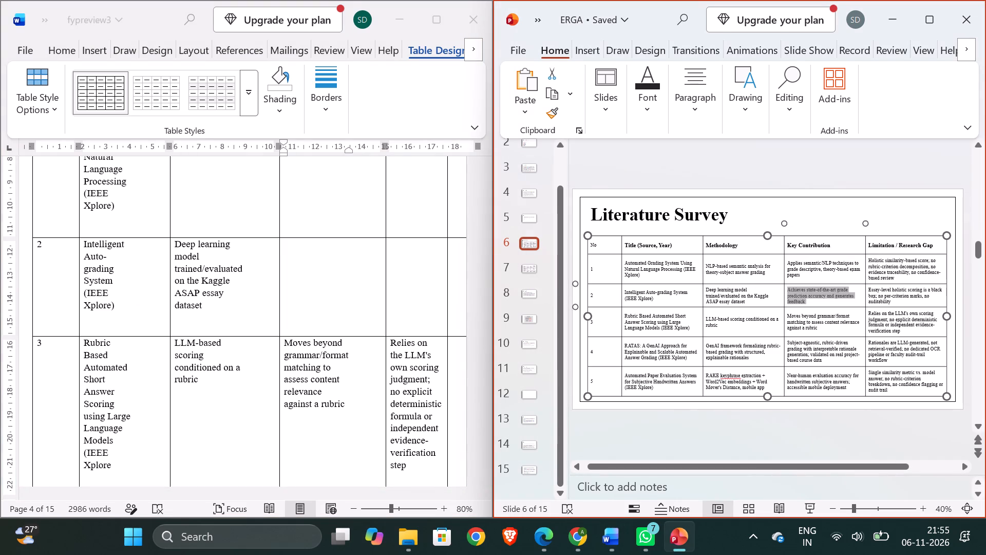
click(327, 249)
key(ctrl+v)
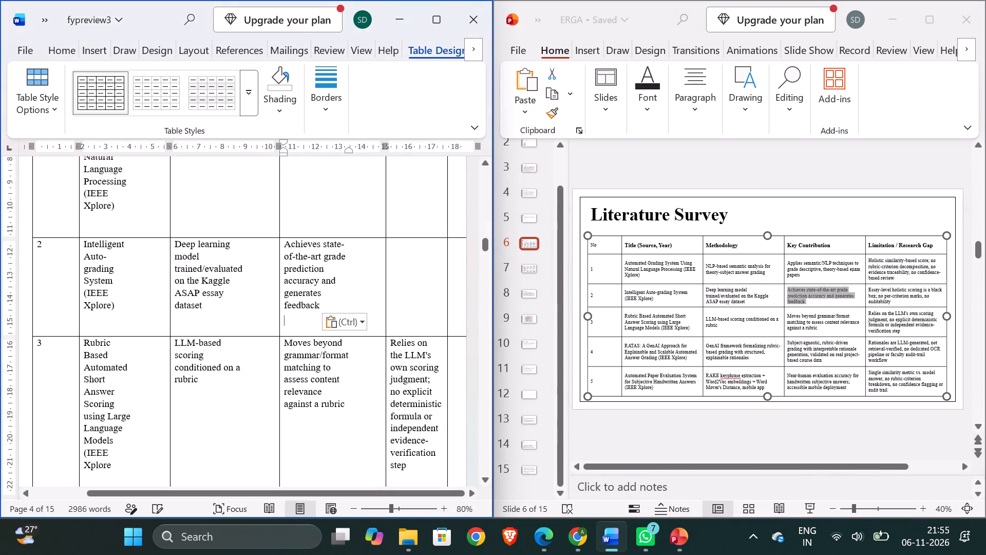
Copy the limitation about essay-level holistic scoring being a black box from the slide into the fifth column of row 2.
key(Right)
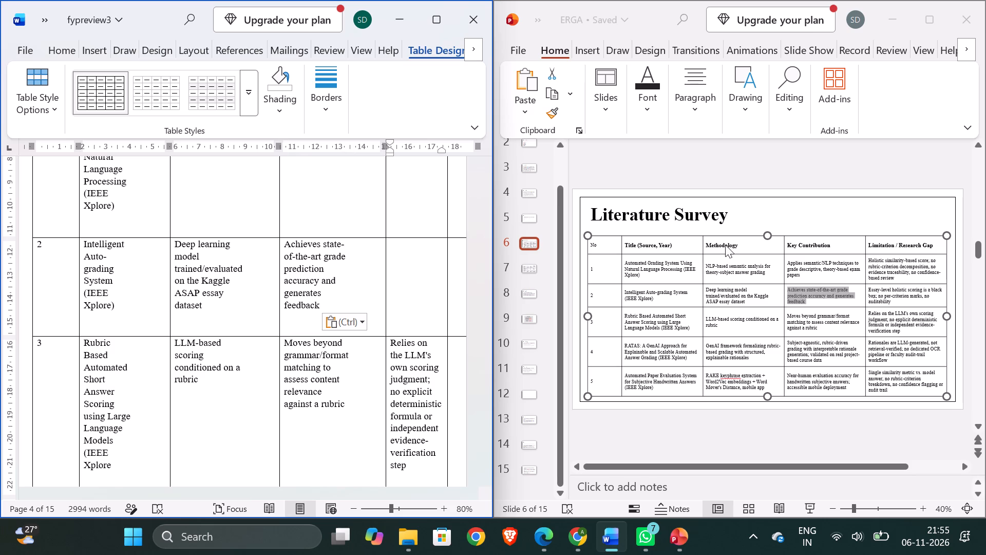
click(904, 300)
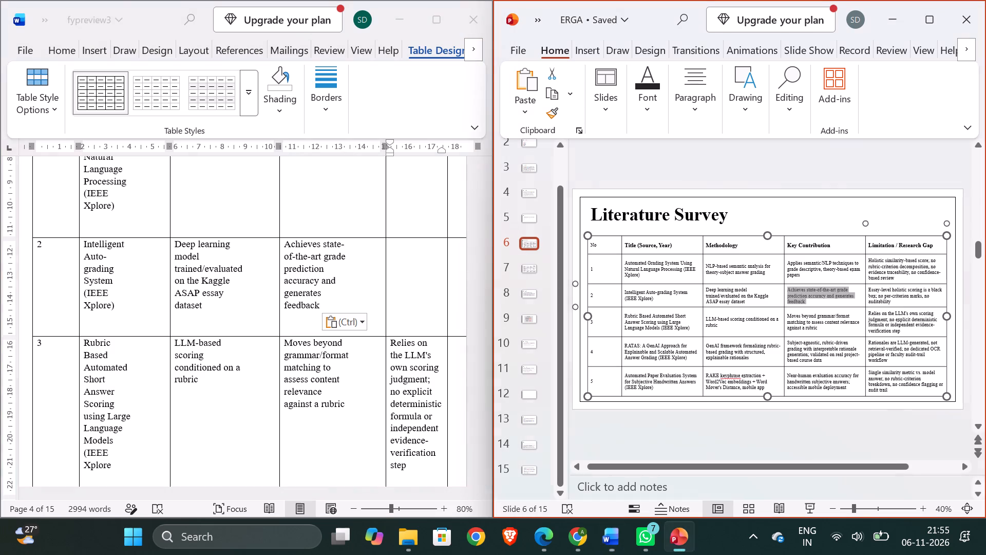
drag(890, 300, 868, 292)
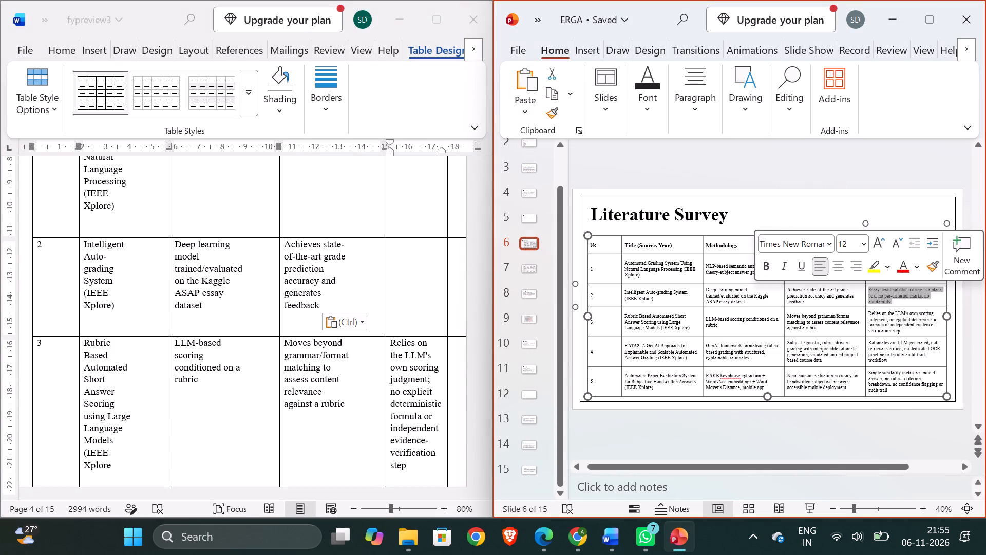
key(ctrl+c)
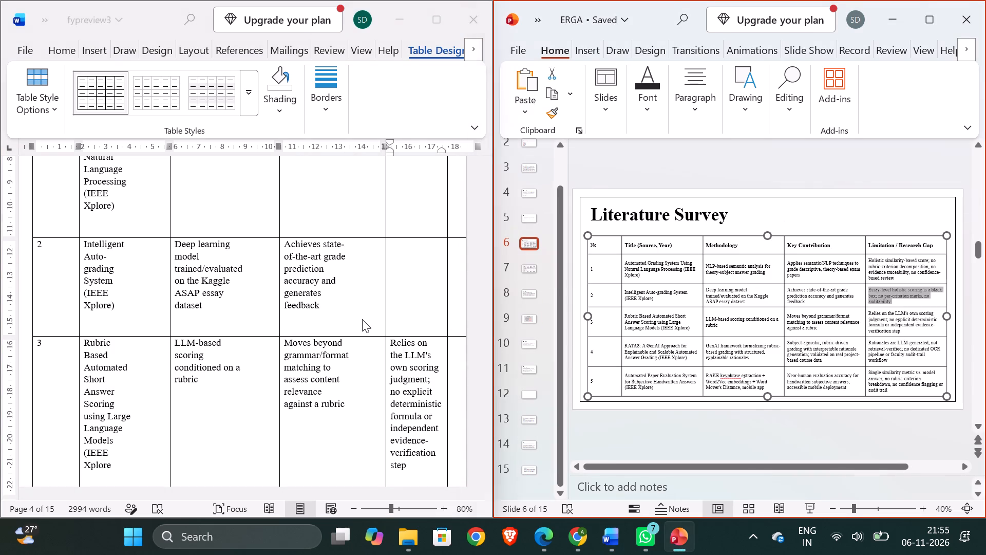
click(362, 319)
key(ctrl+v)
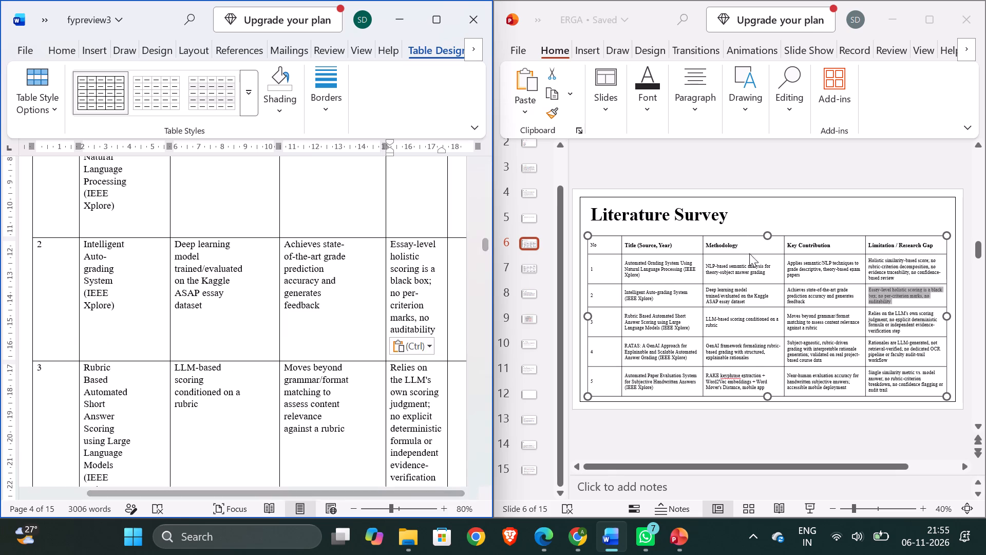
Copy the methodology NLP-based semantic analysis for theory-subject answer grading from the slide into the third column of row 1.
scroll(750, 265, up, 1)
scroll(767, 306, down, 1)
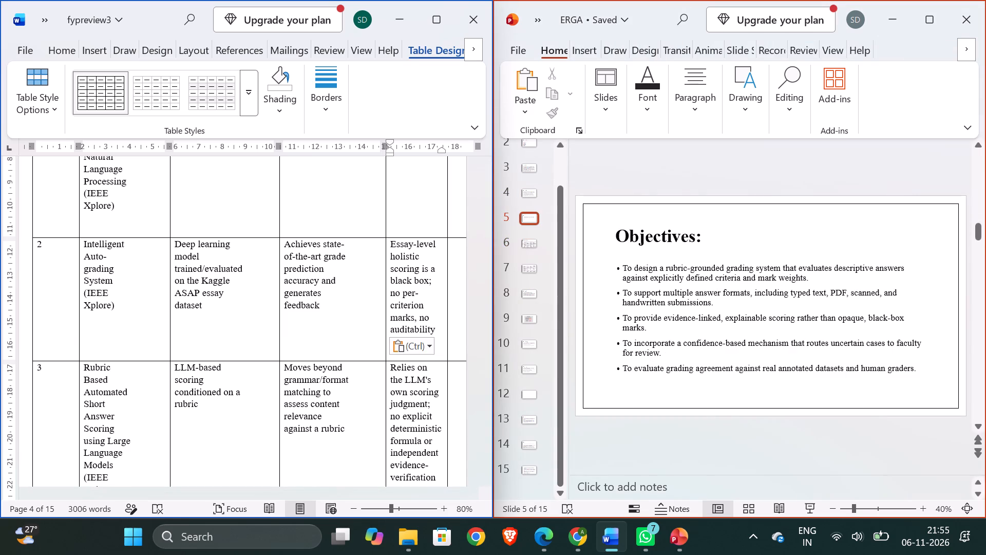
scroll(767, 306, down, 1)
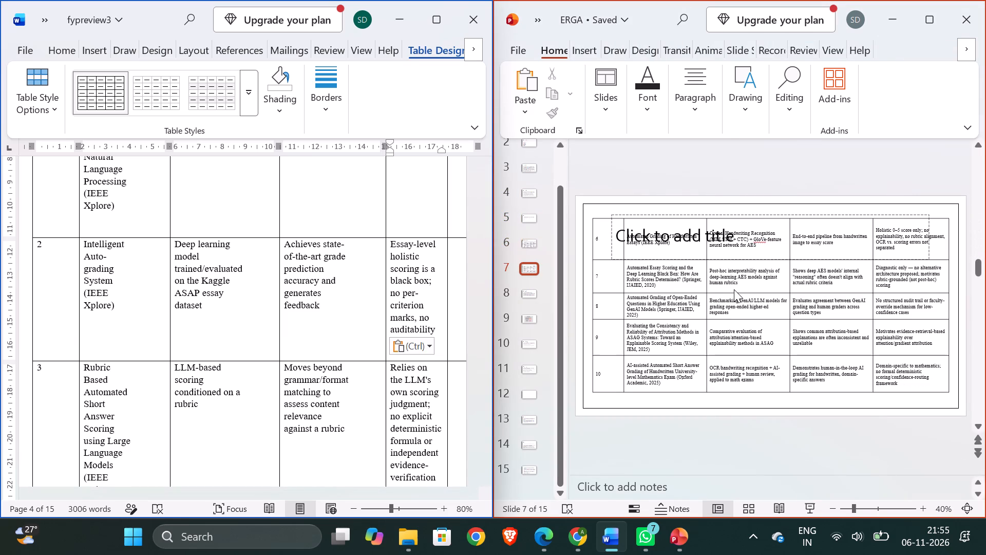
key(Up)
click(533, 242)
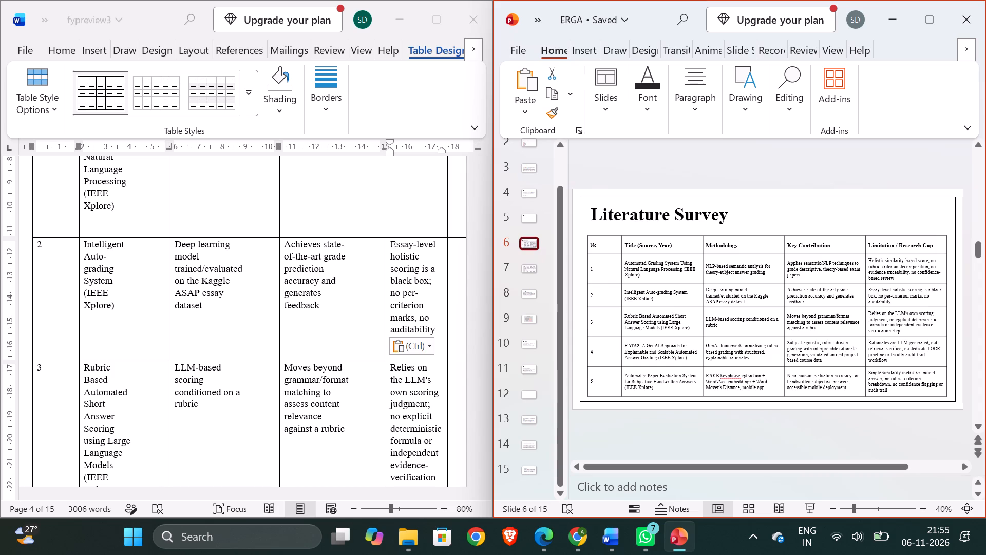
drag(765, 274, 709, 265)
key(ctrl+c)
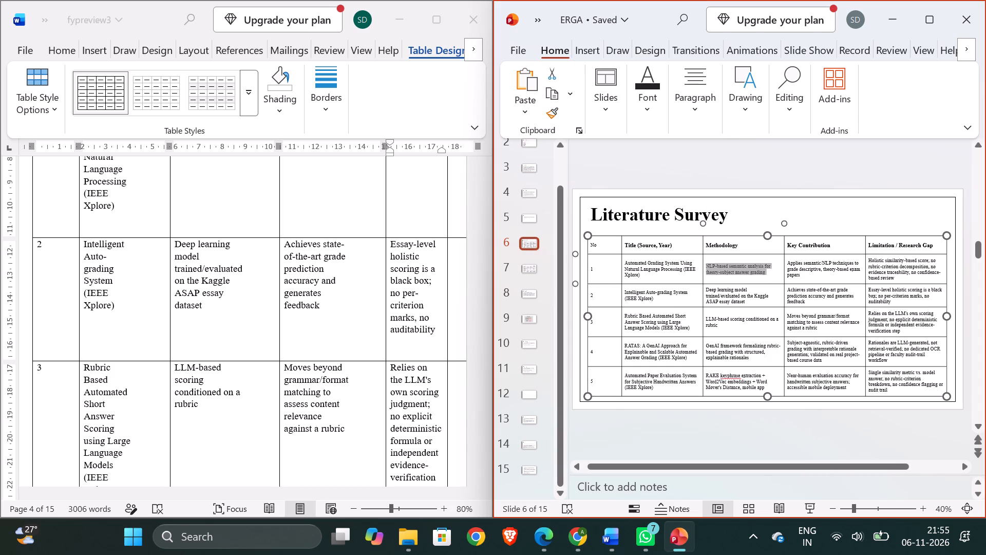
key(ctrl+c)
click(178, 181)
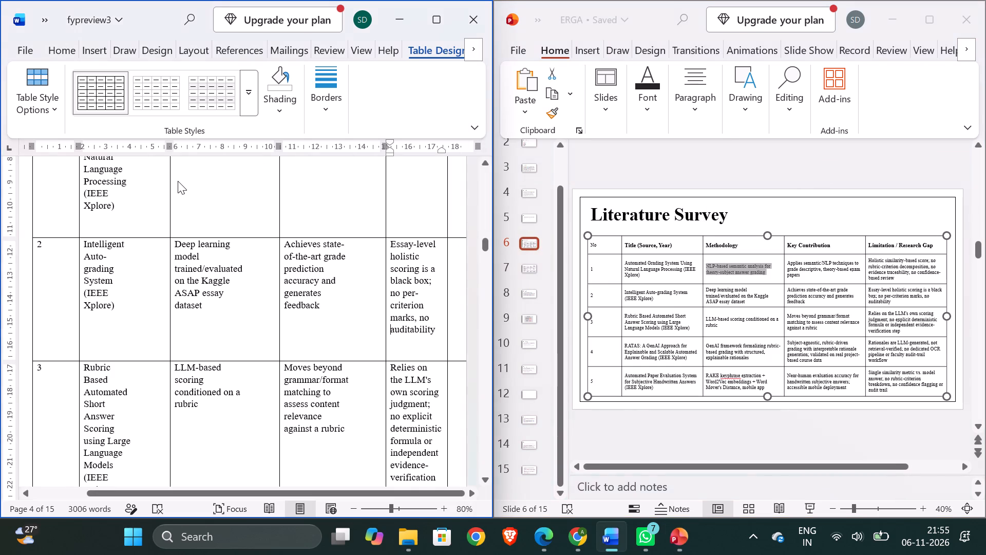
scroll(178, 181, up, 1)
click(126, 242)
key(Right)
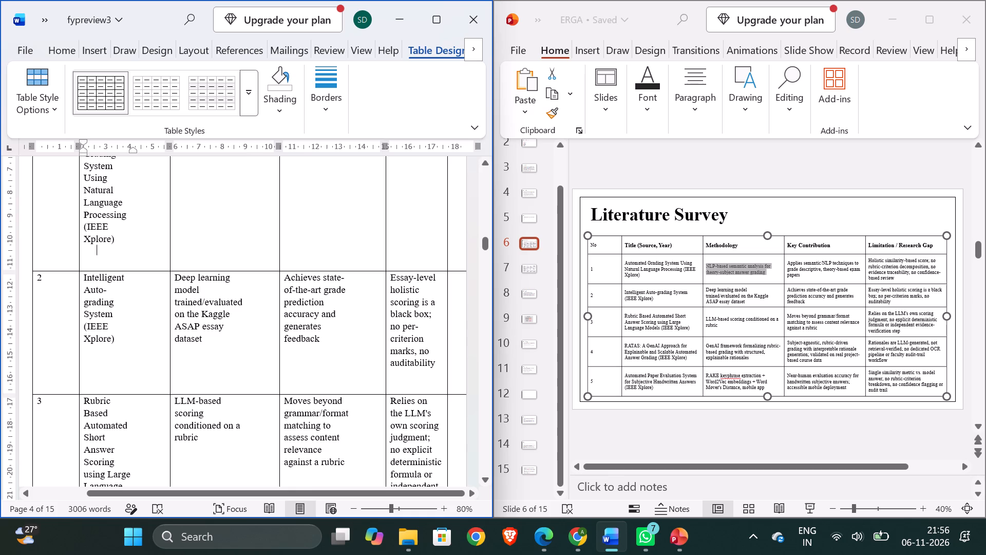
key(Right)
key(ctrl+v)
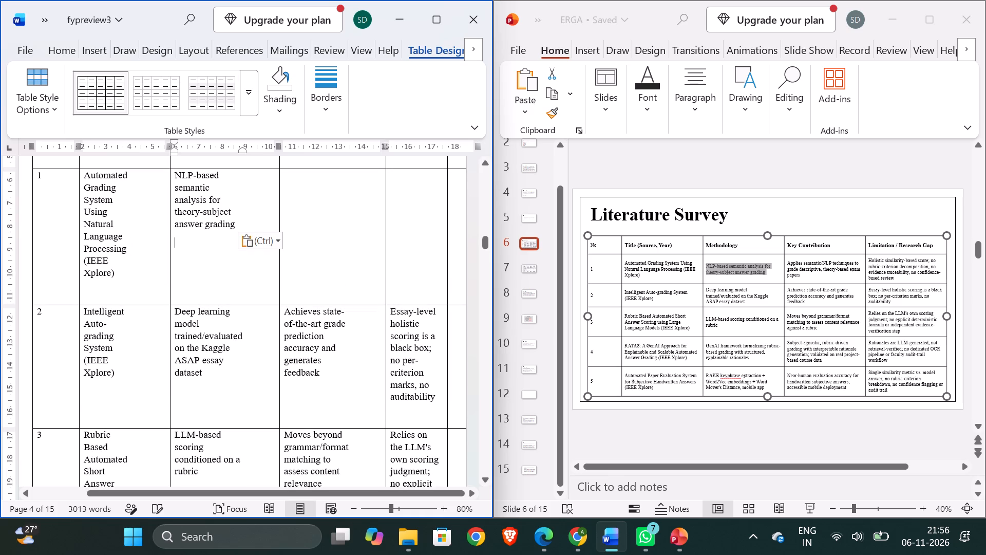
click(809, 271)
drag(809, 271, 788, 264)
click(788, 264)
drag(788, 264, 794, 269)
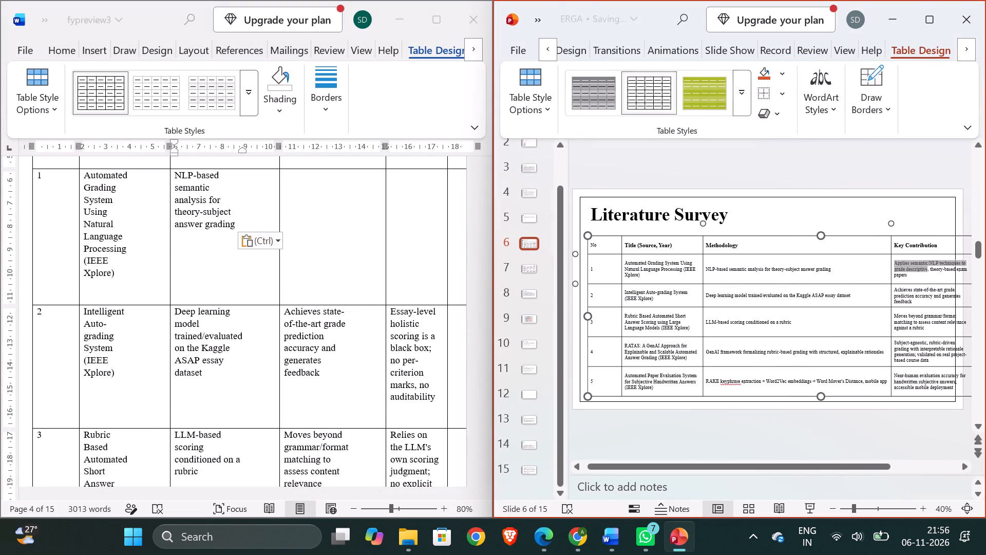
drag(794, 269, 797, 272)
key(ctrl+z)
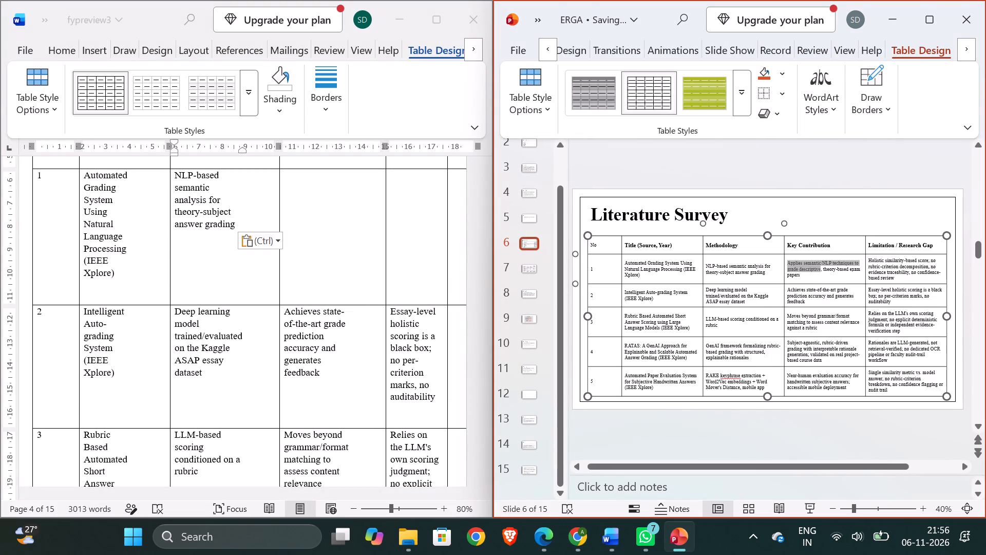
Copy the key contribution about applying semantic/NLP techniques to grade descriptive, theory-based exam papers from the slide into the fourth column of row 1.
click(797, 272)
drag(802, 276, 786, 264)
key(ctrl+c)
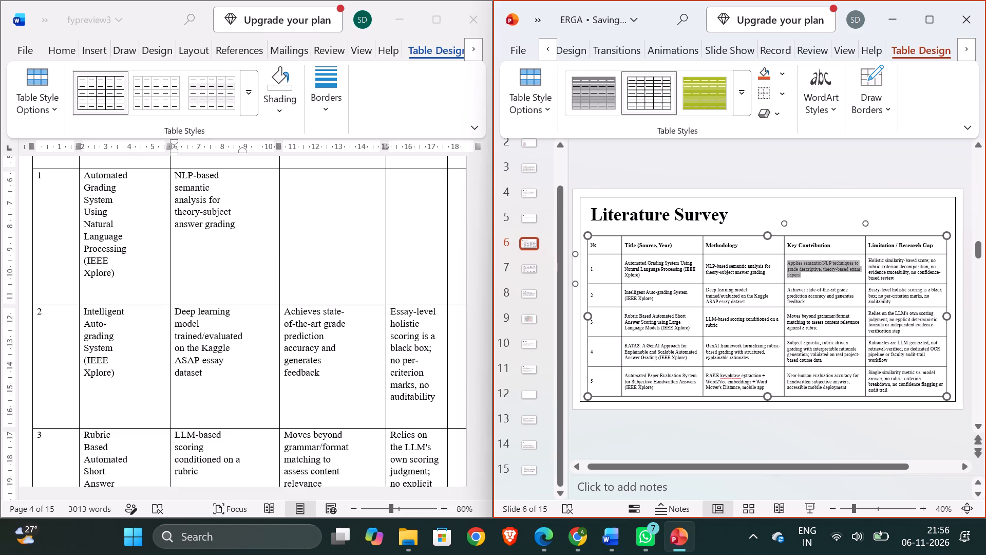
click(251, 221)
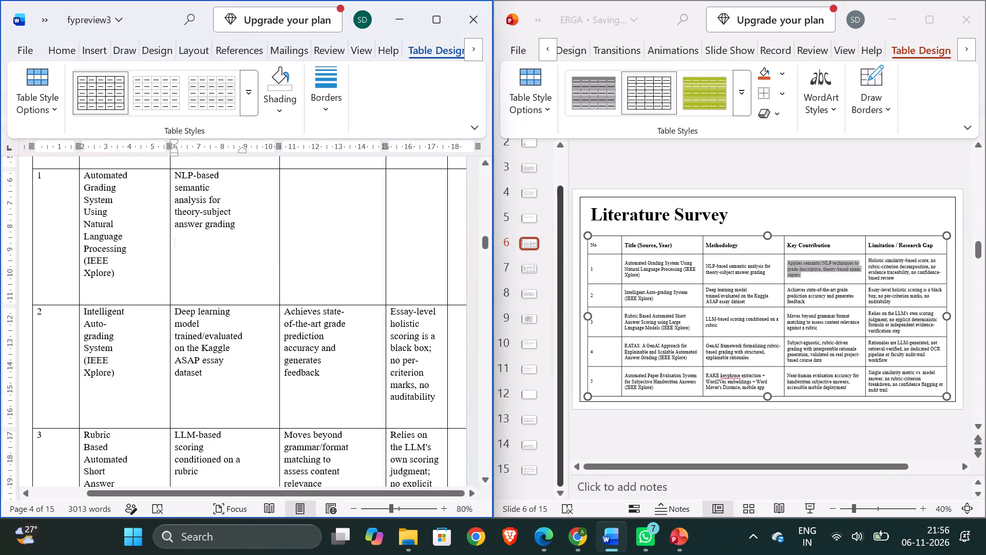
key(Right)
key(ctrl+v)
scroll(249, 222, up, 1)
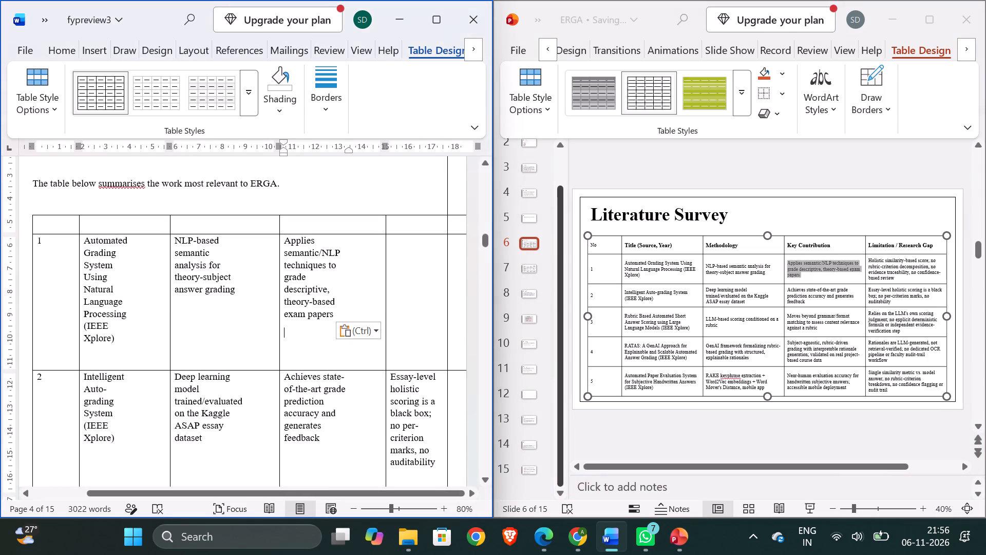
Copy the limitation about a holistic similarity-based score with no rubric-criterion decomposition from the slide into the fifth column of row 1.
click(886, 275)
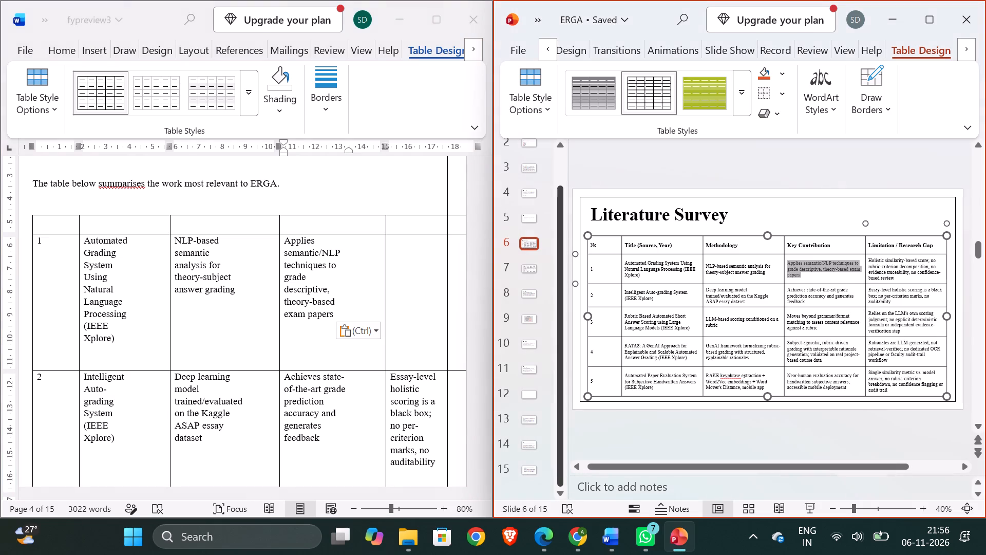
drag(897, 278, 869, 261)
key(ctrl+c)
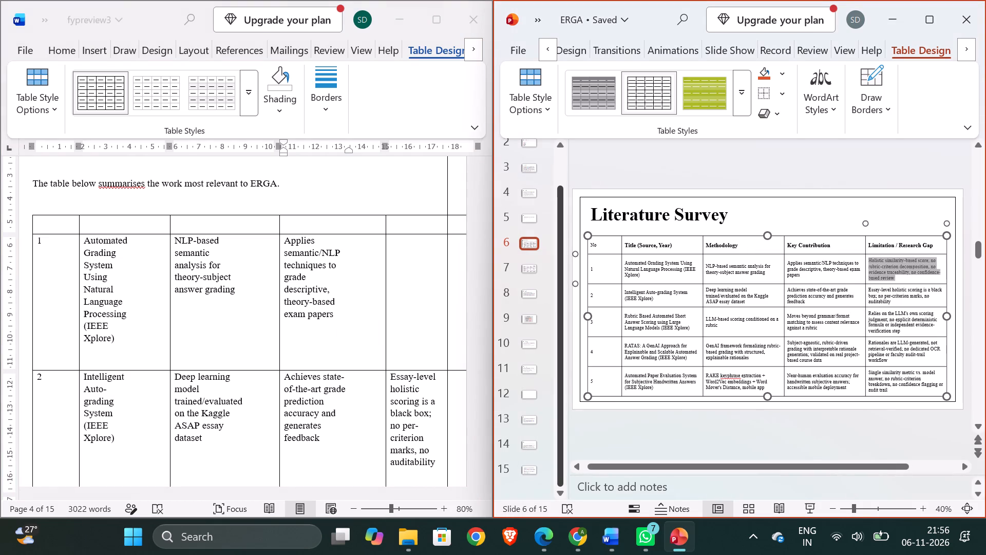
click(339, 313)
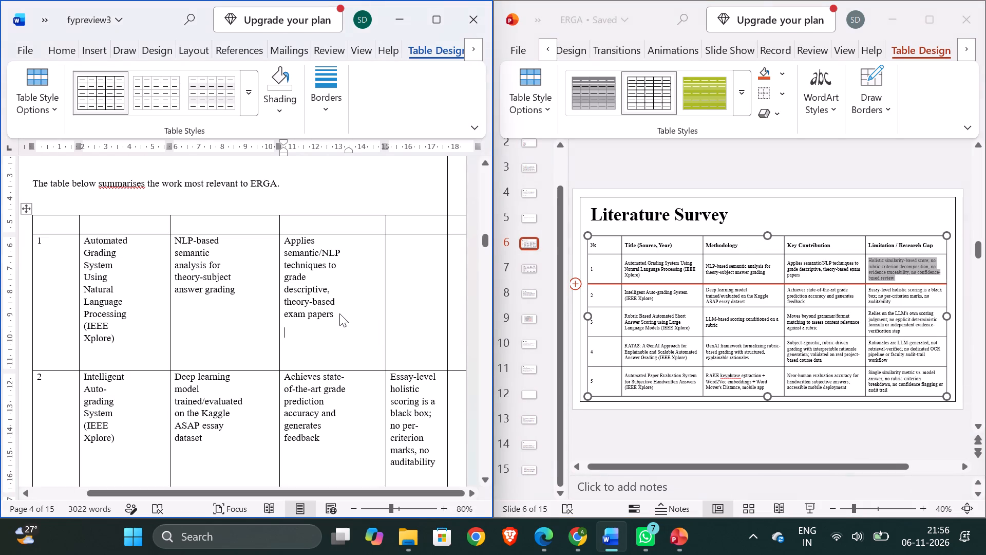
key(Right)
key(ctrl+v)
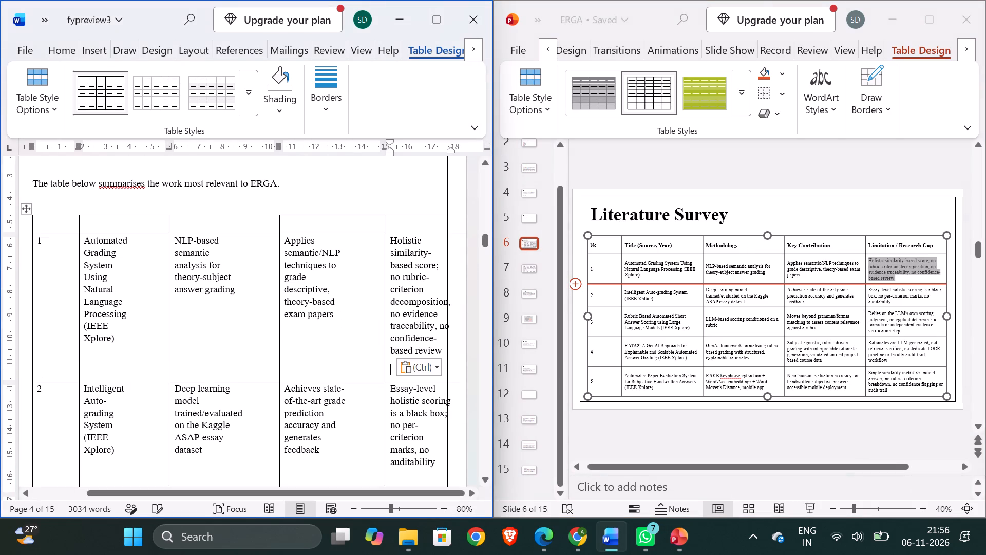
Extend the right indent of the second column's empty header cell in the report table to near the column's border.
scroll(336, 305, down, 2)
scroll(336, 305, up, 1)
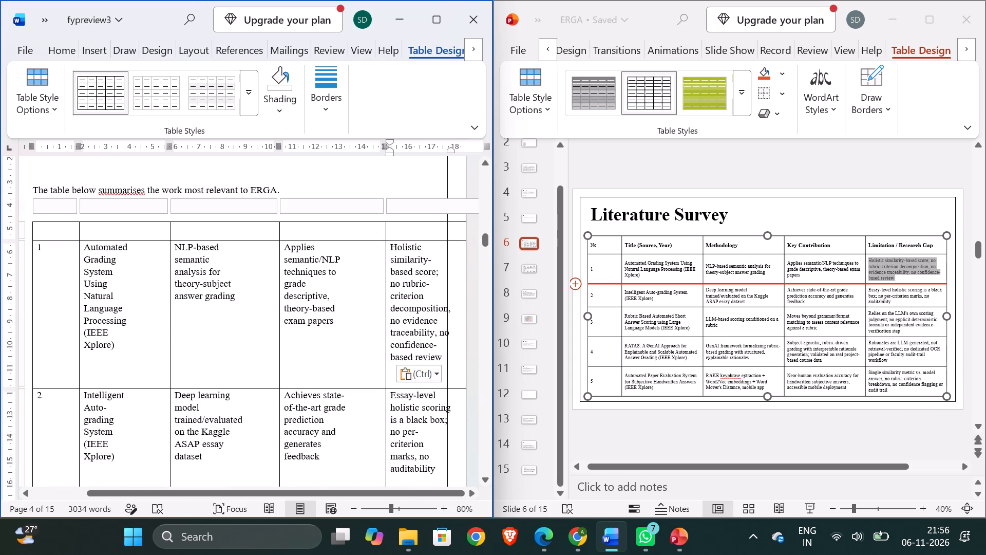
click(117, 339)
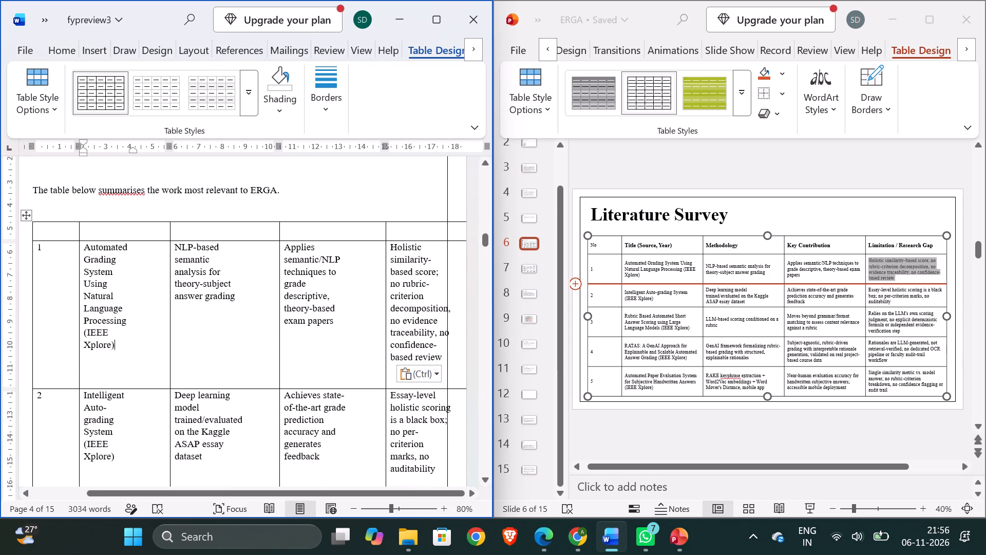
click(117, 347)
click(89, 237)
drag(132, 151, 164, 153)
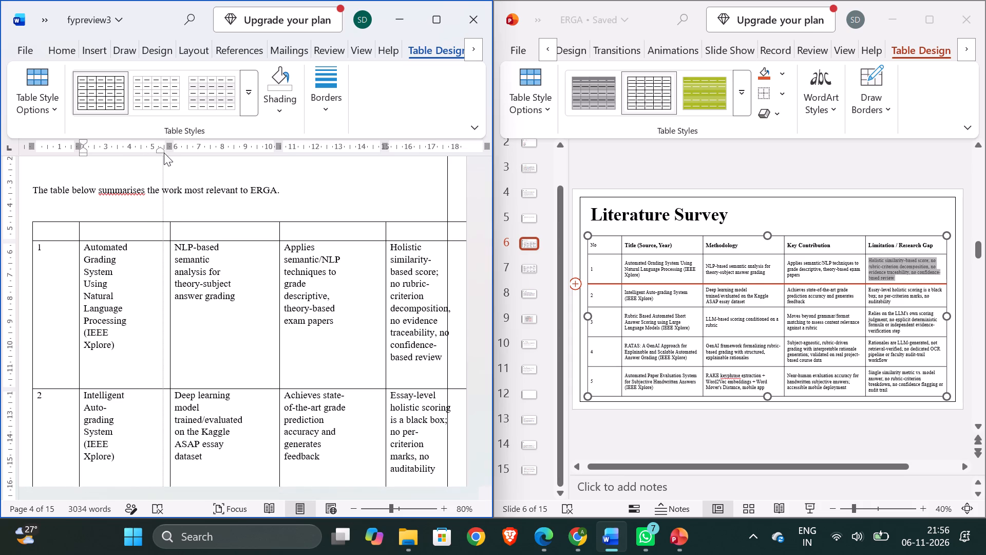
drag(164, 153, 164, 153)
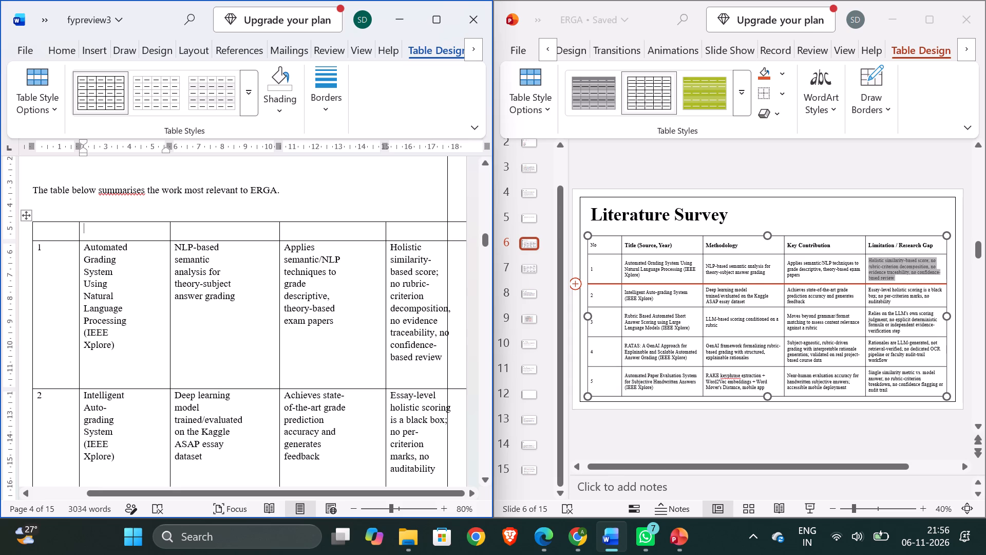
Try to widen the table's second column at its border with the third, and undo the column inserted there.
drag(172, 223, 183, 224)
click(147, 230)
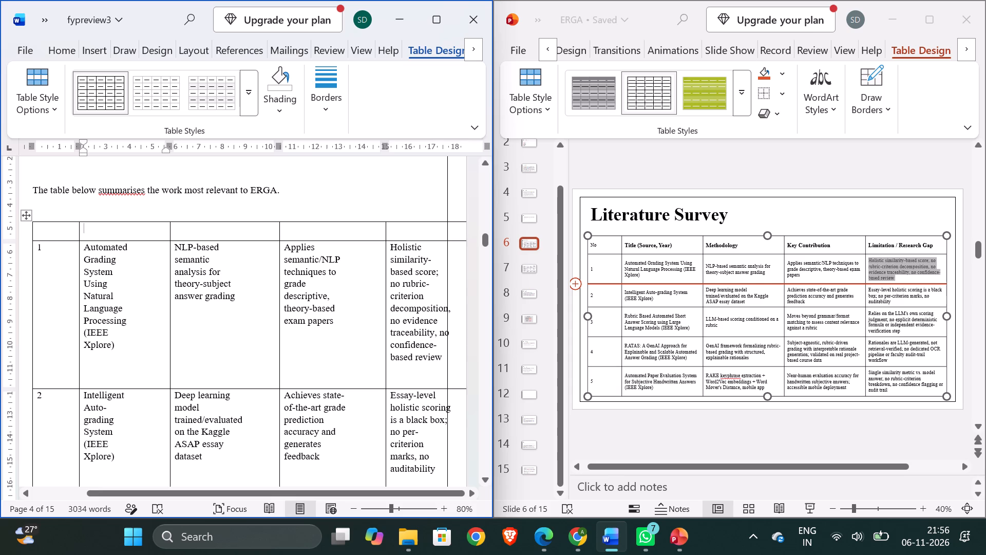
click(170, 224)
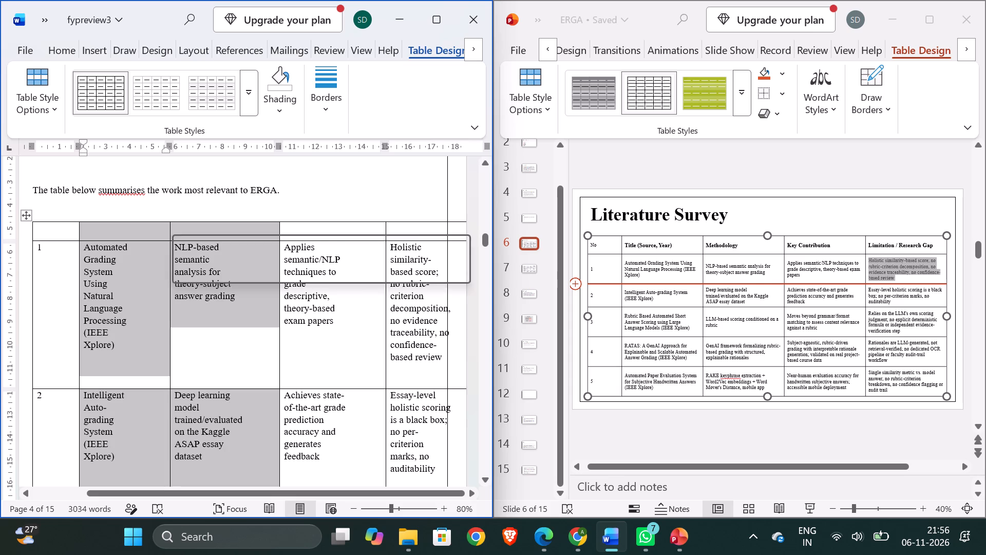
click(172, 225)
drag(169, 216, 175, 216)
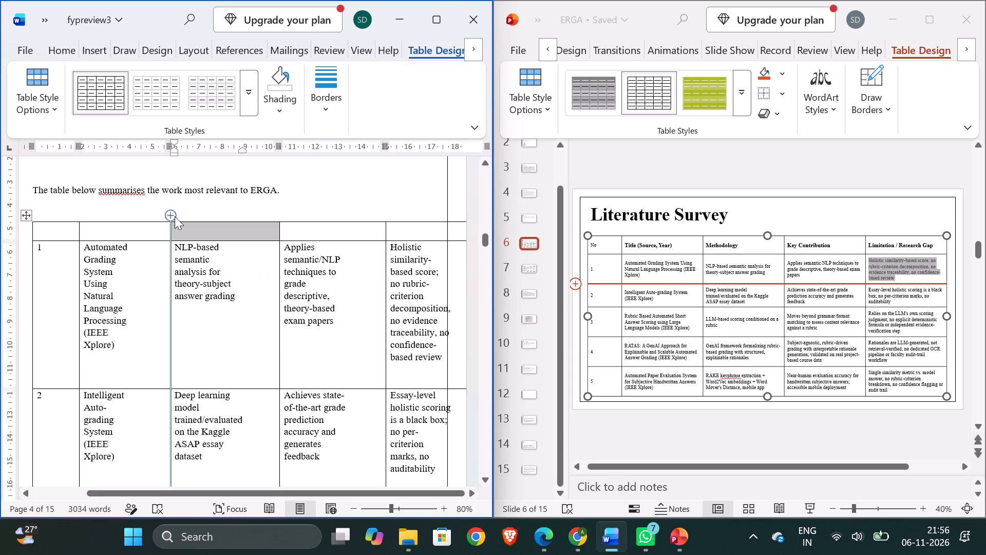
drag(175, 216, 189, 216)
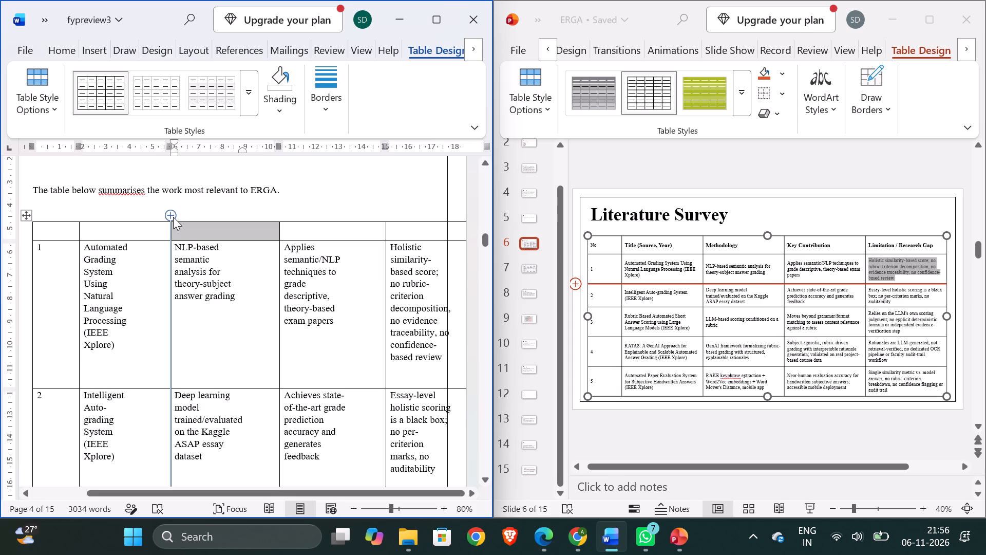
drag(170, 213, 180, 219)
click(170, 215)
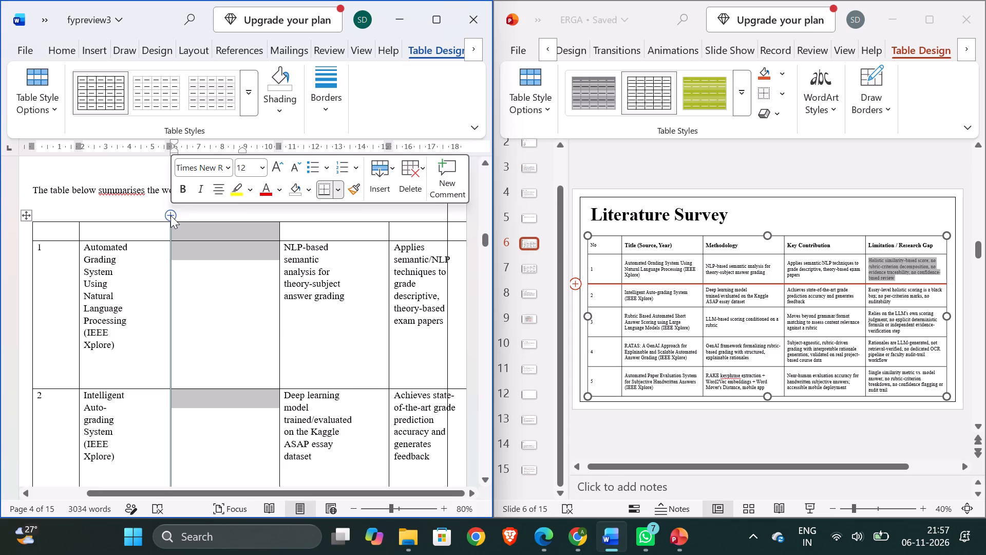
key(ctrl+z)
Fill the header cells of the report table's second to fifth columns with Title, Methodology, Key Contribution and Limitation/Research Gap.
scroll(346, 338, down, 1)
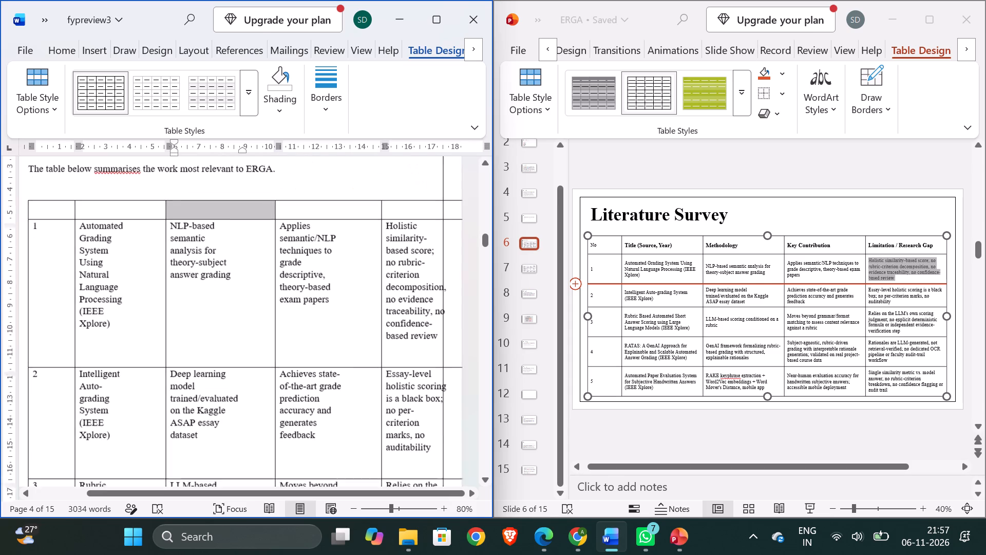
scroll(346, 338, down, 1)
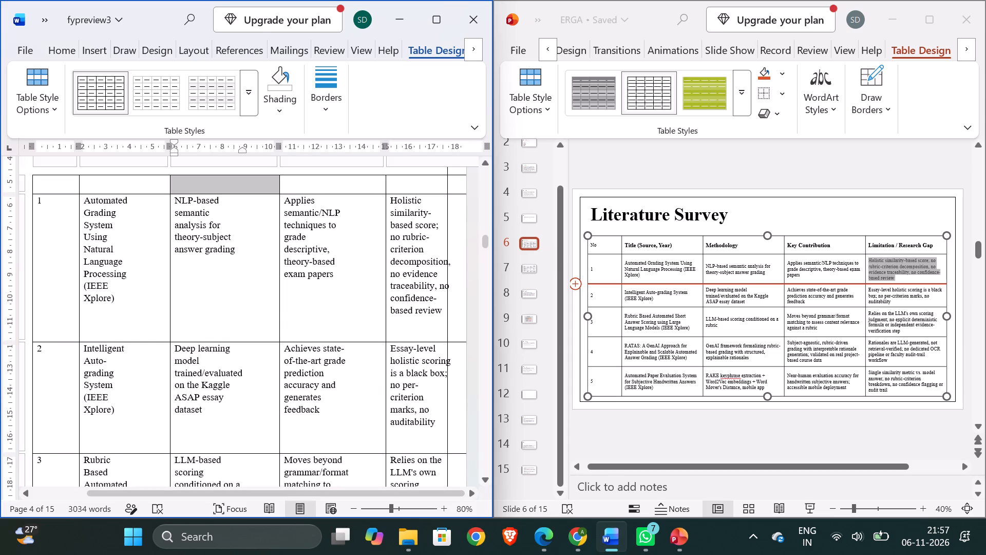
click(138, 185)
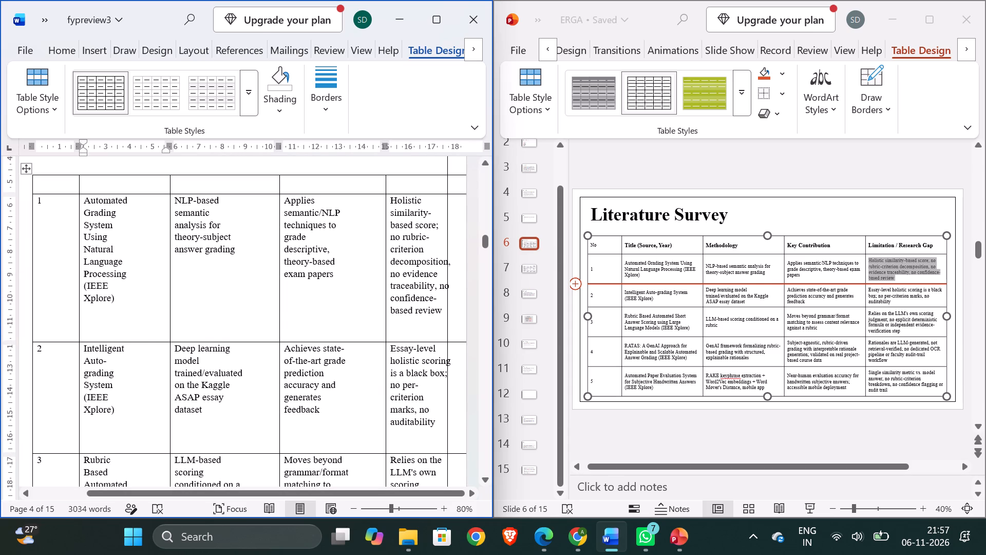
text(Title)
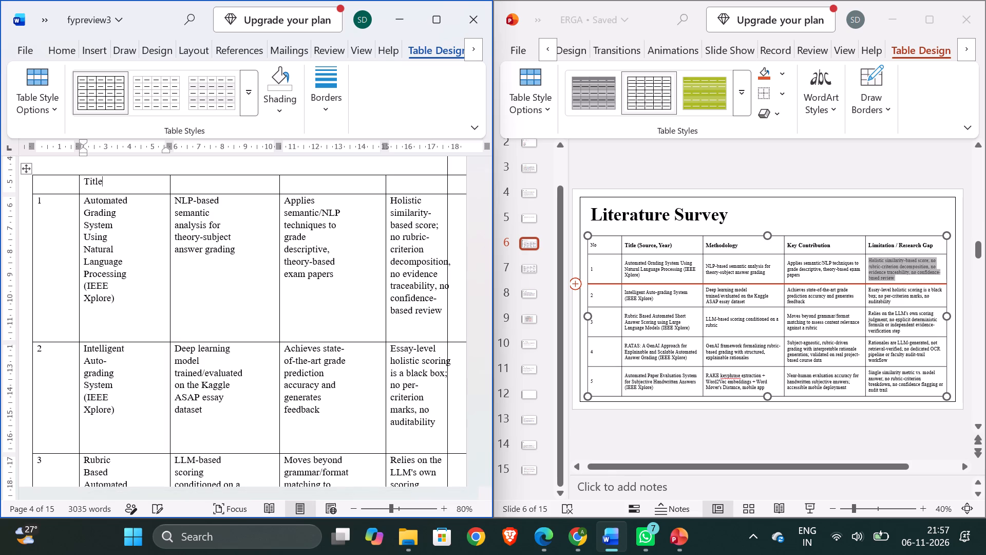
key(shift+question)
key(BackSpace)
key(Right)
text(Methodology)
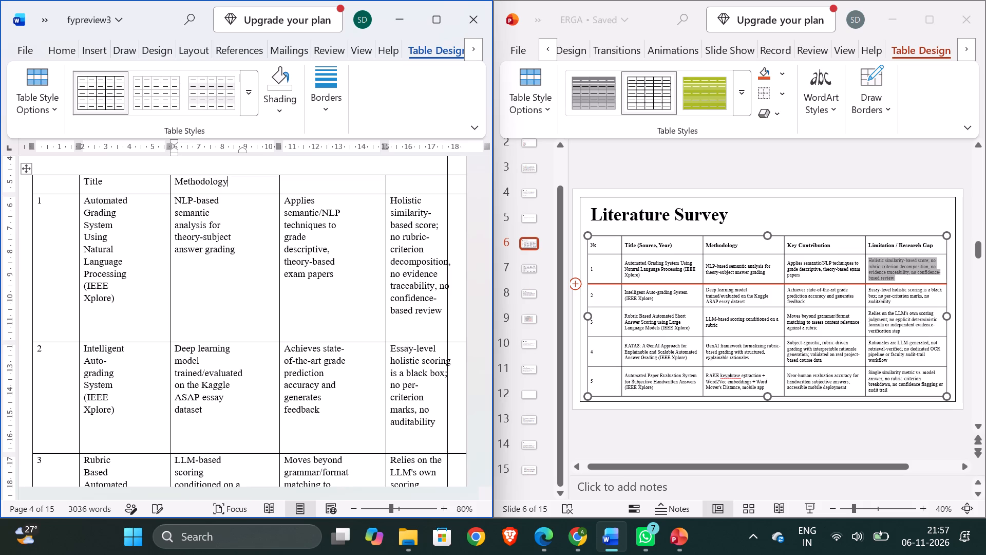
key(Right)
text(Key Contribution)
key(Right)
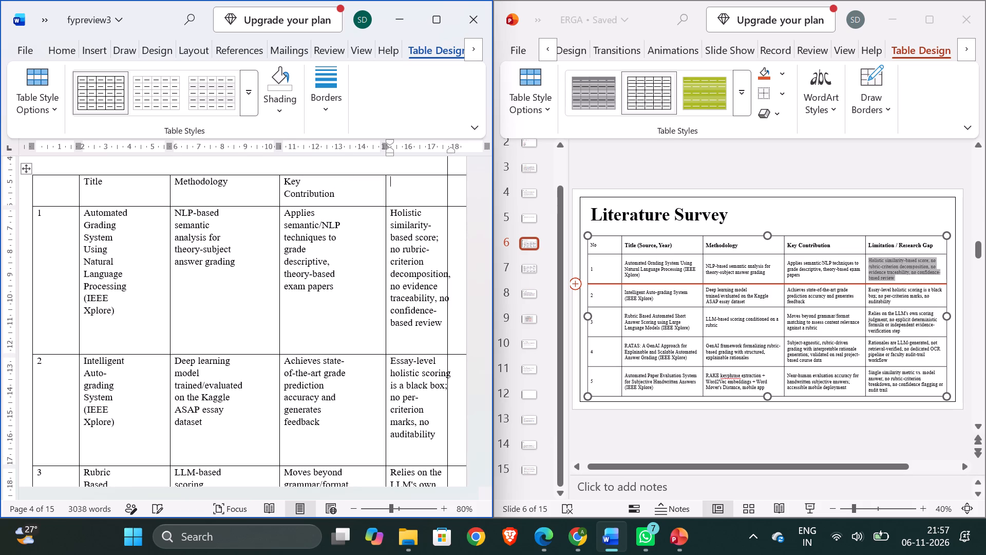
text(Limitat)
text(ion/)
text(Research Ga)
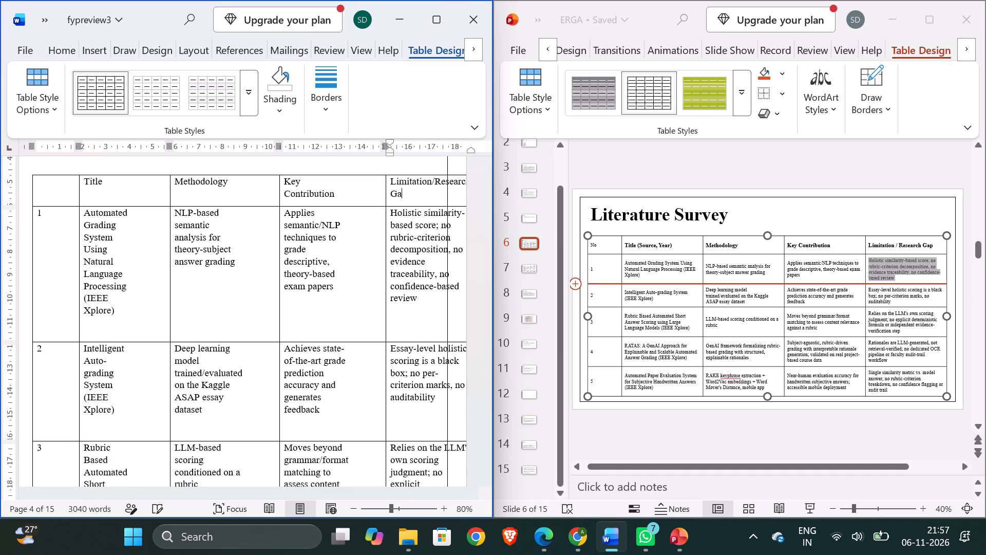
key(p)
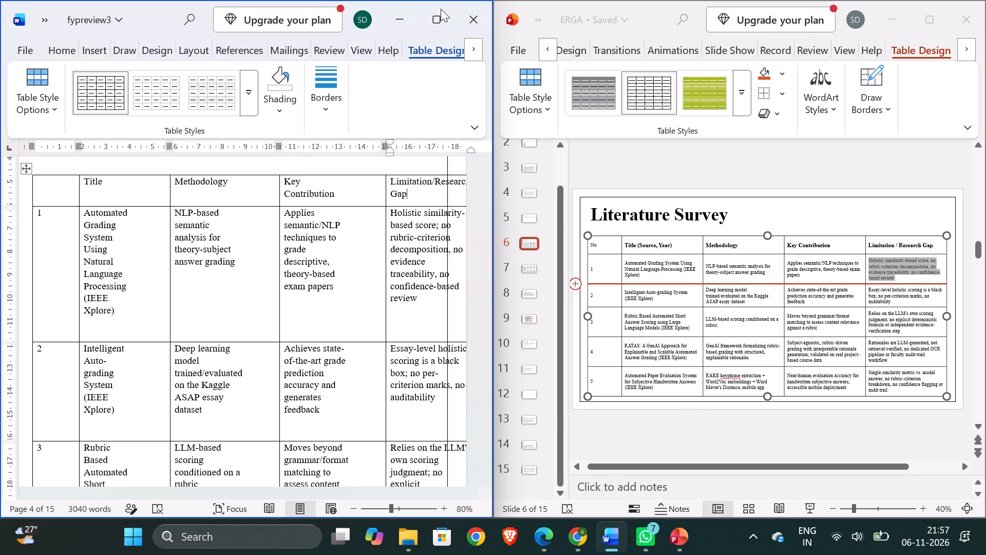
Maximise the report window and adjust the right indent of the Limitation/Research Gap header cell.
click(446, 12)
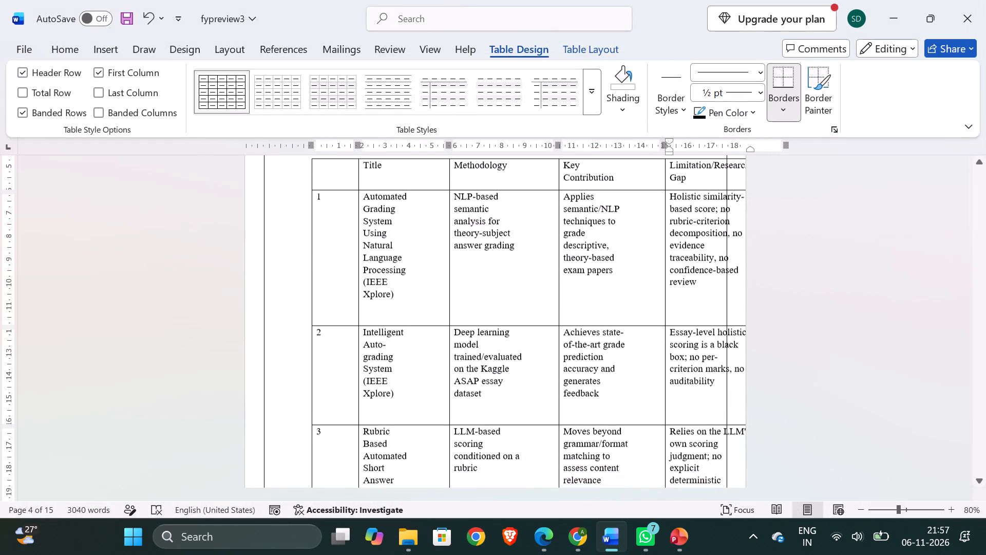
scroll(523, 276, left, 1)
scroll(844, 302, up, 1)
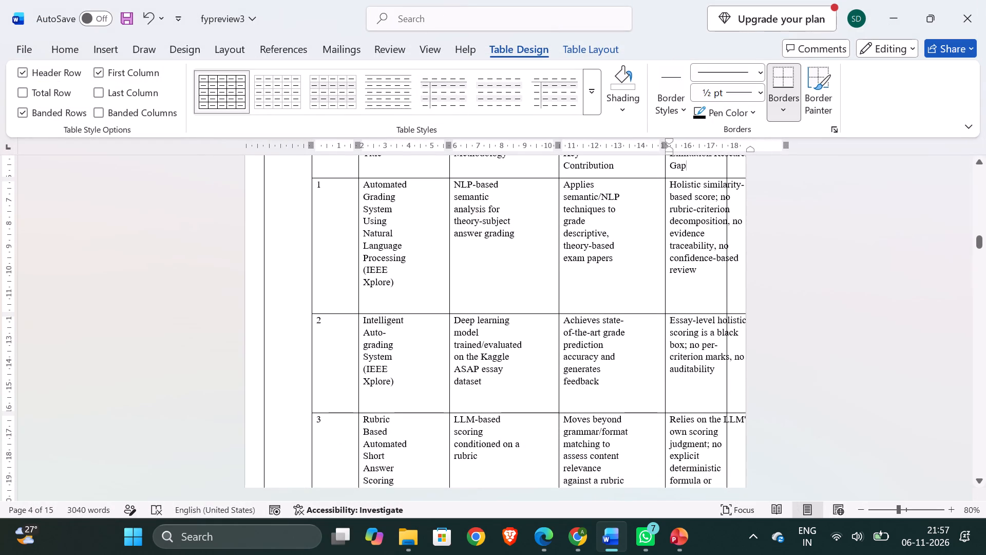
scroll(336, 188, up, 1)
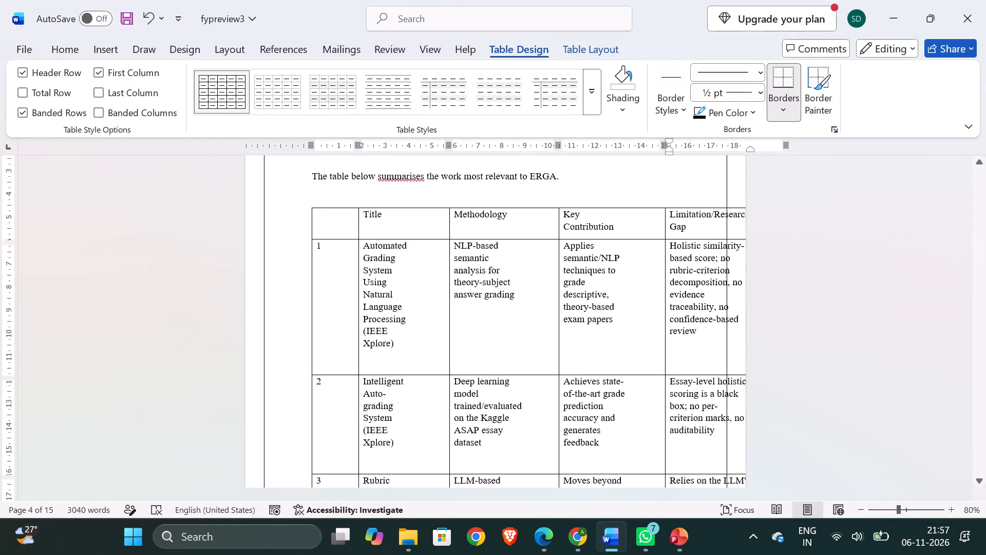
scroll(336, 188, up, 2)
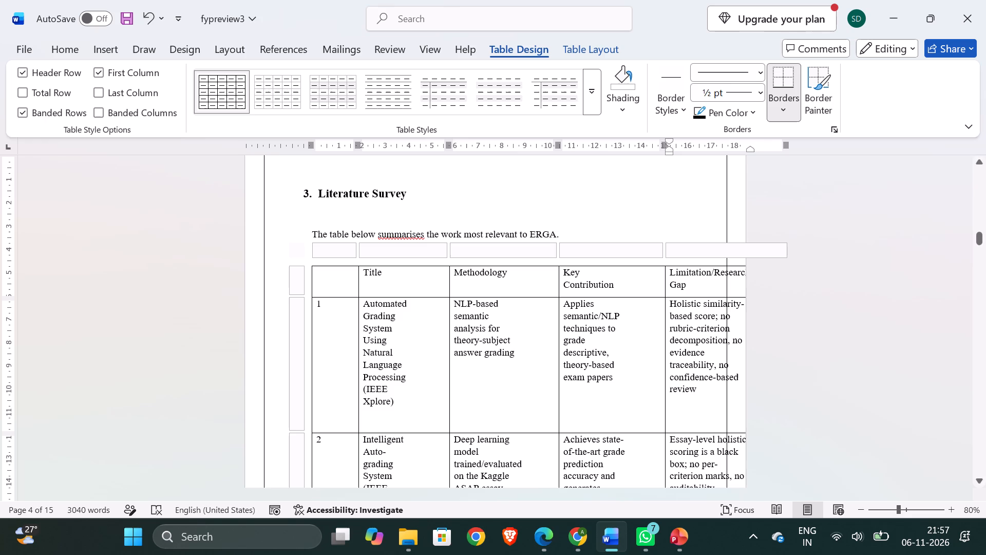
drag(752, 150, 709, 156)
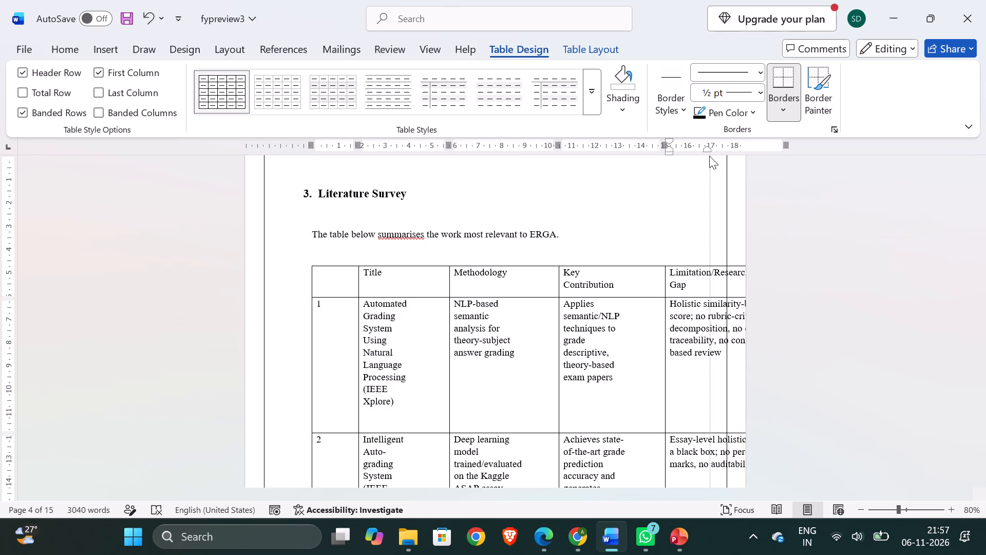
drag(709, 156, 680, 164)
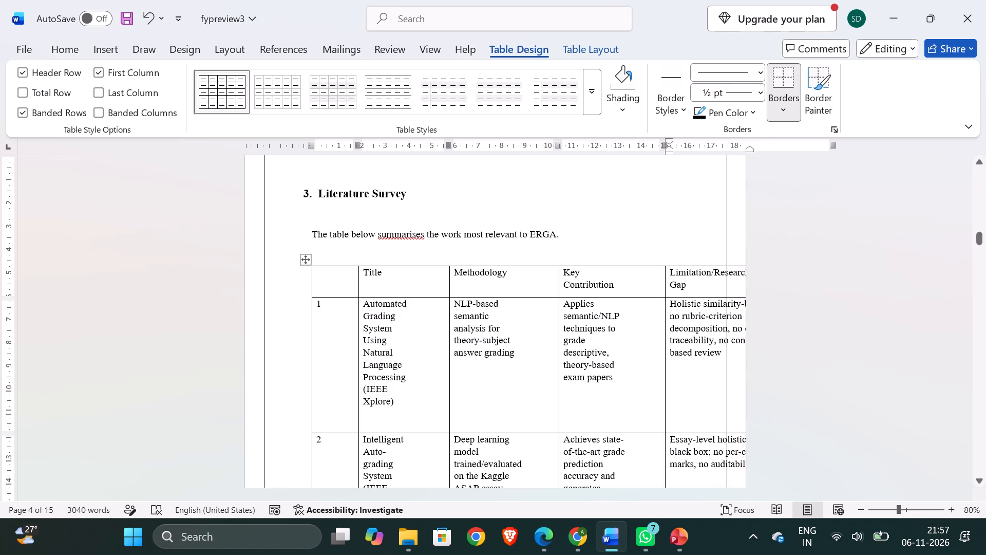
Select the table's first column and shift its left indent slightly closer to the column's outer border.
click(554, 275)
scroll(531, 349, down, 3)
scroll(531, 349, up, 1)
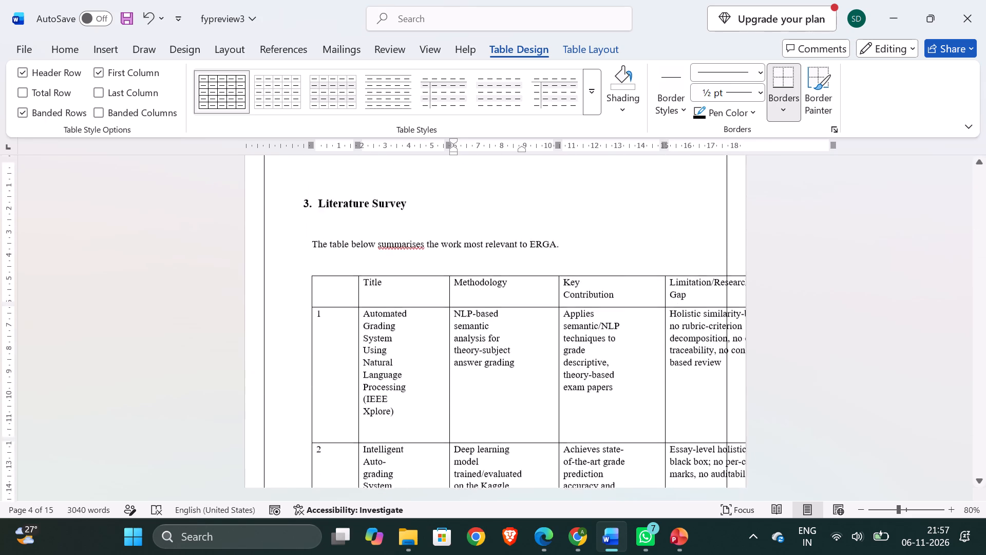
scroll(531, 349, up, 1)
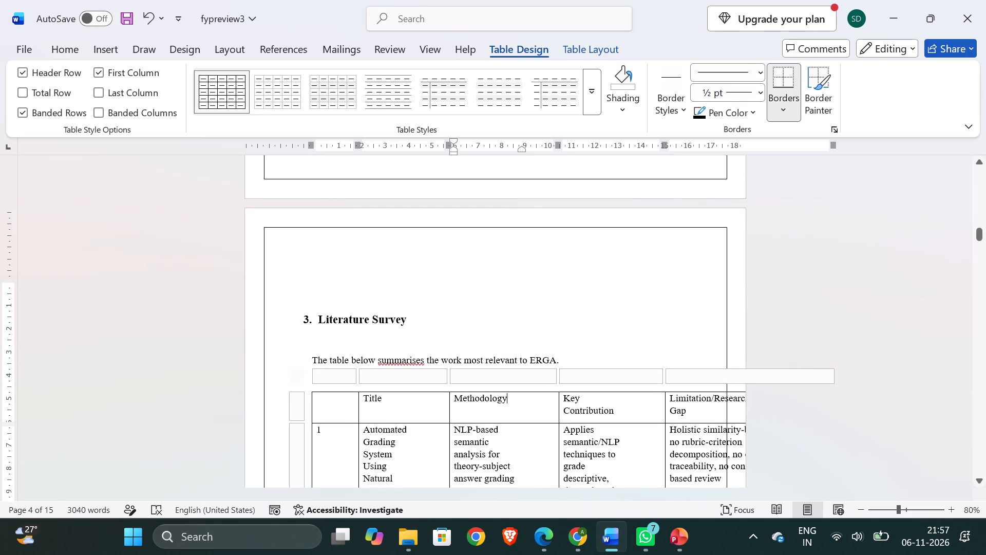
click(311, 394)
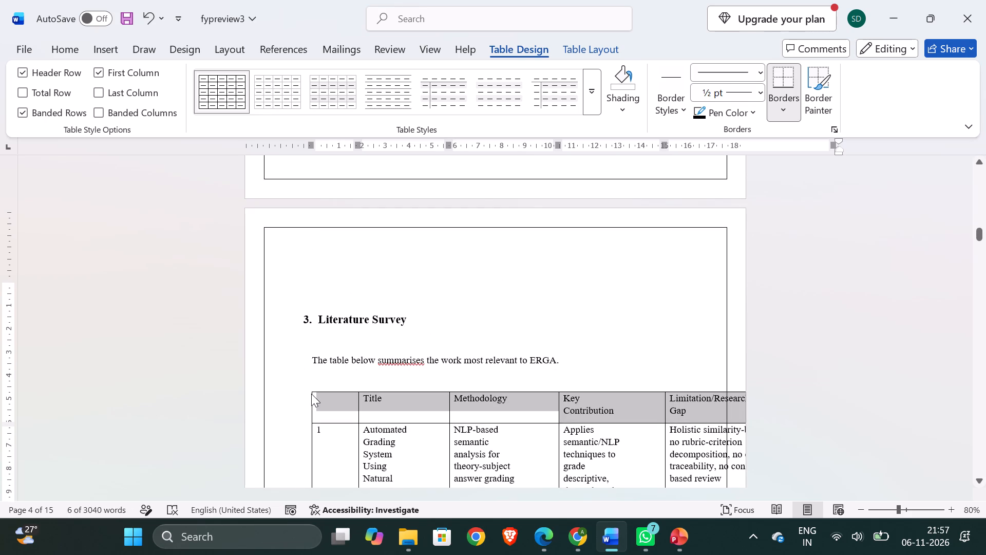
click(311, 394)
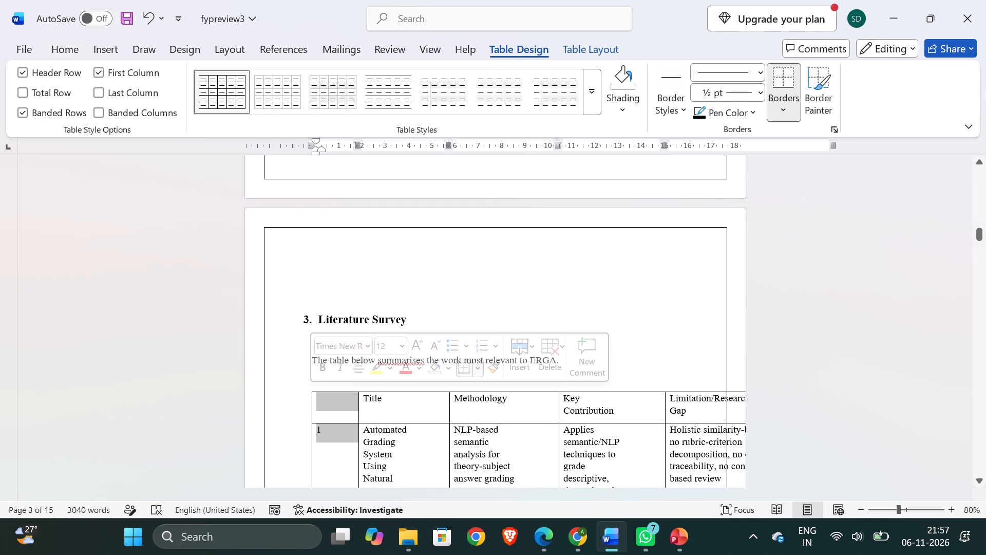
drag(318, 151, 289, 151)
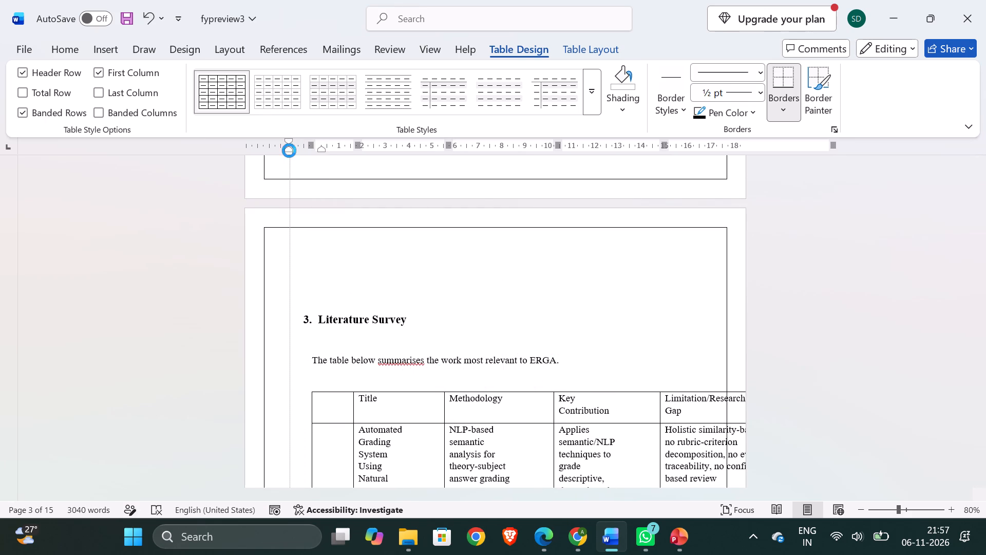
drag(289, 151, 328, 152)
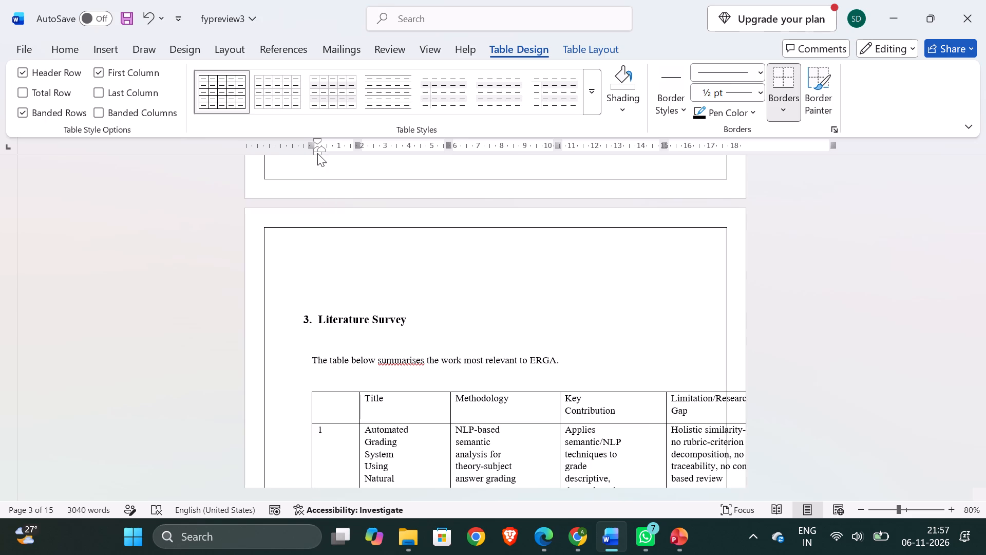
drag(314, 152, 337, 155)
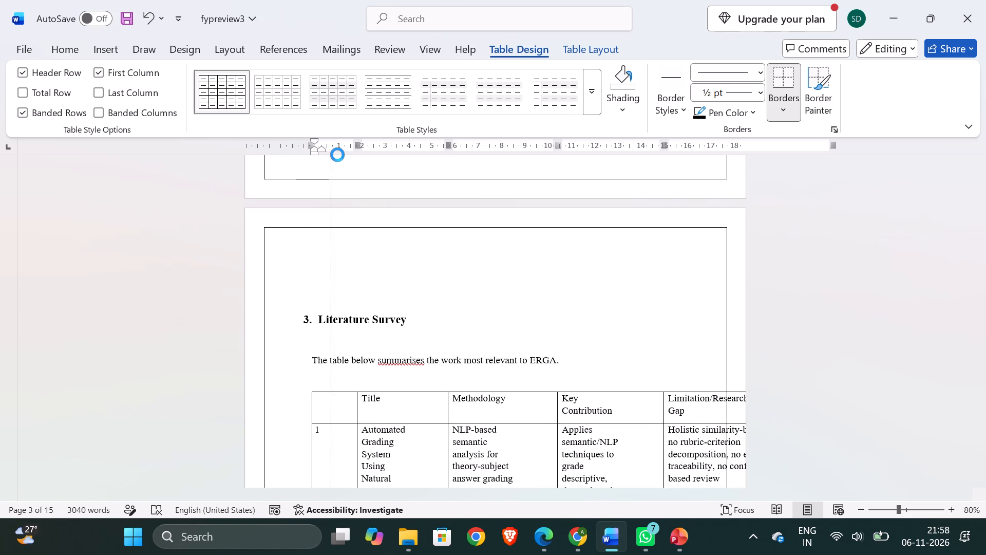
drag(337, 155, 399, 147)
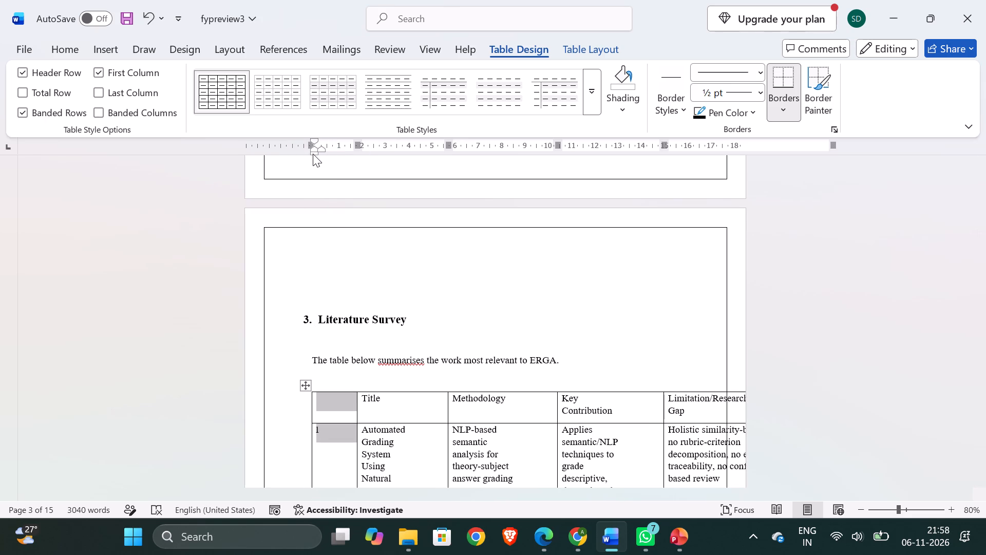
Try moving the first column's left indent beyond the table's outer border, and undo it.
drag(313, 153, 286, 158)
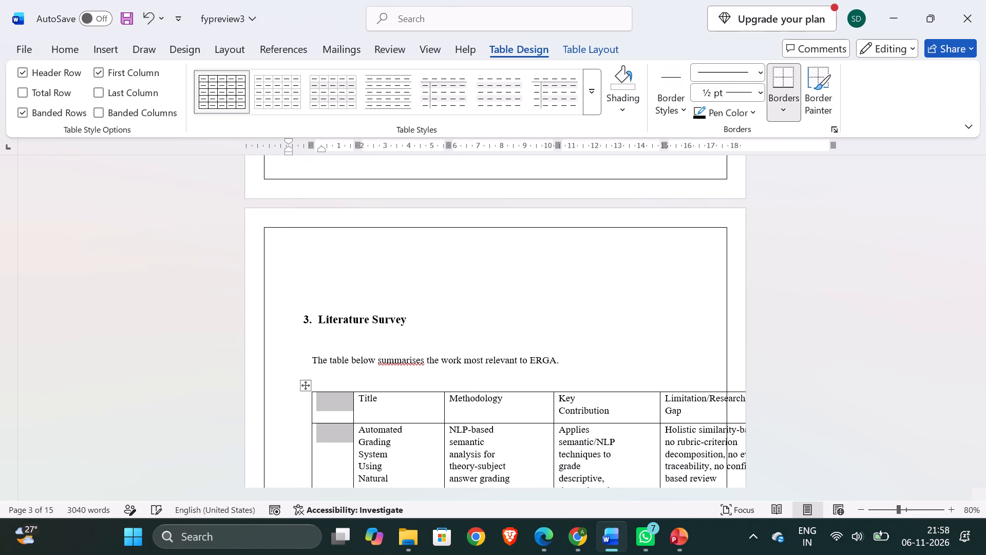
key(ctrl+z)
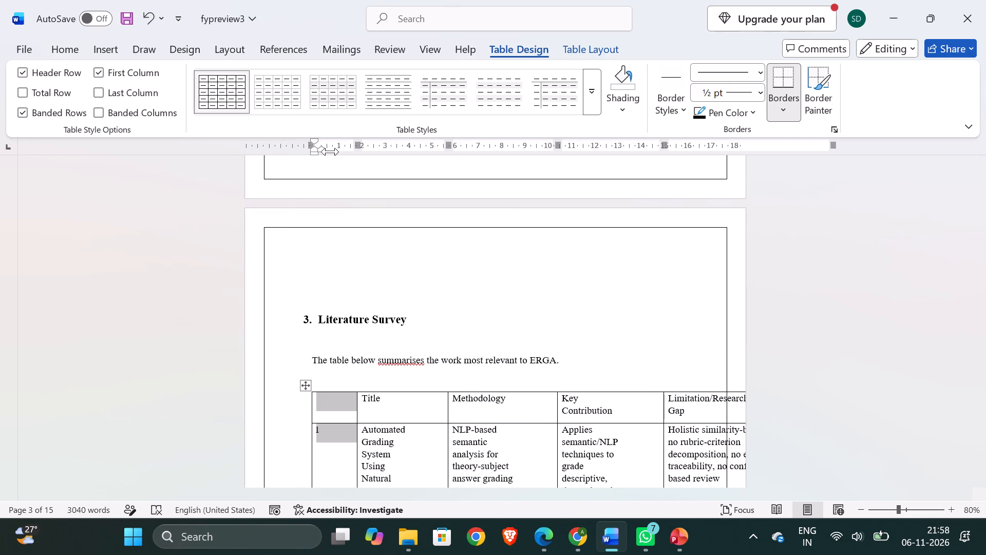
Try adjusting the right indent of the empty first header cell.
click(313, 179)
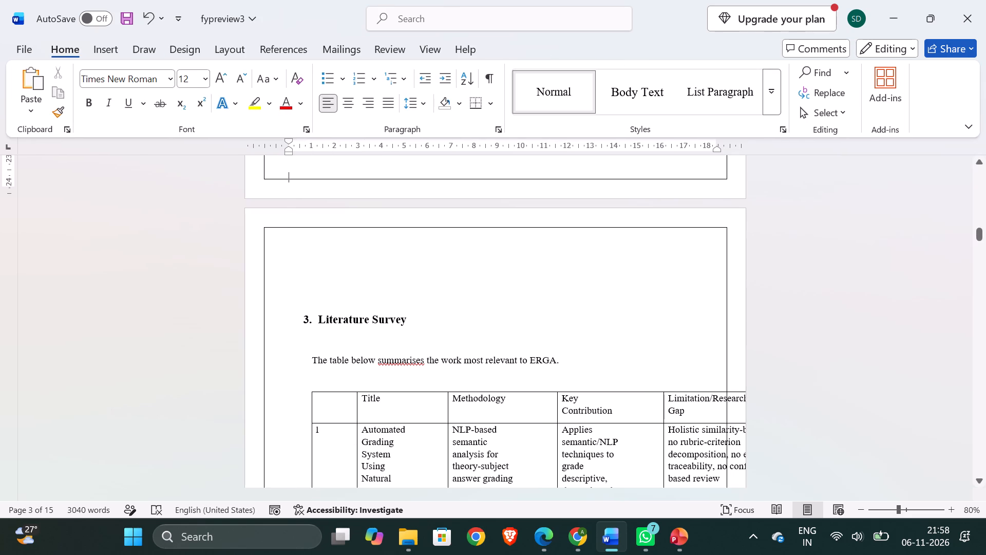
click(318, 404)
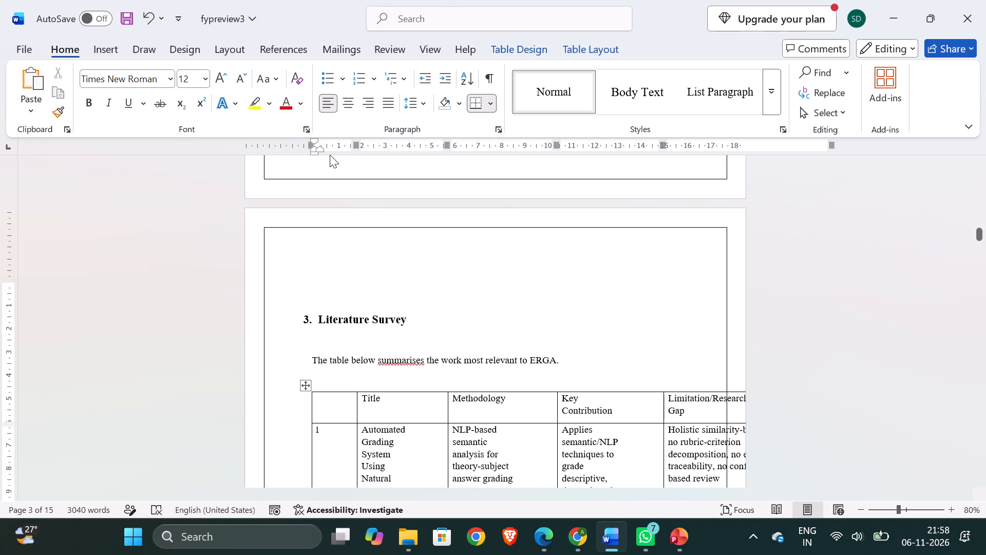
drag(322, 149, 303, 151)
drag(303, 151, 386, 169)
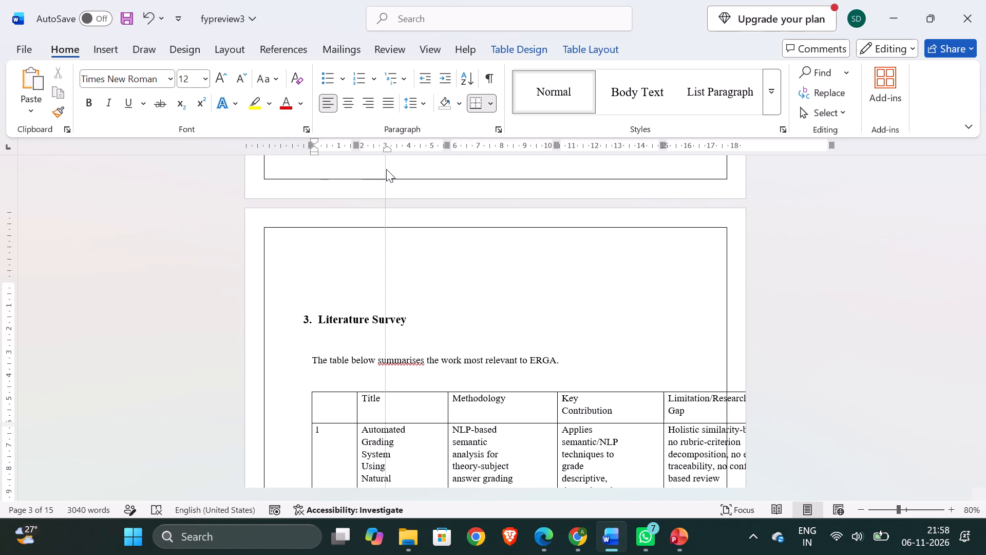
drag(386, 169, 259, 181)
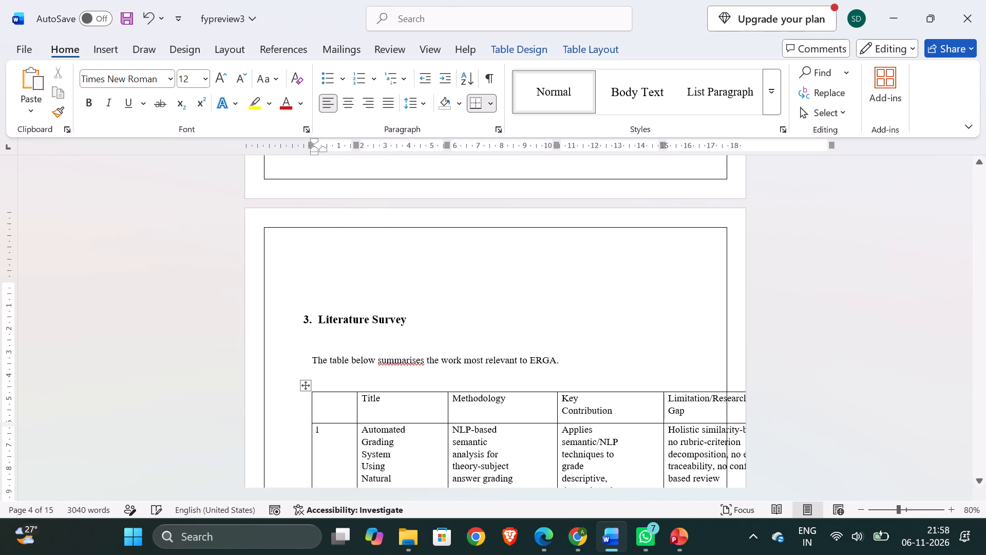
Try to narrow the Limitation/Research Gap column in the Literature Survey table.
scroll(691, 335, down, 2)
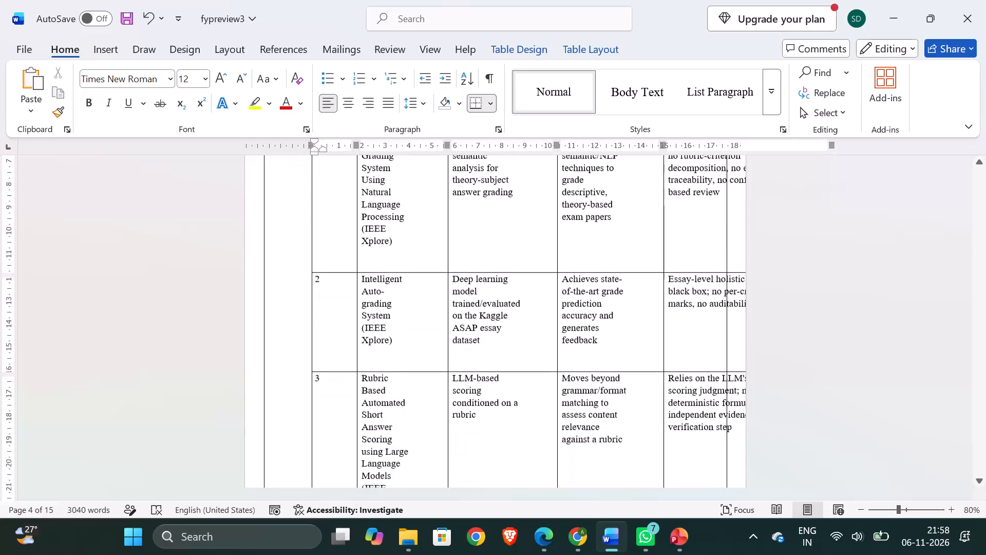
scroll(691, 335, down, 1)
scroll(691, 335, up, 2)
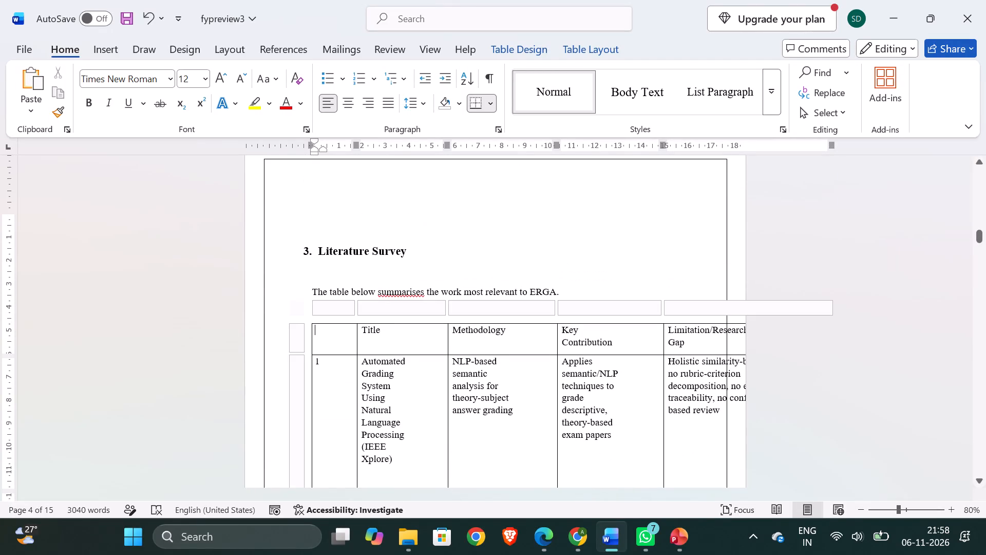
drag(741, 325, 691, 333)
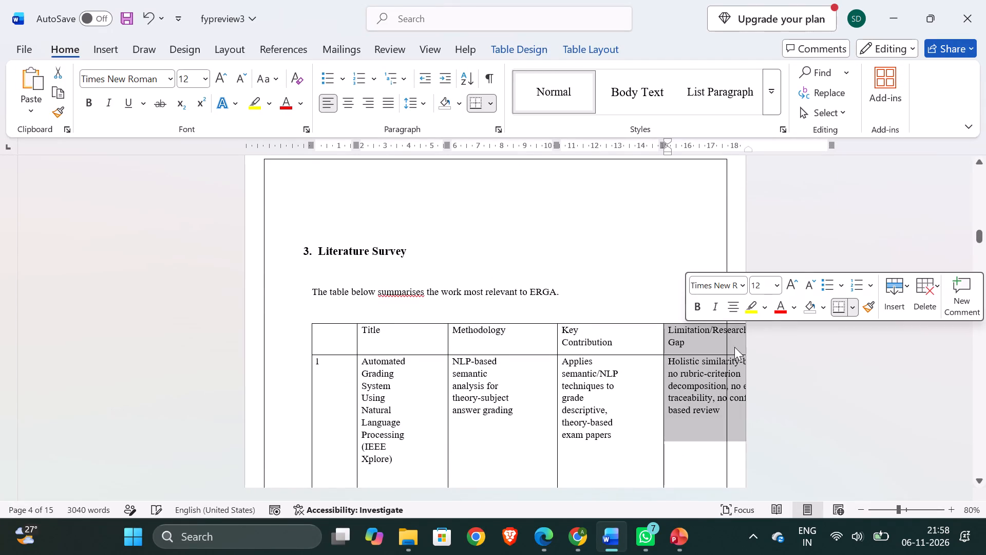
Move the right indent of the empty paragraph above the Literature Survey heading inward to about 16.5 cm.
click(593, 240)
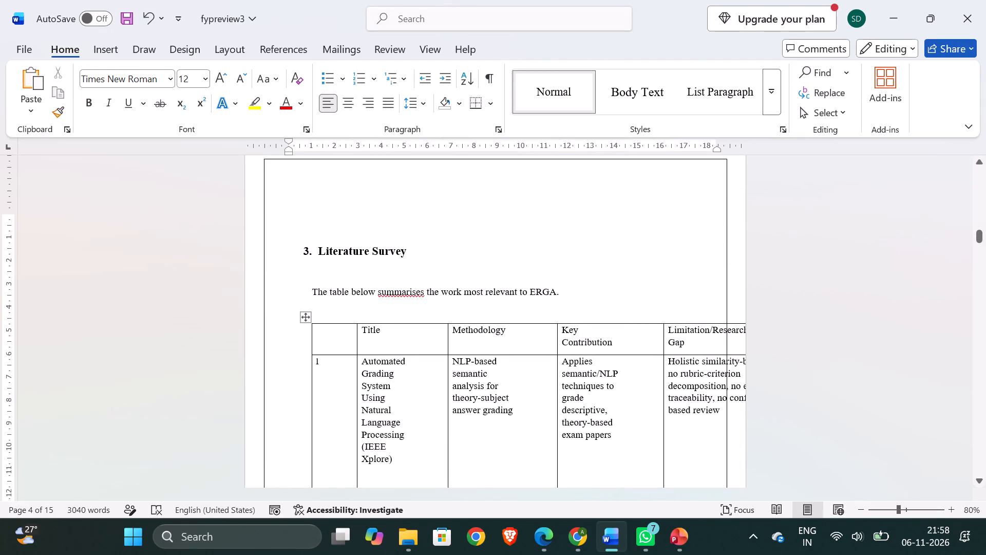
drag(718, 151, 674, 160)
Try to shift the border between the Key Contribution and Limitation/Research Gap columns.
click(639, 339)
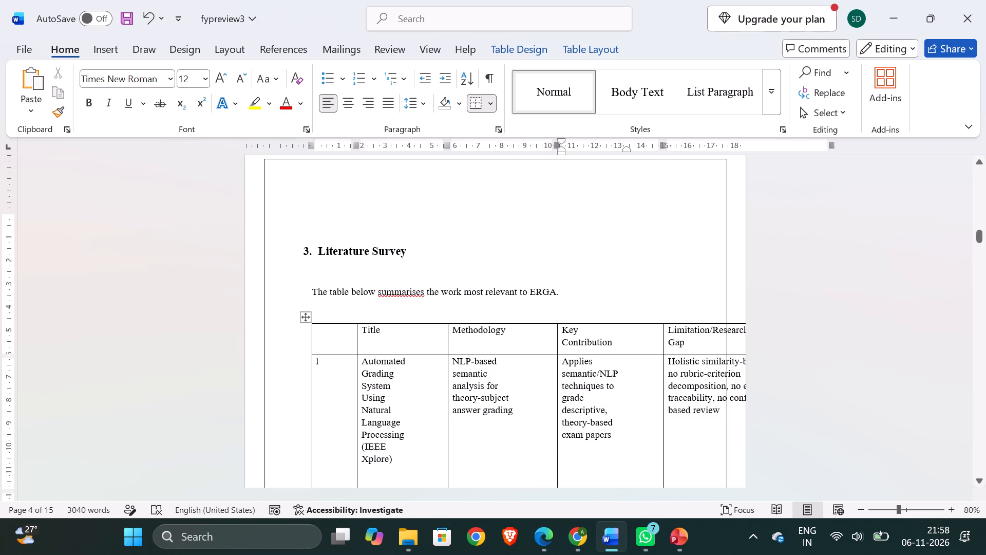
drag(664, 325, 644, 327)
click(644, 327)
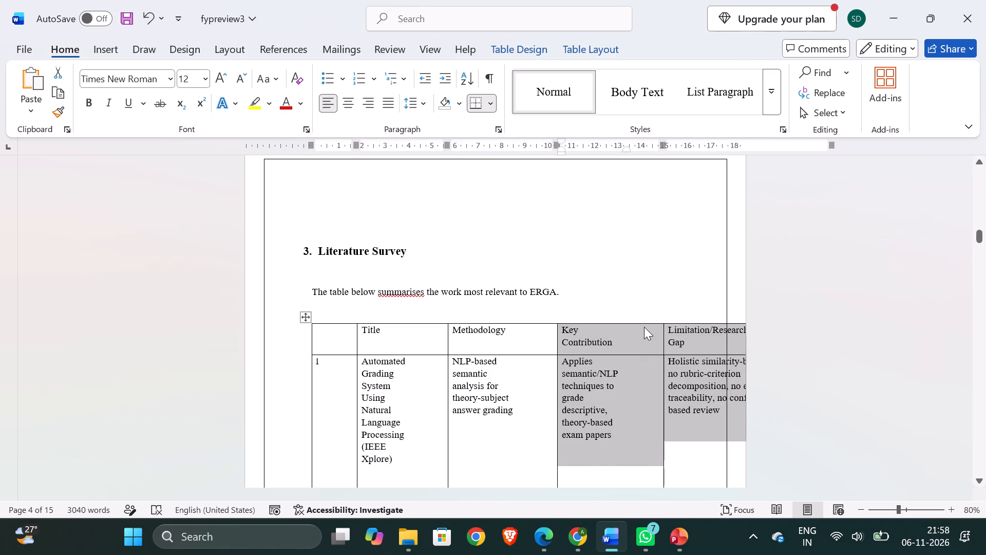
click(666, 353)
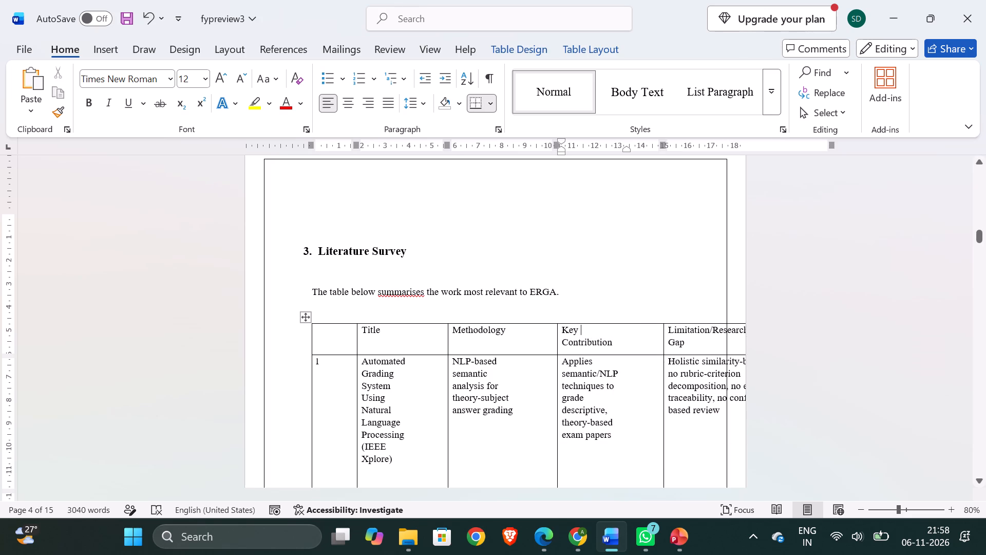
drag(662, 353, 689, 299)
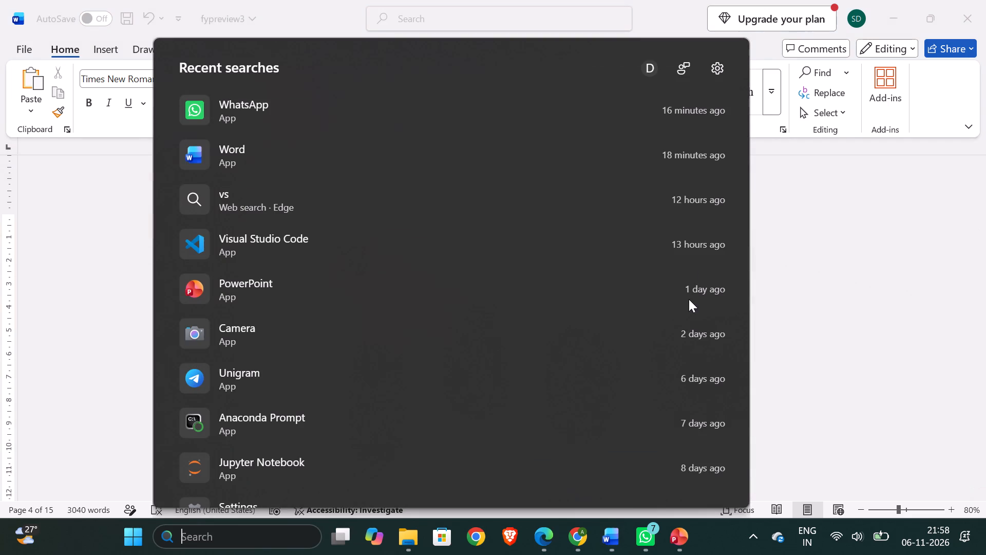
Switch to Google Chrome and restore the pages from the previous session.
click(964, 220)
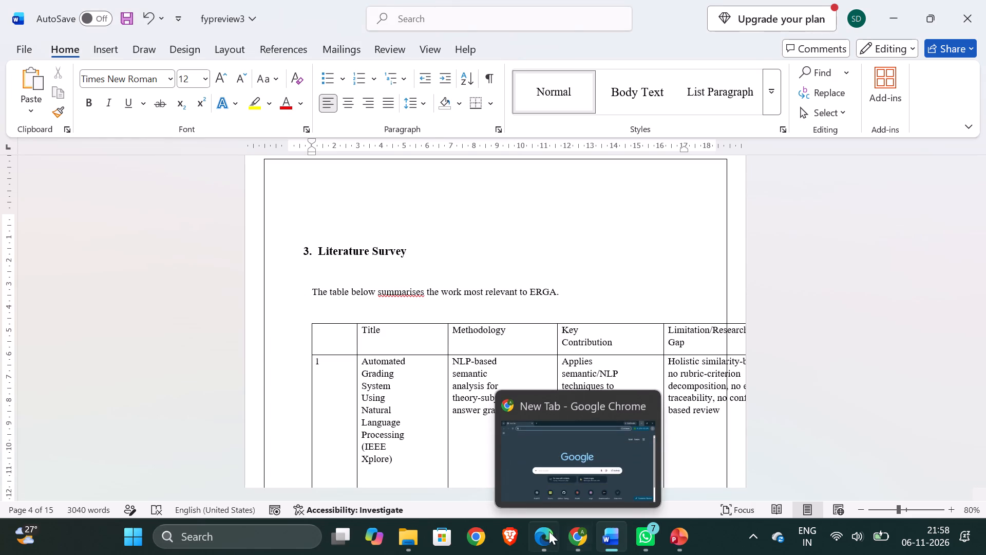
click(587, 534)
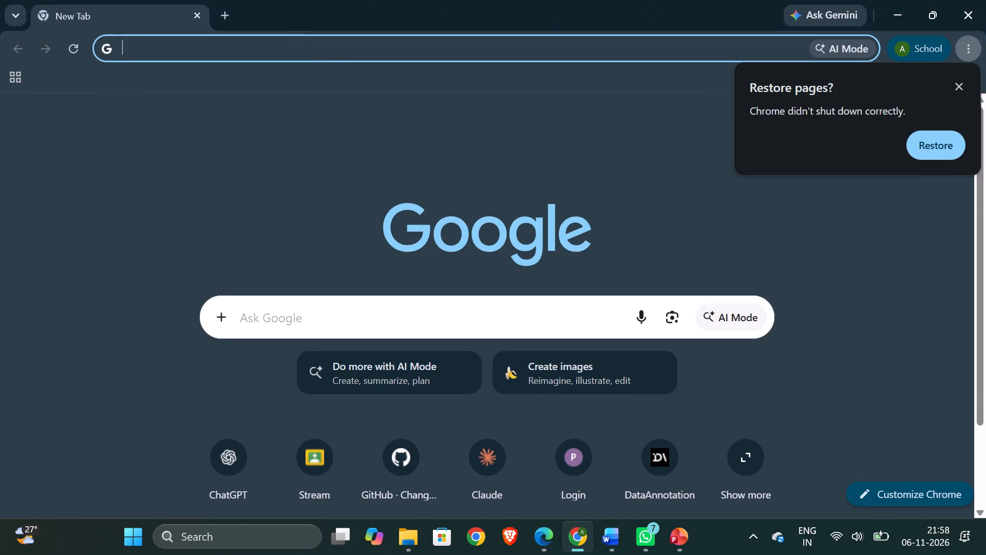
click(920, 145)
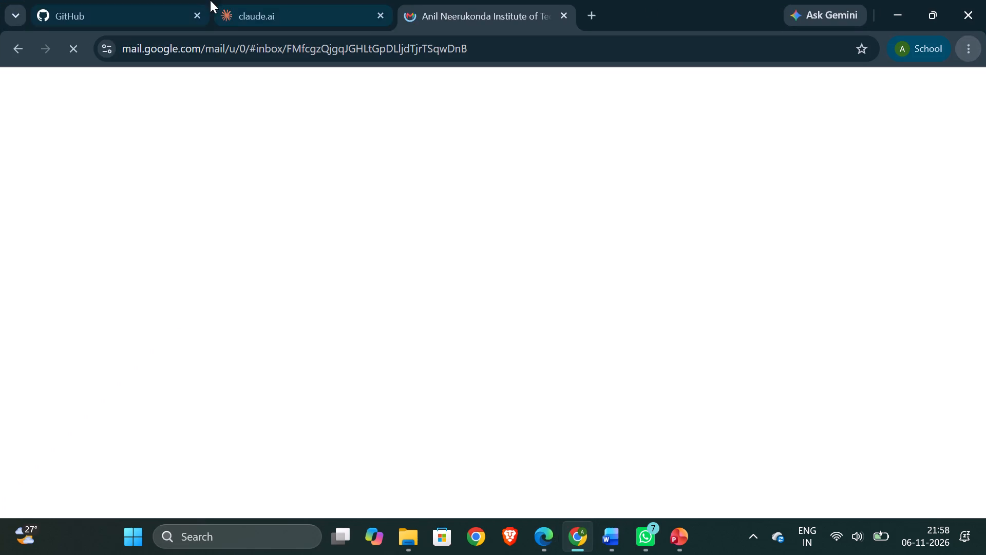
Search Google in a new tab for "how to resize table column in word".
click(598, 1)
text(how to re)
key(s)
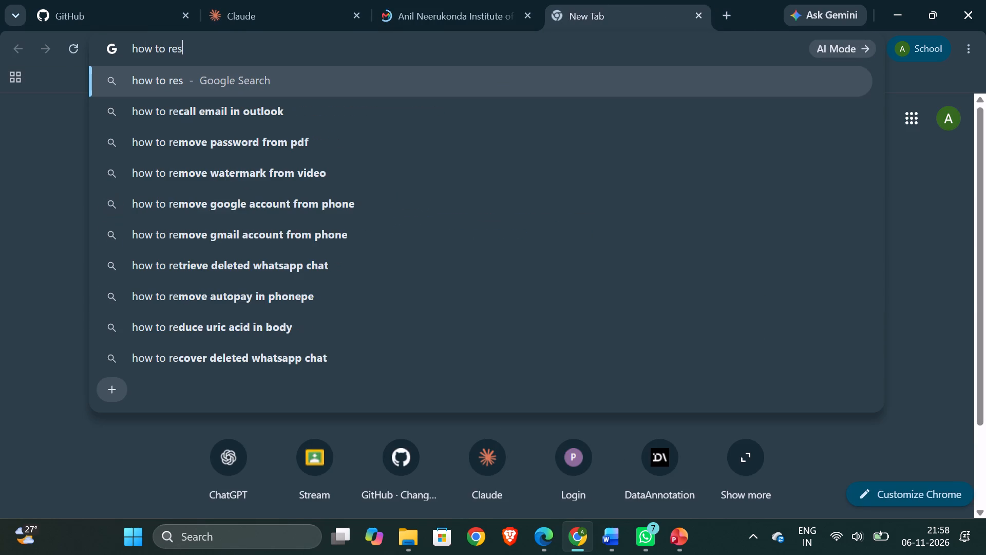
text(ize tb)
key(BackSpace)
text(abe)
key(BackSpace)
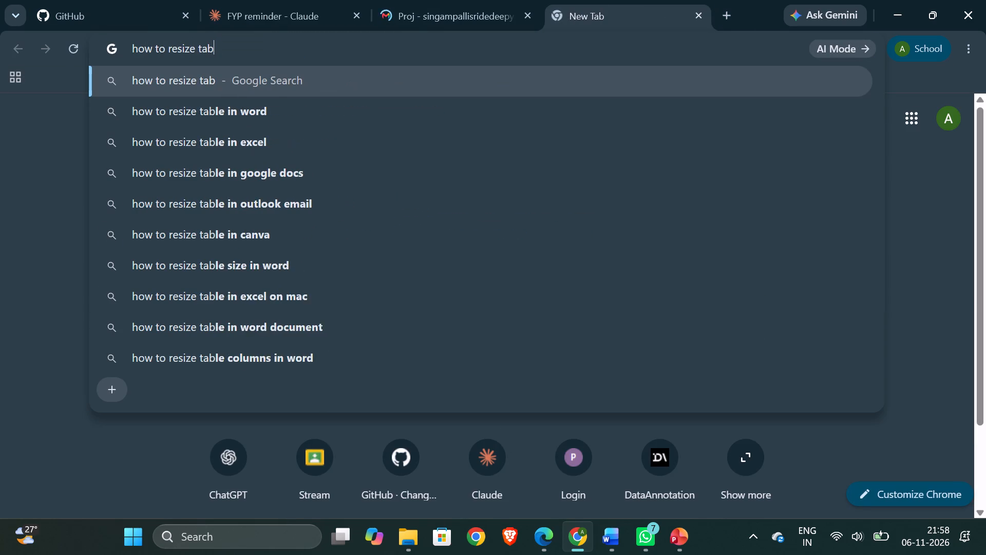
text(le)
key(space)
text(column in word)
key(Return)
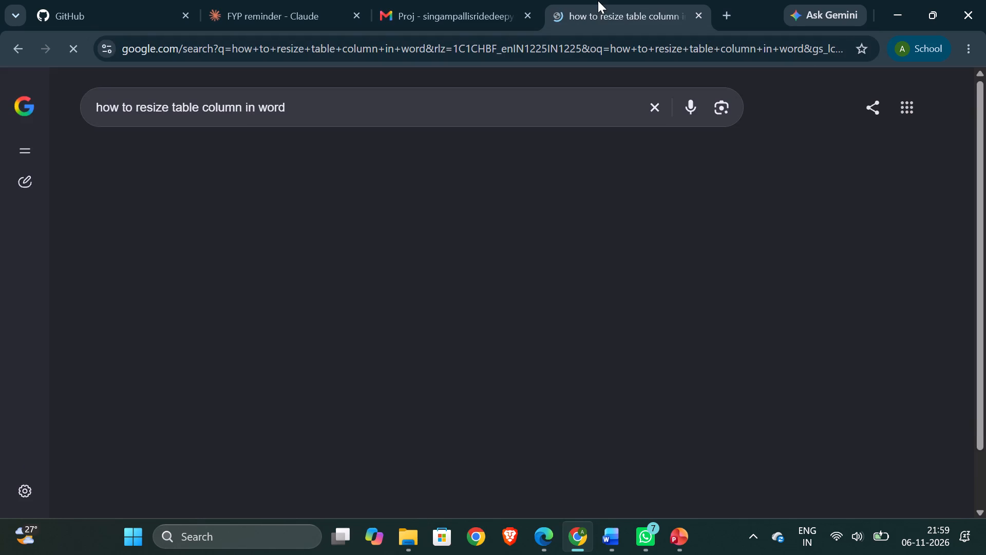
Expand the AI Overview in the search results and read the methods for resizing a table column in Word.
scroll(382, 281, down, 1)
click(310, 416)
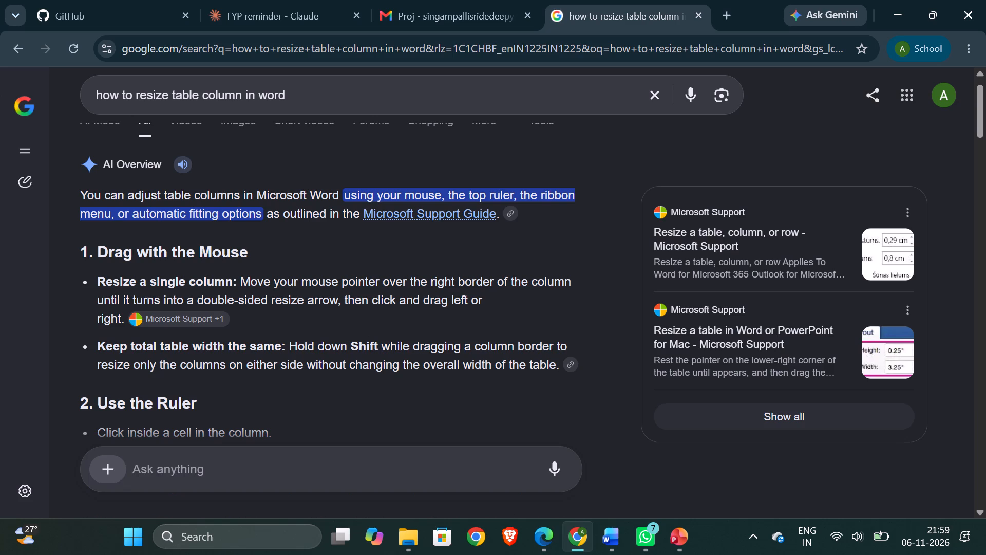
scroll(375, 339, down, 1)
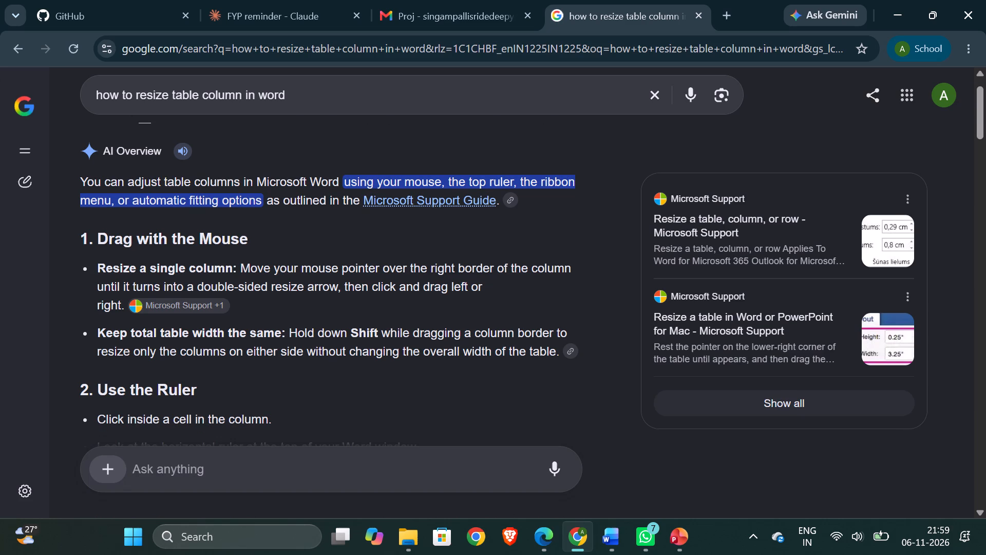
Read the Chrome search result's instructions on resizing table columns in Word.
scroll(375, 339, down, 1)
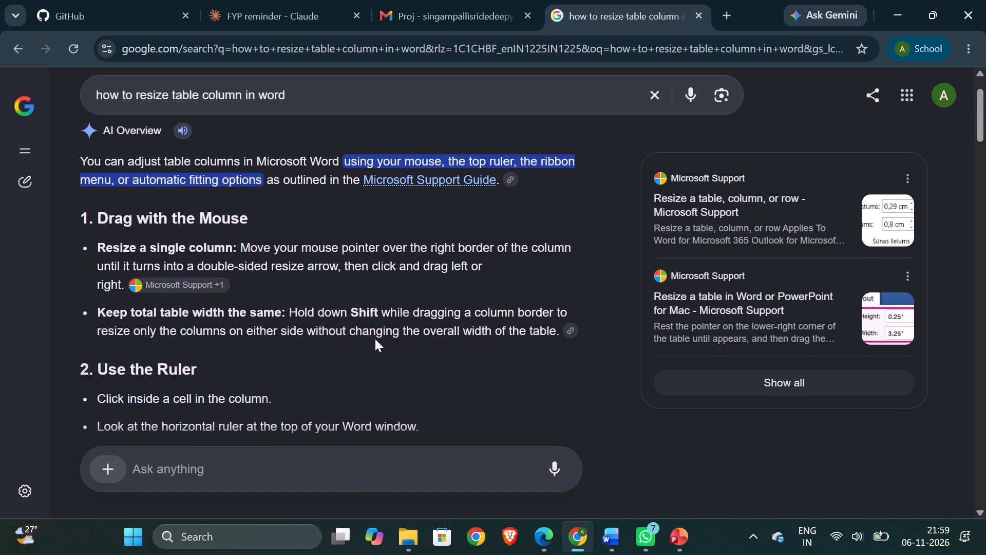
scroll(375, 339, down, 3)
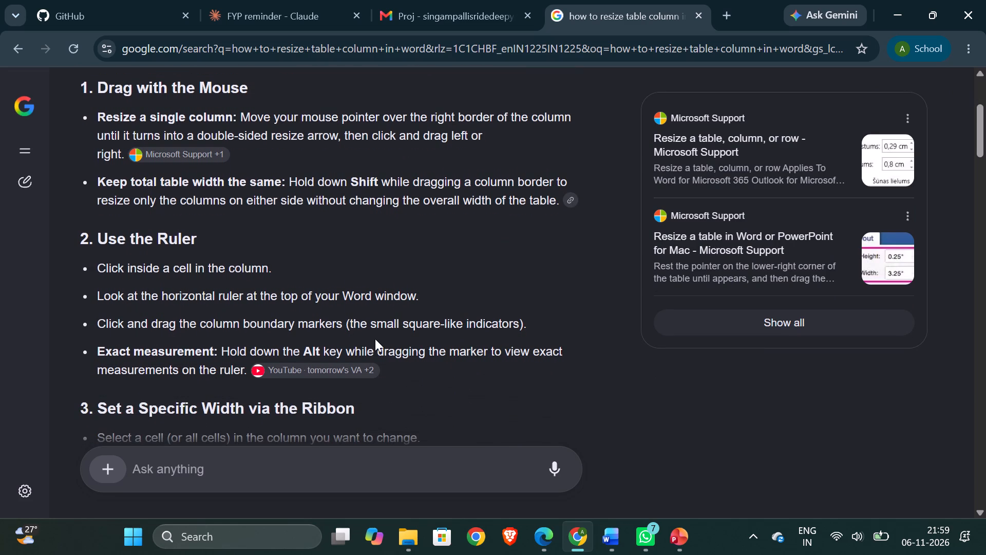
Return to the report in Word and move the Methodology header cell's right indent outward, close to the column border.
click(622, 533)
click(535, 332)
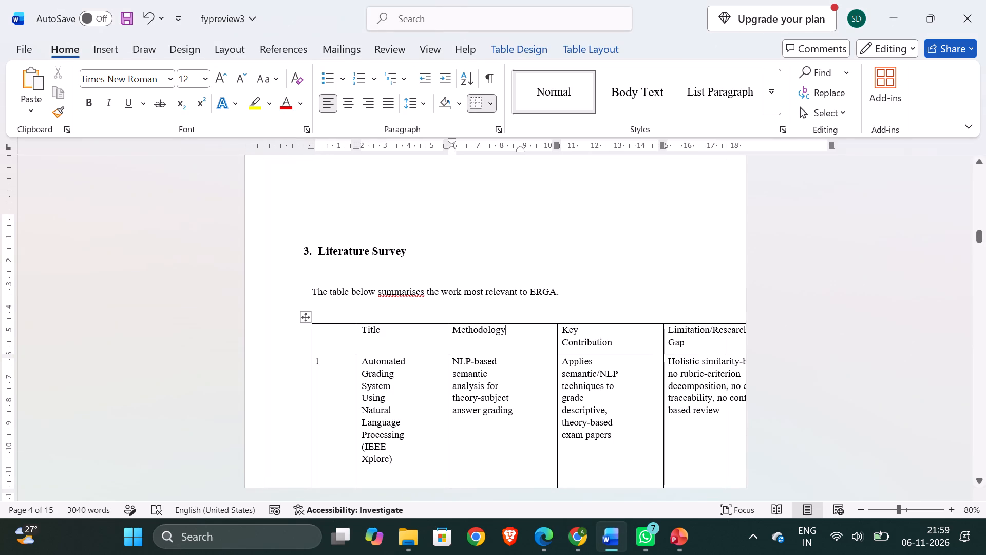
drag(519, 149, 532, 149)
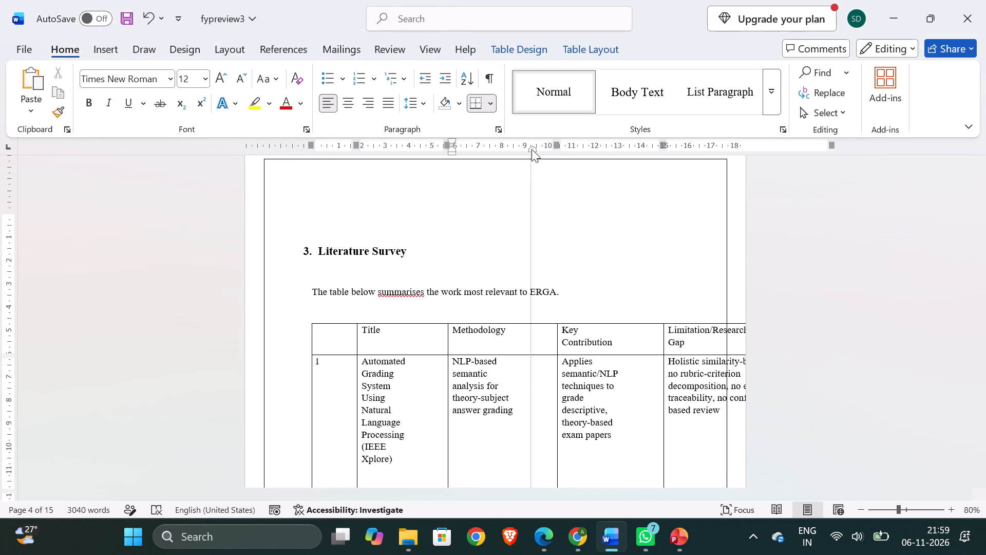
drag(532, 149, 547, 150)
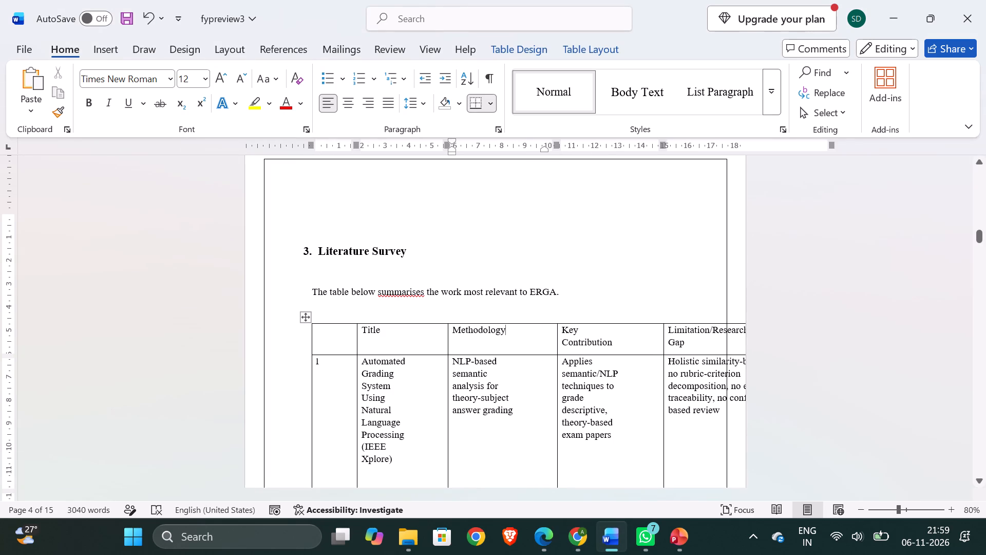
Widen the Methodology column slightly at its border with Key Contribution.
drag(558, 322, 530, 328)
double_click(557, 331)
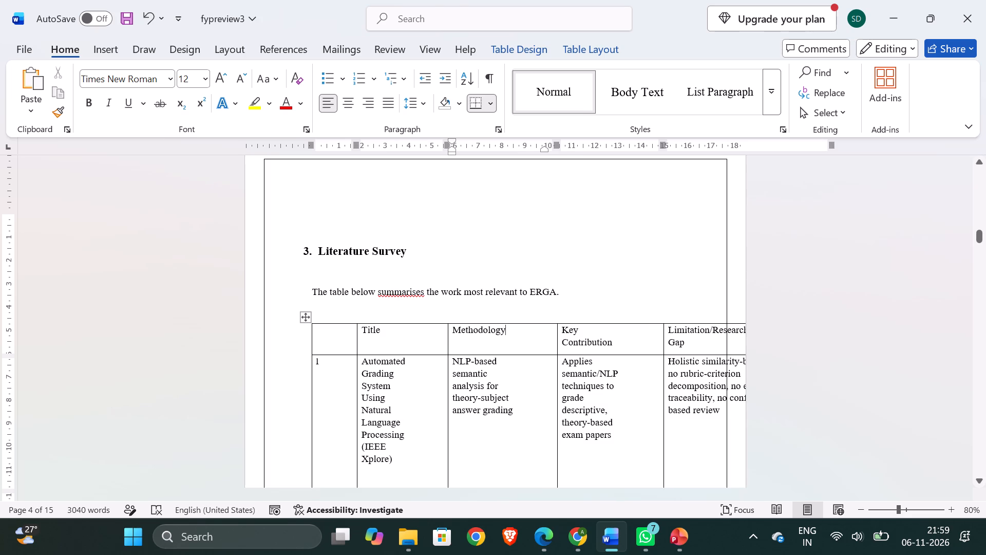
click(557, 331)
click(570, 335)
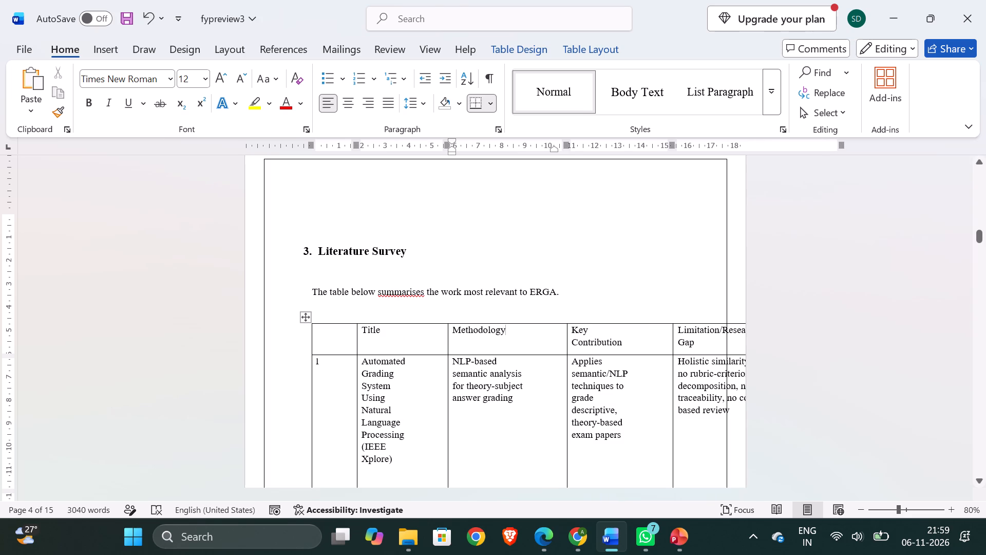
Reposition the border between Methodology and Key Contribution, settling it at about 10.5 cm on the ruler.
click(566, 381)
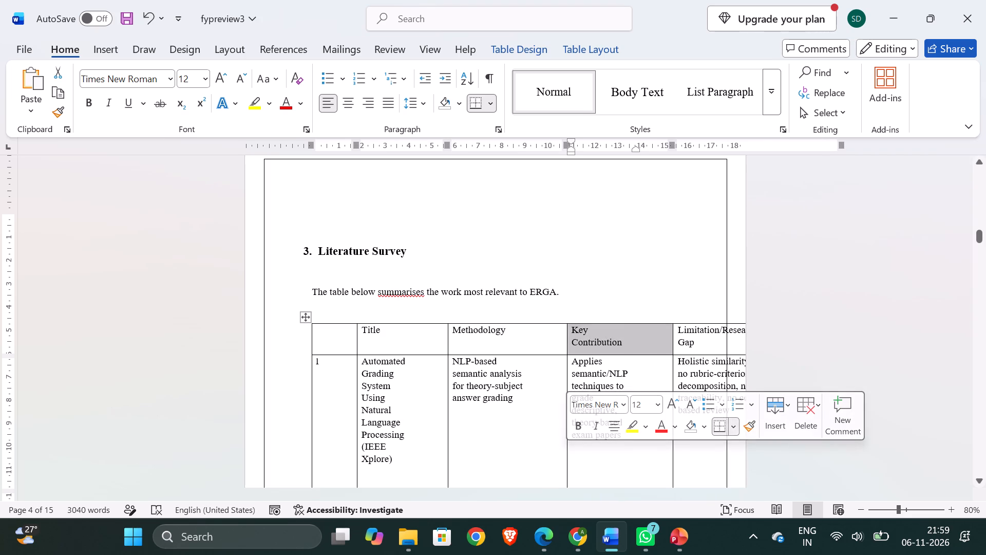
drag(566, 377, 554, 379)
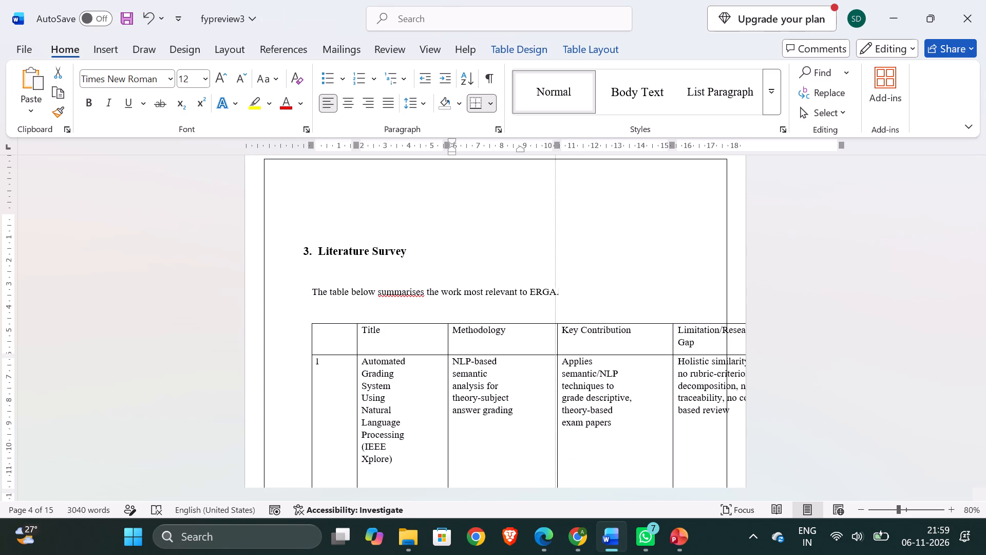
drag(554, 379, 603, 378)
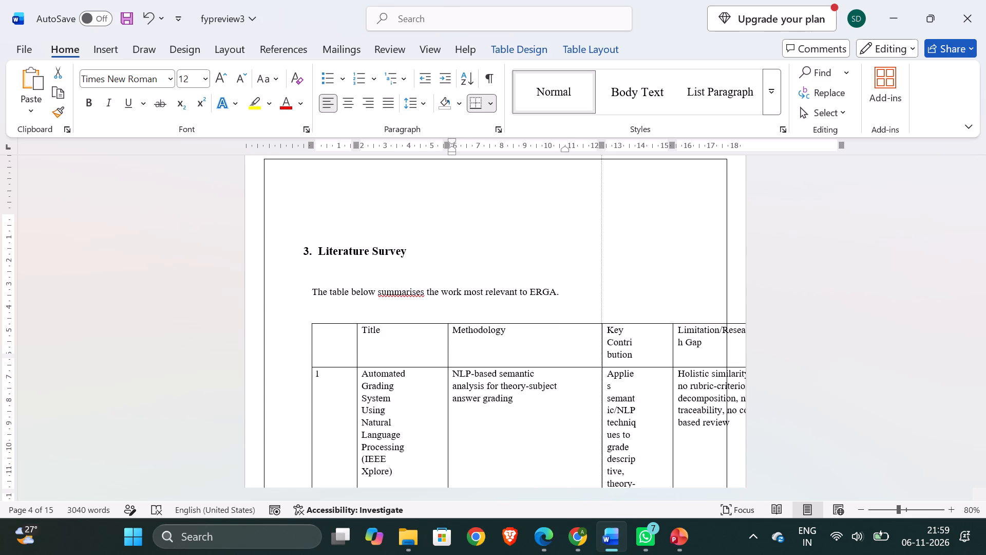
drag(603, 378, 629, 378)
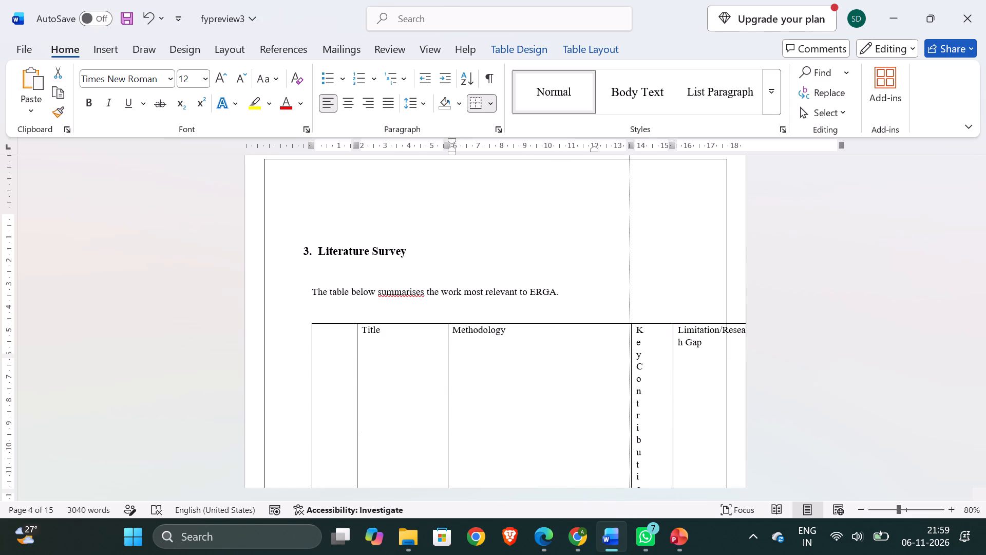
drag(629, 378, 538, 388)
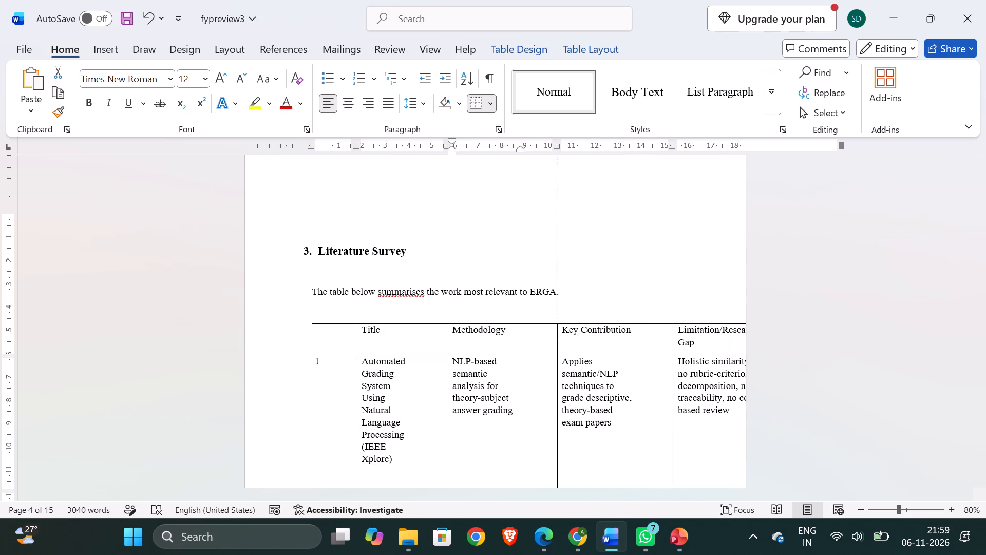
drag(538, 388, 530, 389)
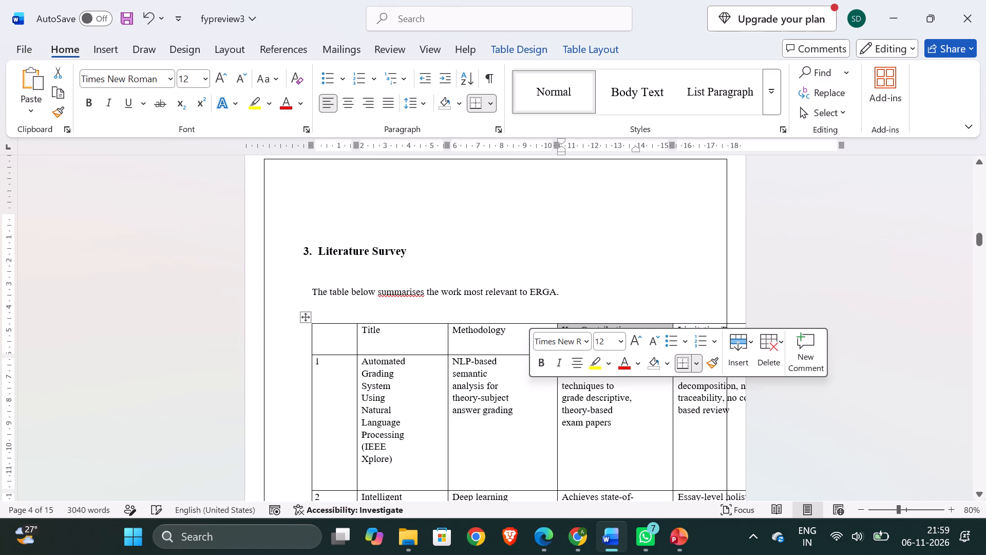
click(524, 406)
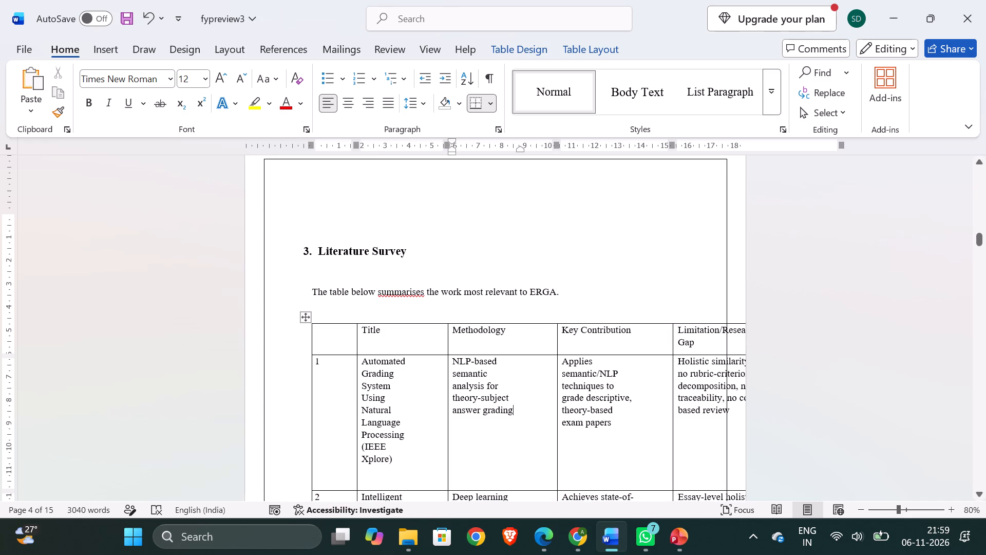
Examine the literature table's column layout across its rows and onto the following page.
scroll(558, 367, down, 1)
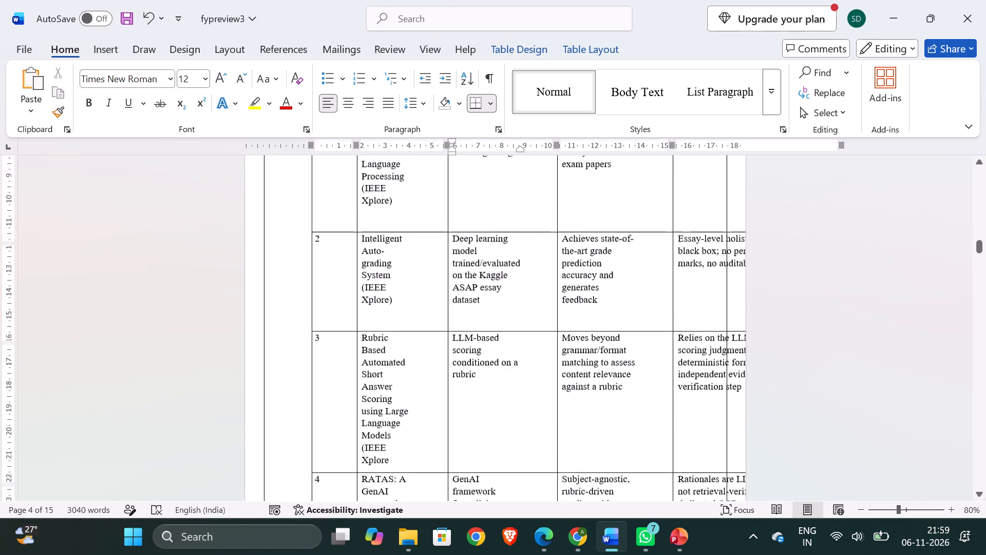
scroll(558, 367, down, 2)
scroll(558, 367, up, 1)
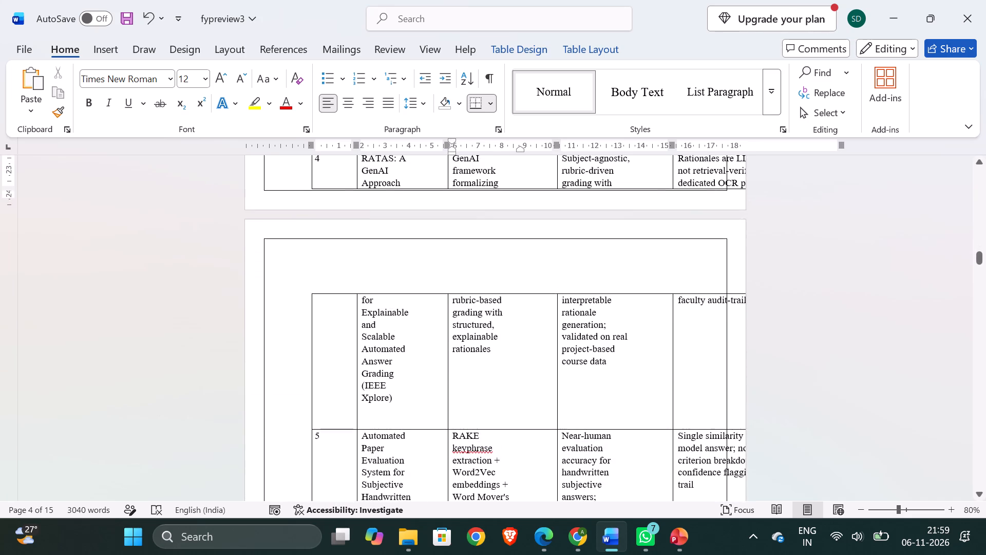
scroll(558, 367, up, 4)
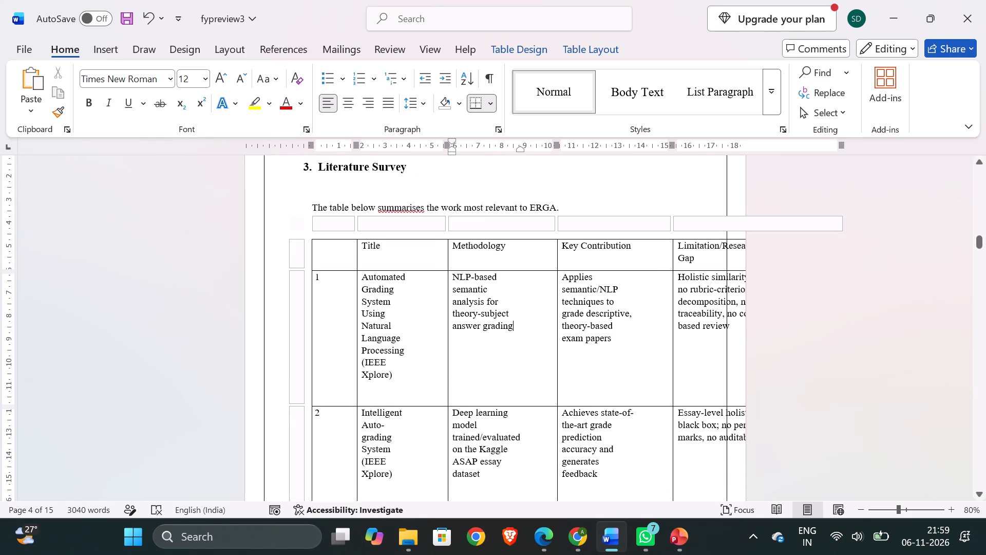
Extend the right indents of the Methodology cells in rows 2 and 1 outward, close to the column border.
click(507, 406)
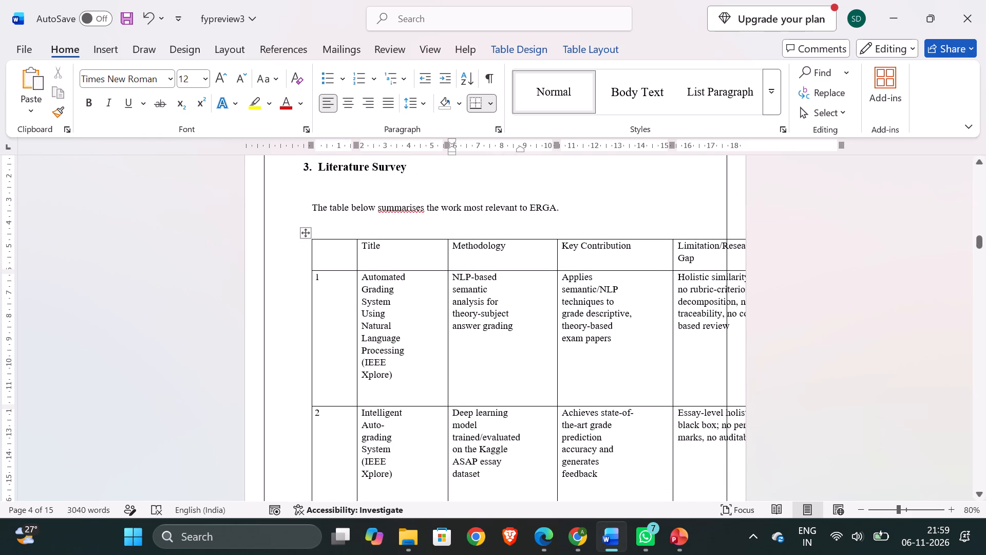
click(508, 411)
drag(521, 150, 550, 153)
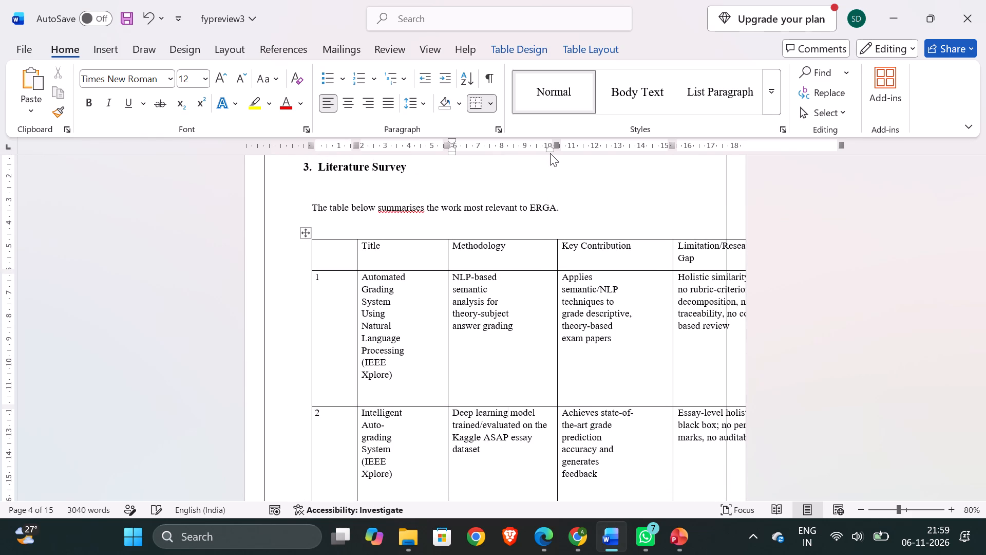
click(508, 269)
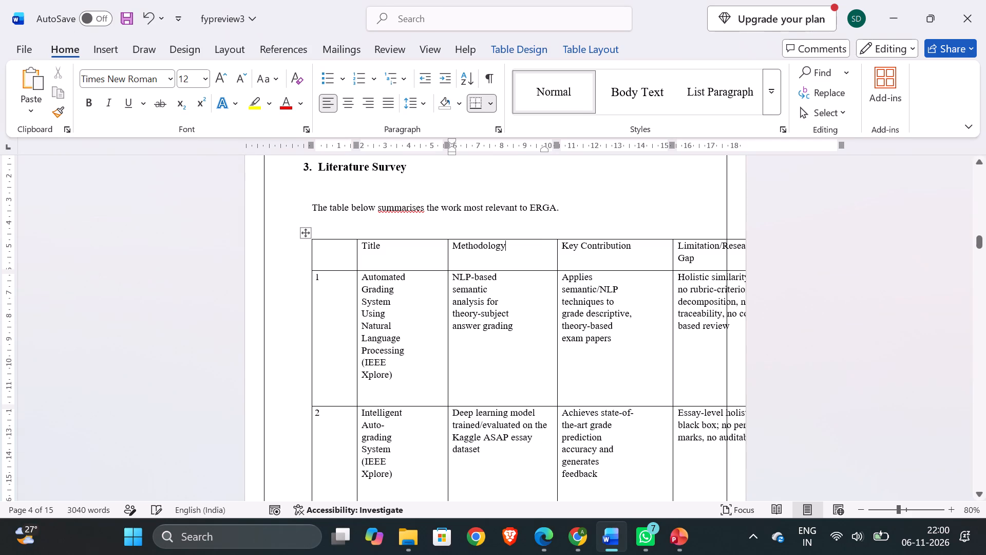
click(506, 273)
drag(519, 147, 547, 150)
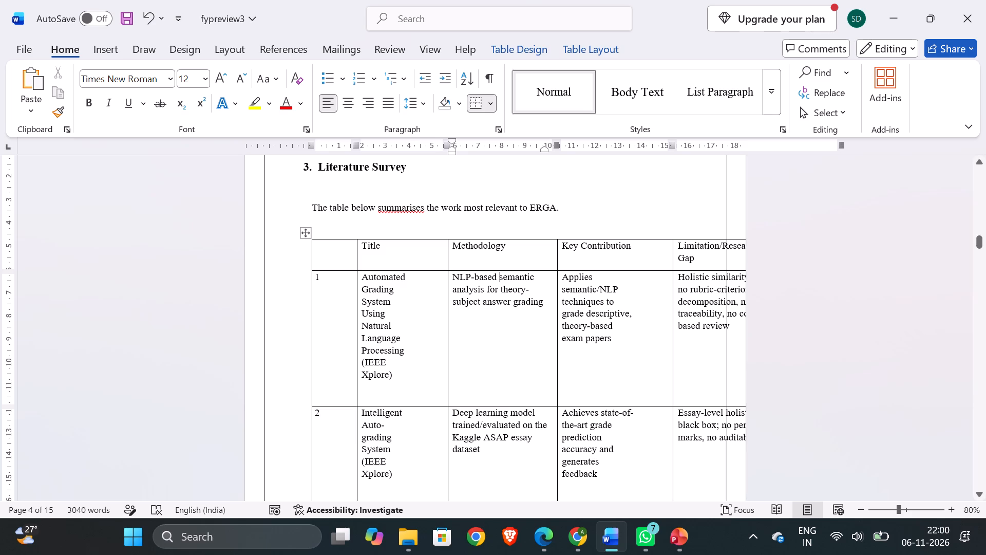
Move the border between Key Contribution and Limitation/Research Gap inward, settling it at about 14 cm on the ruler.
click(674, 270)
drag(672, 272, 656, 276)
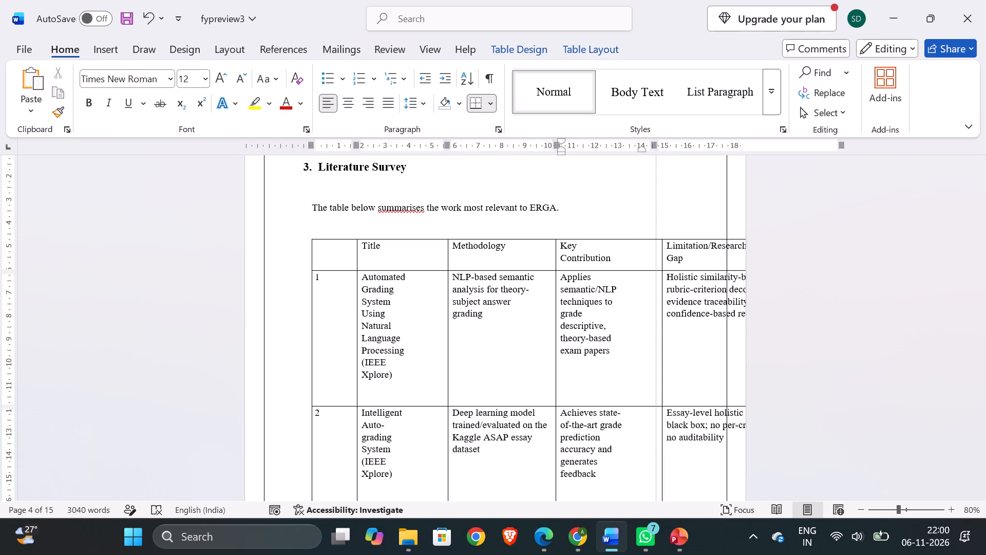
drag(656, 276, 601, 282)
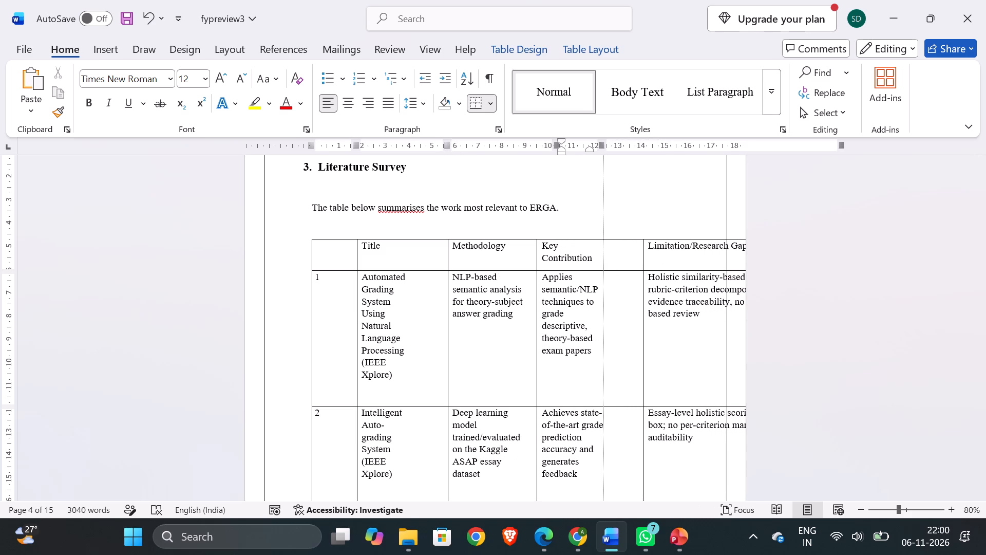
drag(601, 282, 594, 285)
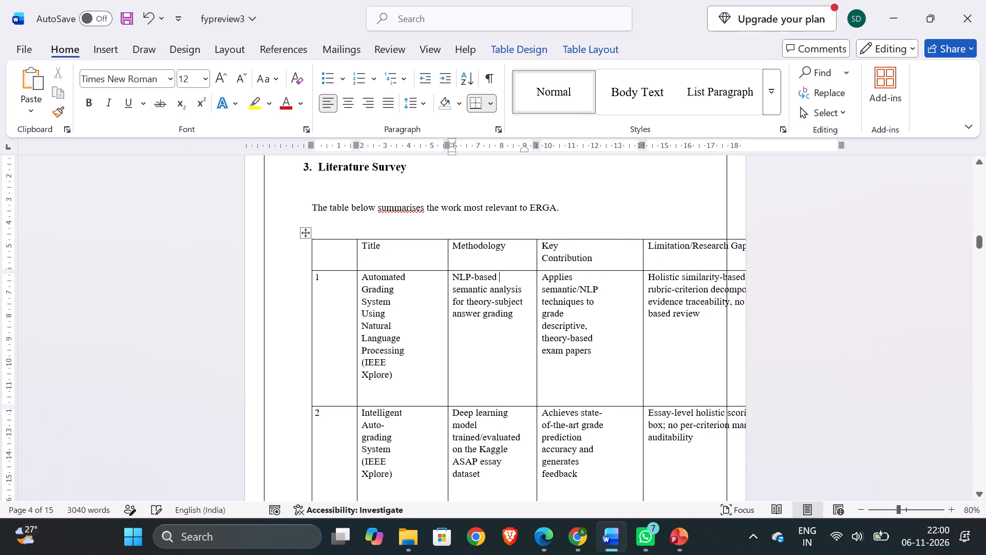
scroll(513, 329, down, 1)
scroll(513, 329, left, 1)
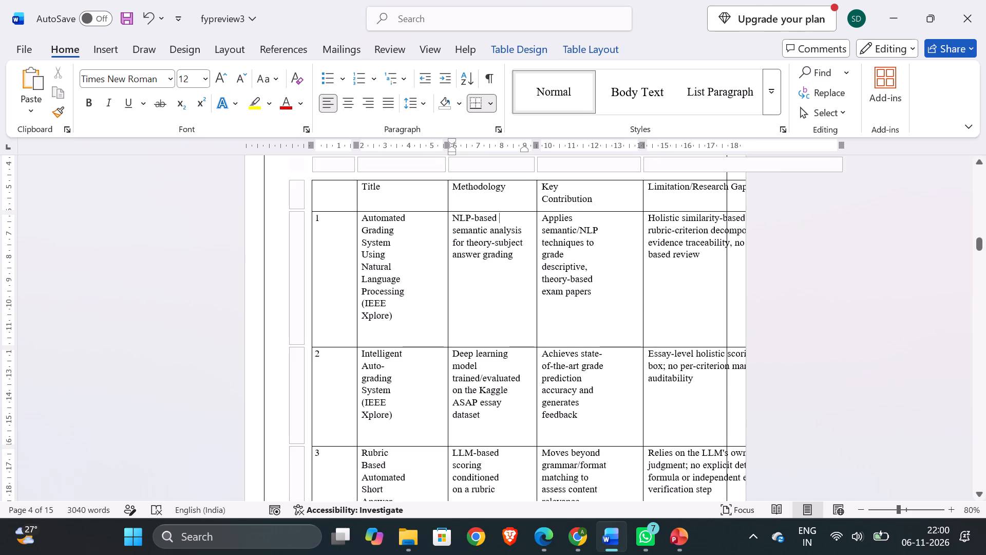
scroll(513, 329, up, 1)
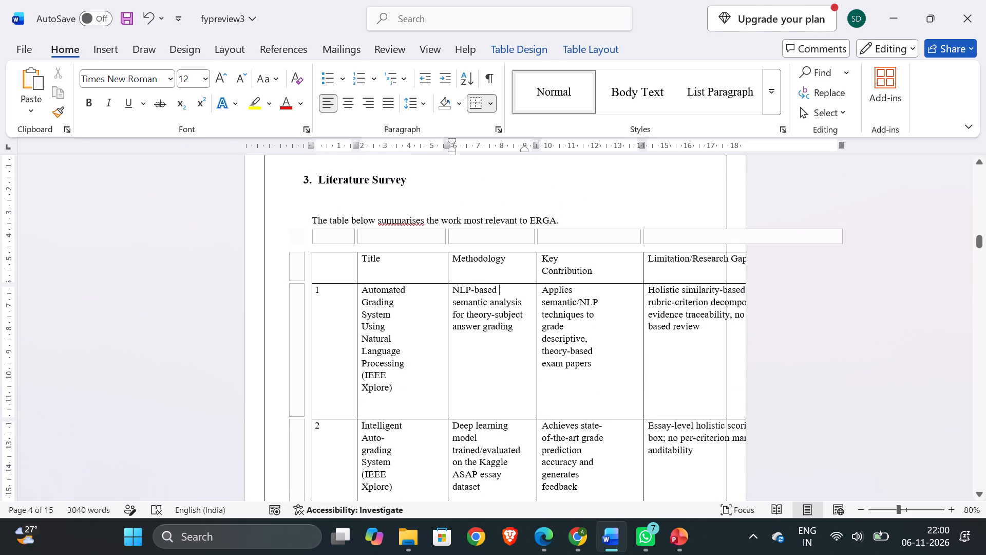
Make the literature table's header row slightly taller by lowering its bottom border.
click(648, 285)
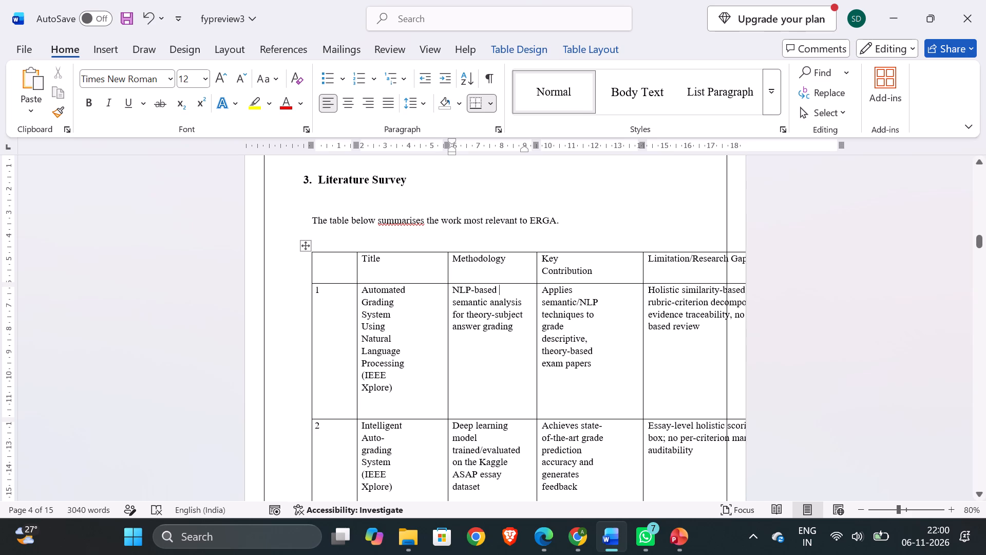
drag(644, 285, 627, 288)
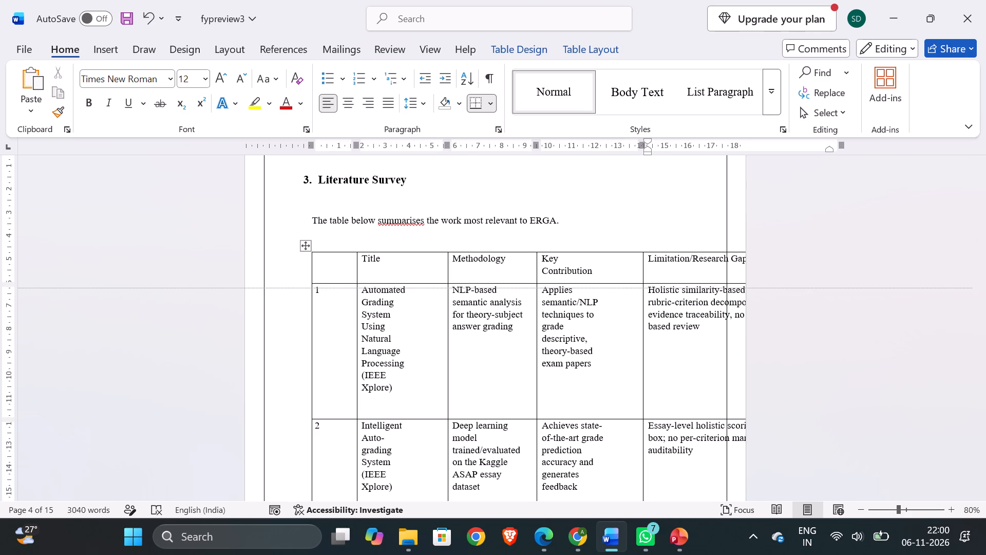
drag(627, 288, 625, 289)
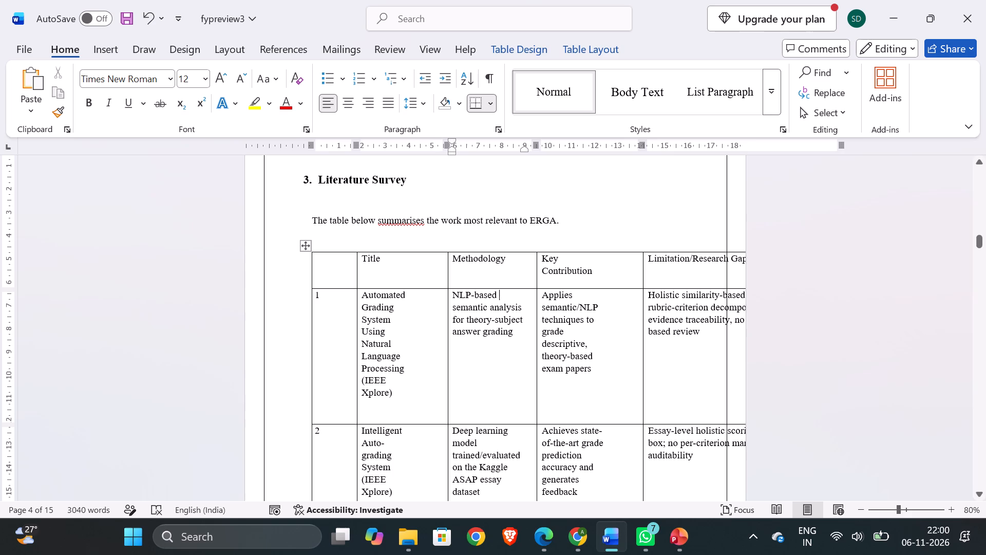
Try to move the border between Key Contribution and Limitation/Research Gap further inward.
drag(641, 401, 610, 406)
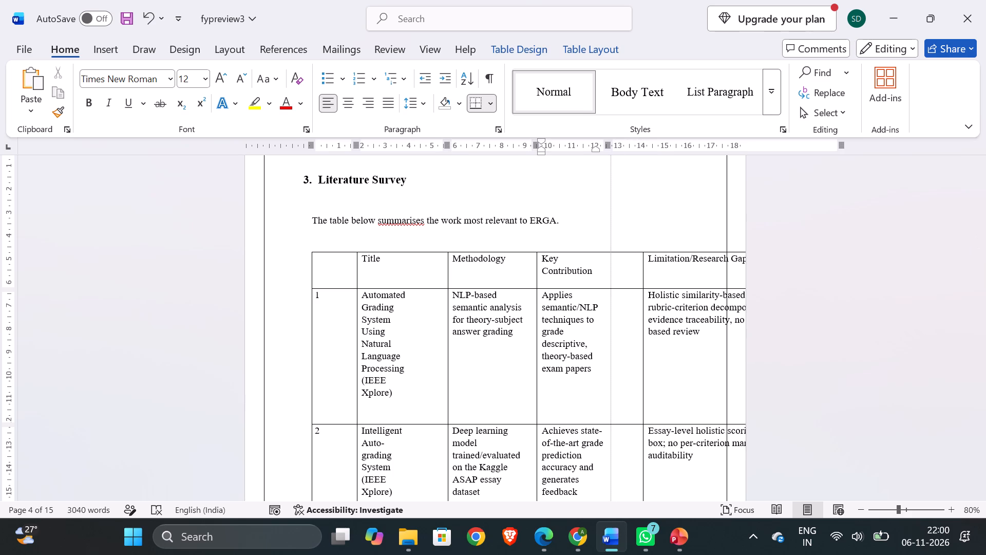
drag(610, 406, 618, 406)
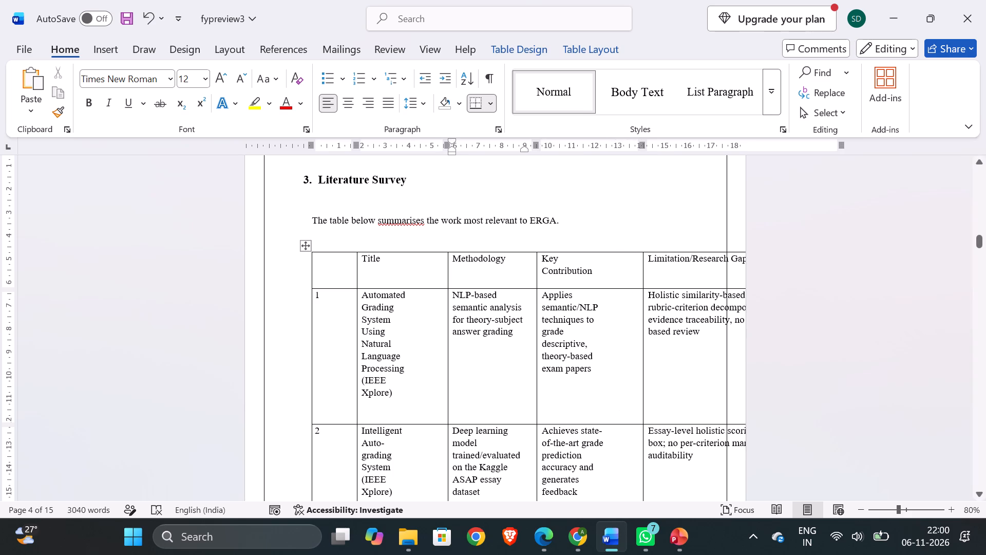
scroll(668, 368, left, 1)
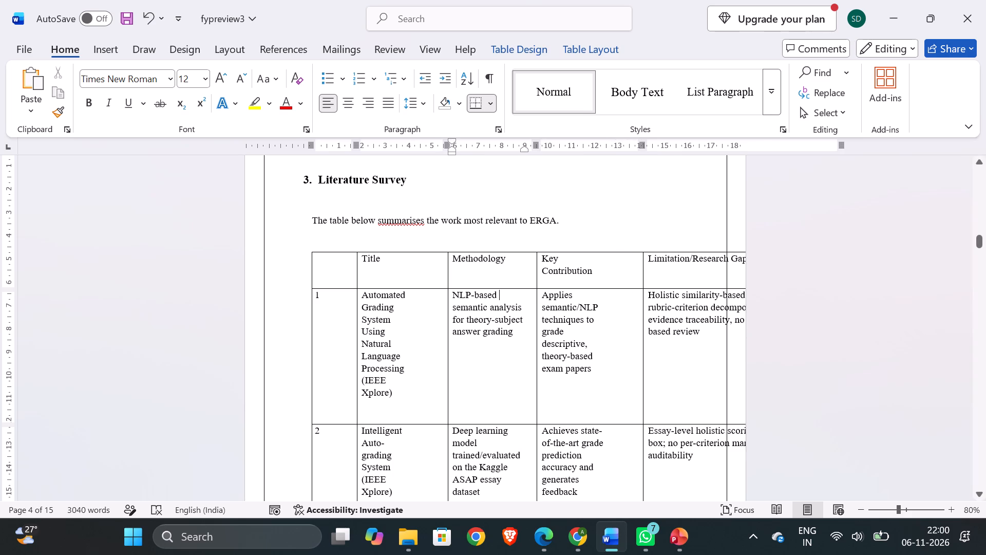
Pull the right indent of the Limitation/Research Gap header cell inward to about 17.7 cm on the ruler.
click(737, 254)
drag(760, 150, 745, 152)
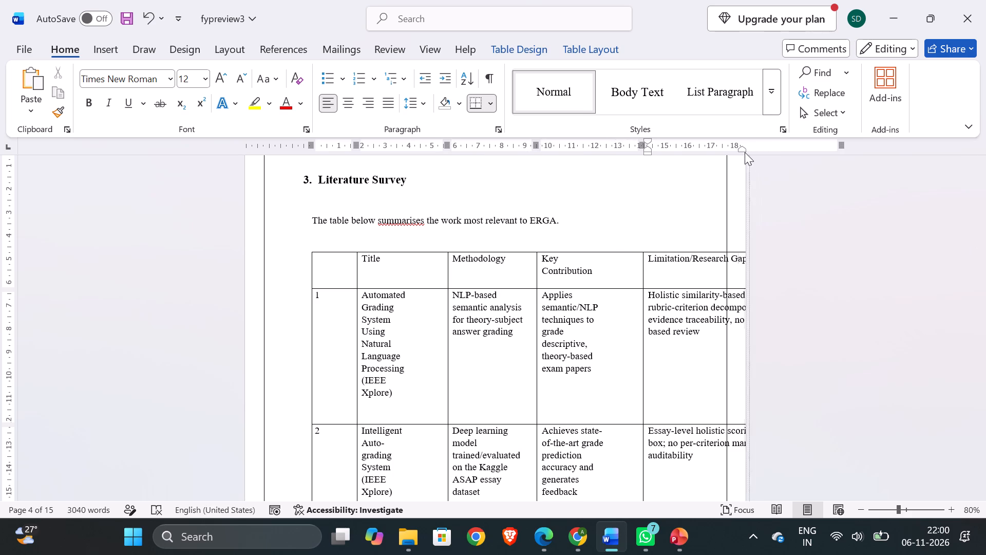
drag(745, 152, 693, 162)
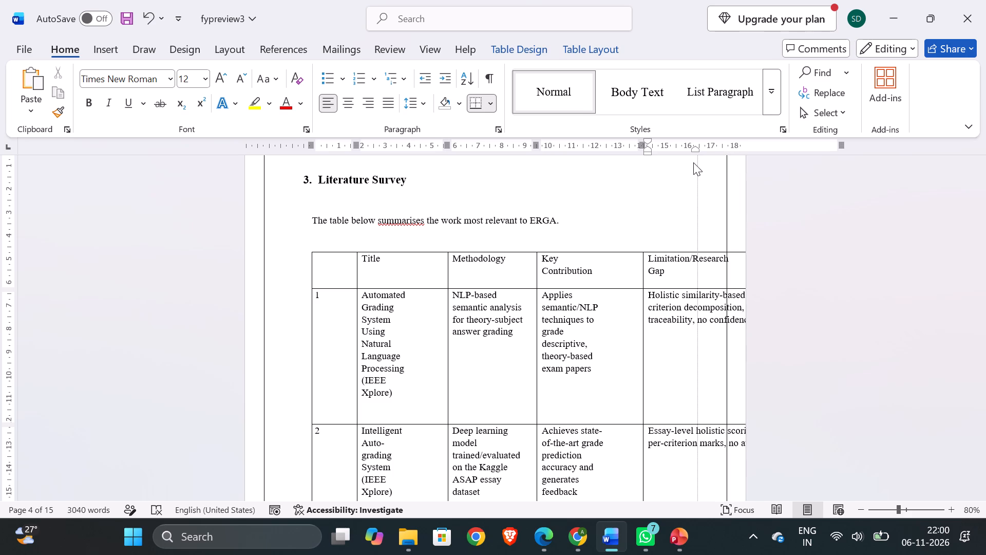
drag(693, 162, 705, 163)
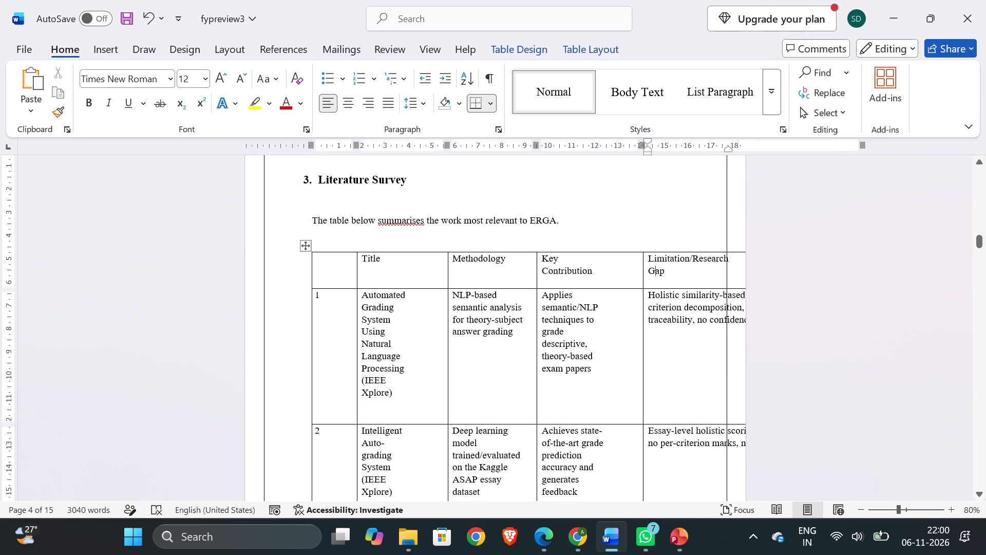
Extend the right indents of the Title cells in rows 1 and 2 outward to about 5 cm on the ruler.
click(409, 321)
drag(410, 148, 431, 149)
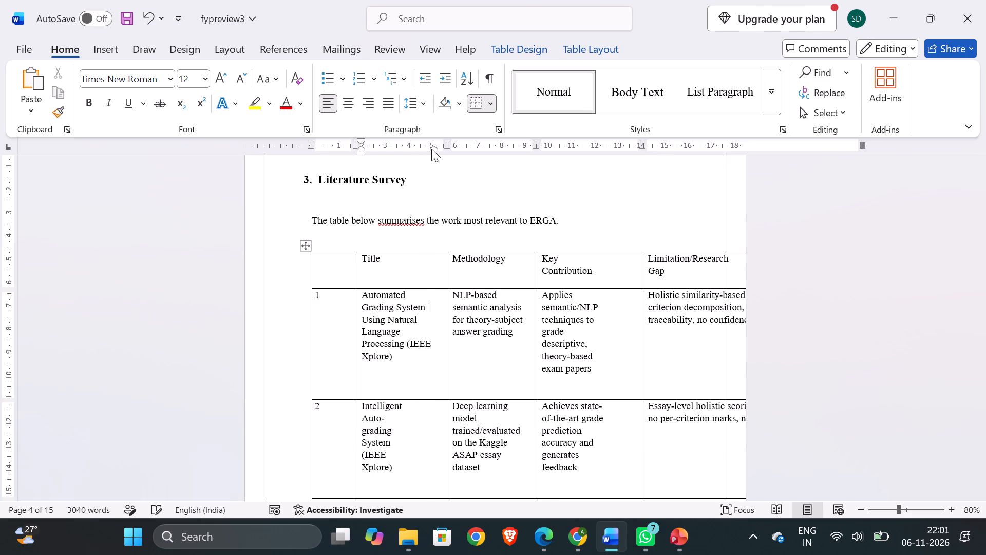
scroll(405, 333, down, 1)
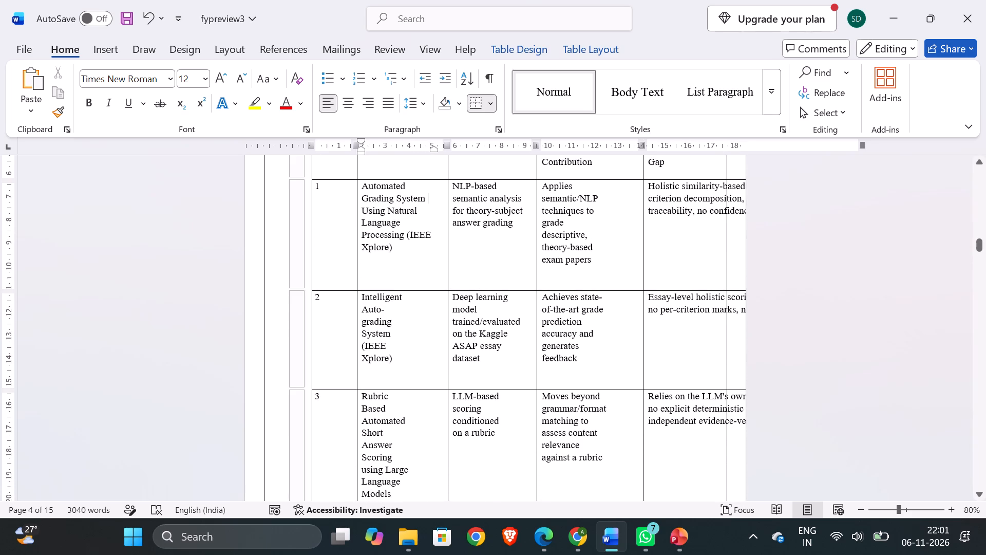
click(402, 314)
click(407, 295)
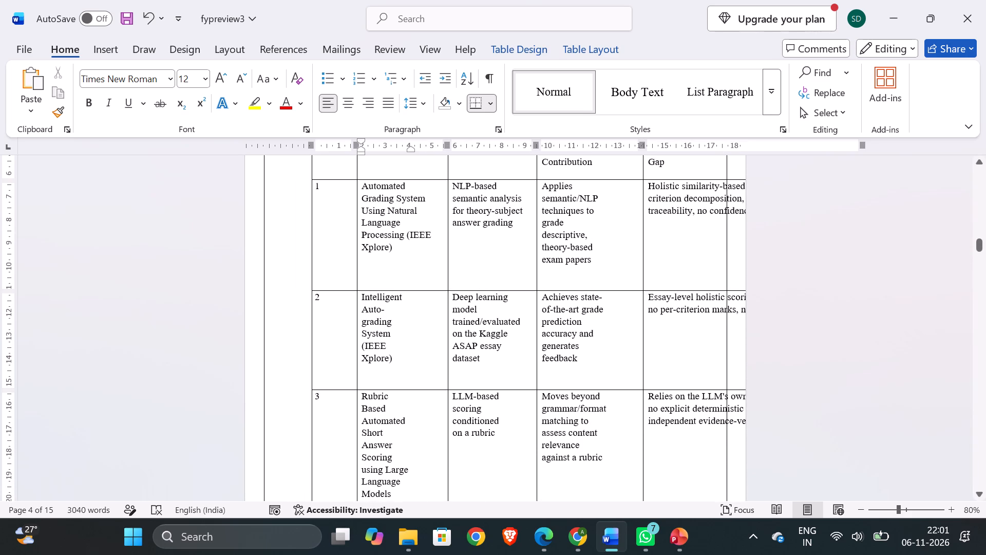
drag(412, 147, 432, 147)
Extend the right indents of the Title cells in rows 3 and 4 outward to the border with Methodology.
scroll(408, 350, down, 1)
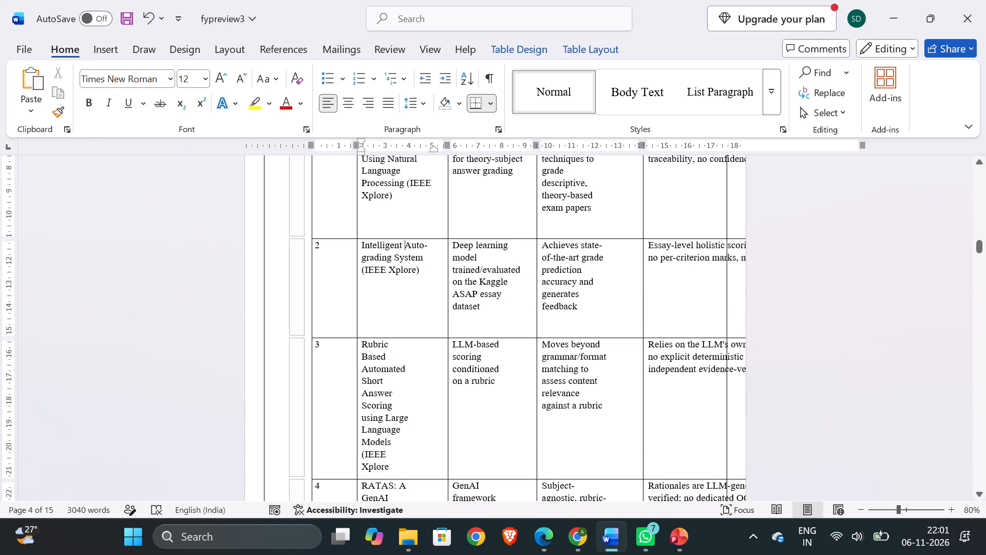
click(405, 343)
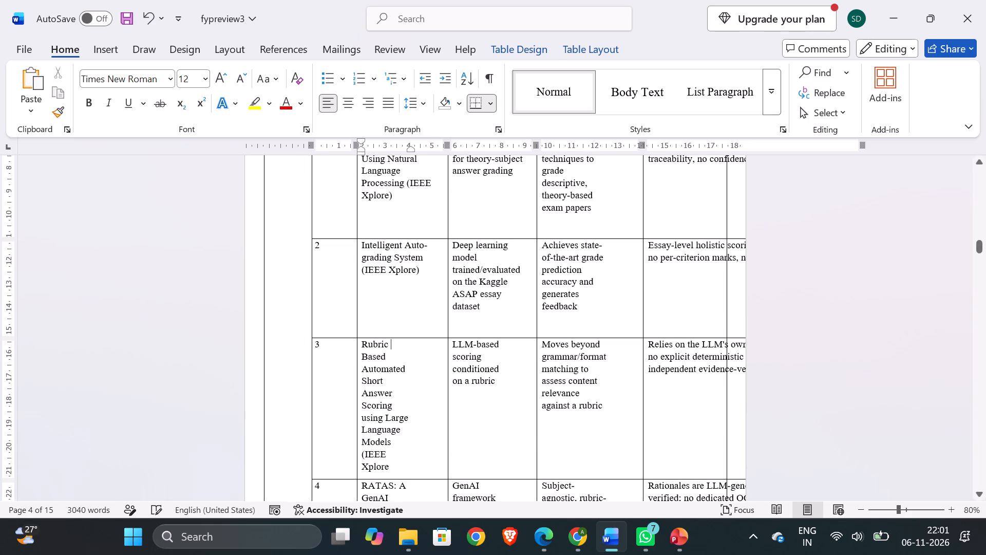
drag(412, 144, 432, 145)
drag(411, 149, 436, 149)
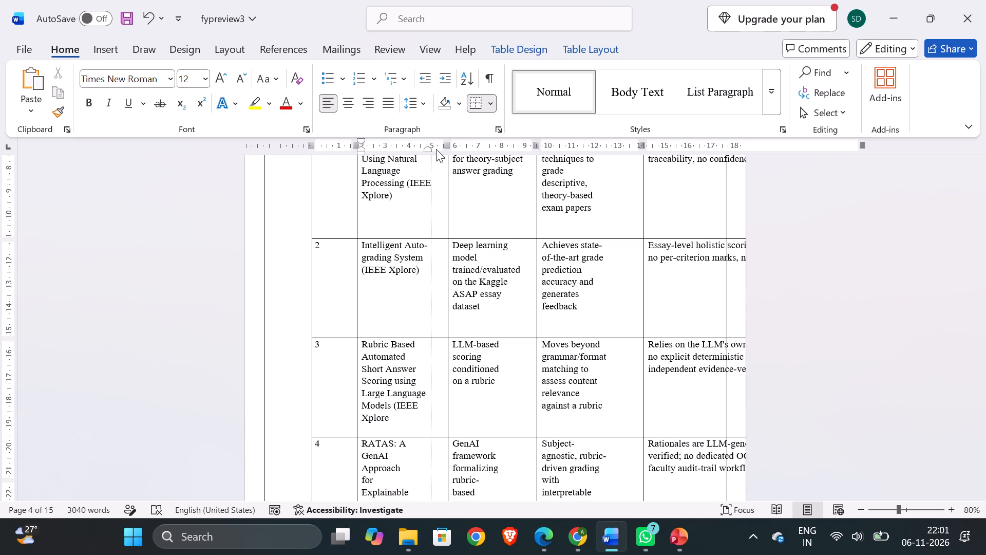
drag(436, 149, 445, 147)
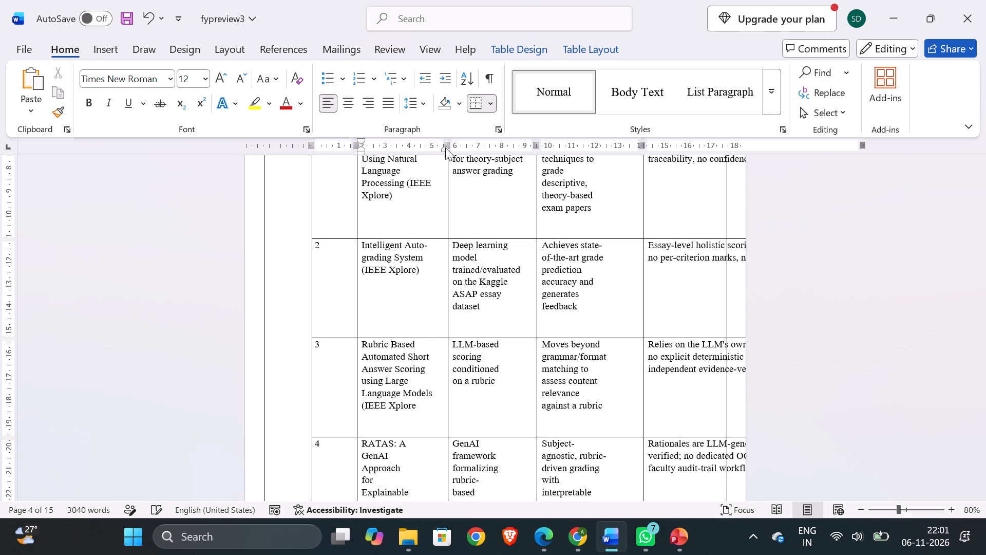
scroll(426, 309, down, 1)
double_click(410, 375)
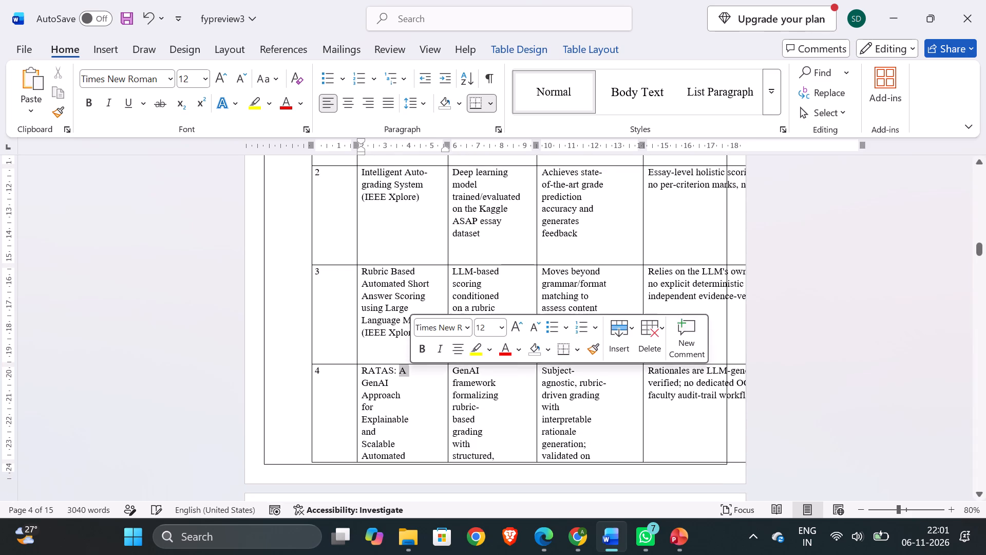
click(417, 392)
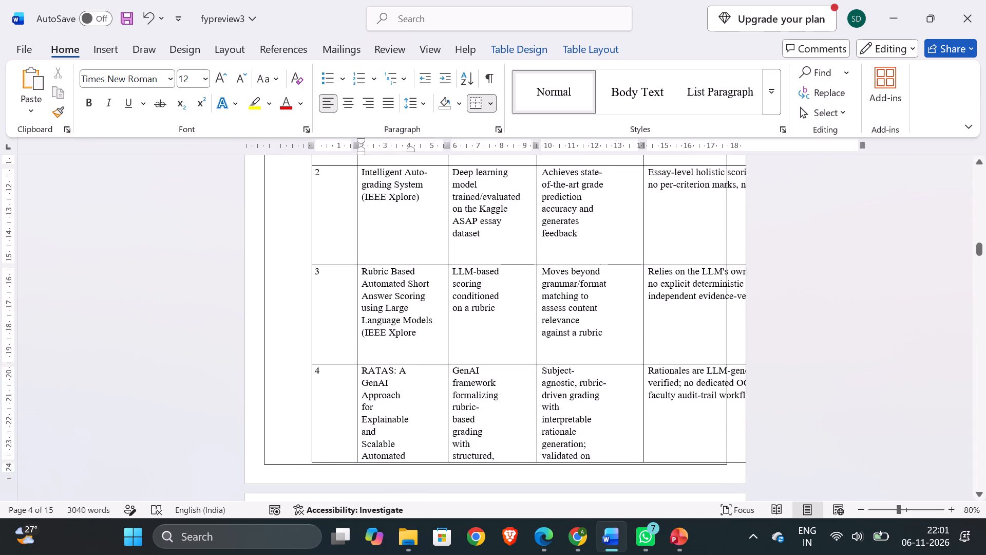
click(416, 369)
drag(411, 150, 442, 149)
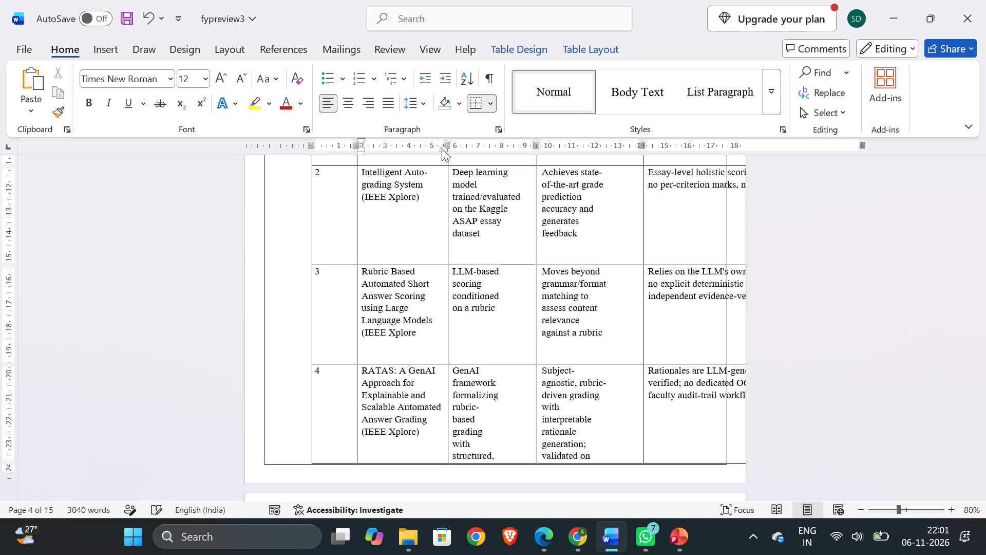
Extend the right indents of the Methodology and Key Contribution cells in row 4 outward, close to their column borders.
scroll(502, 397, down, 1)
click(491, 354)
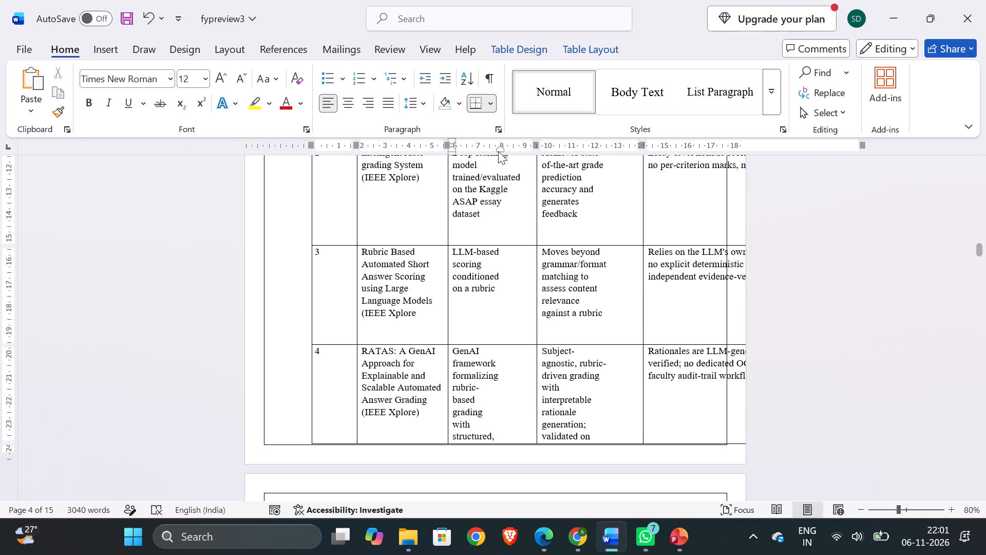
drag(500, 151, 532, 151)
scroll(580, 275, up, 1)
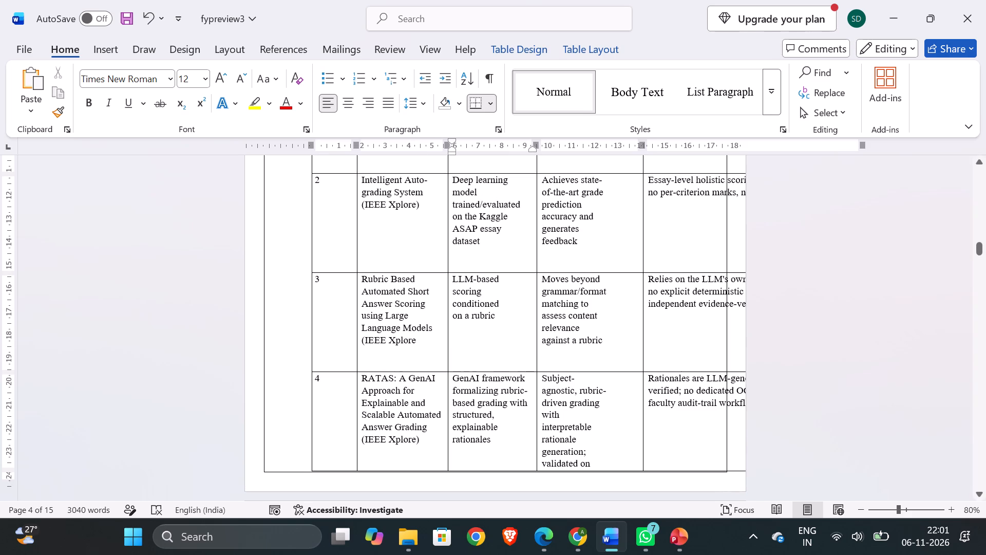
click(595, 425)
drag(608, 148, 636, 150)
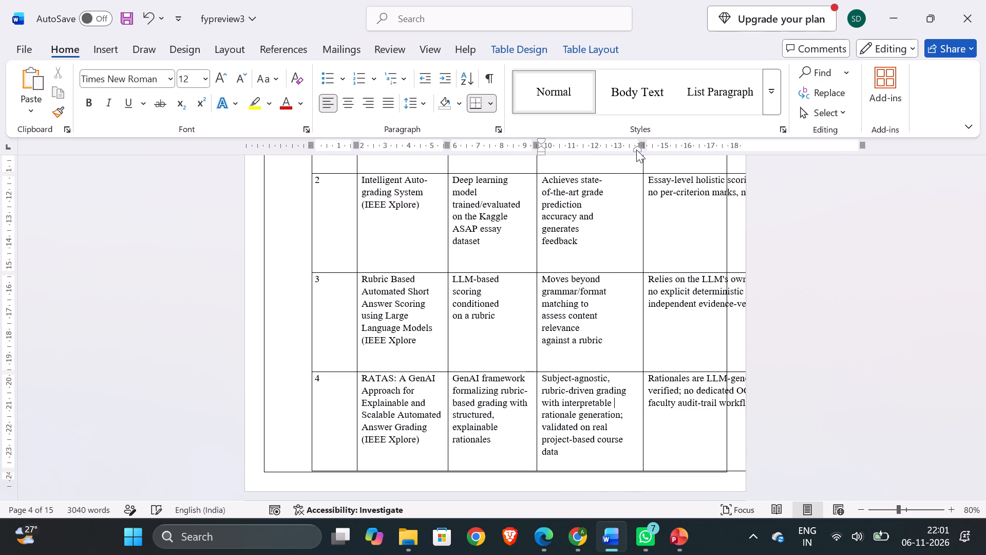
Examine the Limitation/Research Gap cells from row 4 back up to row 1 of the literature table.
scroll(642, 364, left, 1)
click(697, 409)
scroll(697, 409, left, 1)
scroll(697, 409, up, 2)
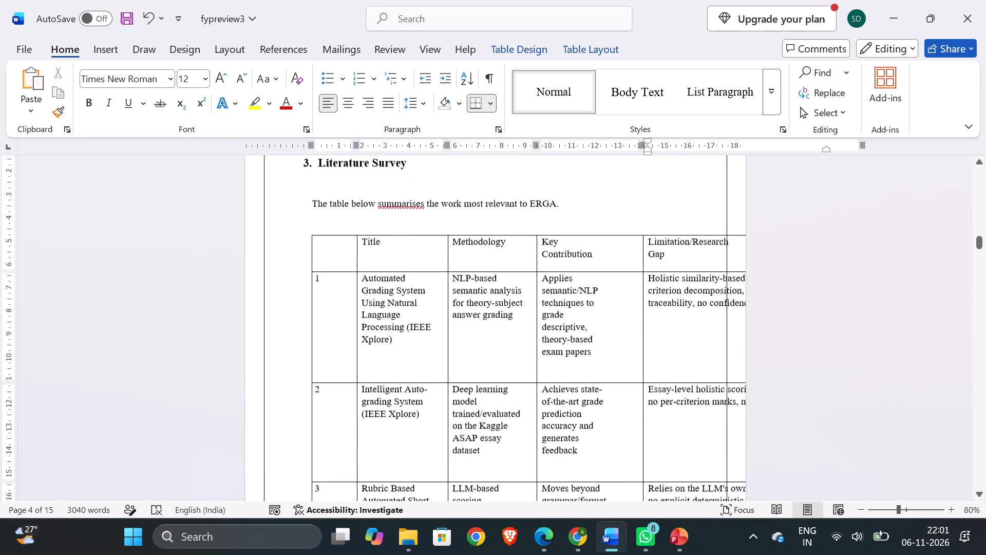
scroll(697, 409, up, 1)
scroll(697, 409, down, 1)
scroll(700, 311, up, 1)
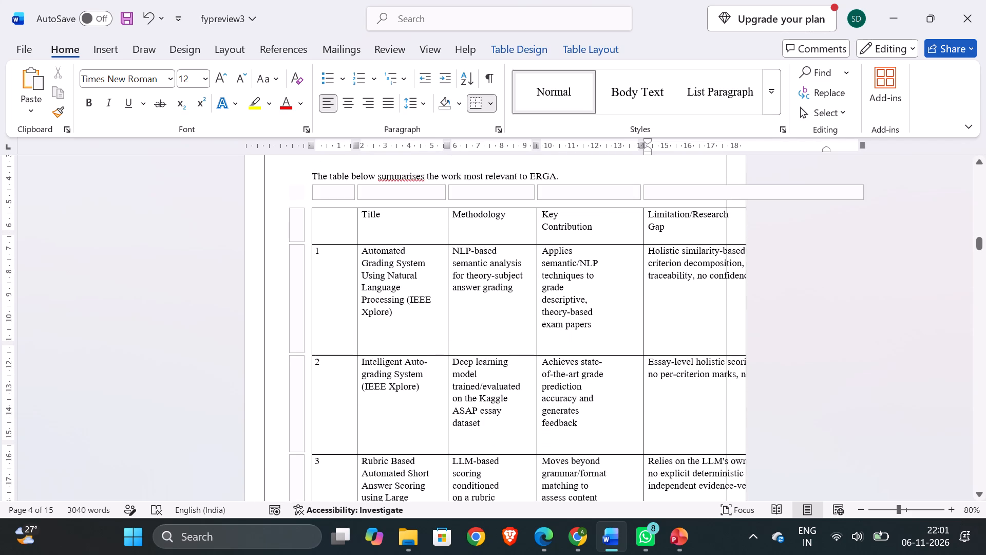
scroll(700, 311, up, 1)
click(700, 311)
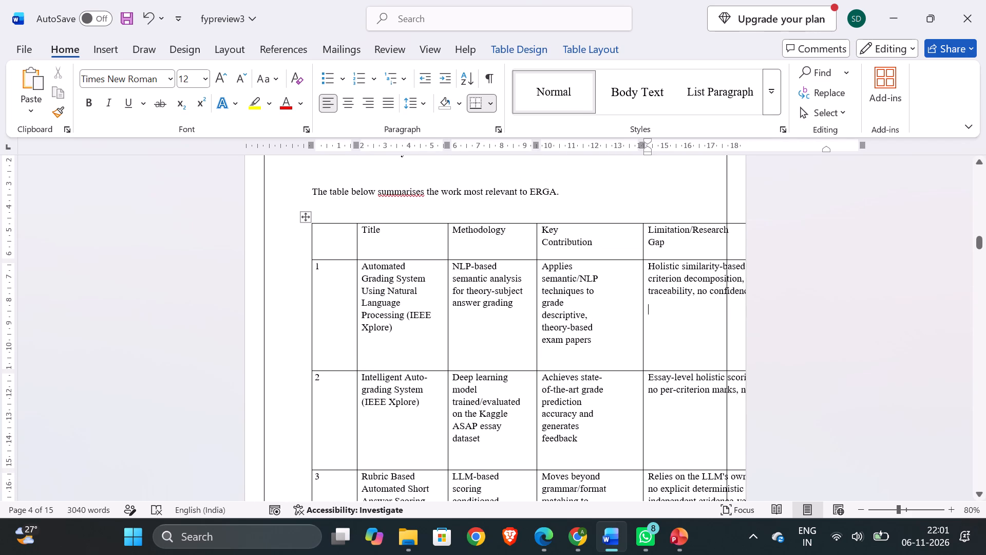
Pull in the right indent of the Limitation/Research Gap cell in row 1 to about 17 cm on the ruler.
click(703, 270)
click(744, 264)
click(713, 272)
drag(824, 150, 741, 162)
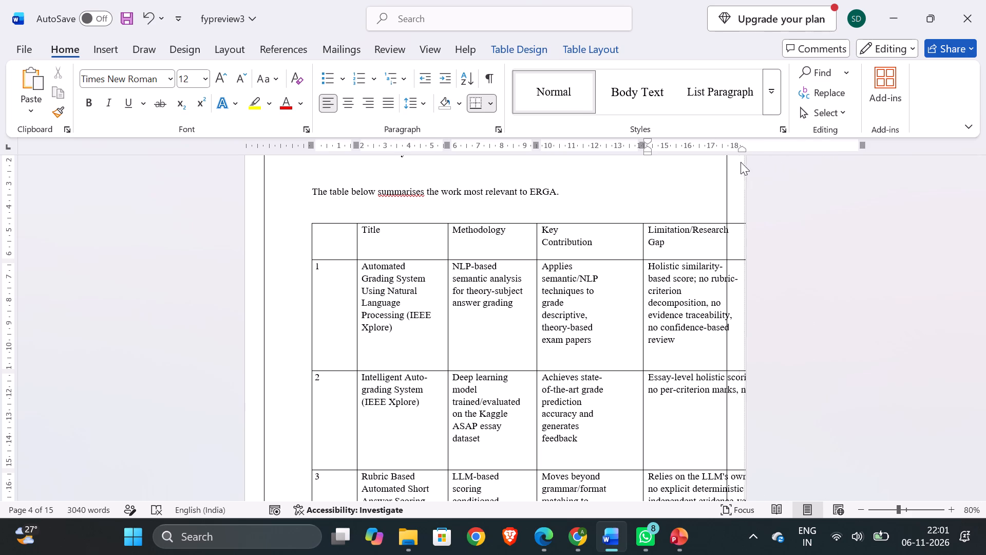
drag(741, 162, 726, 164)
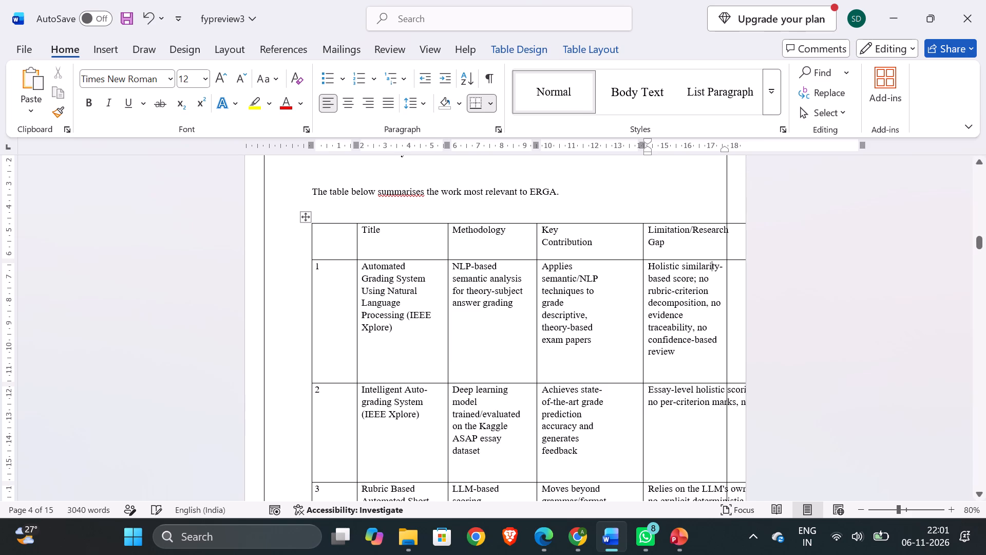
scroll(713, 239, down, 1)
scroll(713, 239, up, 1)
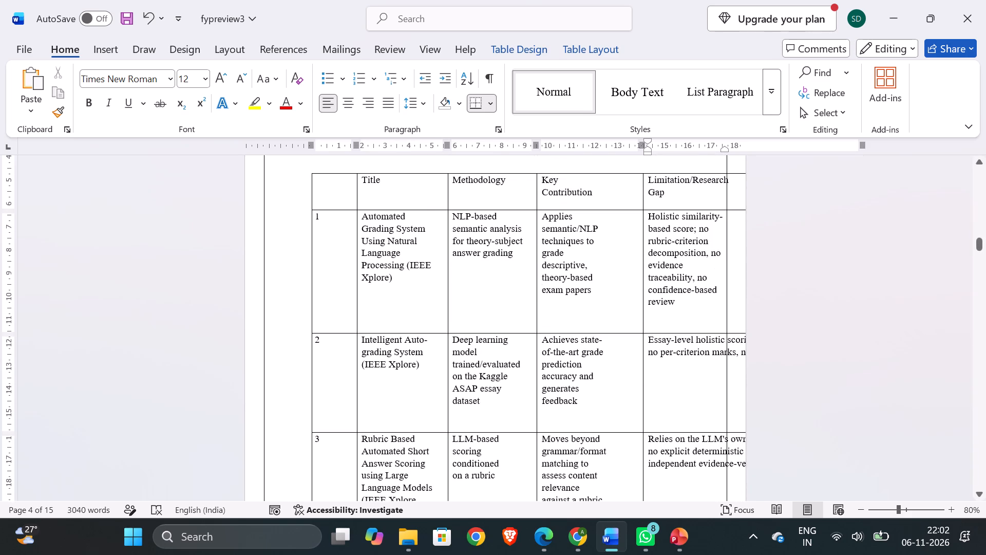
scroll(713, 239, up, 1)
drag(724, 146, 702, 151)
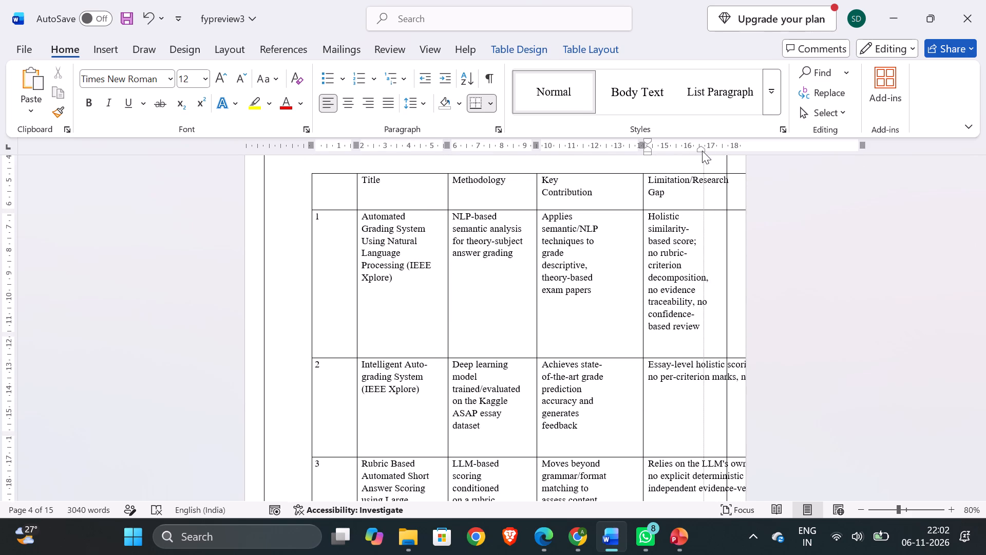
drag(702, 151, 710, 158)
drag(710, 158, 715, 157)
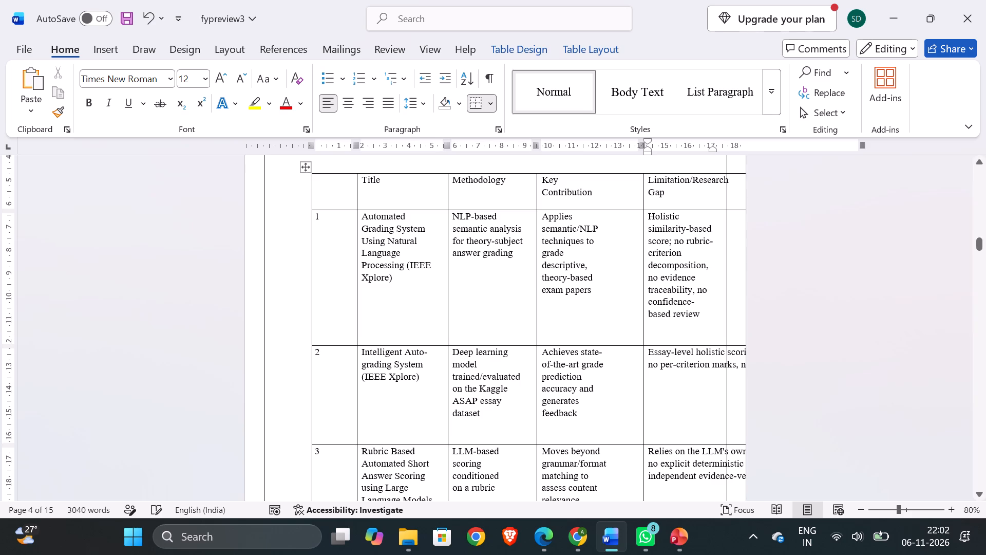
Pull the right indent of the Limitation/Research Gap header cell inward, inside the page border.
scroll(722, 216, up, 1)
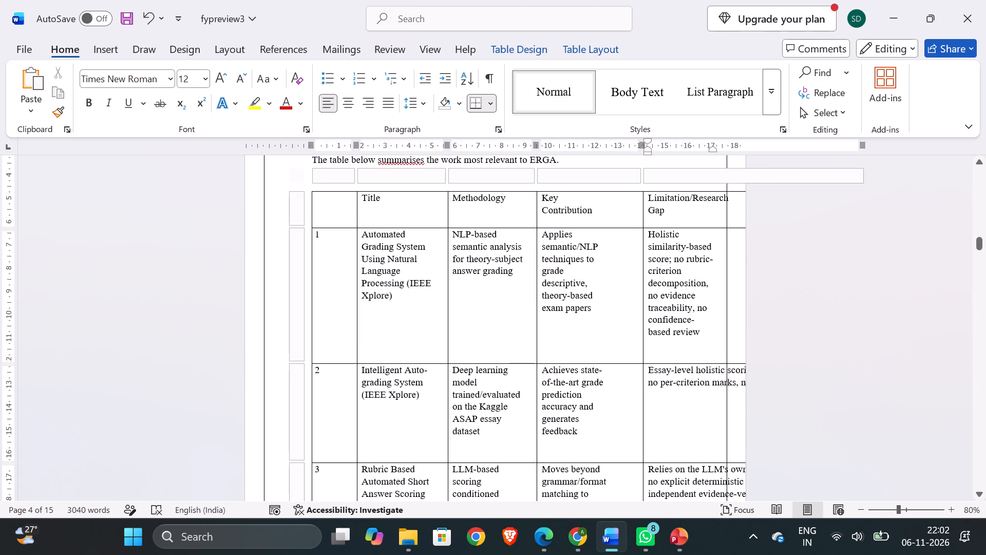
click(741, 213)
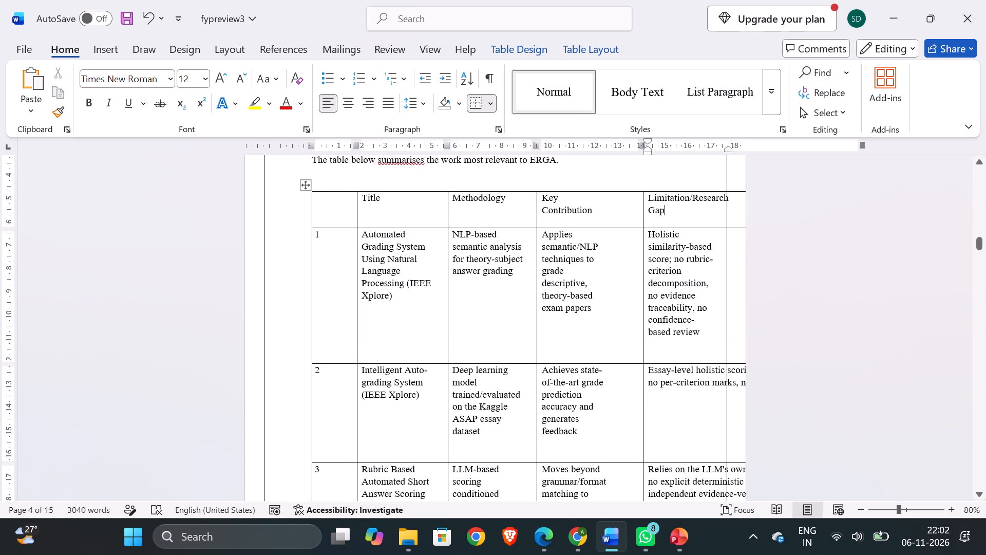
click(742, 194)
drag(729, 150, 721, 156)
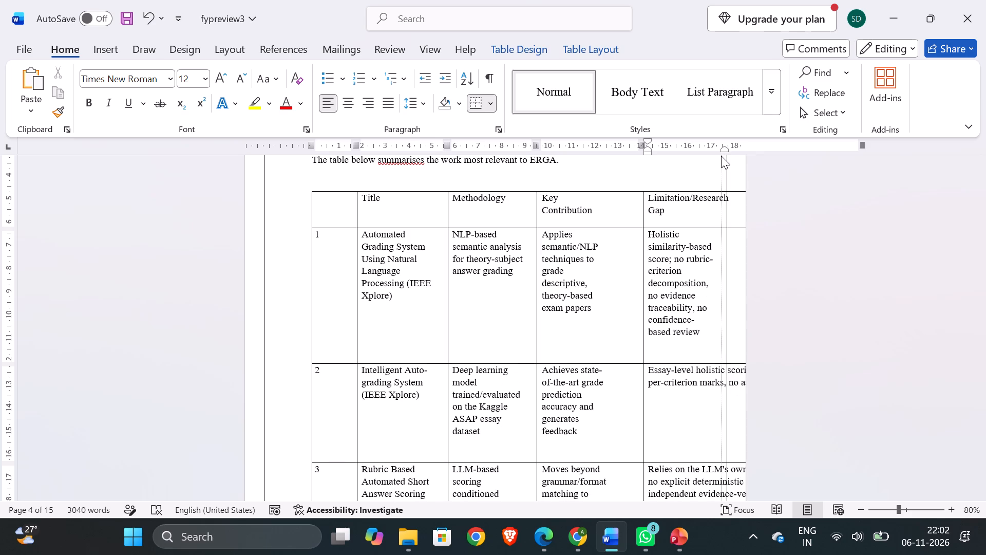
drag(721, 156, 731, 156)
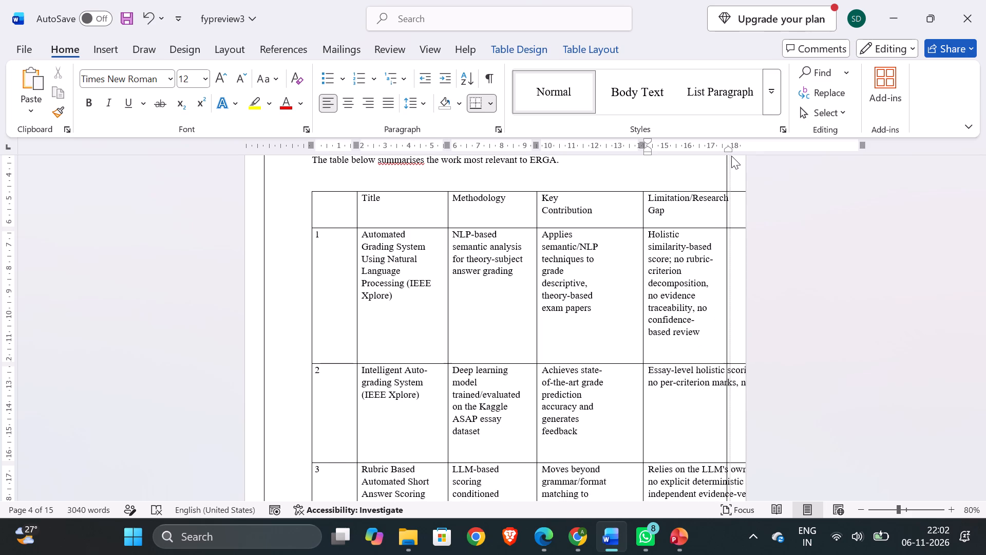
drag(731, 156, 698, 160)
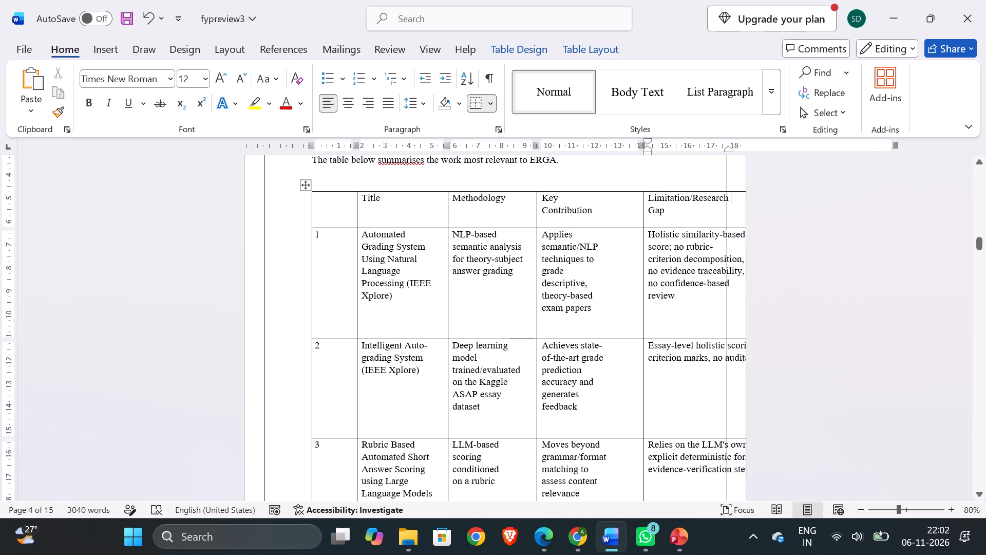
Pull in the right indent of the Limitation/Research Gap cell in row 2 to about 18 cm on the ruler.
click(715, 363)
drag(859, 154, 823, 156)
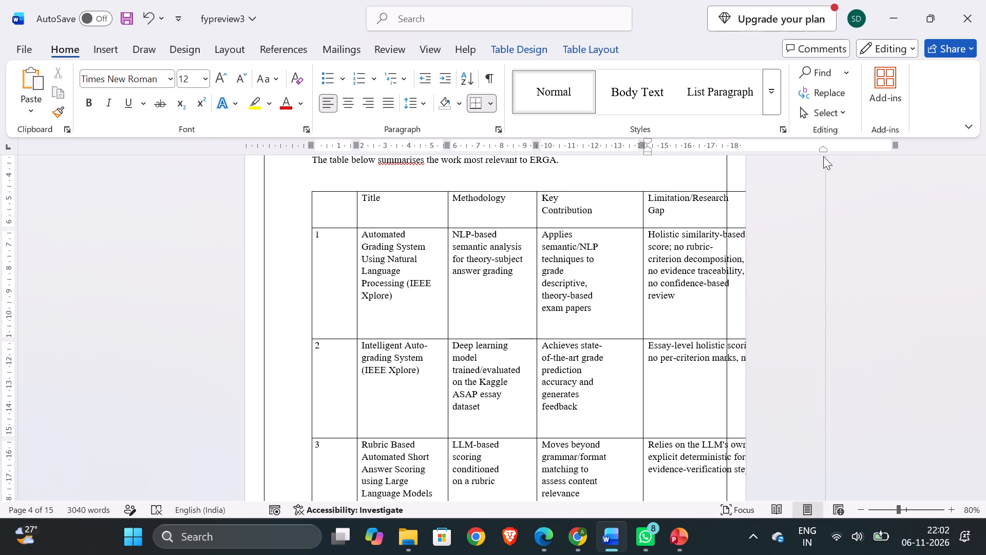
drag(823, 156, 745, 169)
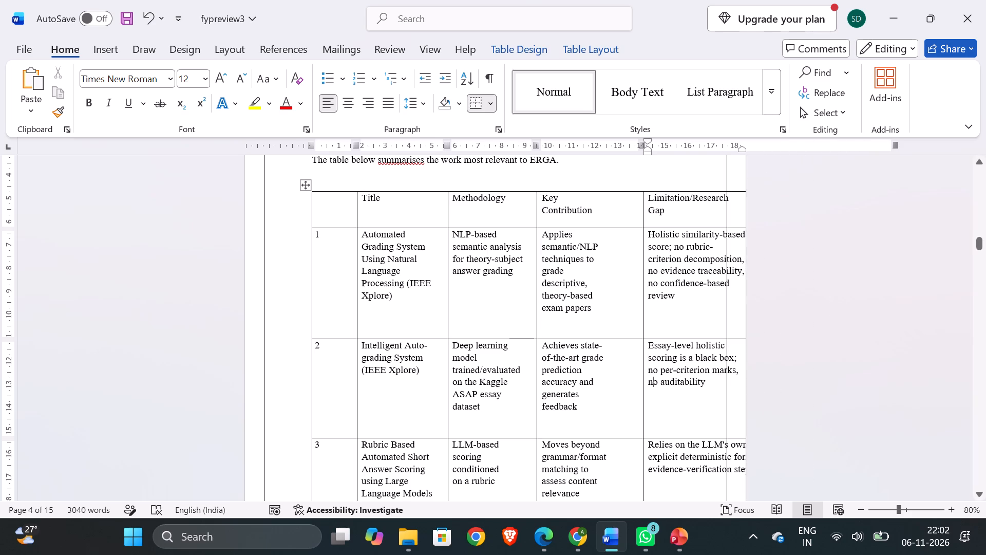
Move the whole literature table left so that it starts at the page's left edge.
drag(304, 186, 287, 184)
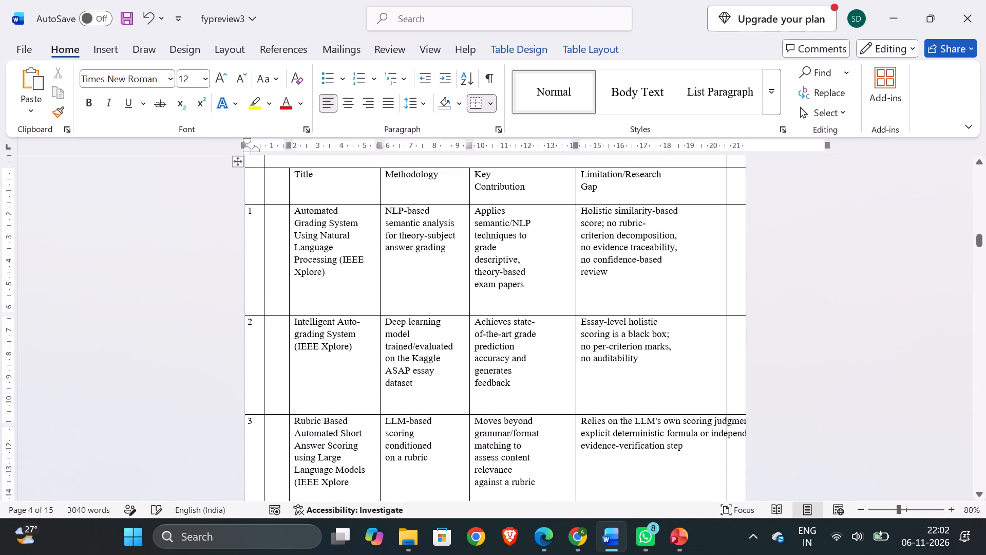
scroll(289, 201, up, 1)
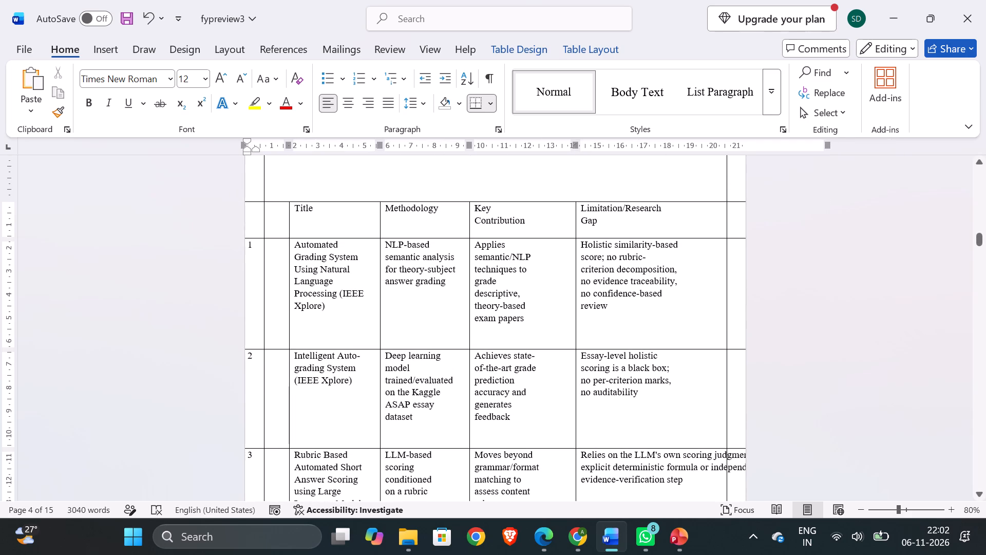
click(735, 224)
click(709, 204)
Pull in the right indents of the Limitation/Research Gap cells in rows 3 and 4 to about 20 cm, just inside the page border.
scroll(699, 368, down, 1)
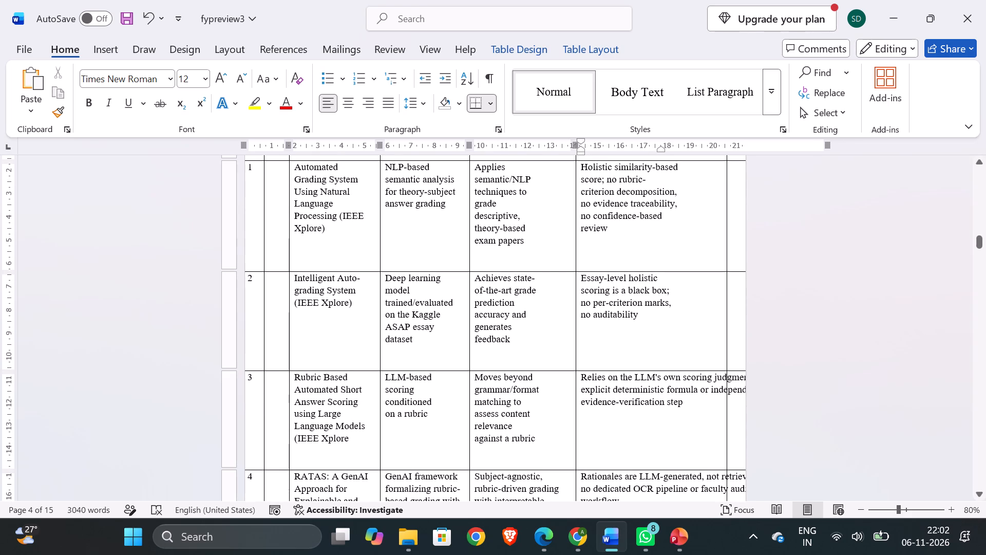
click(691, 397)
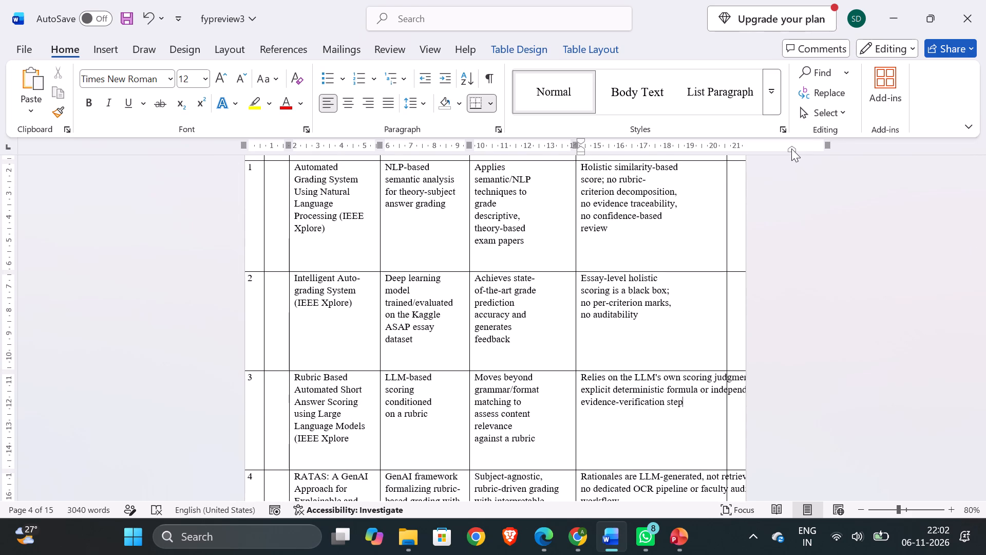
drag(791, 149, 723, 159)
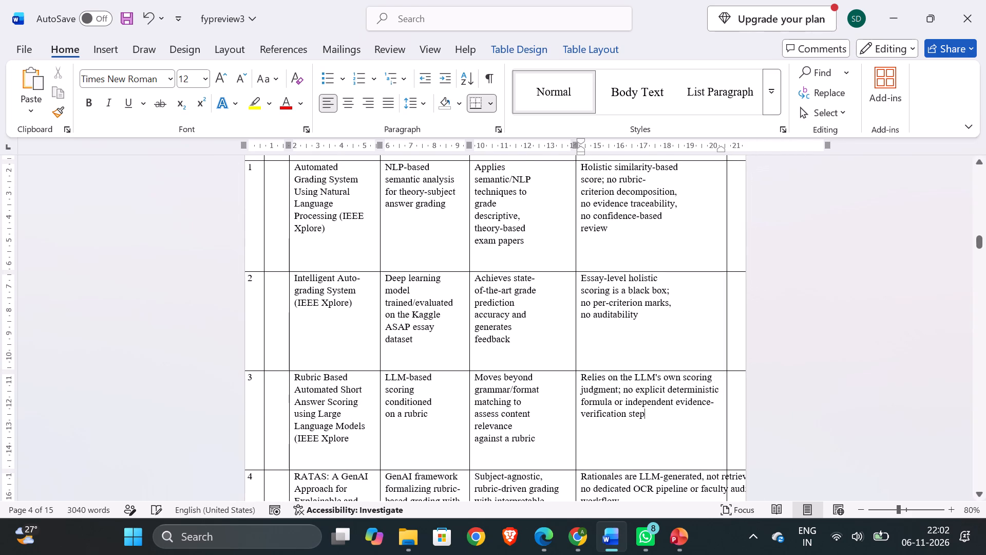
scroll(785, 319, down, 1)
click(630, 381)
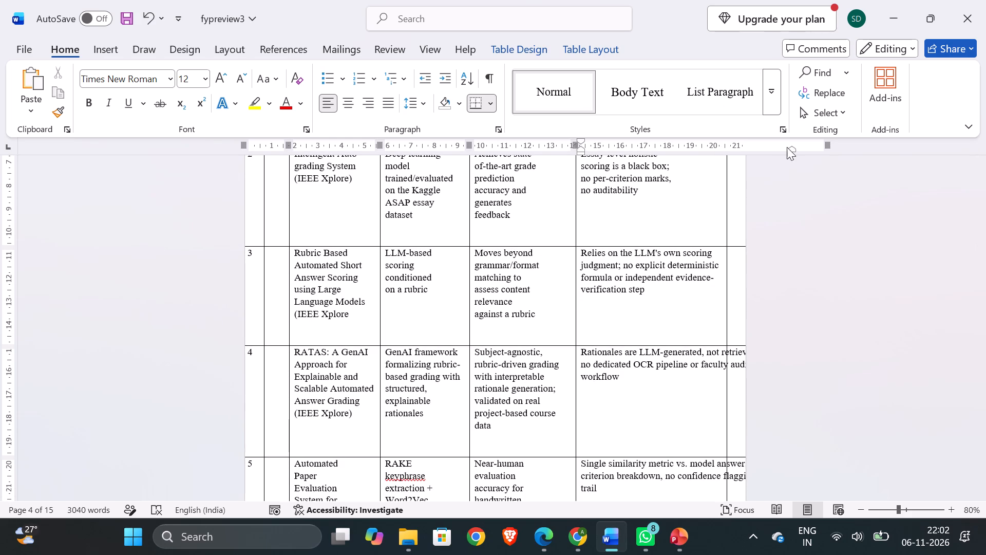
drag(791, 147, 722, 161)
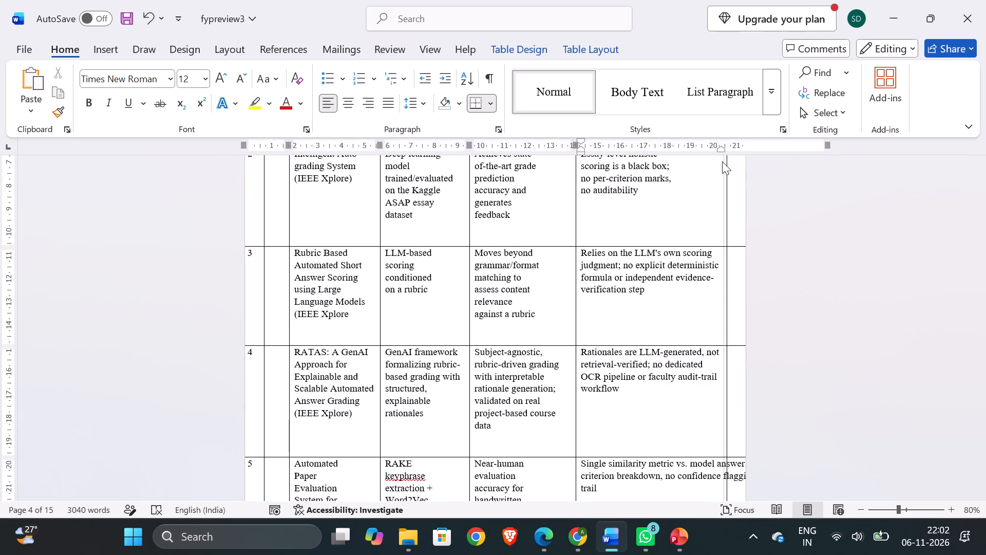
drag(722, 161, 721, 161)
Pull in the right indent of the Limitation/Research Gap cell in row 5 to the page border line.
scroll(730, 308, down, 2)
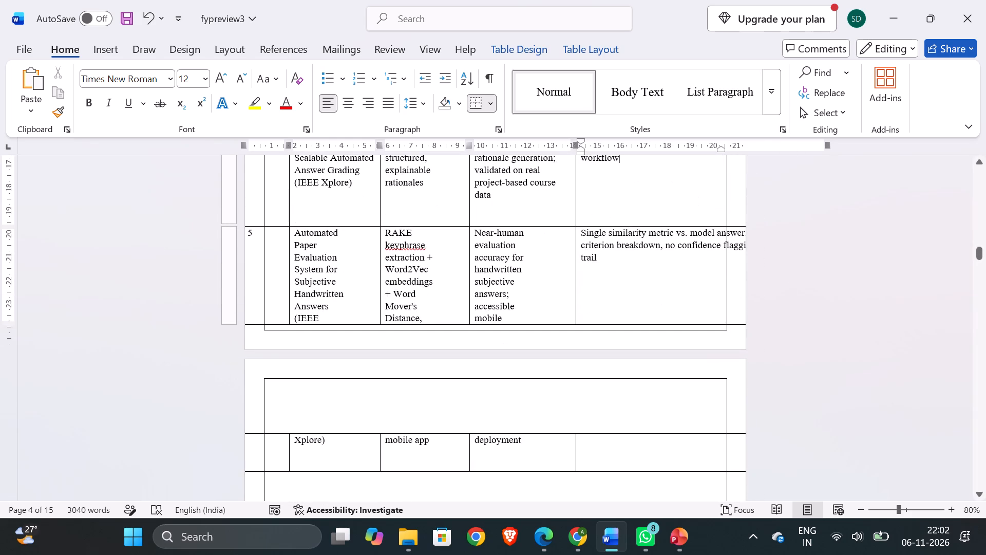
scroll(730, 308, up, 1)
click(632, 323)
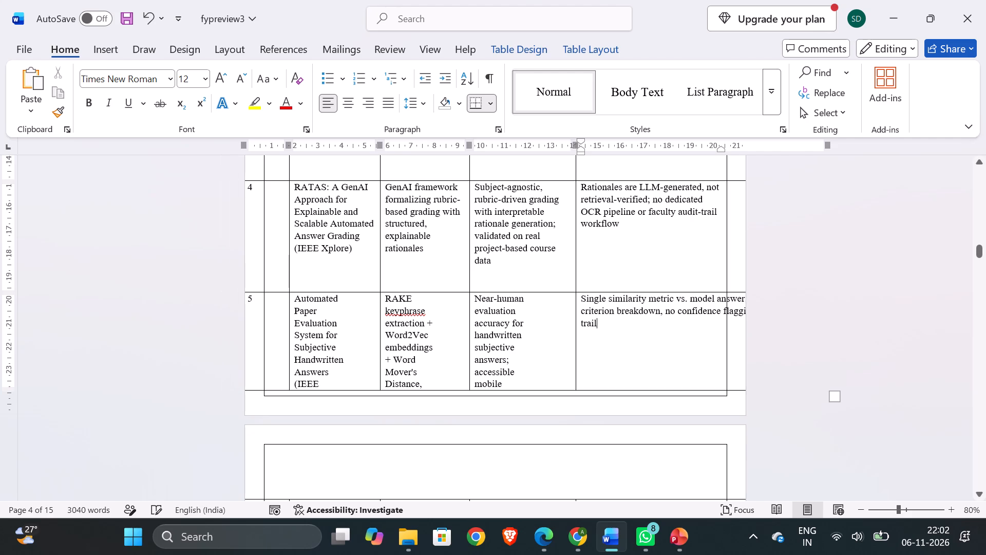
drag(792, 143, 722, 149)
drag(722, 149, 793, 149)
drag(793, 149, 727, 159)
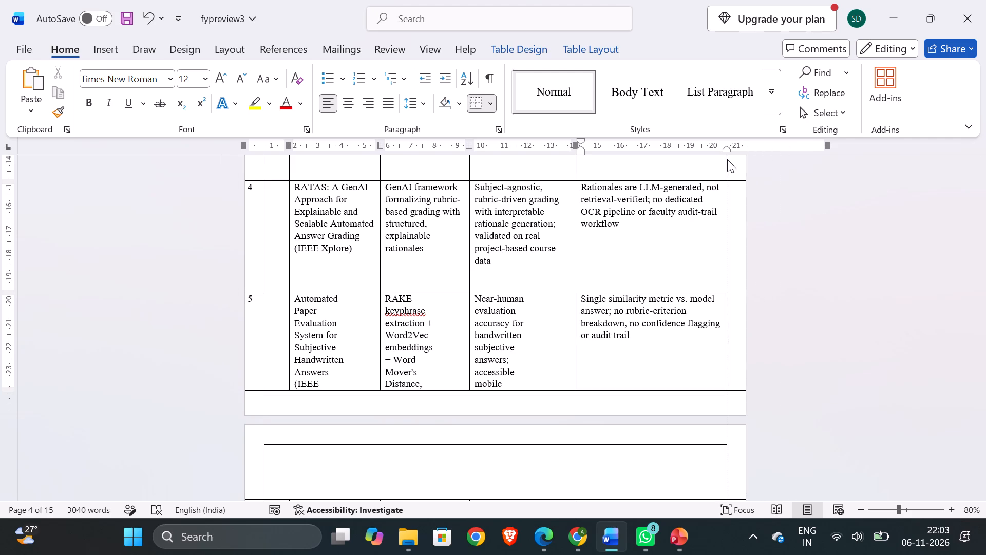
drag(727, 159, 726, 159)
Extend the right indents of row 5's Key Contribution, Methodology and Title cells to just inside their column borders.
click(519, 352)
drag(538, 149, 553, 148)
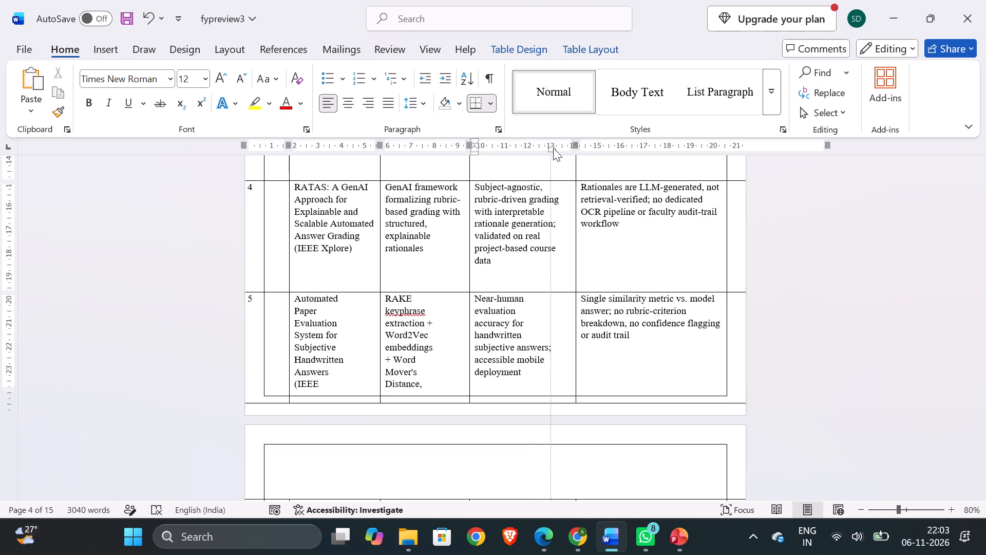
drag(553, 148, 567, 148)
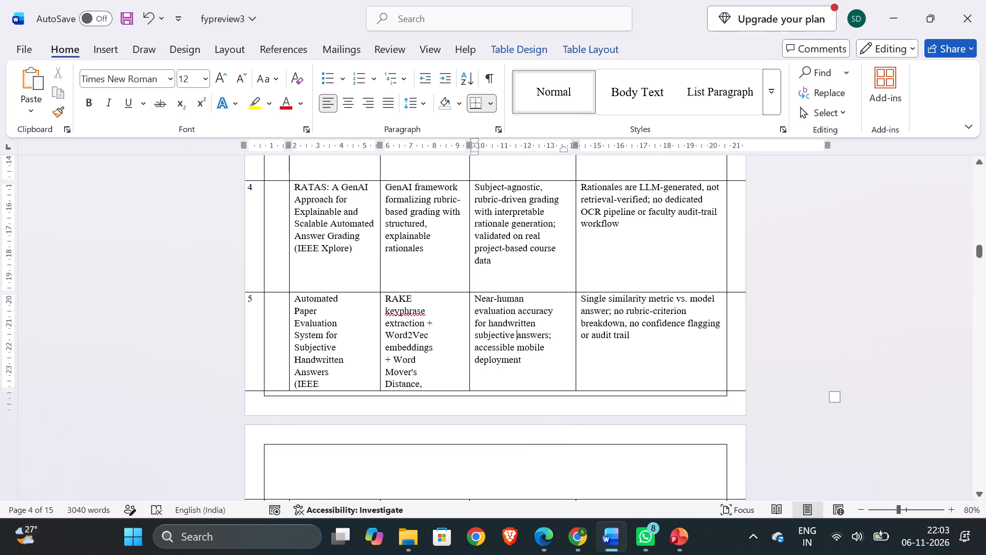
click(427, 385)
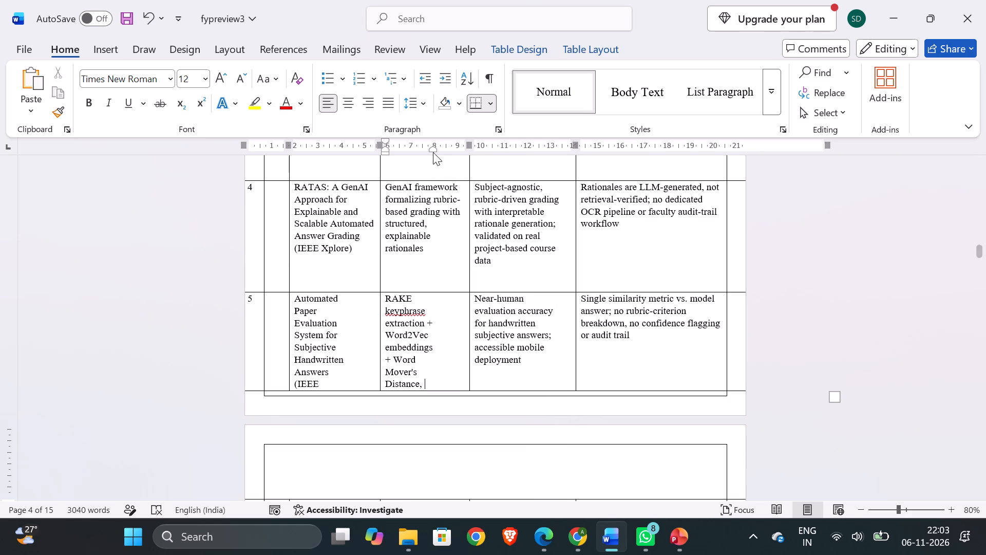
drag(433, 147, 463, 147)
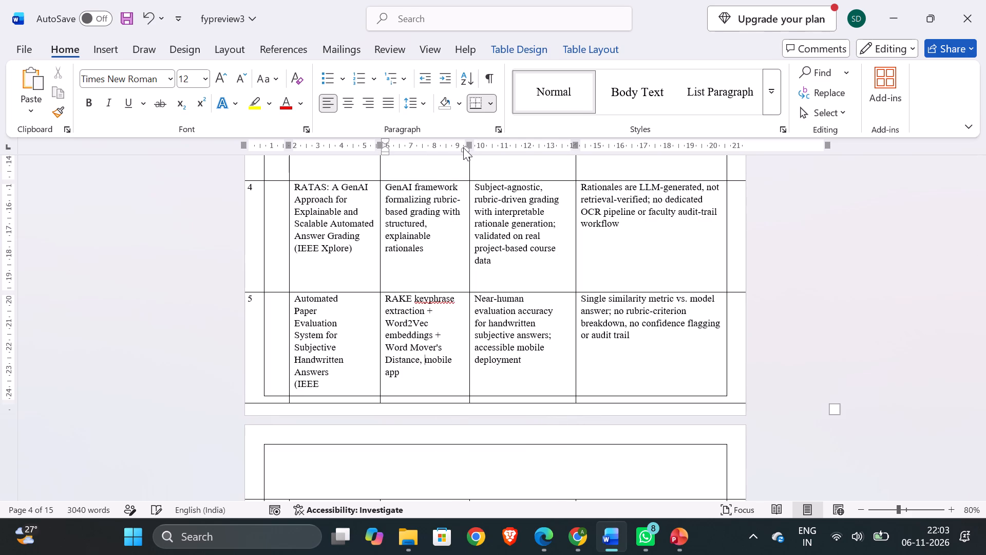
scroll(404, 406, down, 1)
scroll(404, 406, up, 1)
click(348, 334)
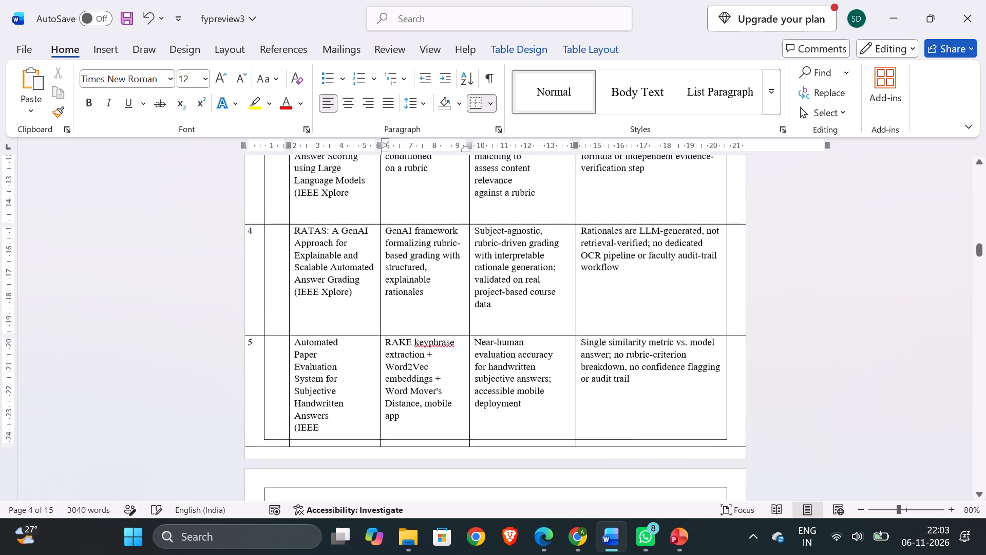
click(348, 346)
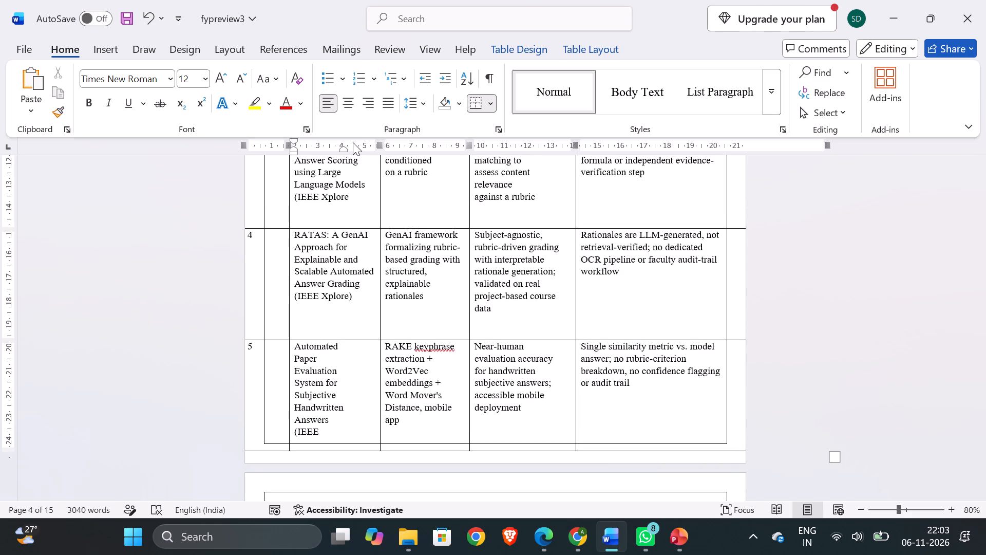
drag(345, 147, 367, 147)
click(725, 348)
click(819, 362)
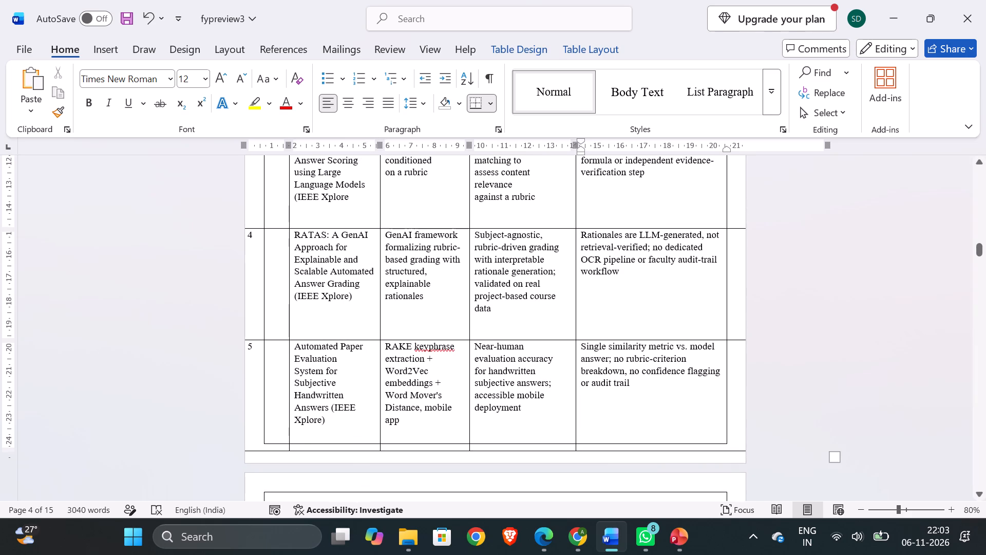
Look over the whole literature table, from the header row to row 5, checking its text and columns against the page border.
scroll(819, 362, up, 3)
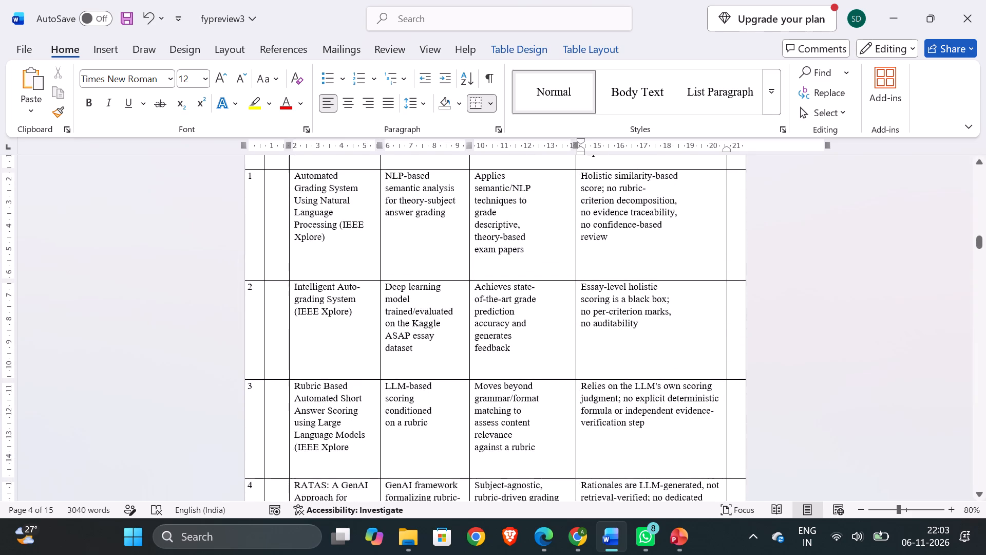
scroll(819, 362, up, 1)
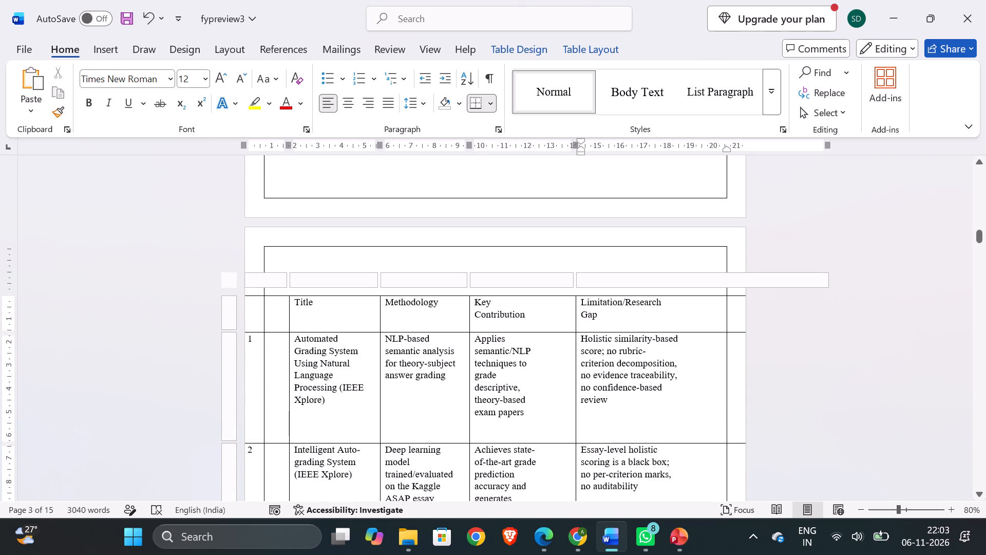
click(430, 348)
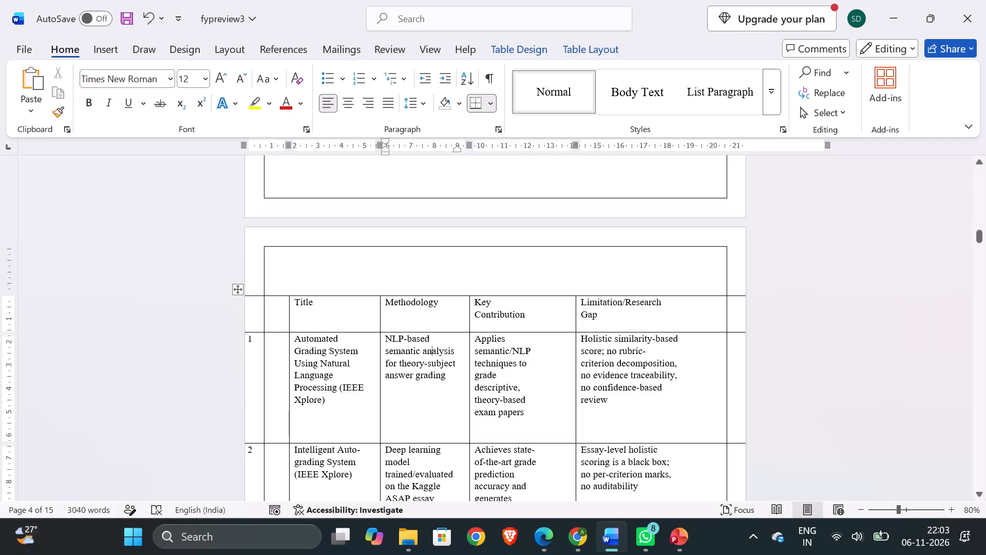
scroll(665, 326, down, 1)
scroll(665, 326, up, 1)
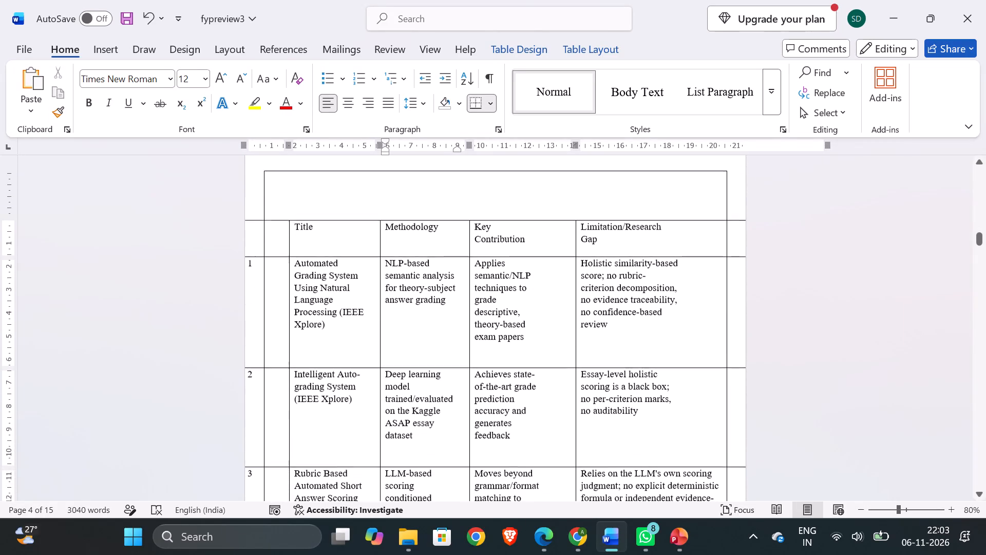
scroll(665, 326, up, 1)
click(709, 239)
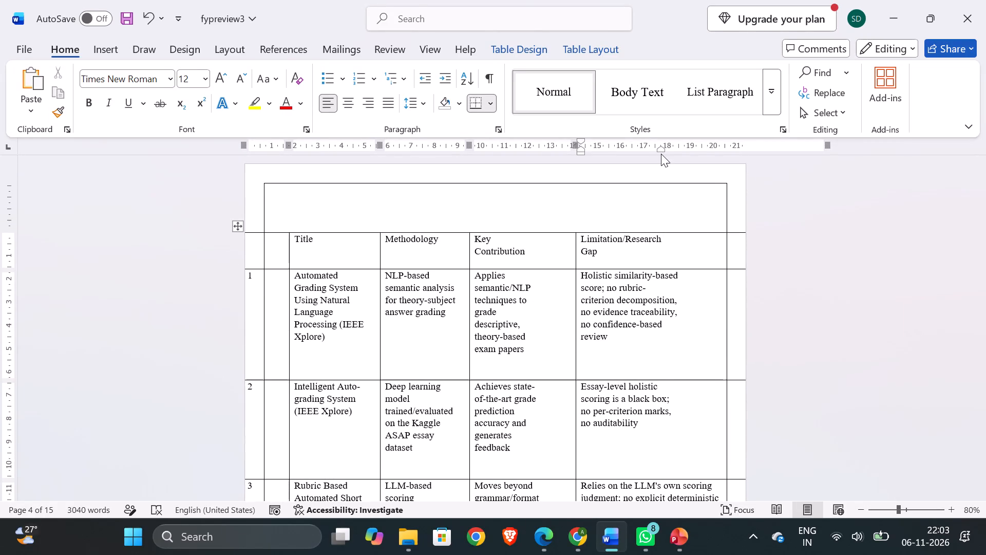
click(687, 238)
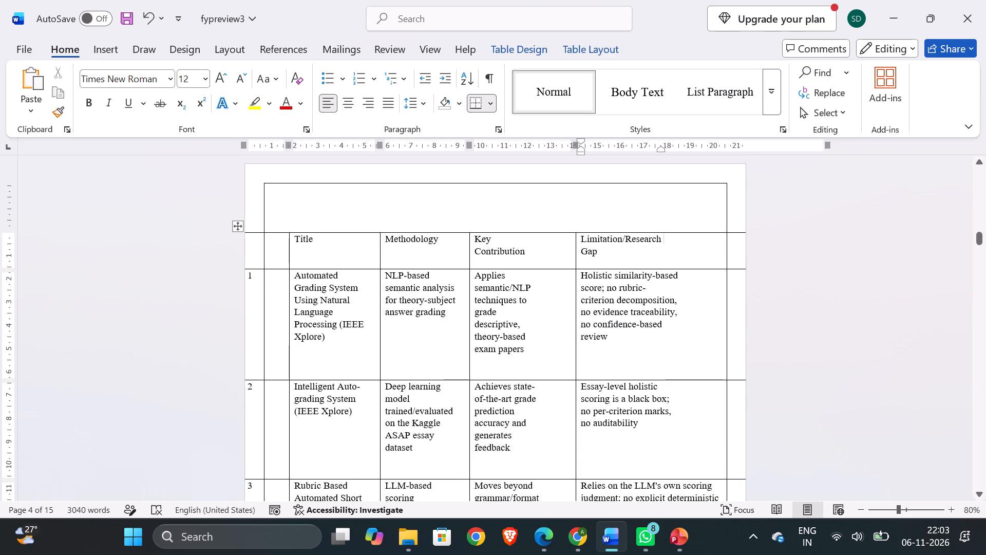
click(238, 226)
click(238, 226)
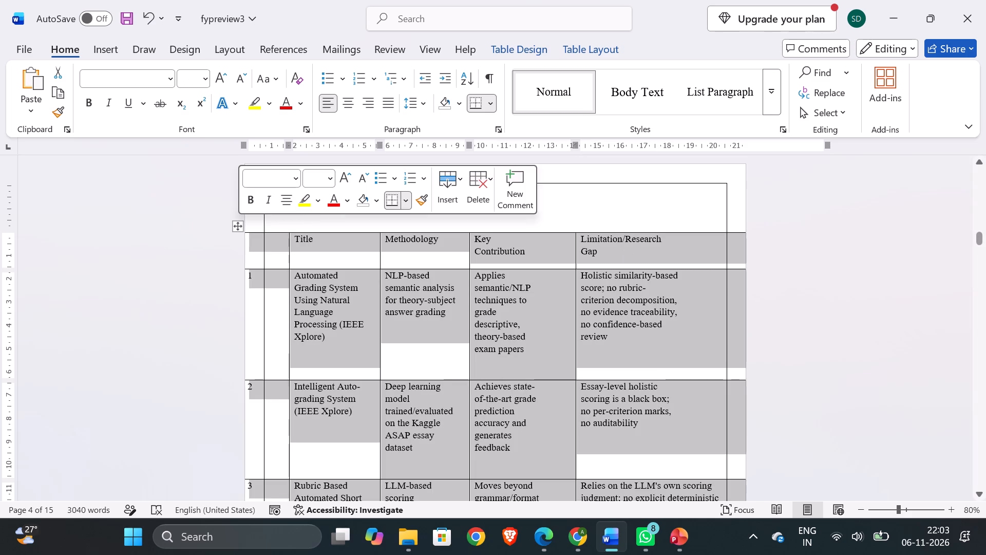
scroll(714, 260, down, 1)
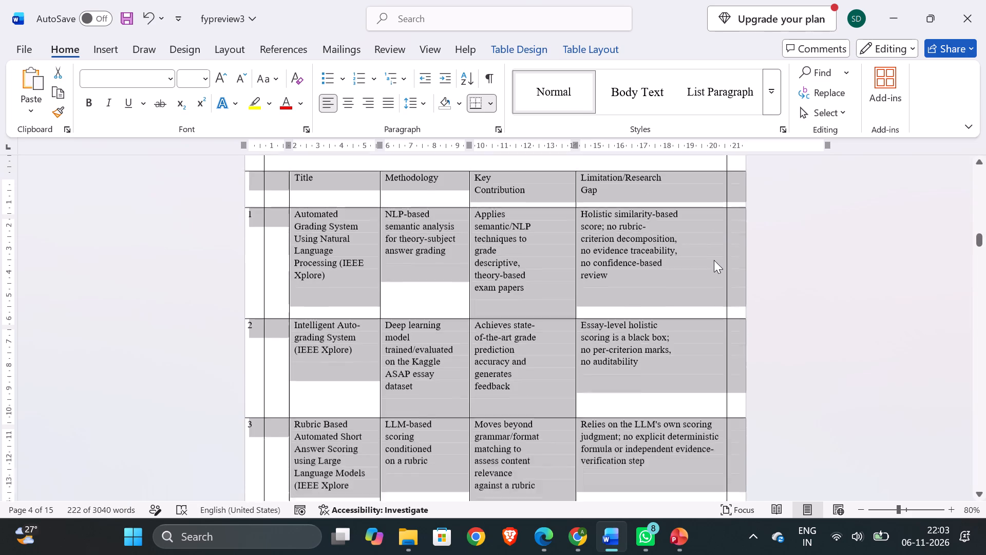
scroll(714, 260, down, 3)
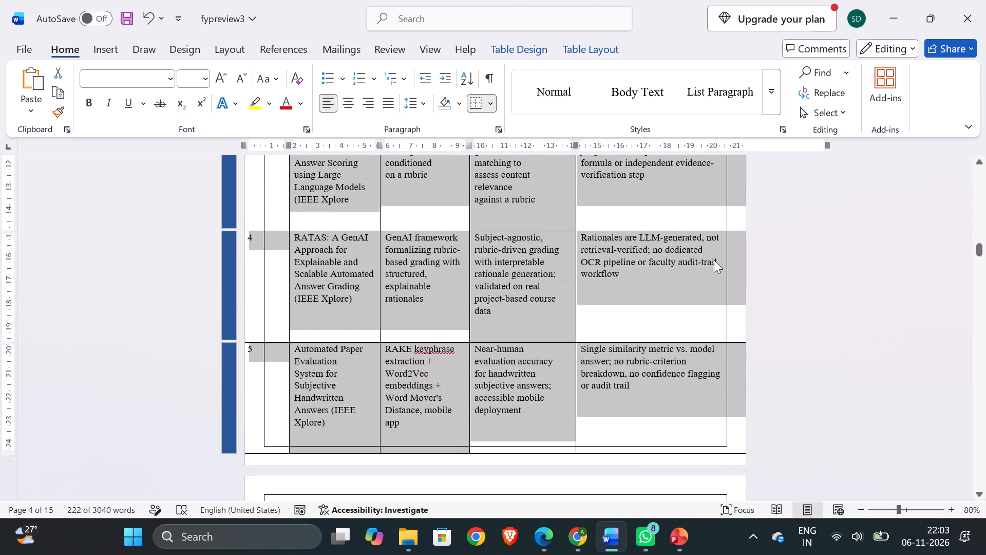
key(ctrl+minus)
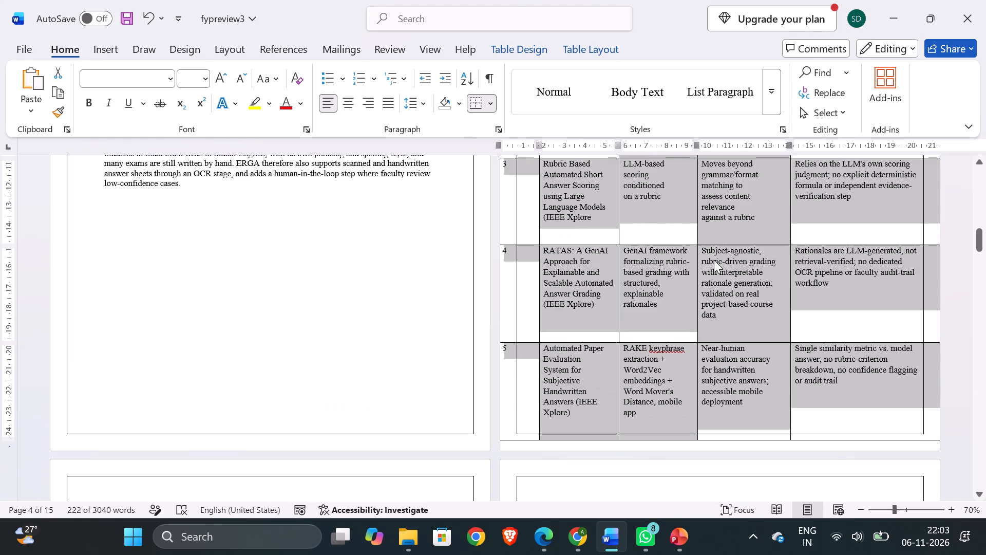
key(ctrl+equal)
scroll(714, 260, up, 6)
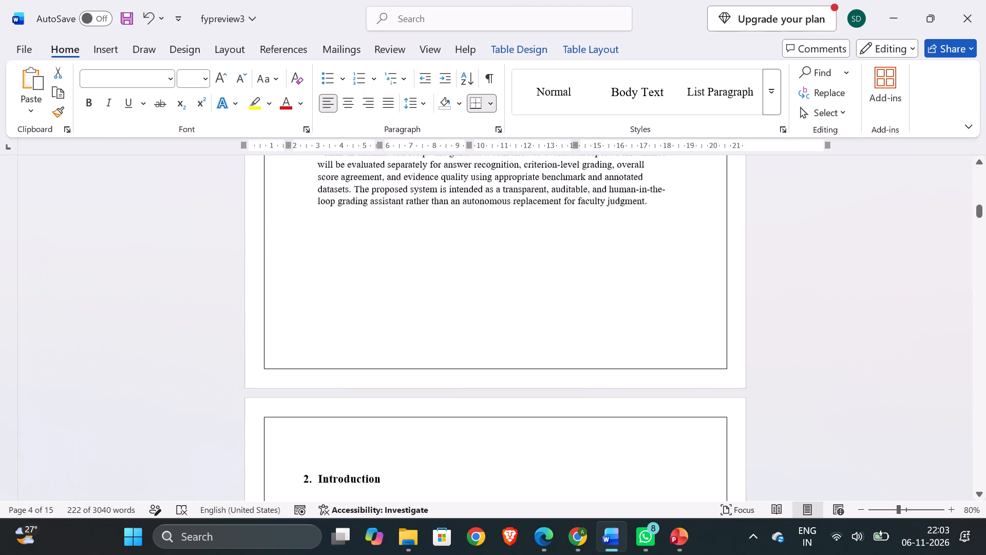
scroll(714, 260, up, 1)
scroll(714, 260, down, 6)
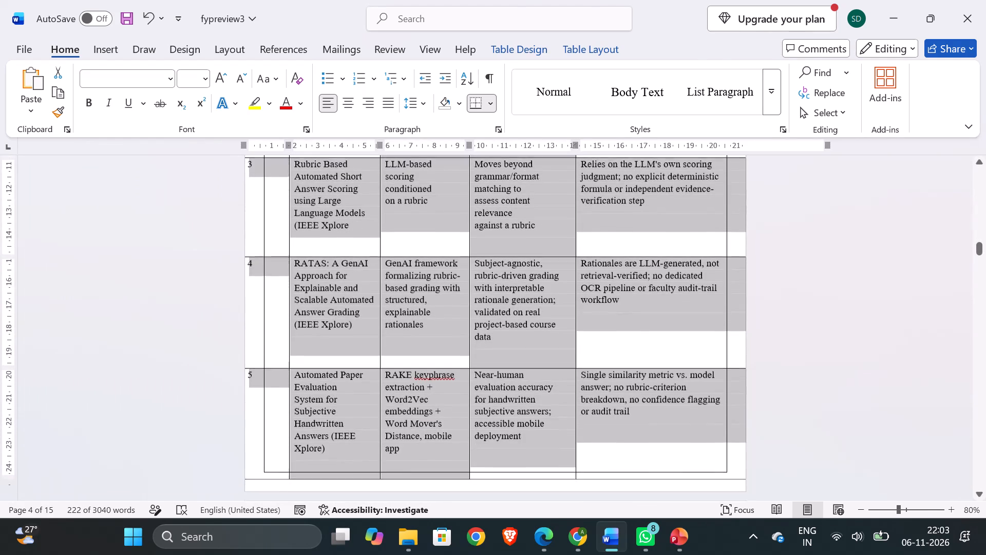
click(714, 260)
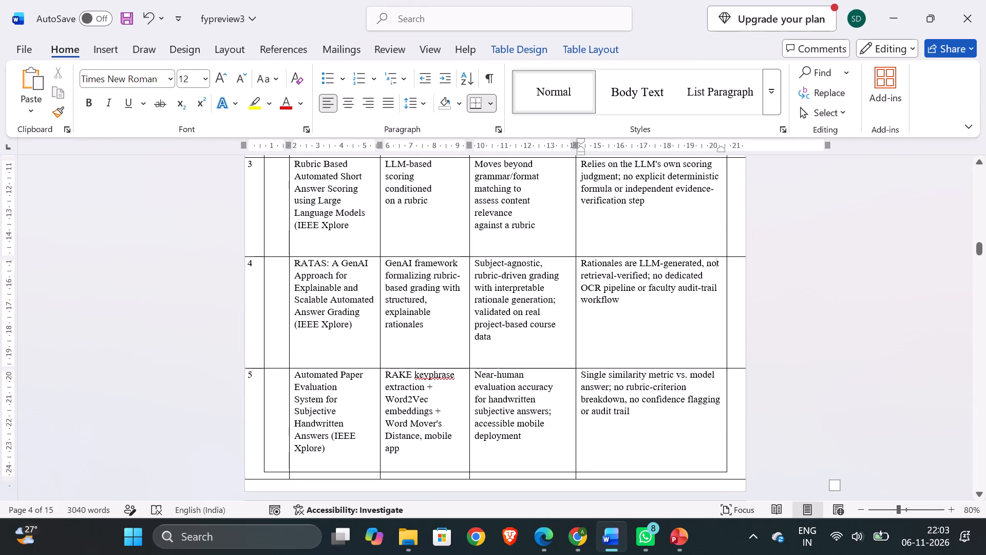
scroll(649, 490, up, 1)
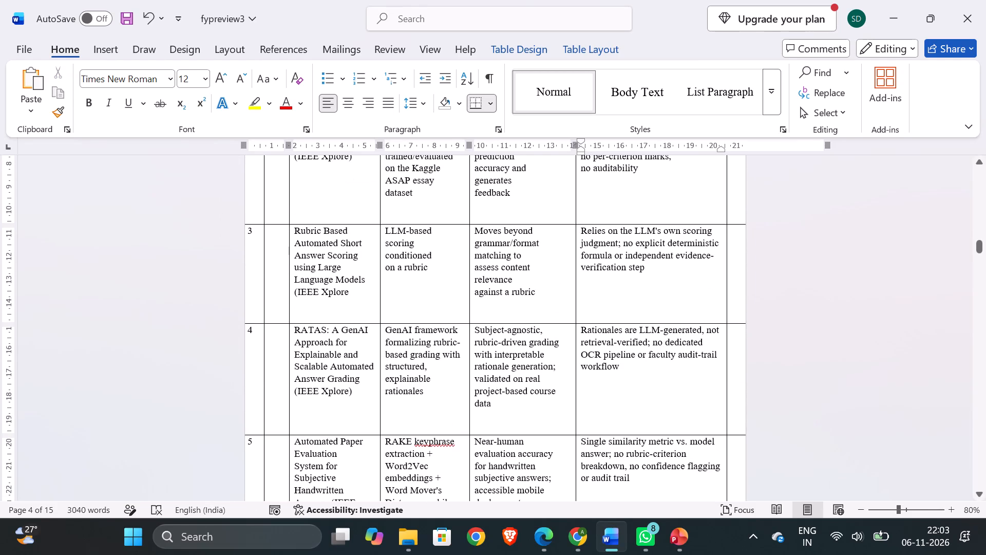
scroll(649, 490, up, 2)
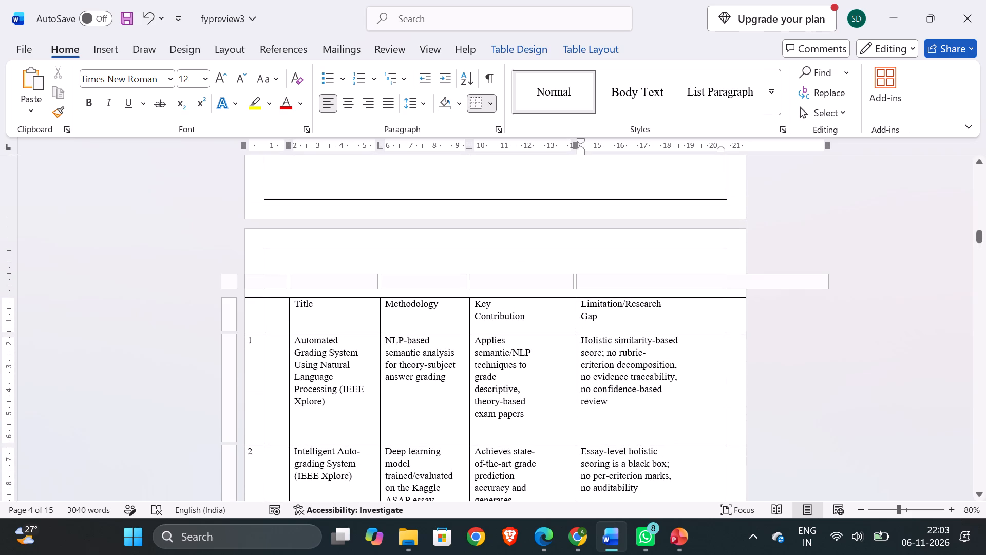
Extend the right indent of the header row's empty first cell to about 1.3 cm on the ruler.
click(260, 321)
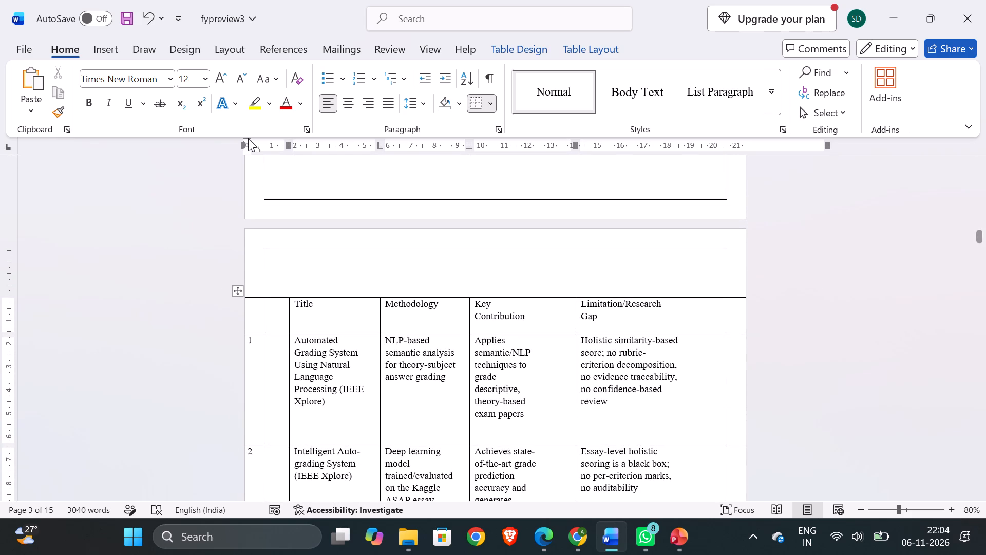
drag(245, 153, 262, 155)
drag(262, 155, 262, 156)
drag(256, 149, 273, 150)
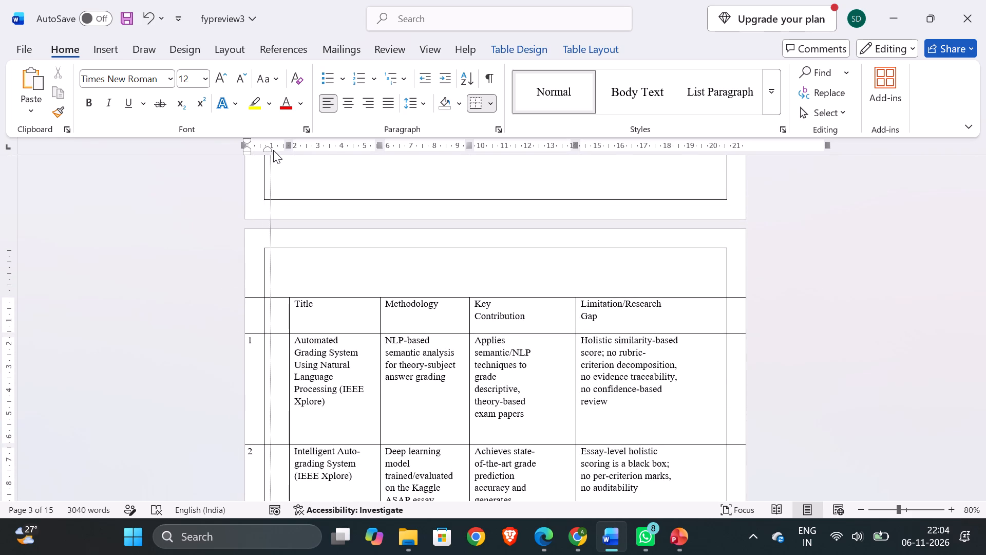
drag(273, 150, 280, 152)
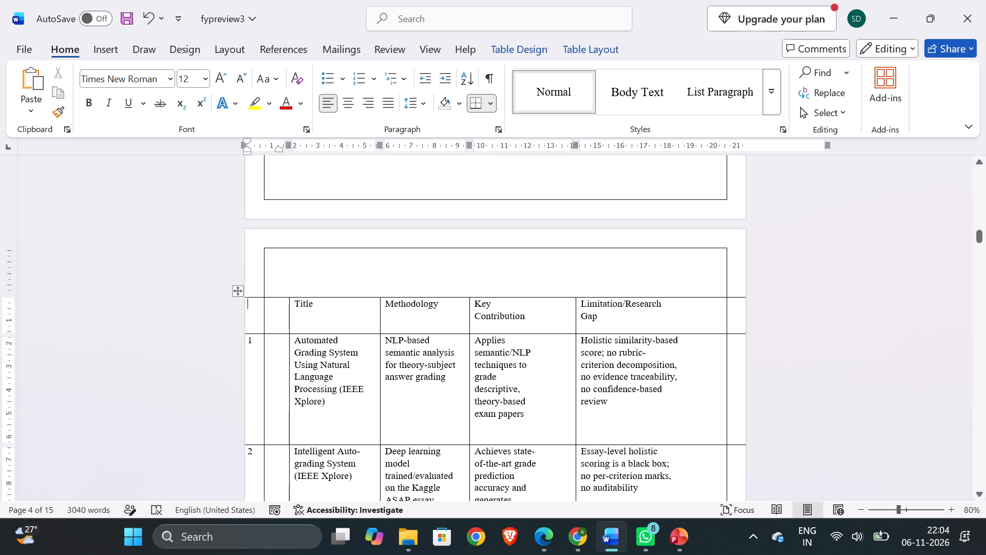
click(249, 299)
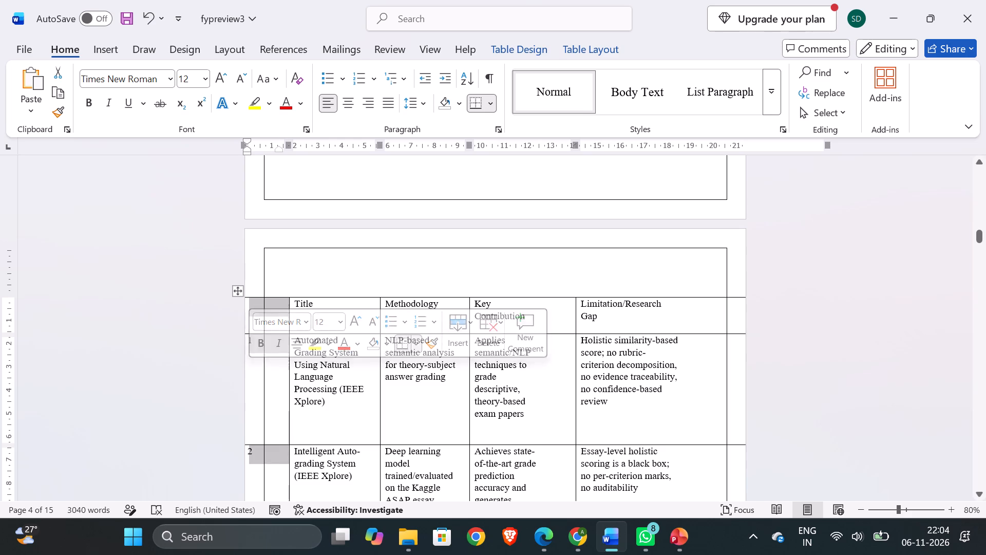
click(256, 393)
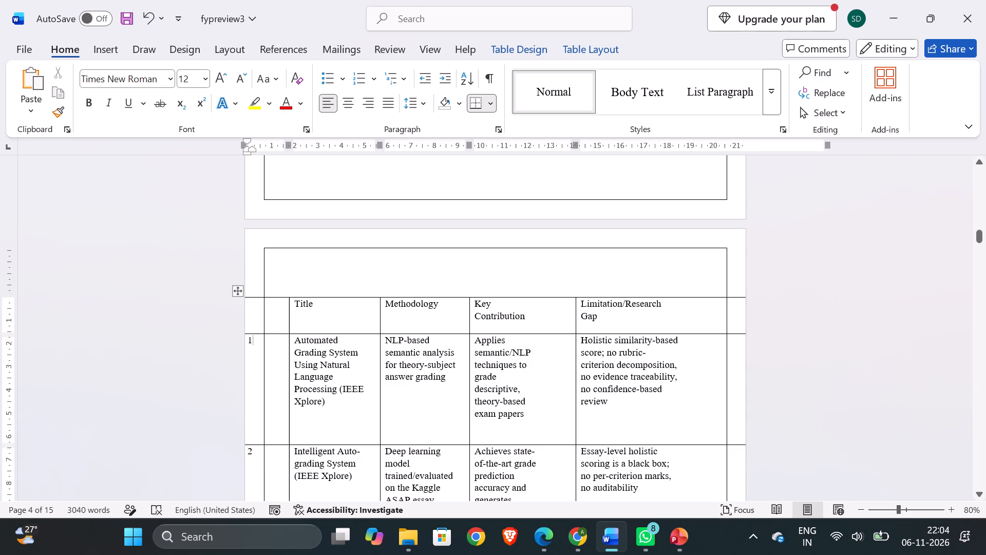
Select the entire Limitation/Research Gap column and set its right indent to about 18.6 cm on the ruler.
scroll(718, 317, up, 2)
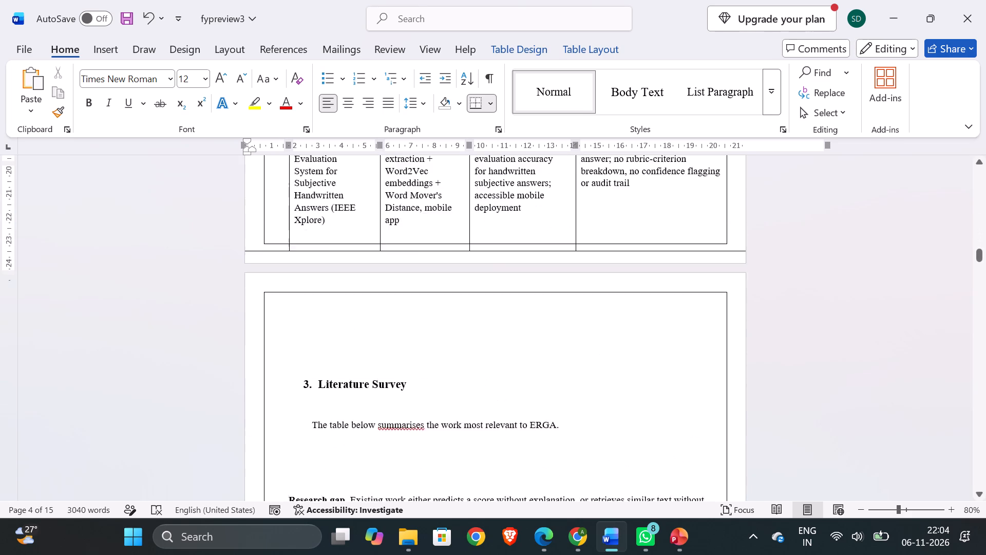
scroll(718, 317, up, 3)
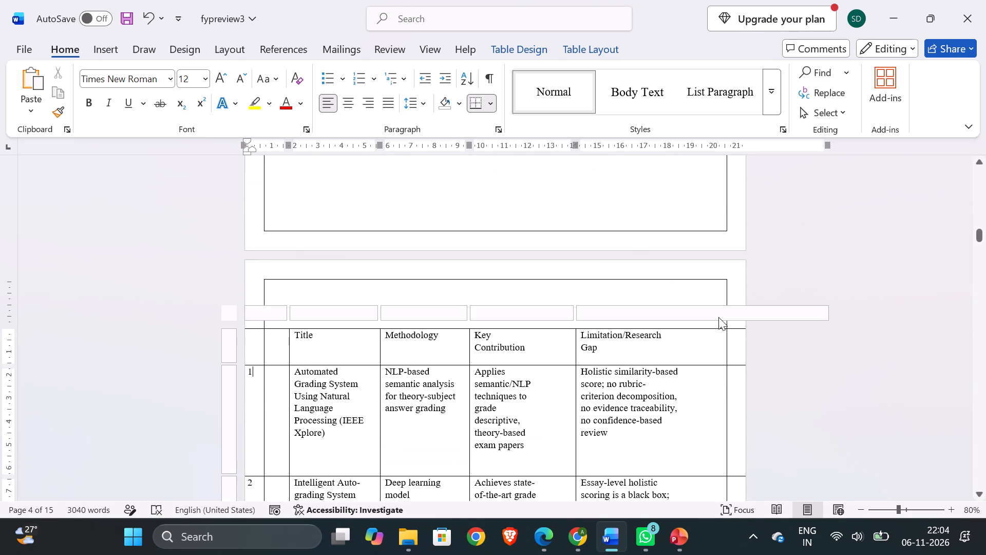
click(736, 327)
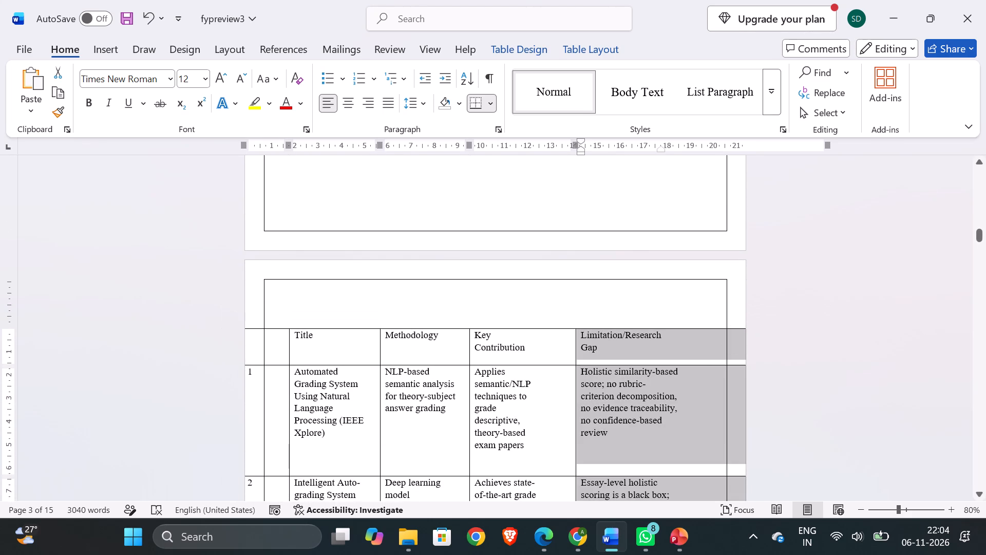
drag(660, 153, 665, 153)
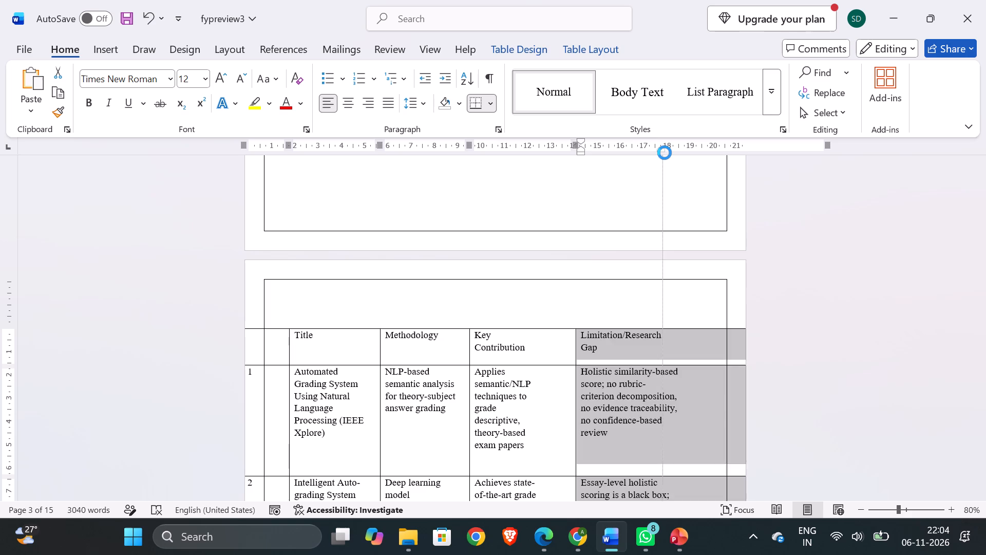
drag(665, 153, 680, 151)
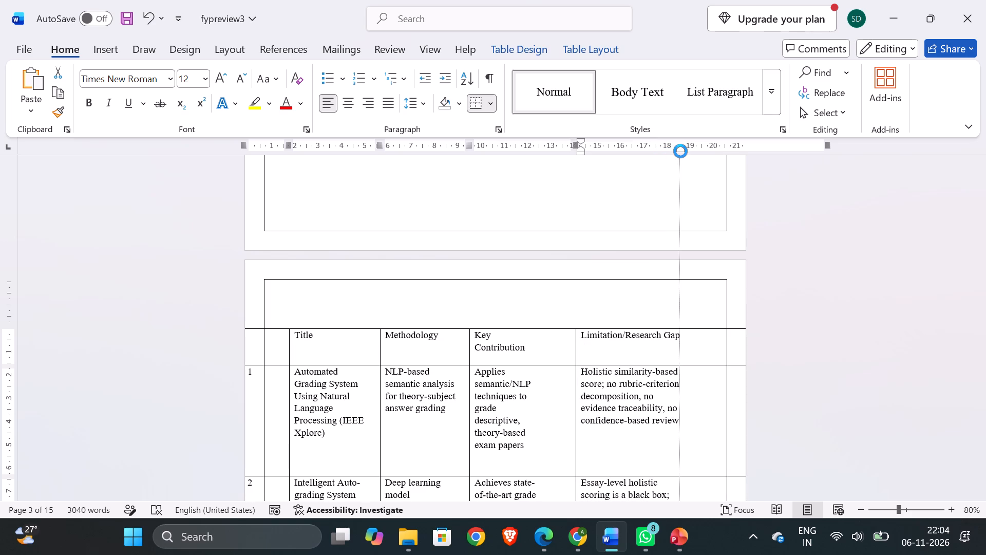
drag(680, 151, 681, 151)
scroll(721, 365, down, 2)
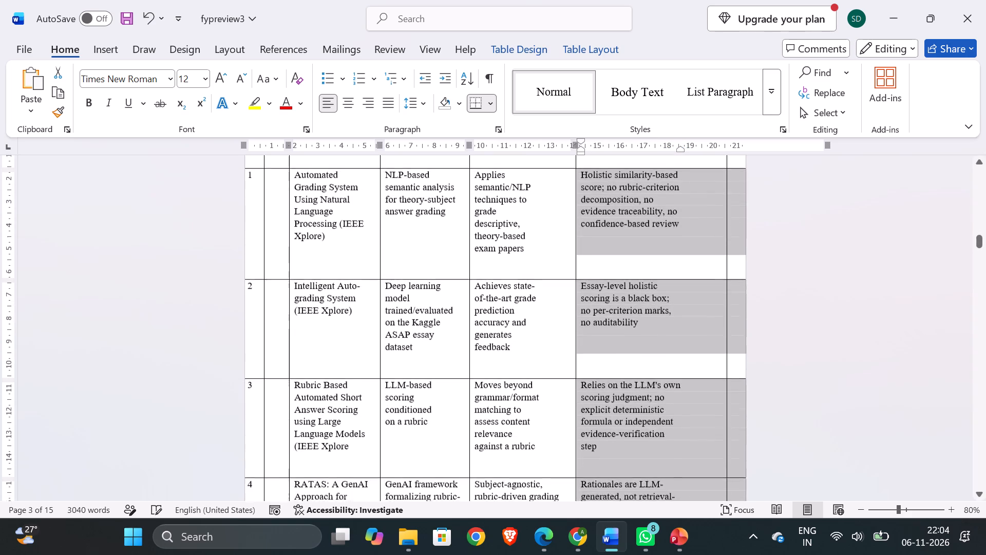
Examine the lower rows of the literature table down to row 5's bottom edge, comparing it with the page border.
scroll(721, 365, down, 1)
click(705, 376)
scroll(705, 376, down, 1)
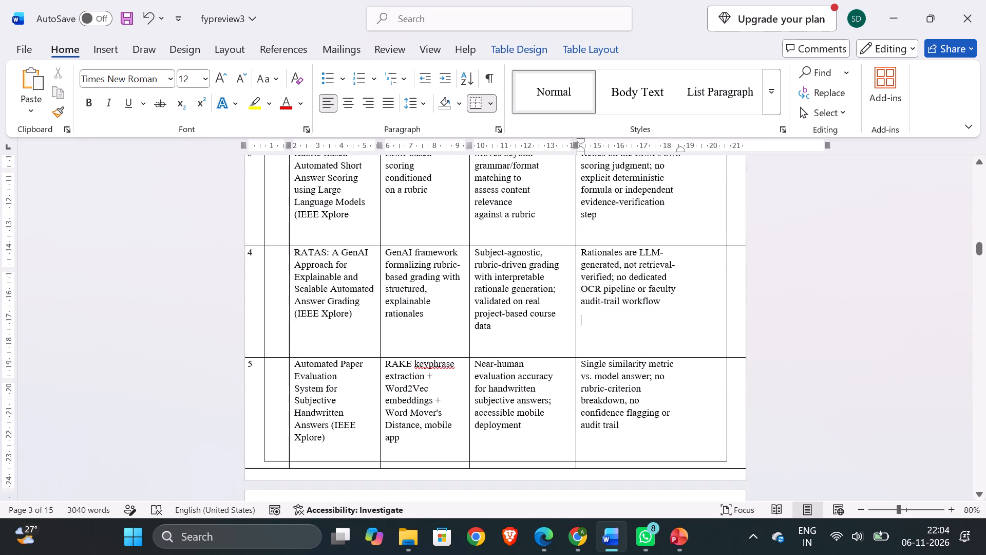
scroll(705, 376, down, 1)
click(738, 428)
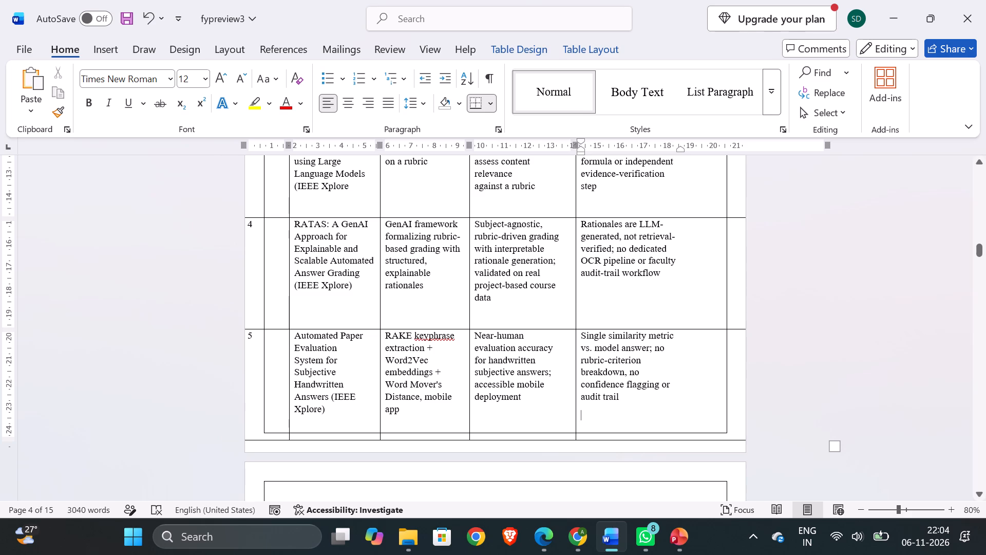
click(719, 439)
scroll(694, 446, down, 1)
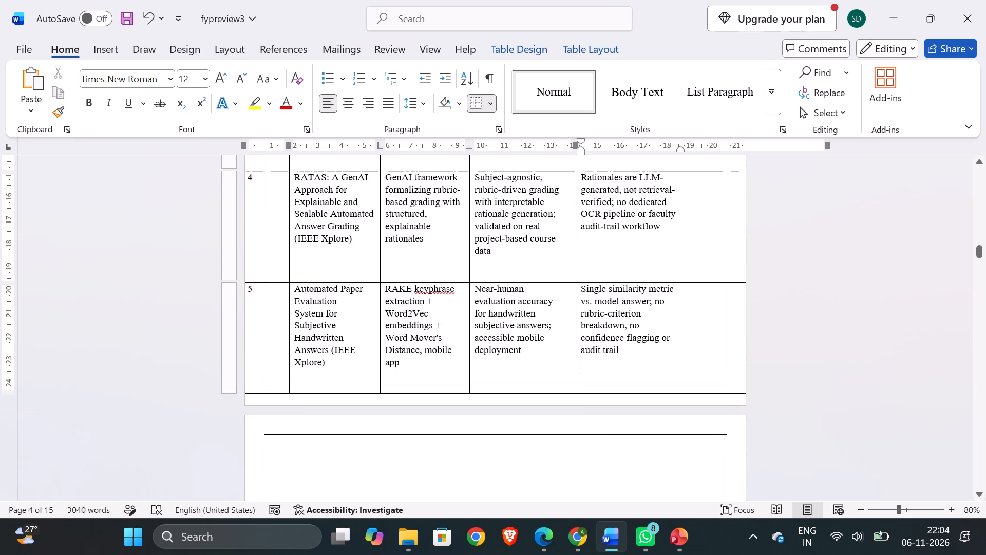
scroll(694, 446, down, 1)
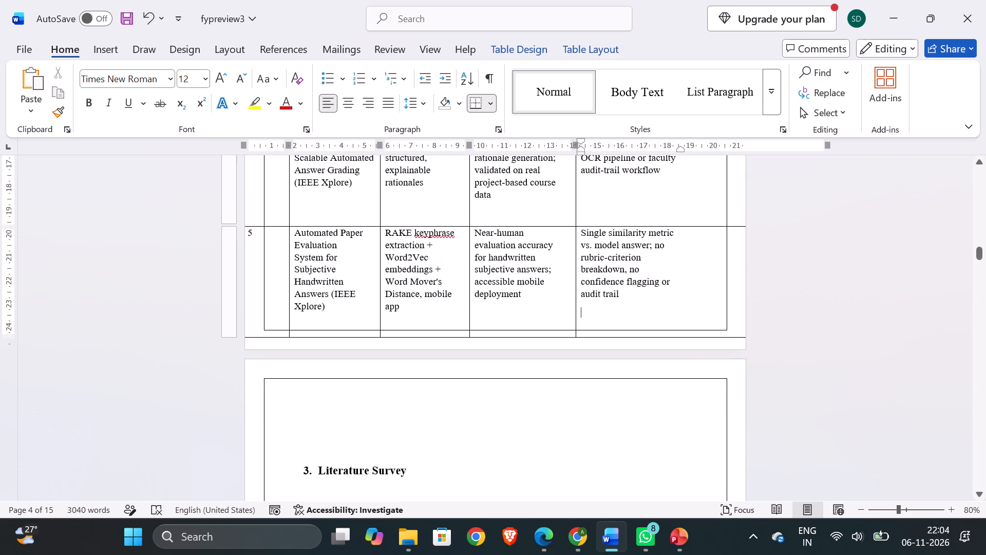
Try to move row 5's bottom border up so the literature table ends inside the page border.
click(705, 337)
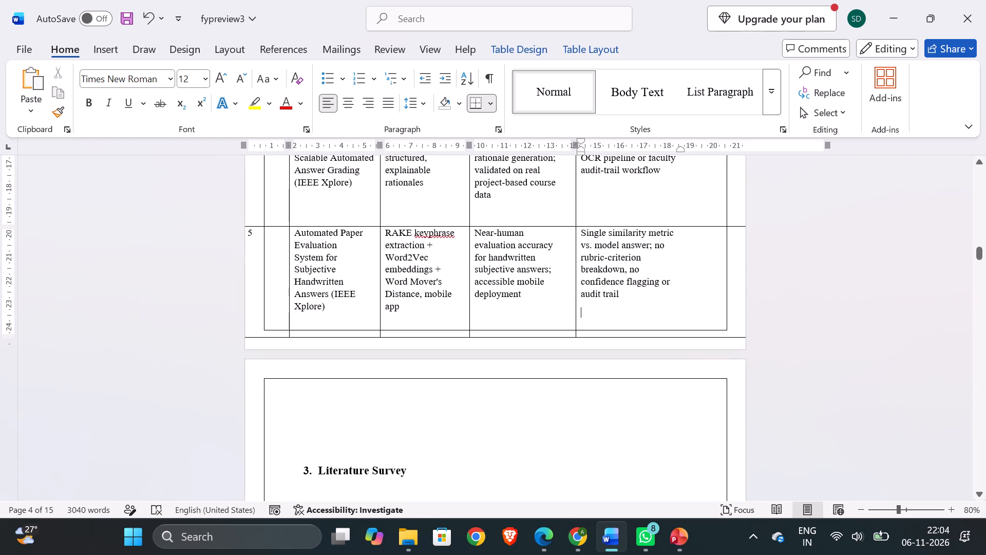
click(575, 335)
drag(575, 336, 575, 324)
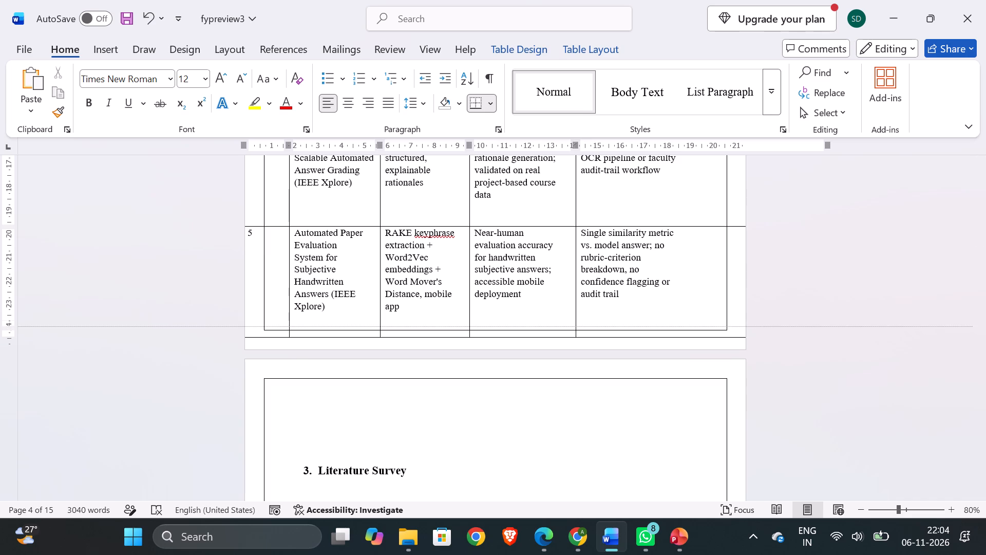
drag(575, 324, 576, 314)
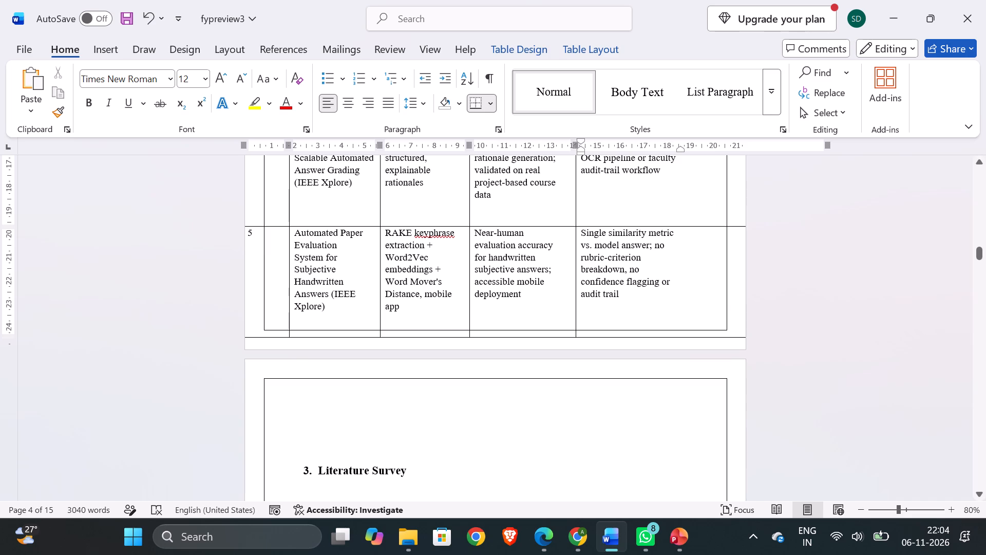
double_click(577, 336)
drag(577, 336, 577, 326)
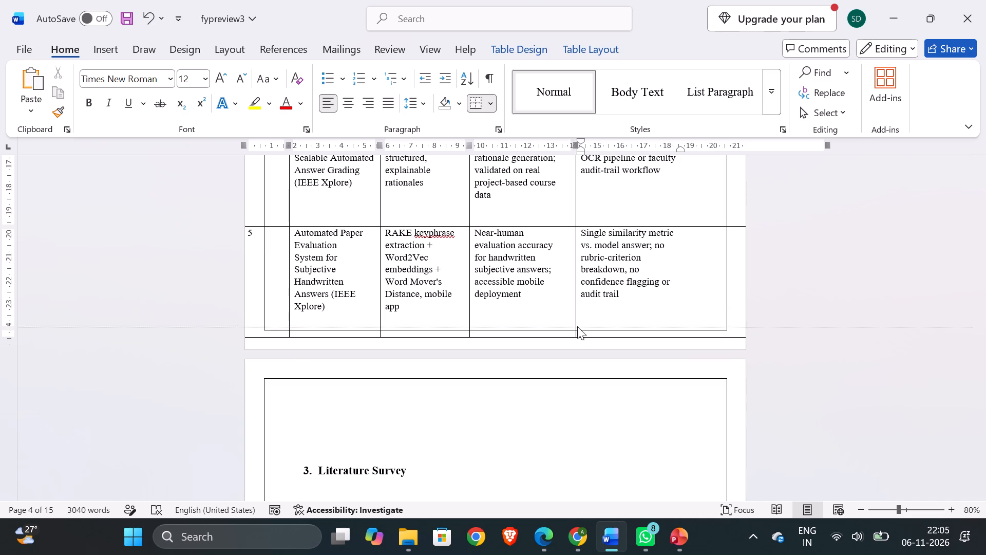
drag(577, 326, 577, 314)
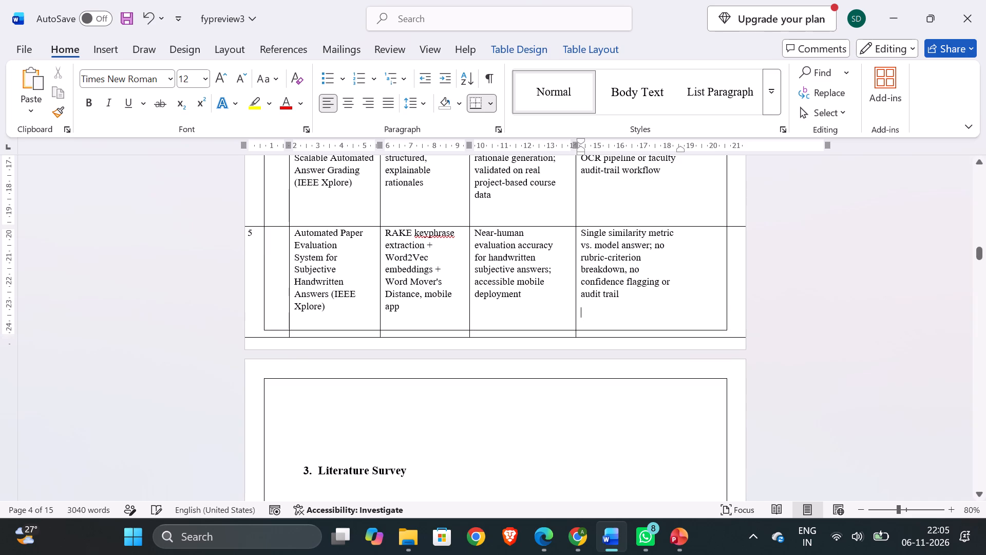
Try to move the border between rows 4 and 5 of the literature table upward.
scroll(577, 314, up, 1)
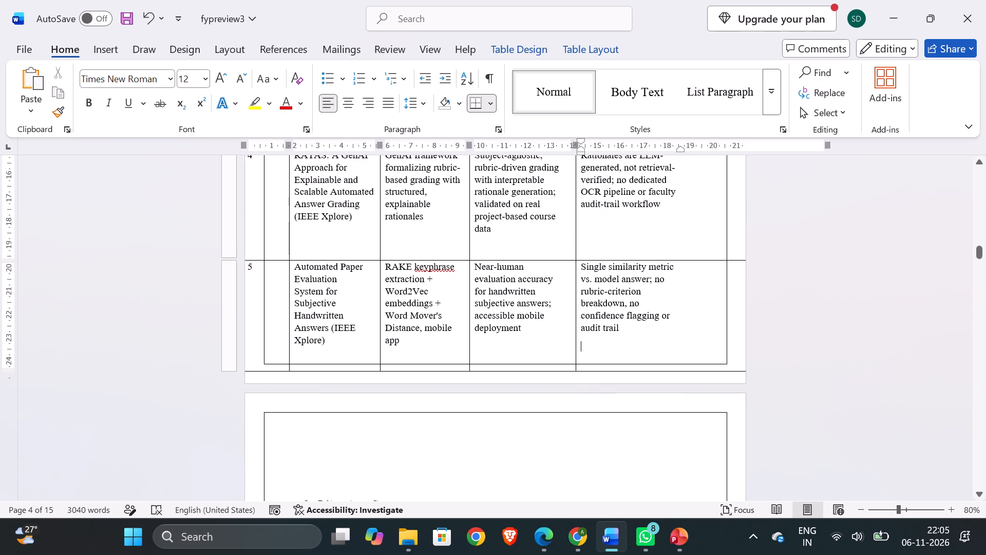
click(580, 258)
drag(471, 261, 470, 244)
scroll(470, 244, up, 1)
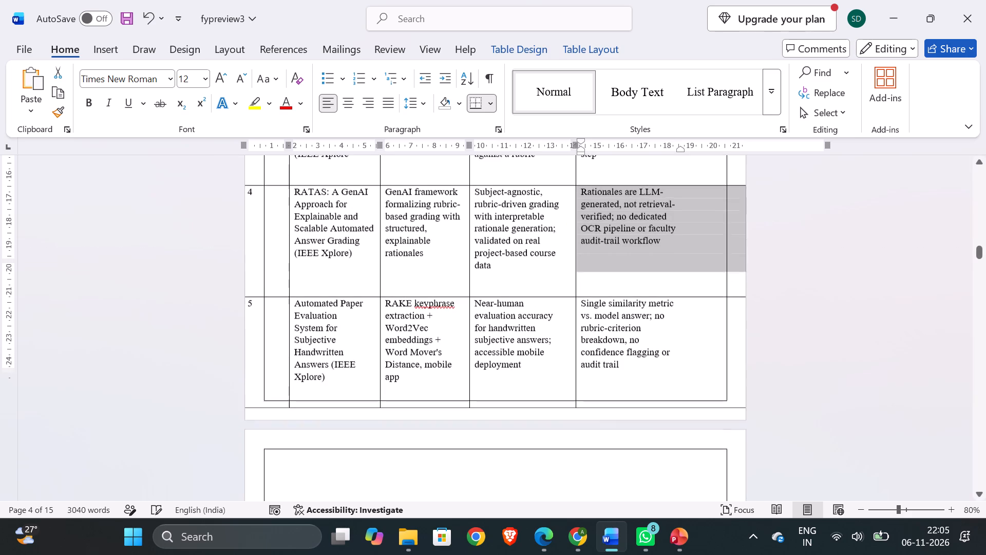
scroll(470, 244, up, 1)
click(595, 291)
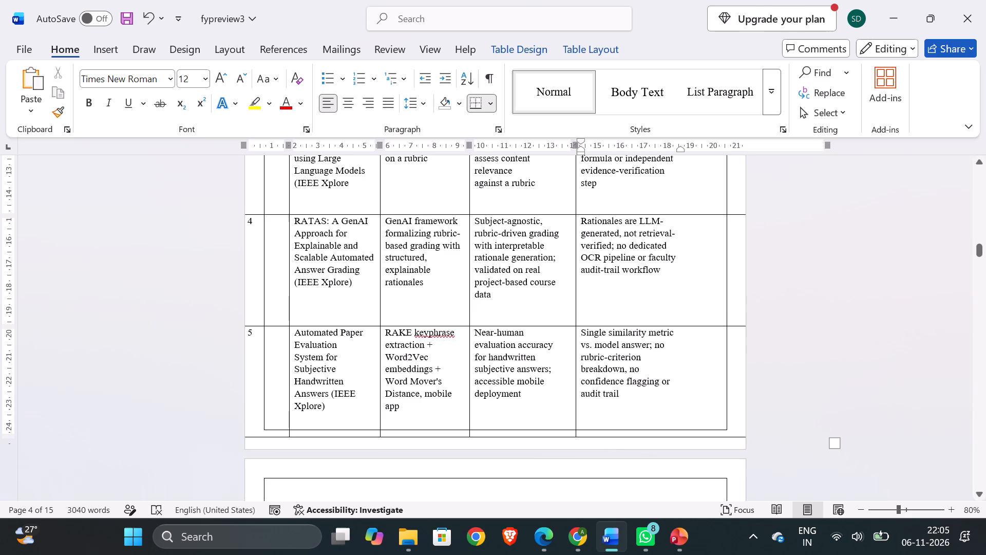
Take a screenshot of the literature table on its page, including the parts extending past the page border.
scroll(763, 336, up, 1)
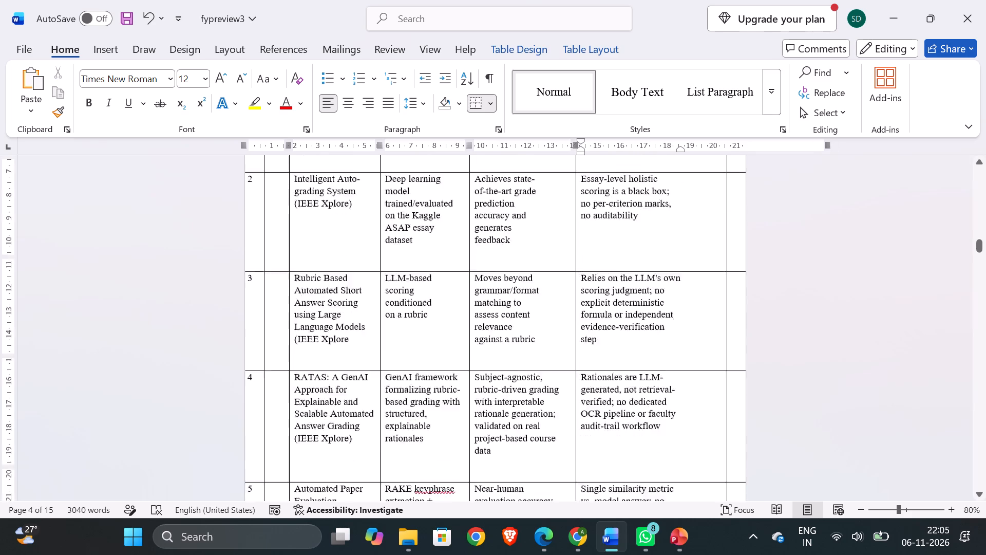
scroll(763, 336, up, 1)
scroll(763, 336, down, 1)
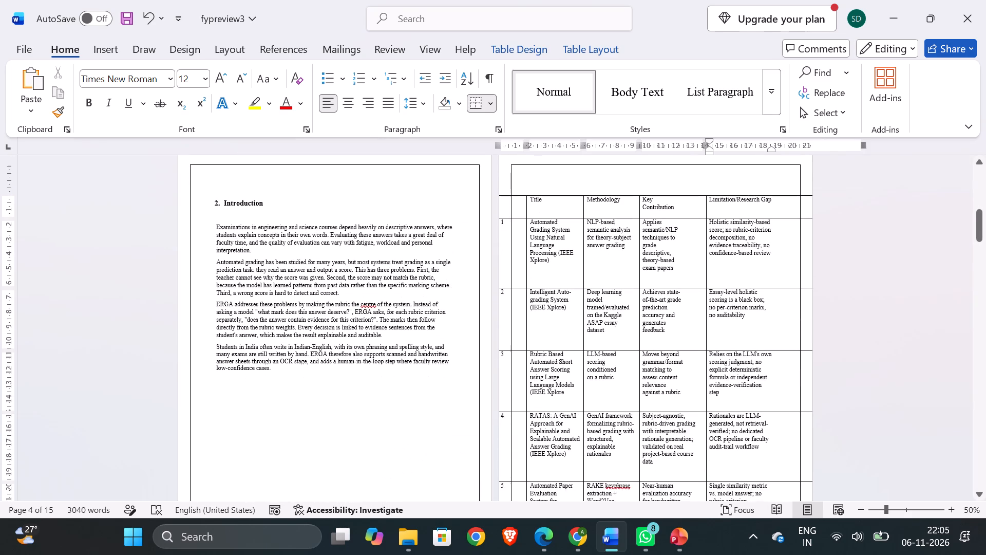
scroll(763, 336, down, 1)
click(950, 280)
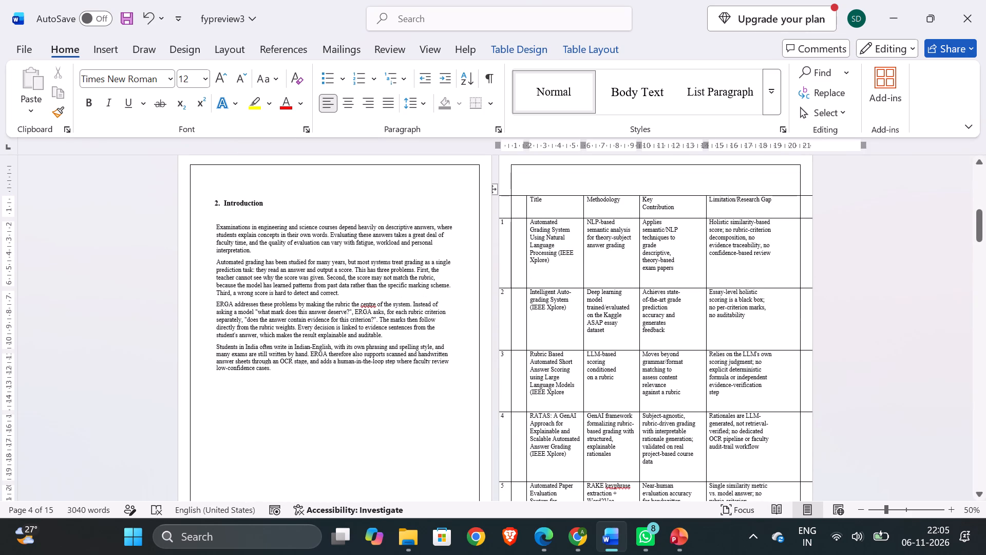
key(Print)
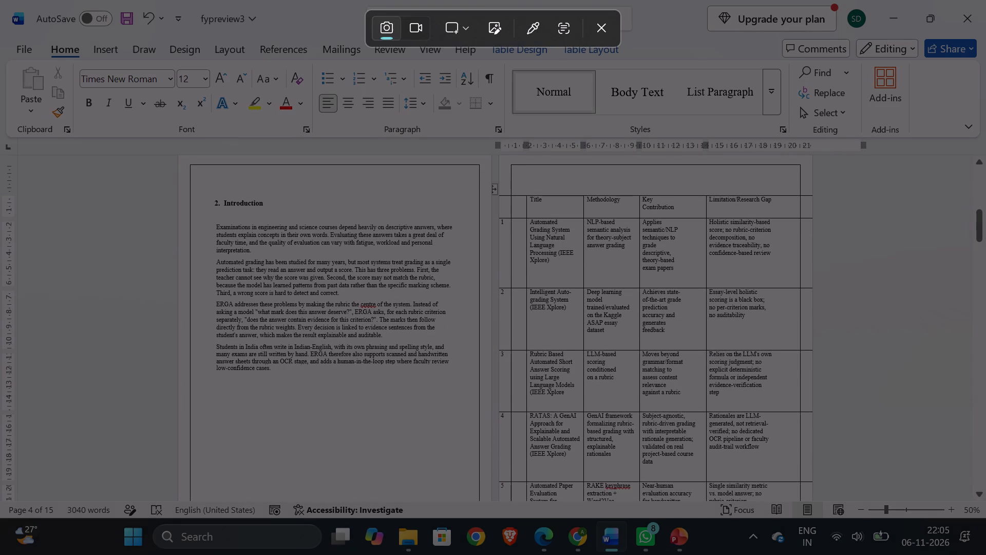
drag(487, 503, 889, 195)
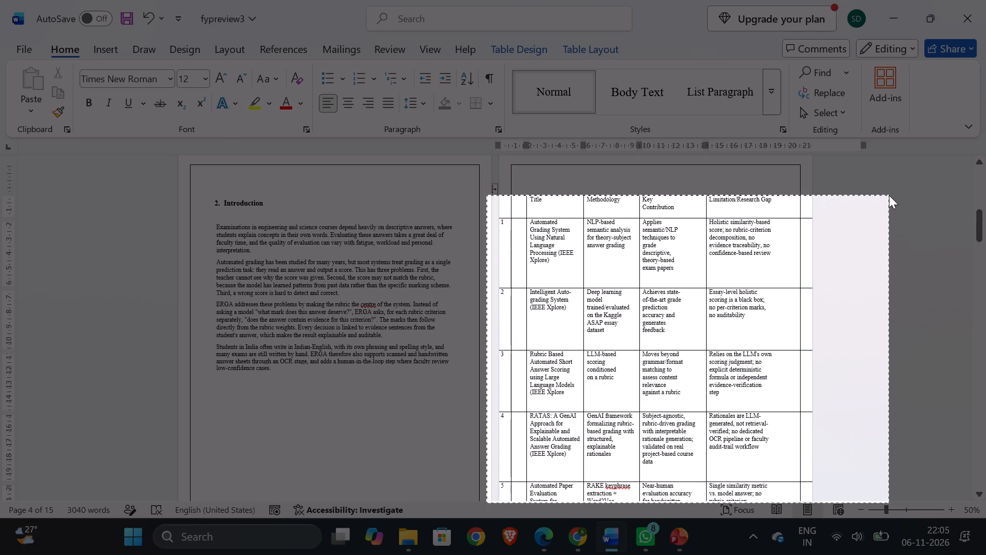
drag(889, 195, 901, 158)
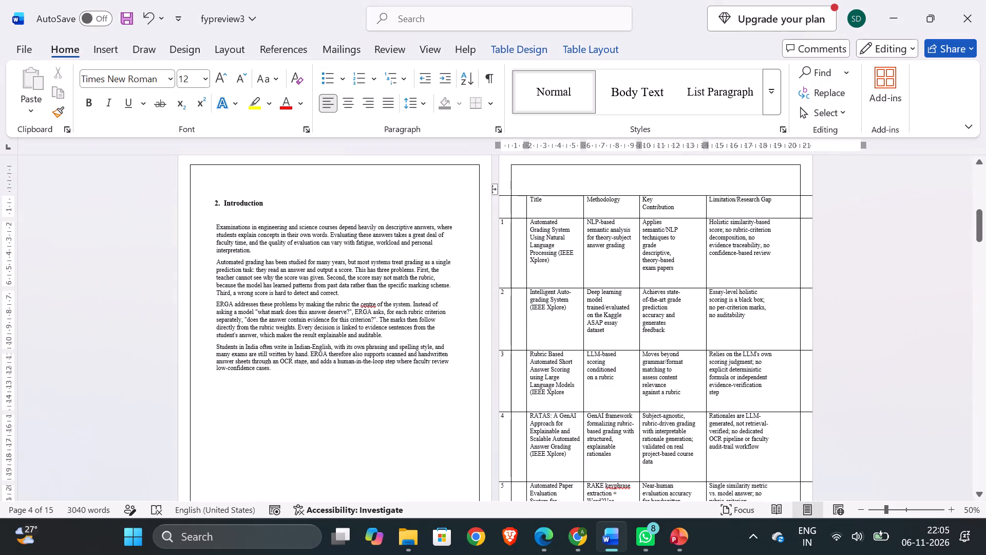
click(589, 534)
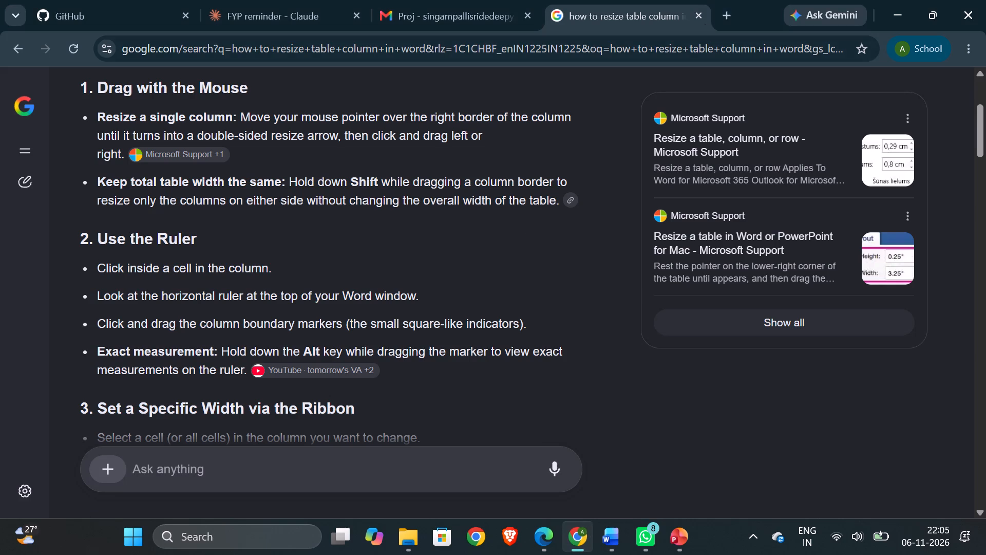
click(726, 9)
click(837, 55)
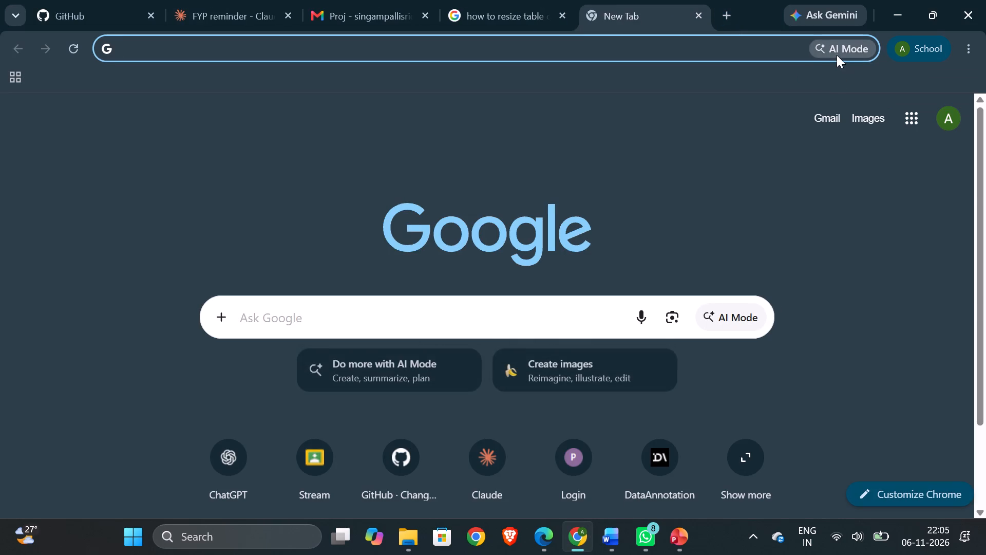
key(ctrl+v)
text(ho)
text(w to solve this)
key(Return)
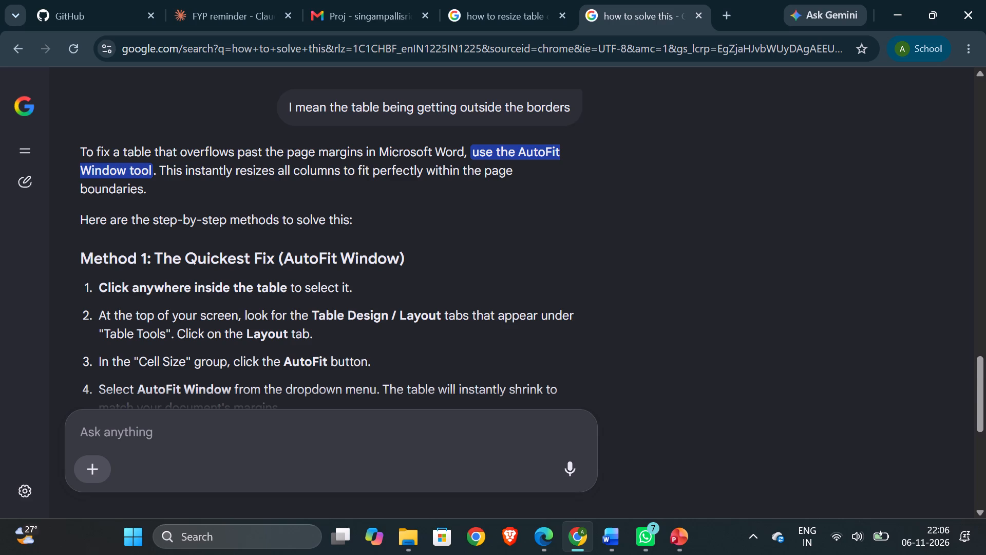
scroll(327, 367, down, 1)
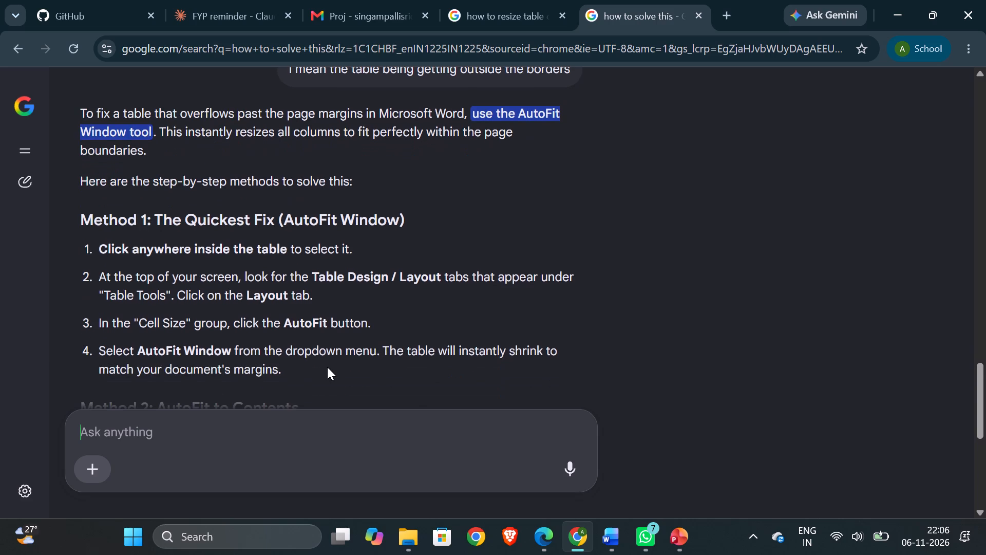
scroll(327, 367, down, 2)
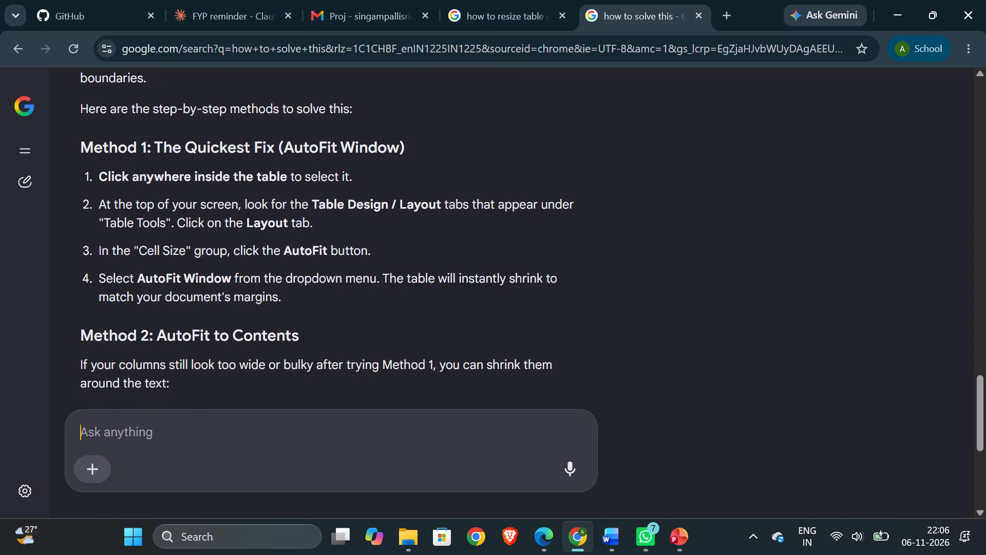
scroll(487, 224, down, 1)
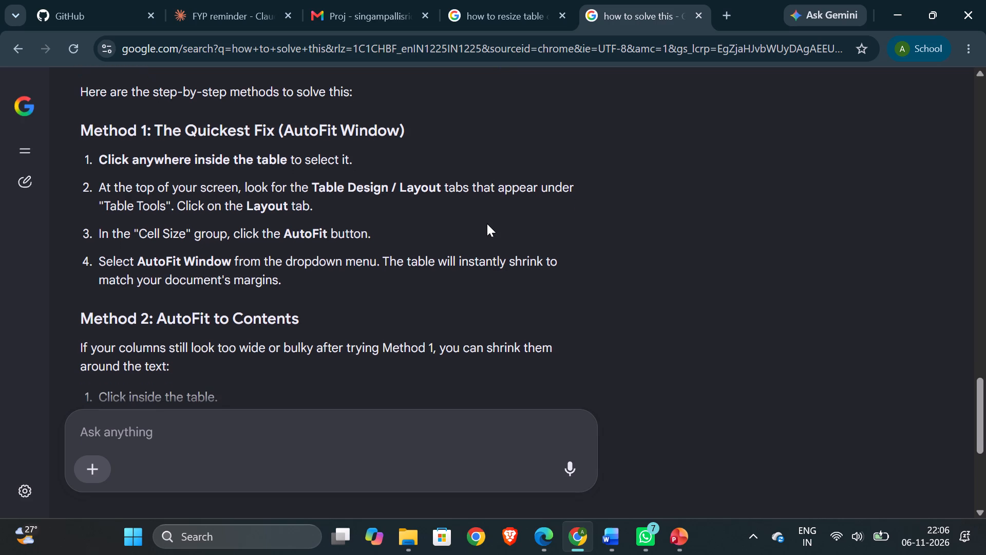
scroll(576, 452, down, 1)
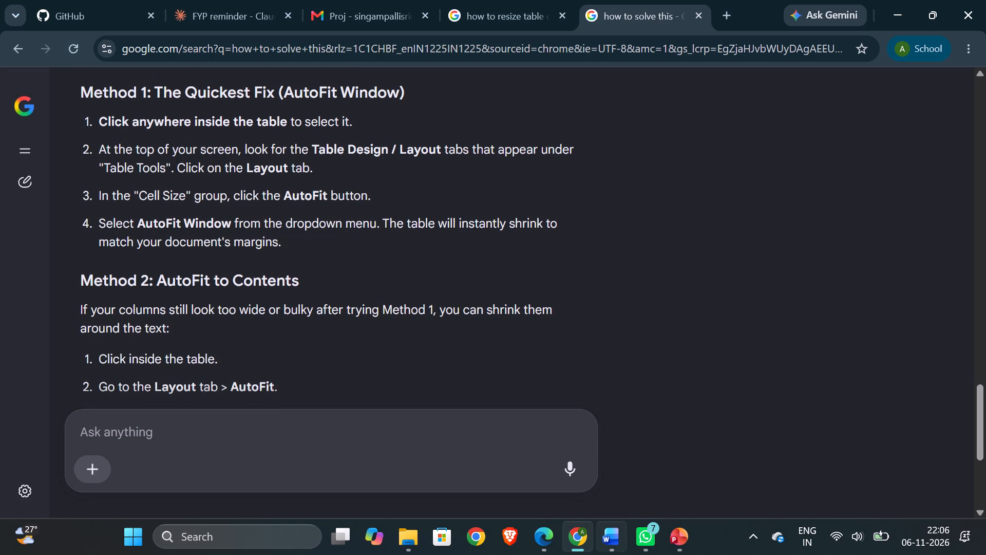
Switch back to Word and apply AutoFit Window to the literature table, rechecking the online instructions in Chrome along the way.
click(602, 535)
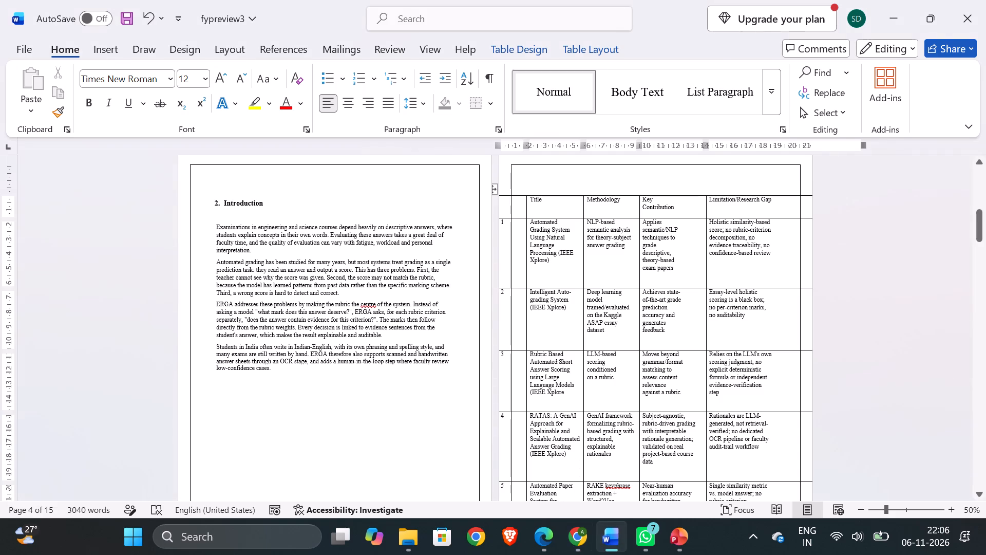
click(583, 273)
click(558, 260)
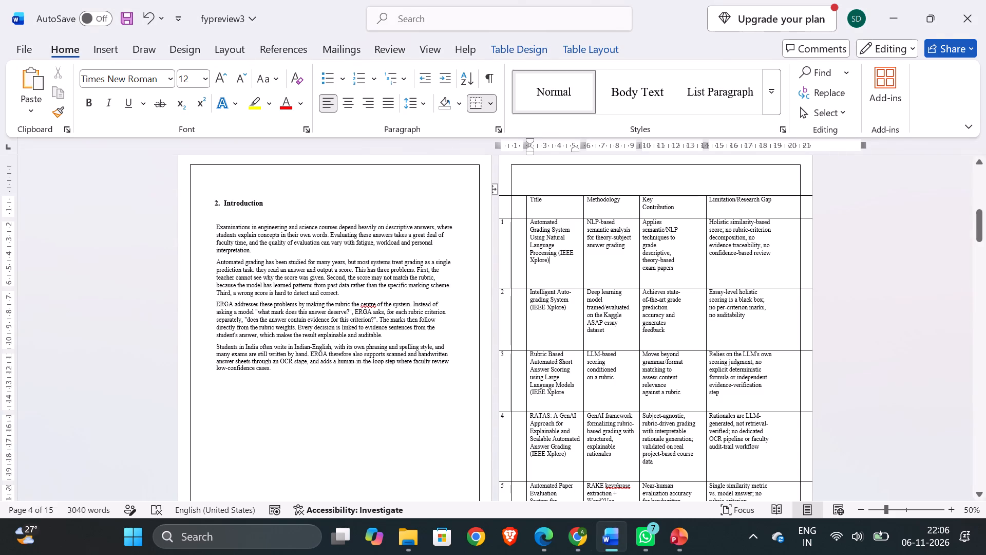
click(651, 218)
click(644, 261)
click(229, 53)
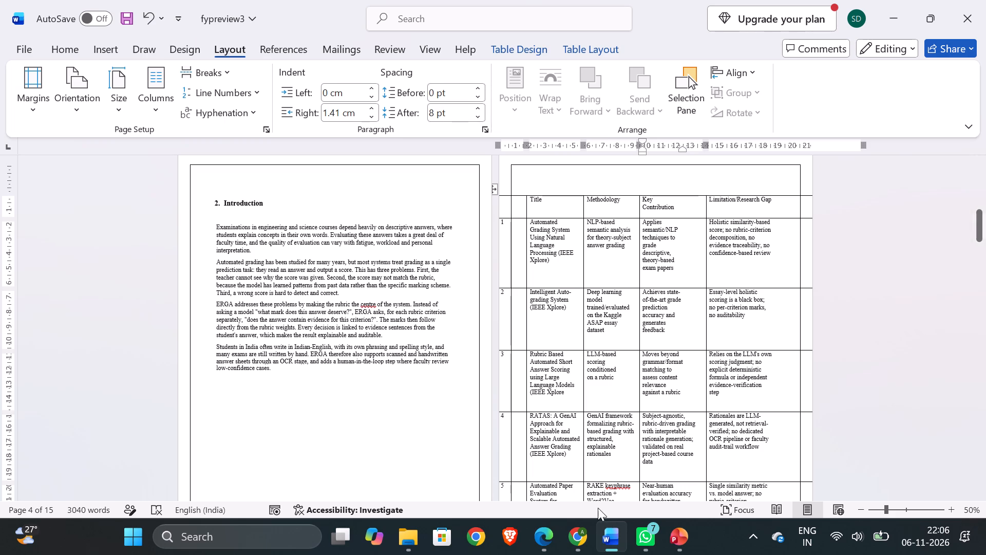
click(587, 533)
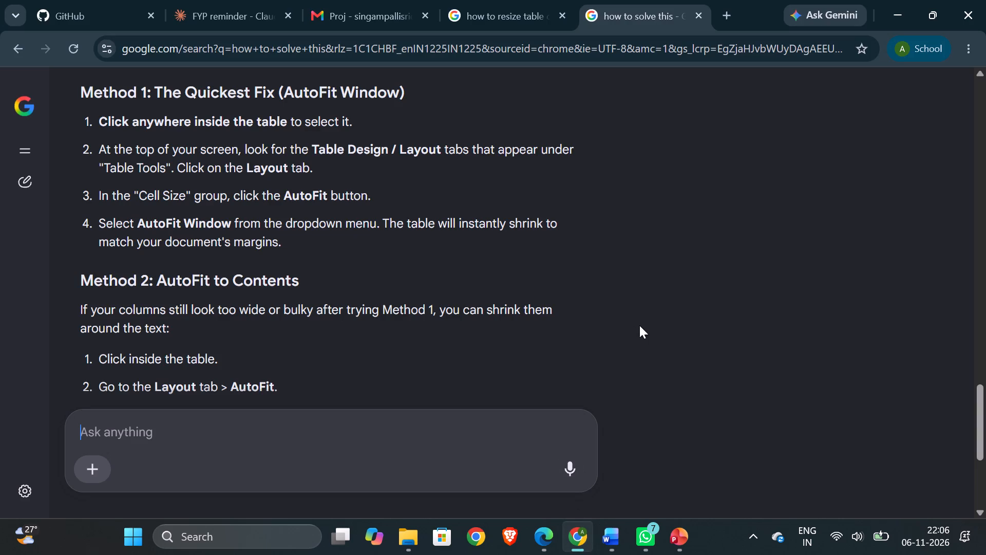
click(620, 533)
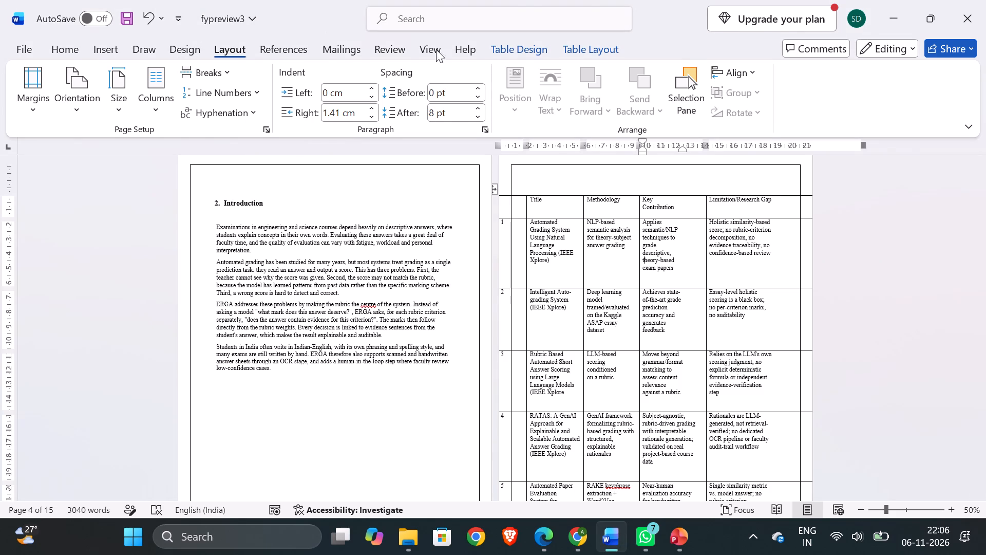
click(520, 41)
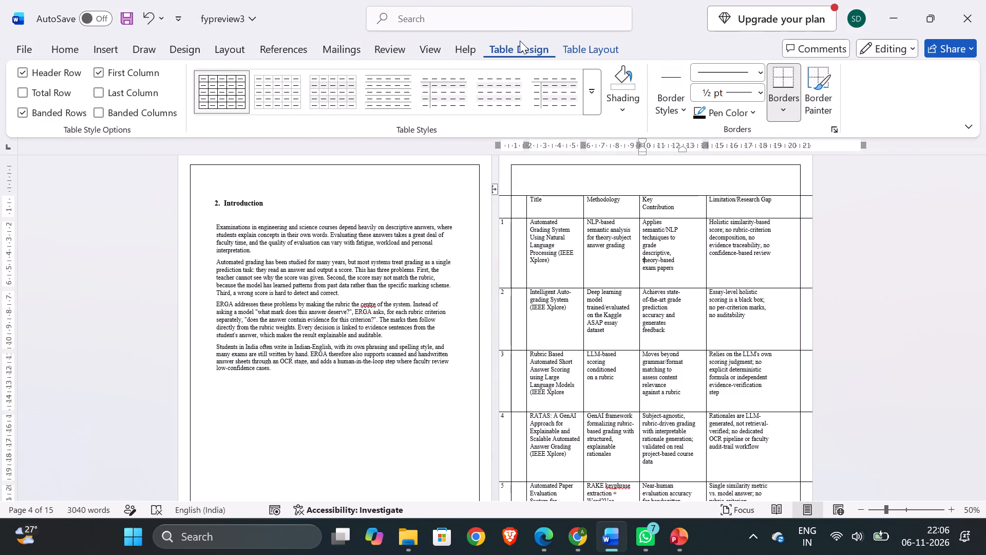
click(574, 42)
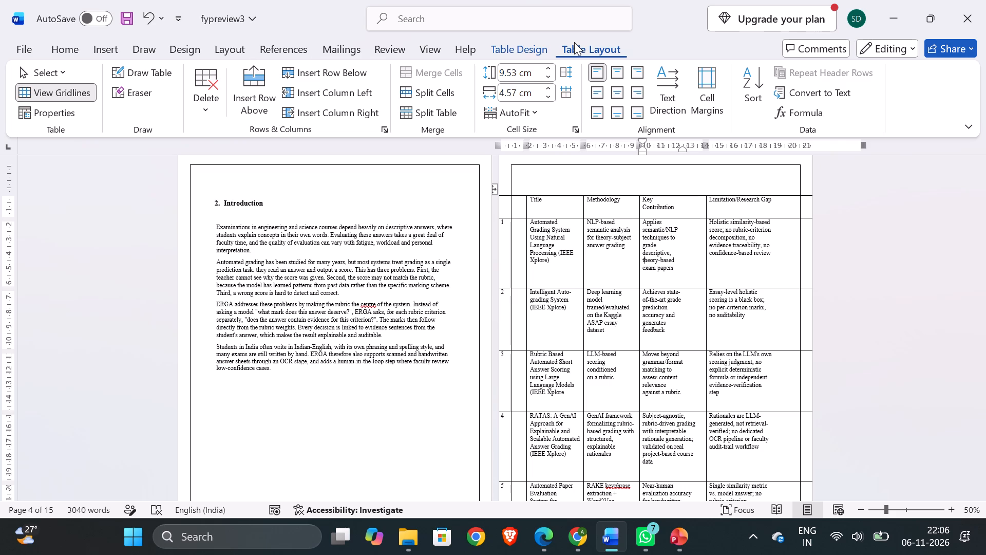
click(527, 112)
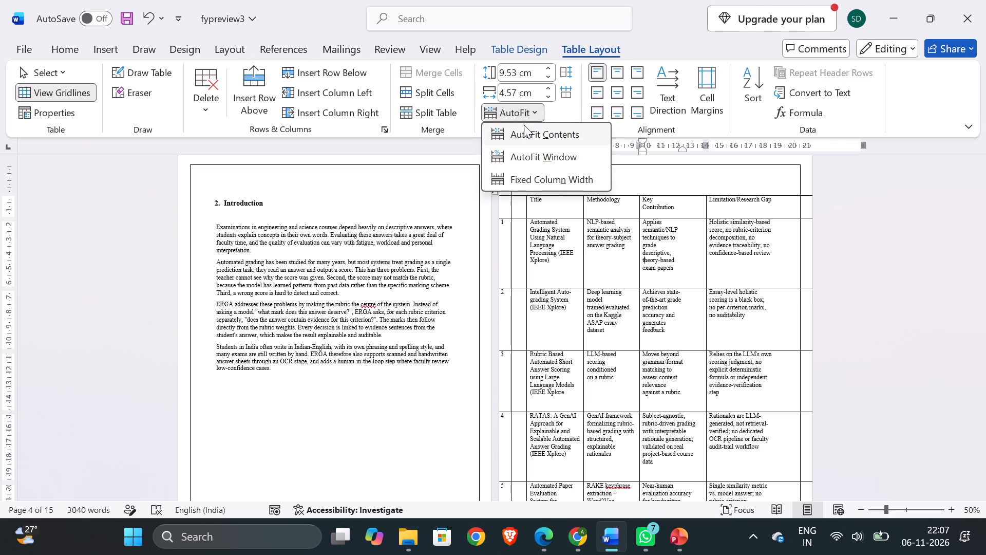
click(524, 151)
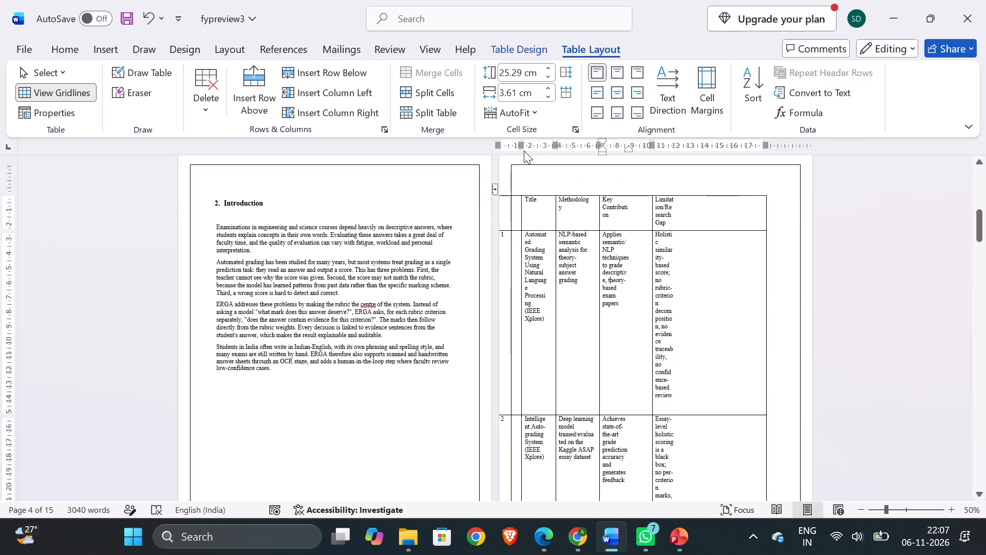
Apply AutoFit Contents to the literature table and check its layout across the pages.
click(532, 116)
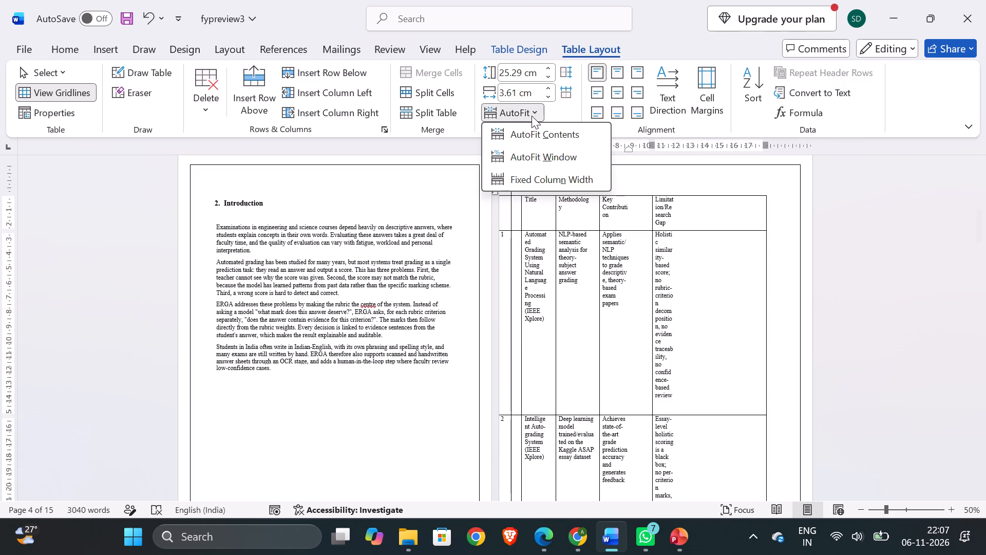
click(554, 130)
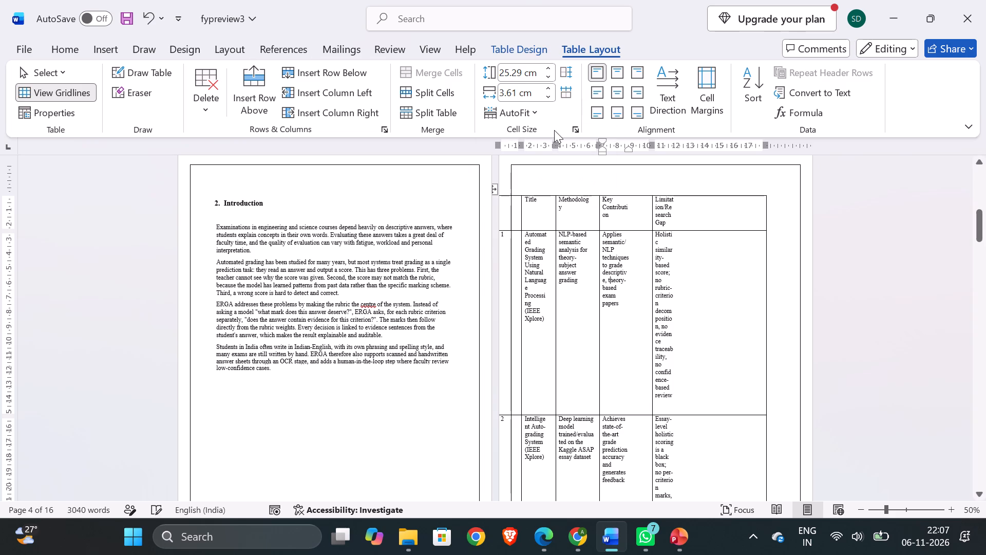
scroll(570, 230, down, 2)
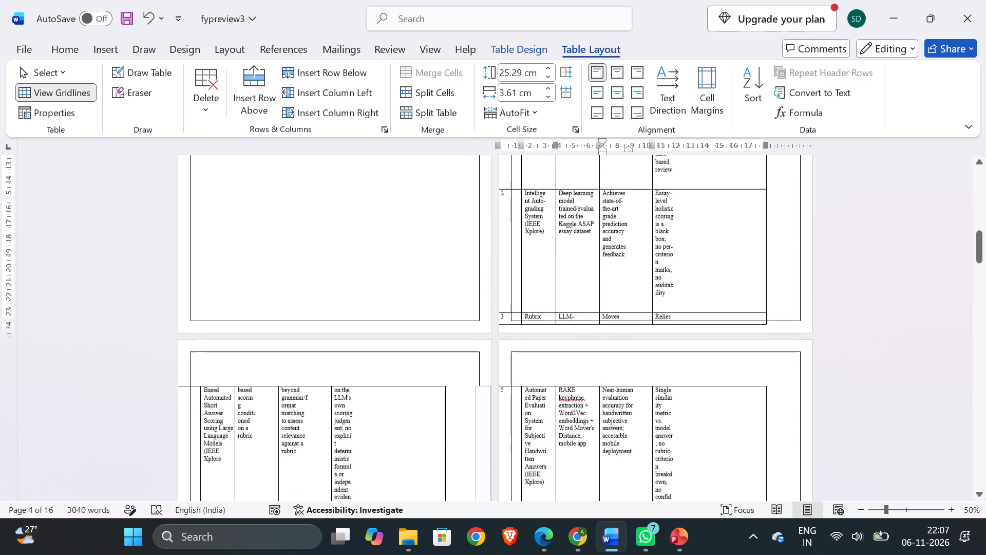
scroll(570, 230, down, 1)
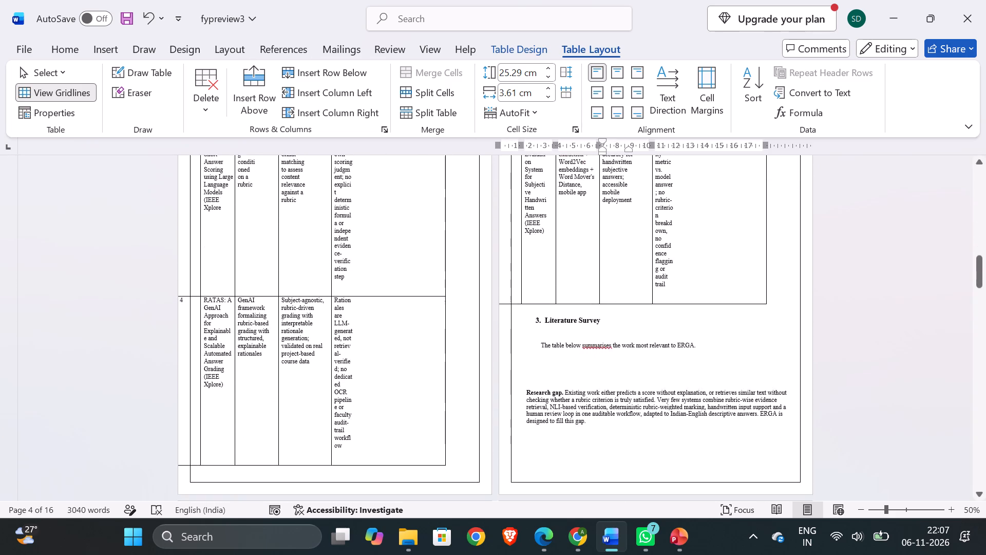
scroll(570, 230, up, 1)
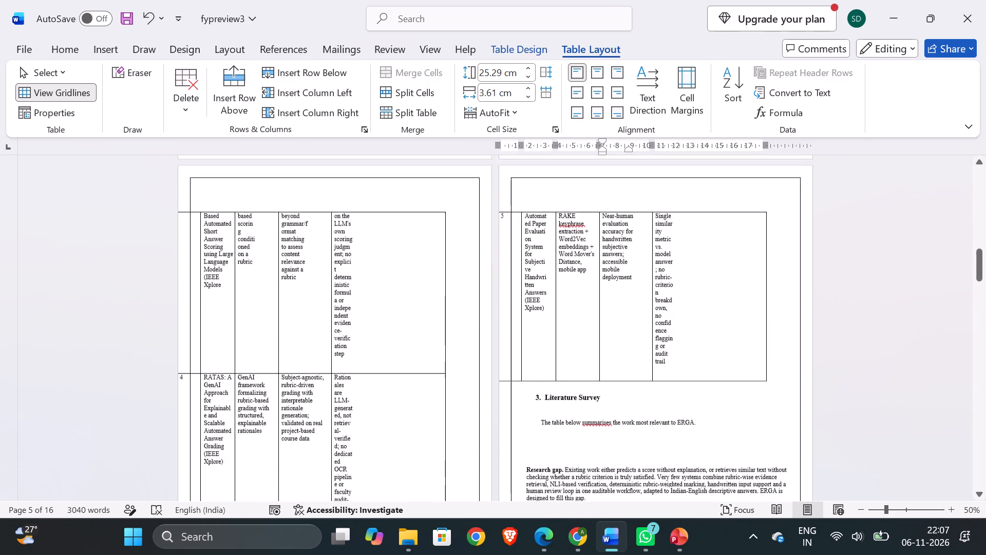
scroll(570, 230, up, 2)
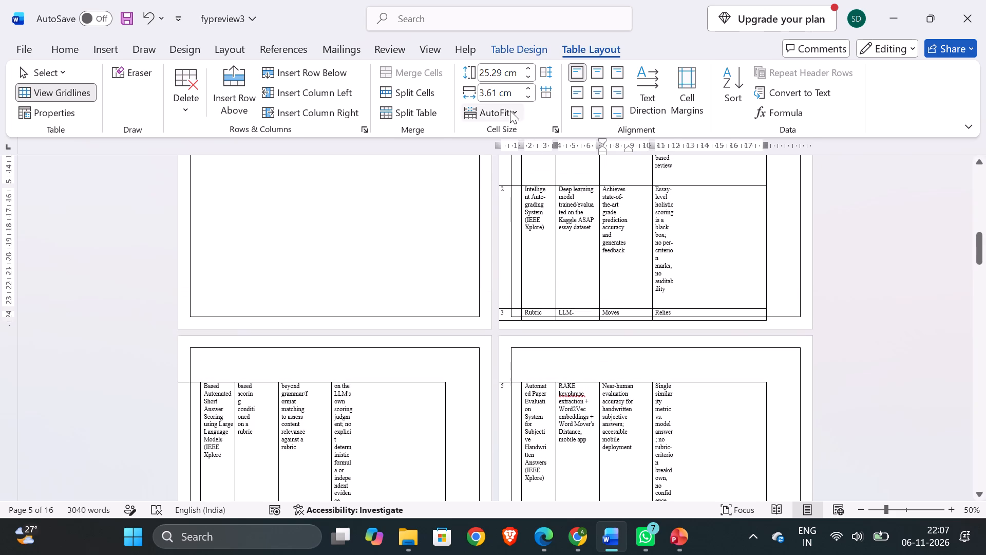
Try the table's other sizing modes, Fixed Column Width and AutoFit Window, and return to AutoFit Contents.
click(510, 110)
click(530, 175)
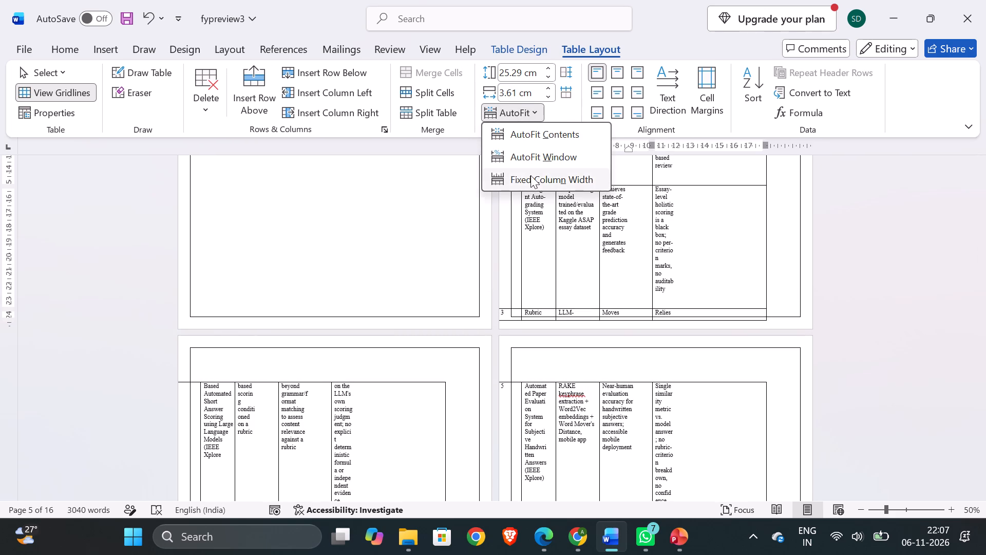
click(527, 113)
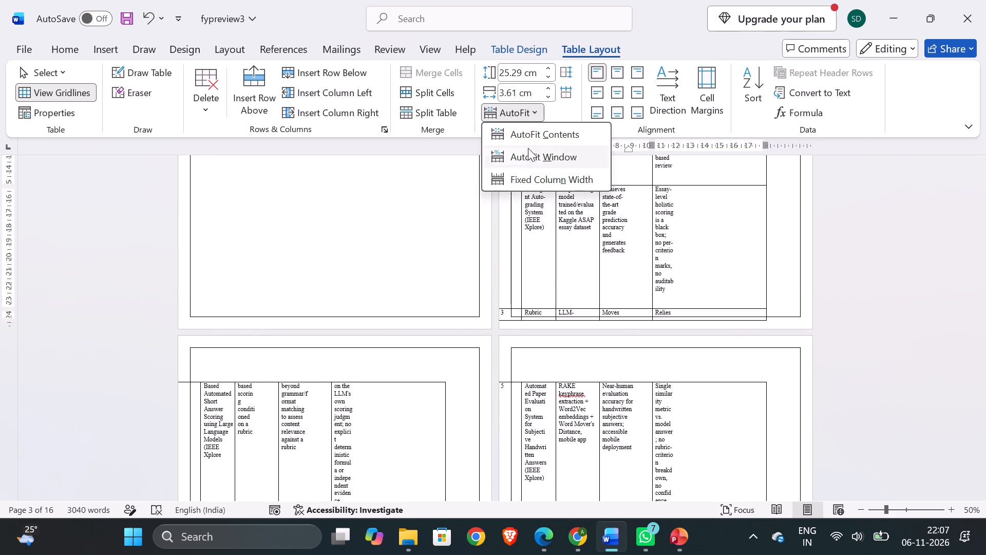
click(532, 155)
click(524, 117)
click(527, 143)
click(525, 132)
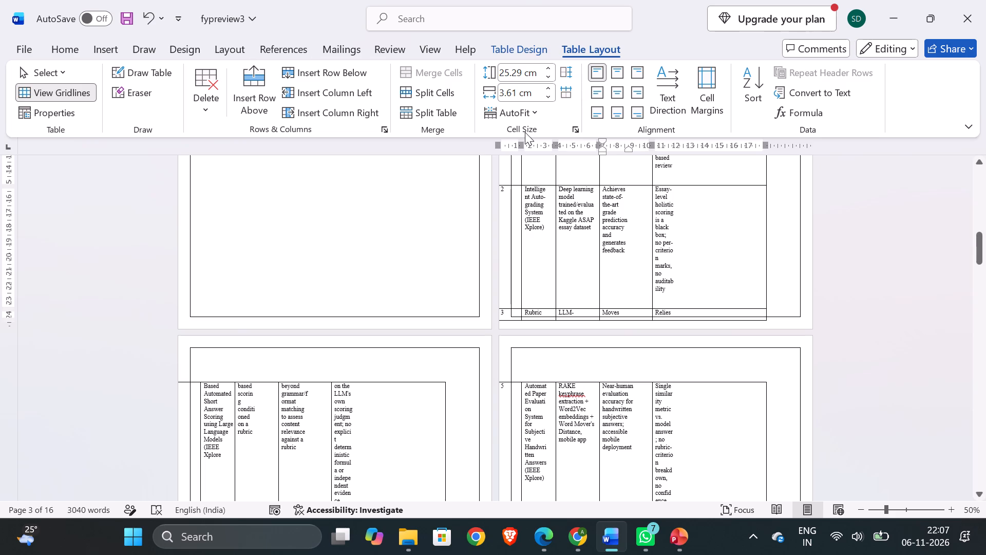
Open the literature table's Table Properties to view its width, alignment and text wrapping settings, and close them without changes.
click(576, 133)
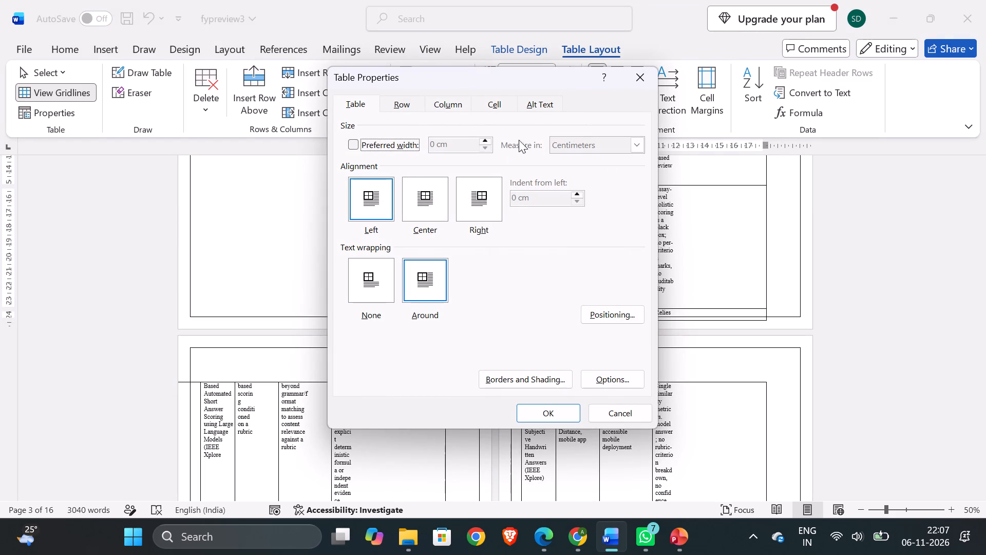
click(639, 78)
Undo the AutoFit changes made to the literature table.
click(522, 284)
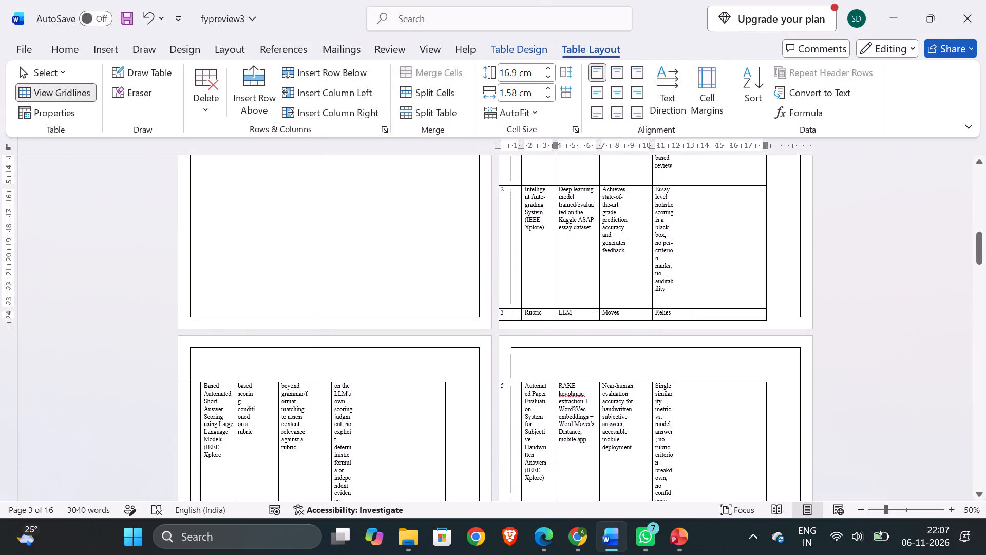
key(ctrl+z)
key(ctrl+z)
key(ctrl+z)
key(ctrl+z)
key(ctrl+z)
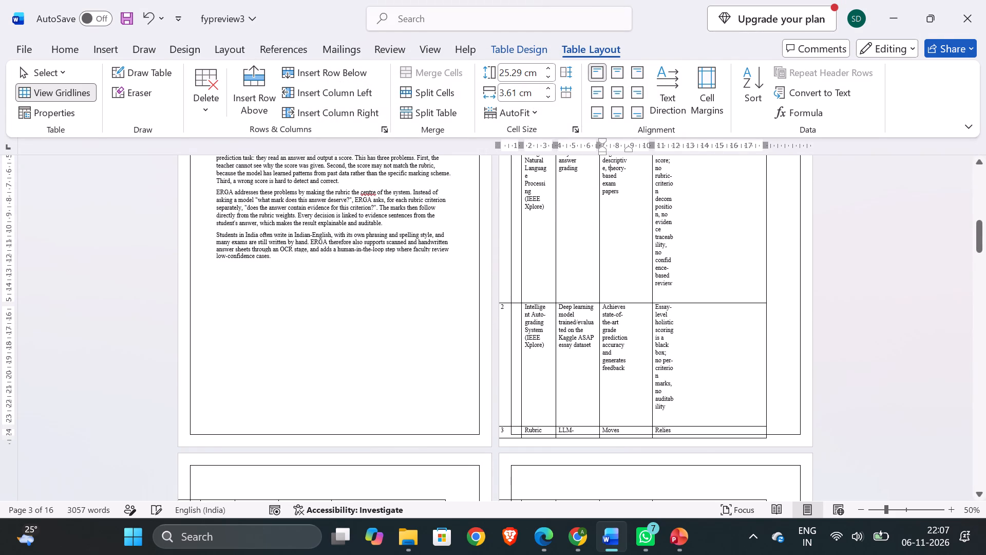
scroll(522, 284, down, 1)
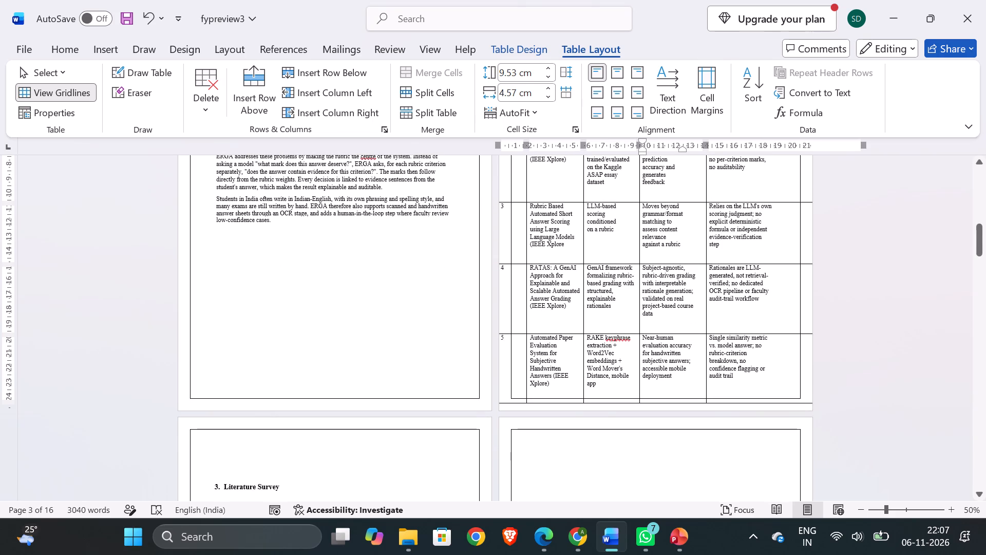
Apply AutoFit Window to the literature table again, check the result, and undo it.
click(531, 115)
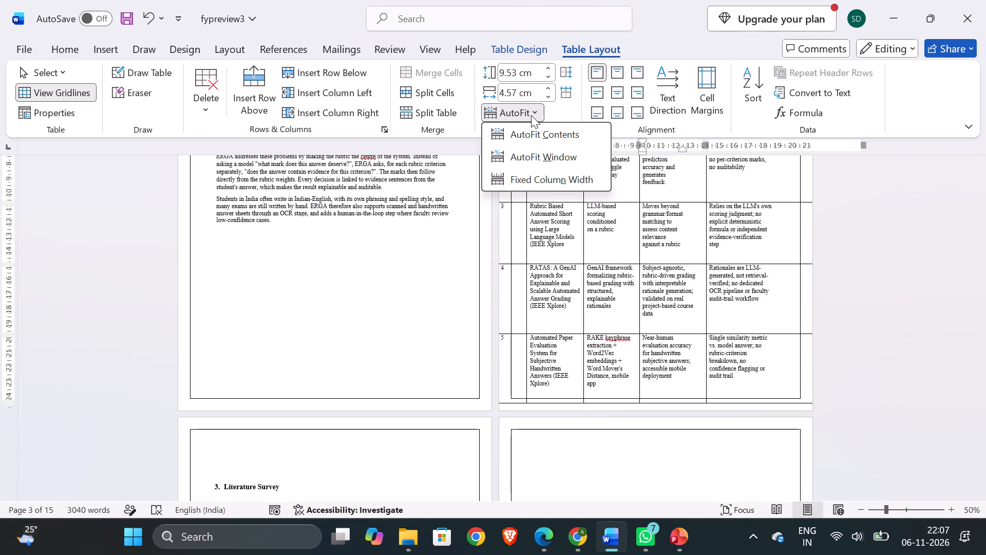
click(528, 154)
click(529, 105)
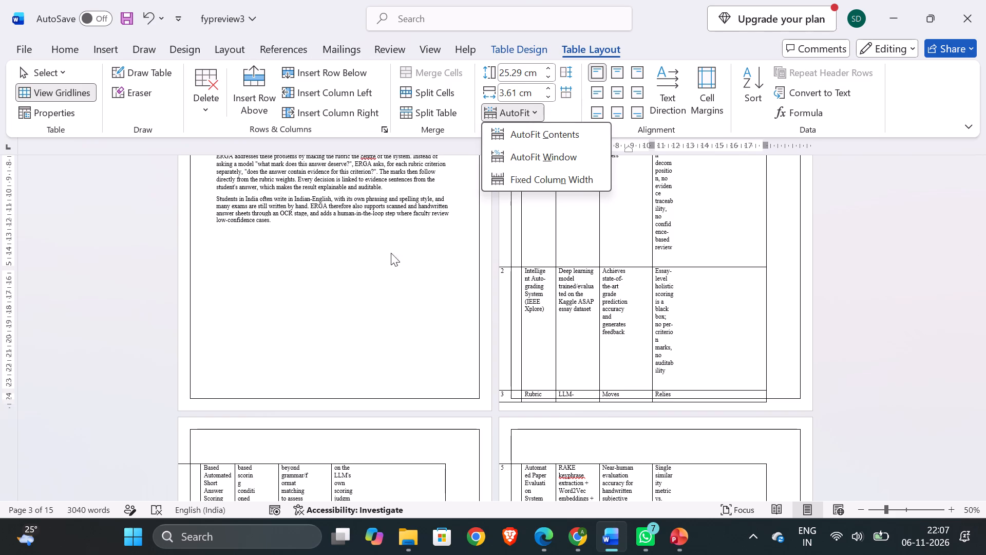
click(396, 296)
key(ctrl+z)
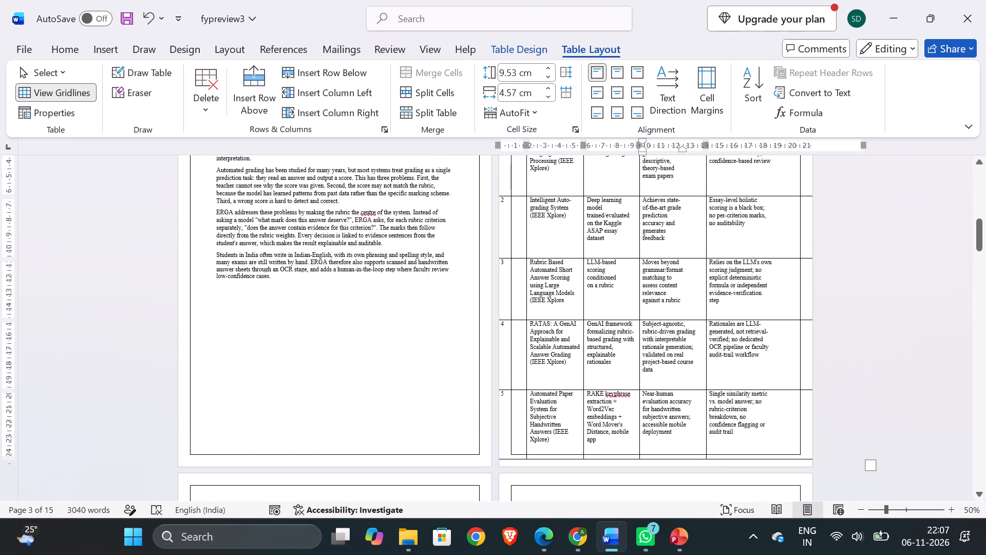
Try to move the bottom border of row 5 of the literature table upward, inside the page border.
click(507, 443)
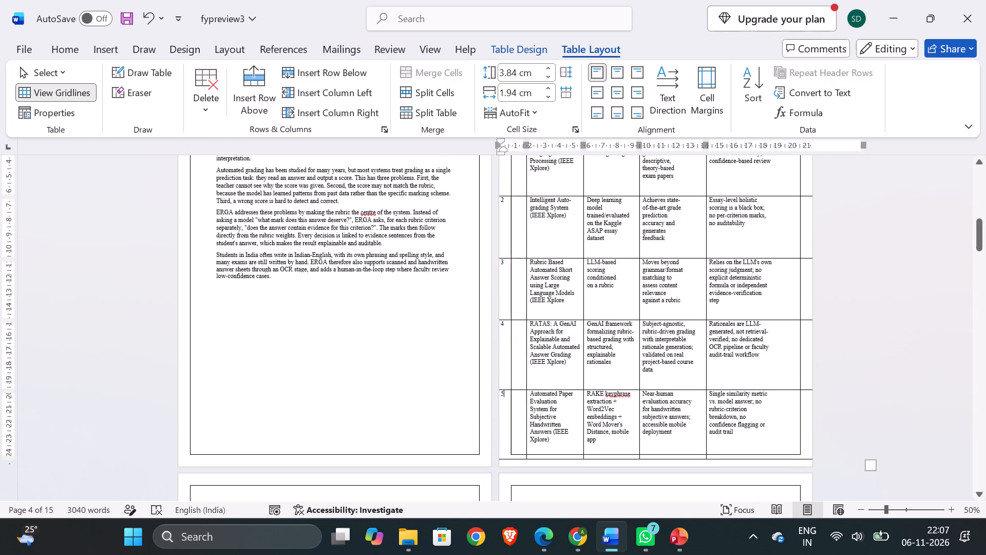
click(500, 456)
click(505, 458)
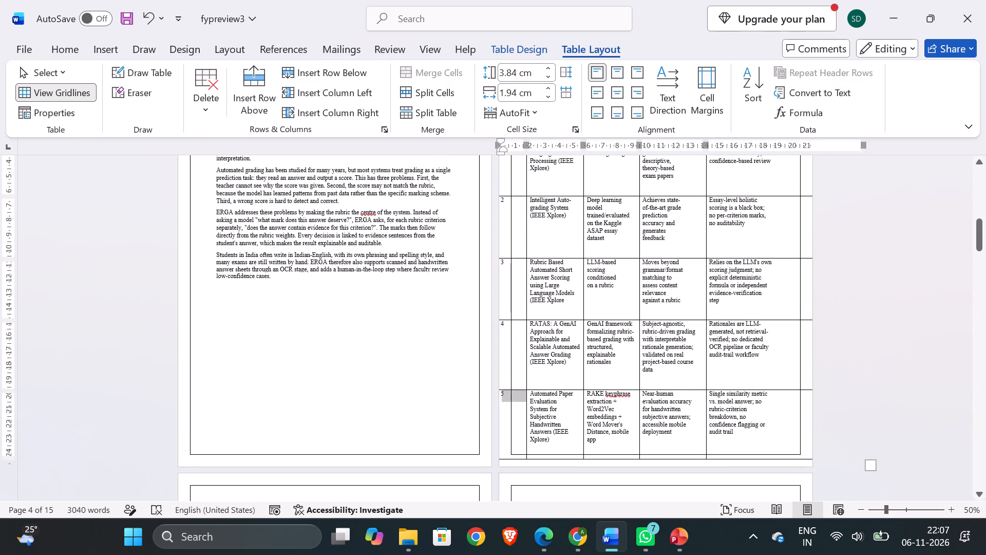
drag(505, 458, 514, 434)
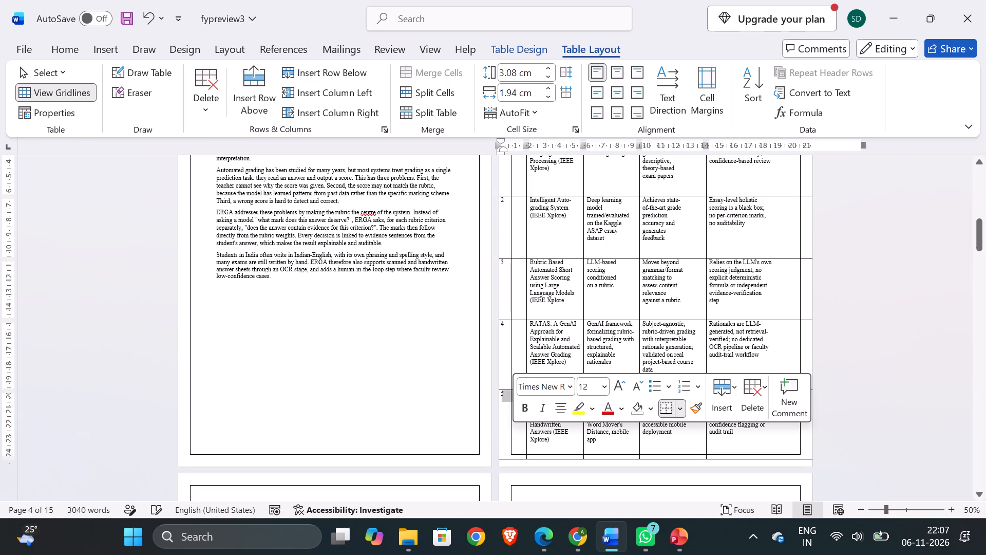
click(804, 243)
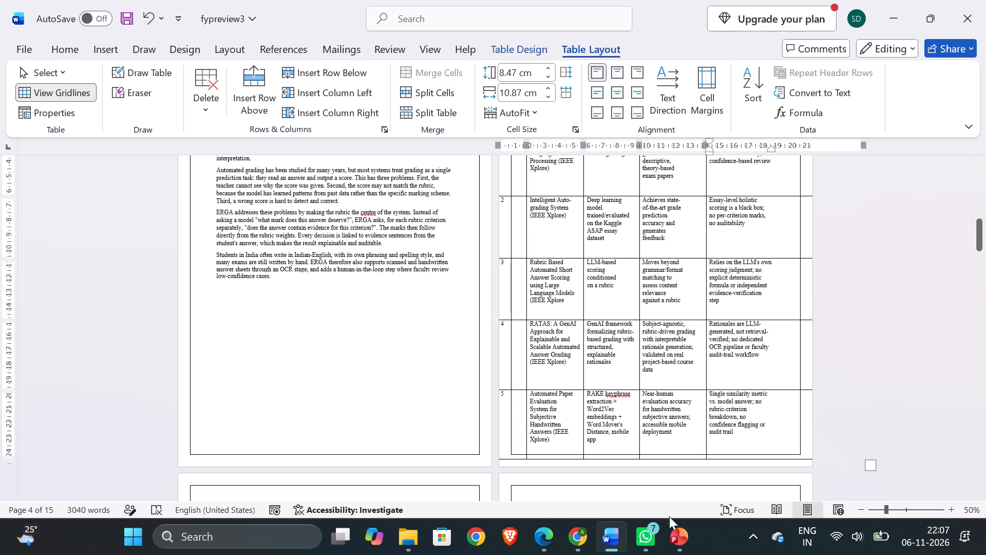
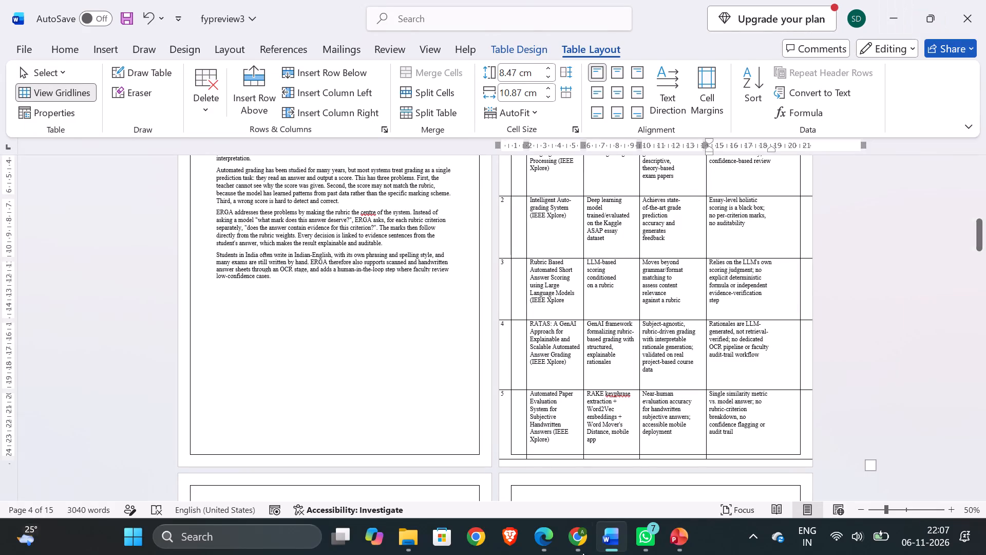
Switch to Google's AI chat in Chrome and send the follow-up "not working, it getting worse" about the table fix.
click(575, 528)
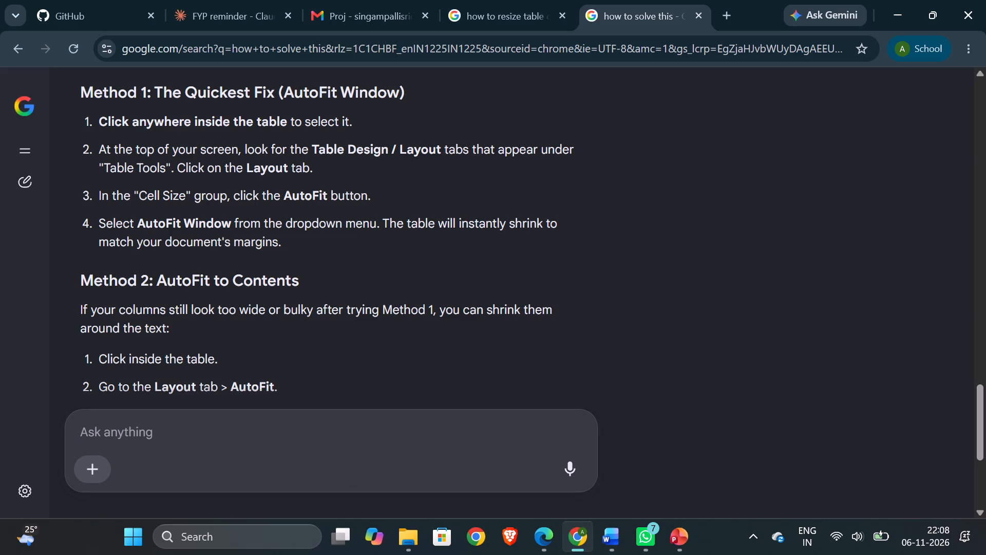
click(337, 426)
text(not wori)
key(BackSpace)
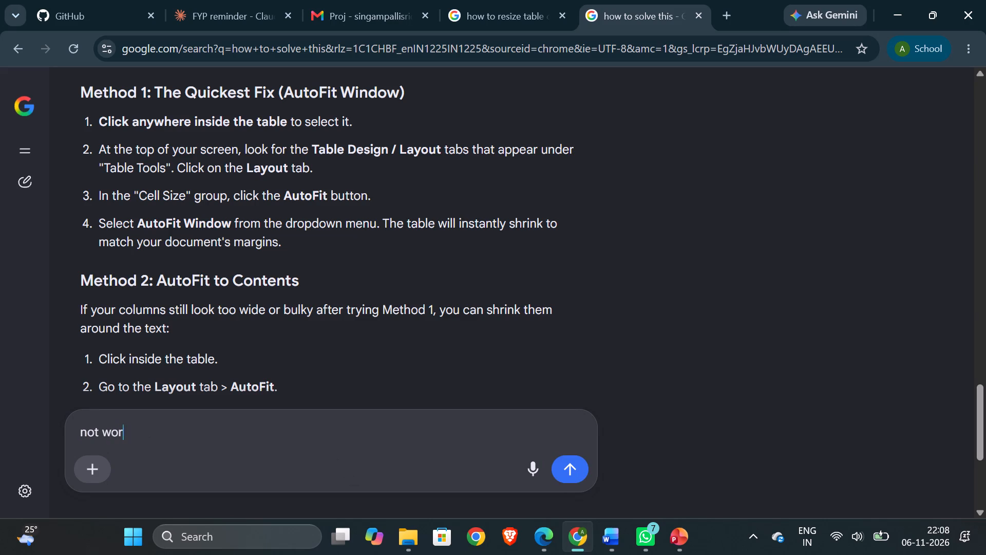
key(l)
key(BackSpace)
text(ik)
key(BackSpace)
key(BackSpace)
text(king, it getting worse)
key(Return)
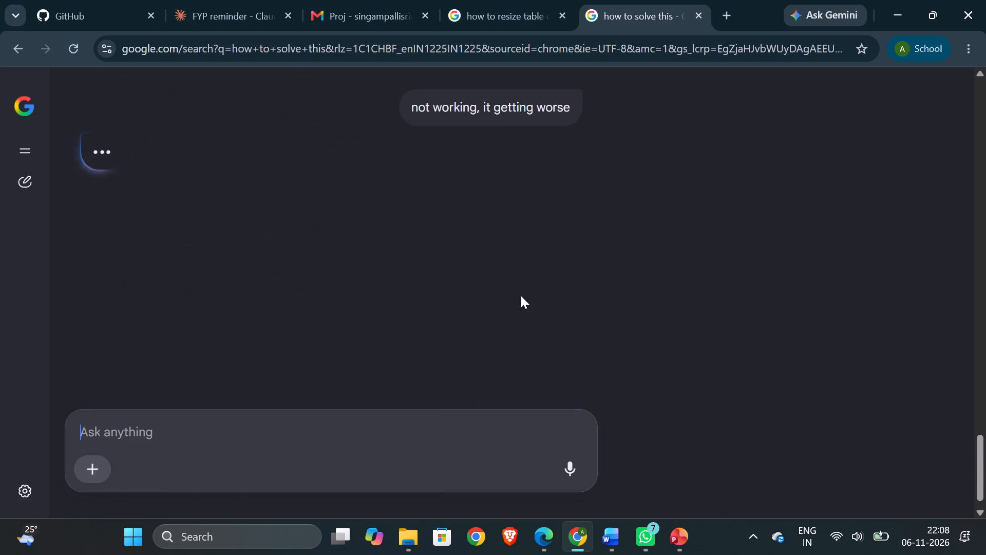
Switch to FinalReview-I.pdf in Edge and examine how its Literature Survey table on page 6 is laid out within the page border.
click(561, 539)
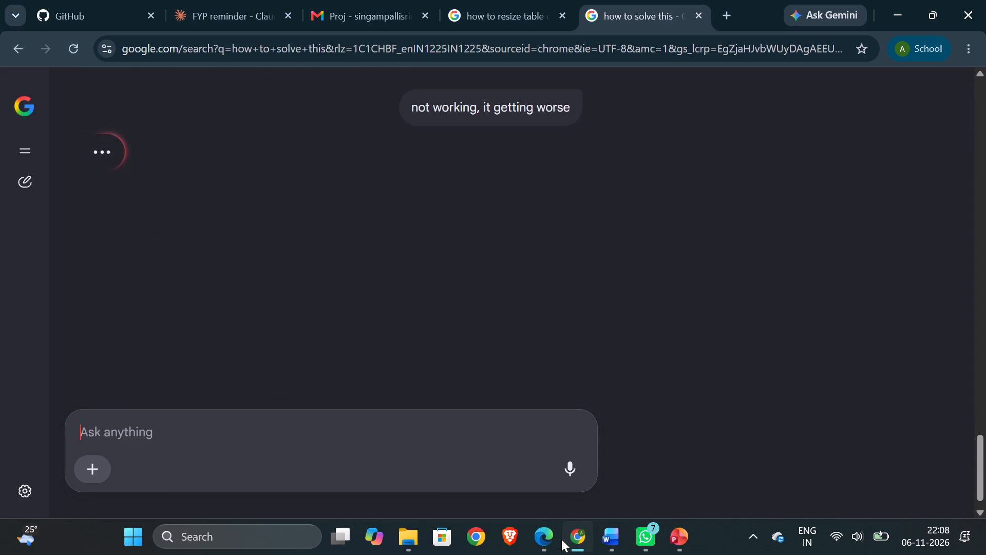
click(550, 537)
scroll(539, 299, up, 1)
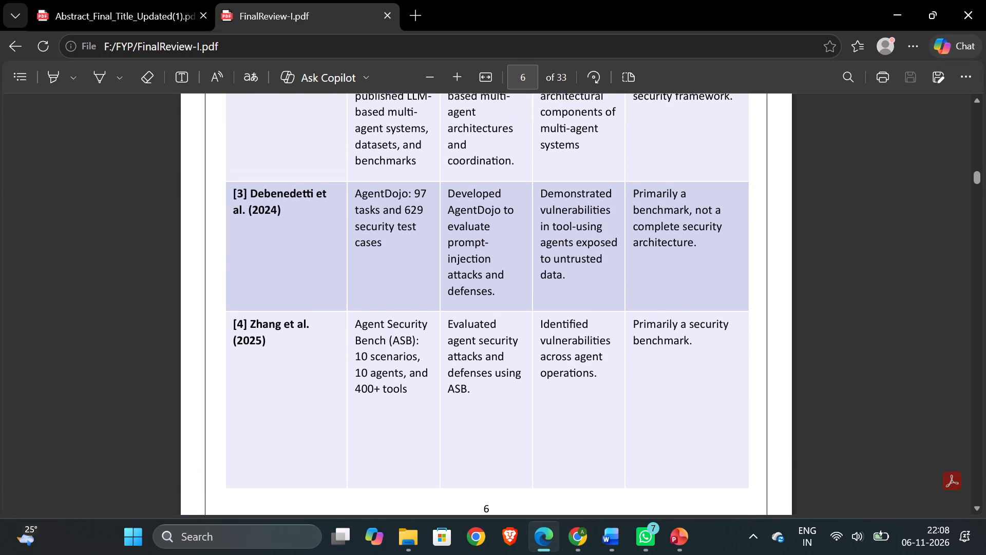
scroll(539, 299, up, 3)
scroll(539, 299, down, 1)
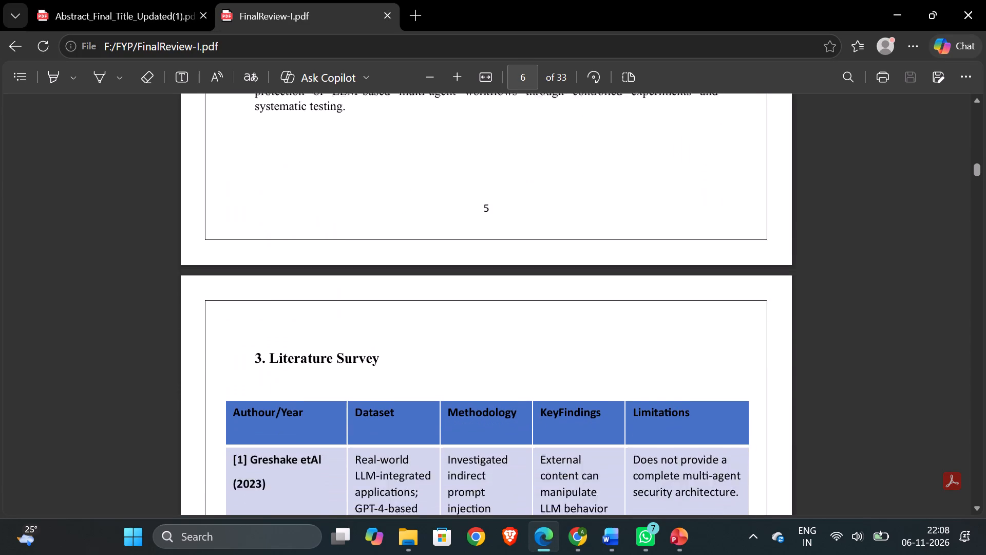
scroll(539, 299, down, 2)
scroll(539, 299, up, 1)
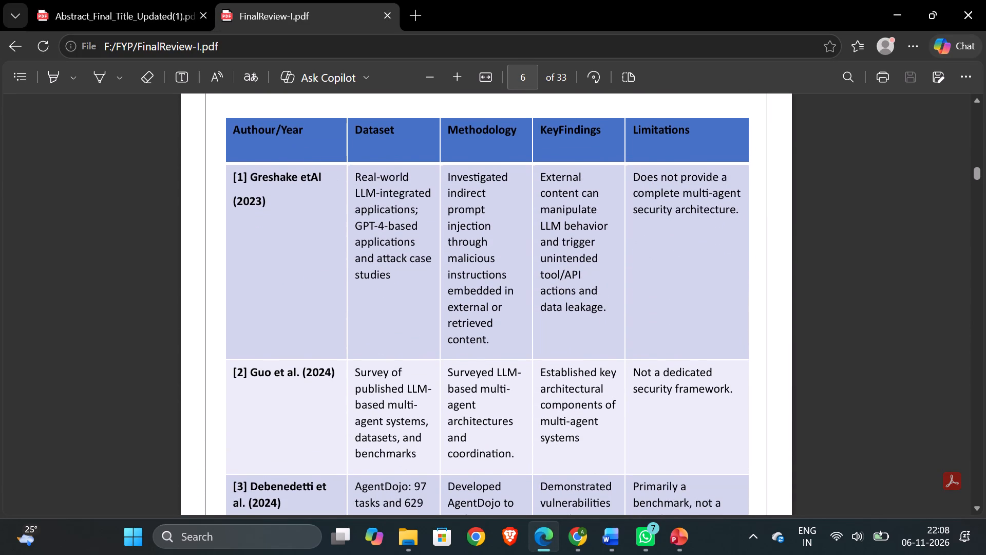
key(ctrl+minus)
key(ctrl+minus)
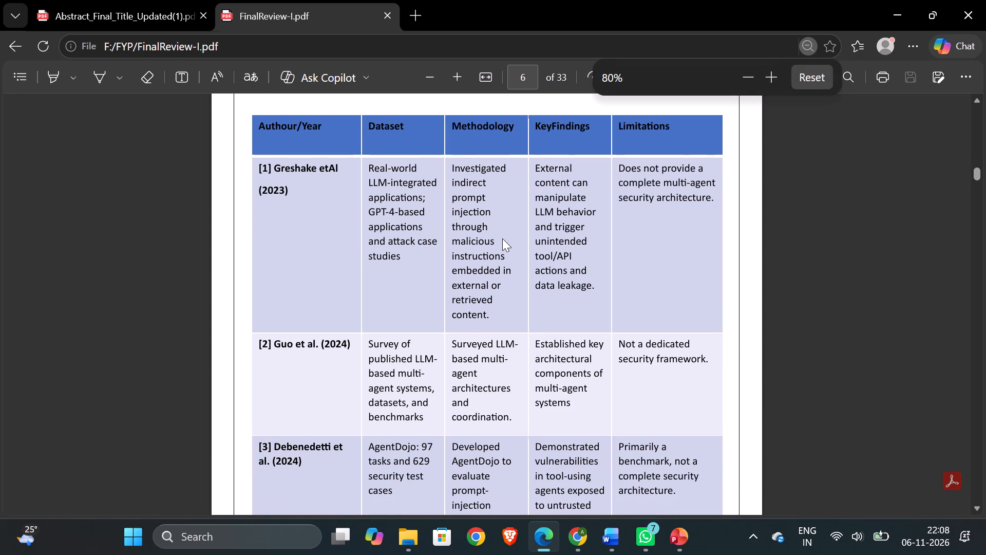
scroll(502, 238, down, 2)
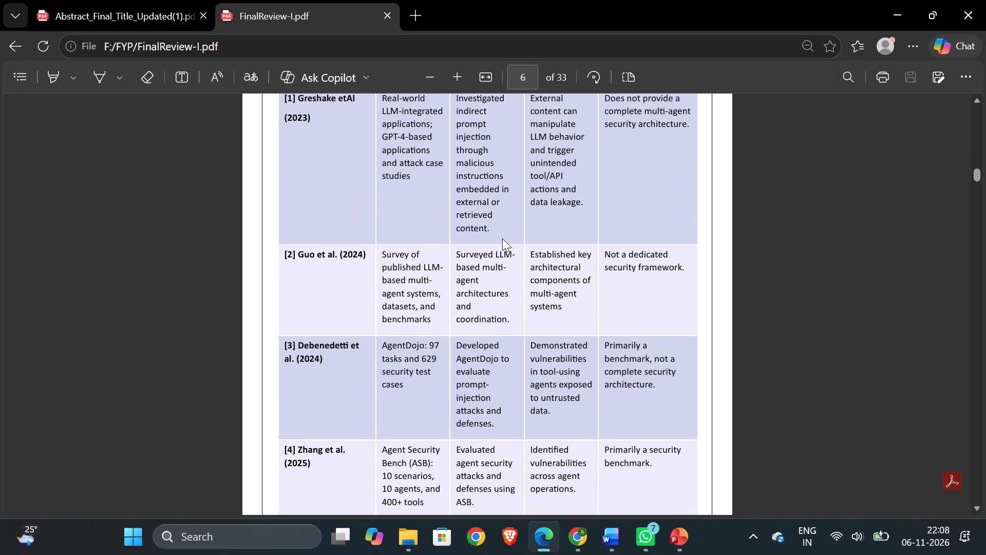
scroll(502, 238, up, 1)
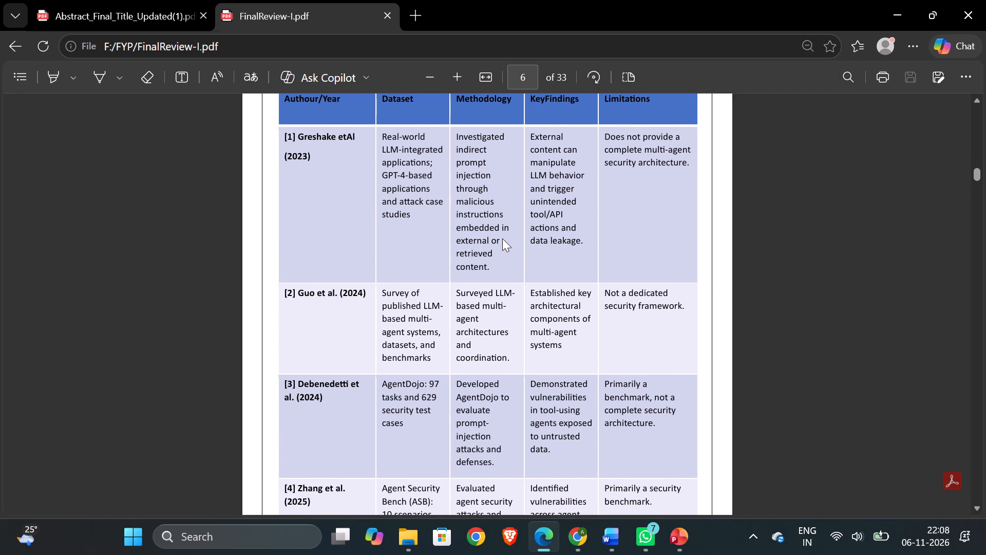
scroll(502, 238, up, 1)
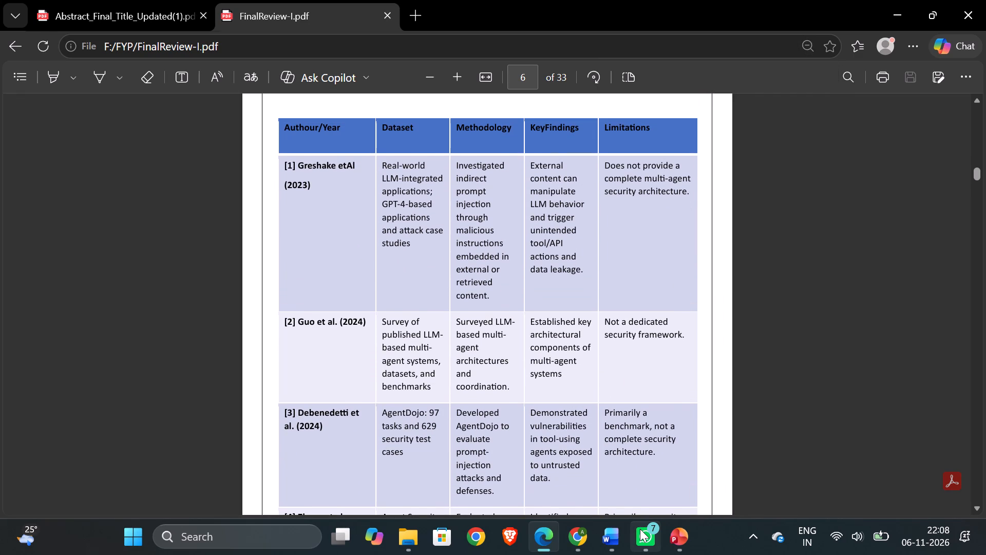
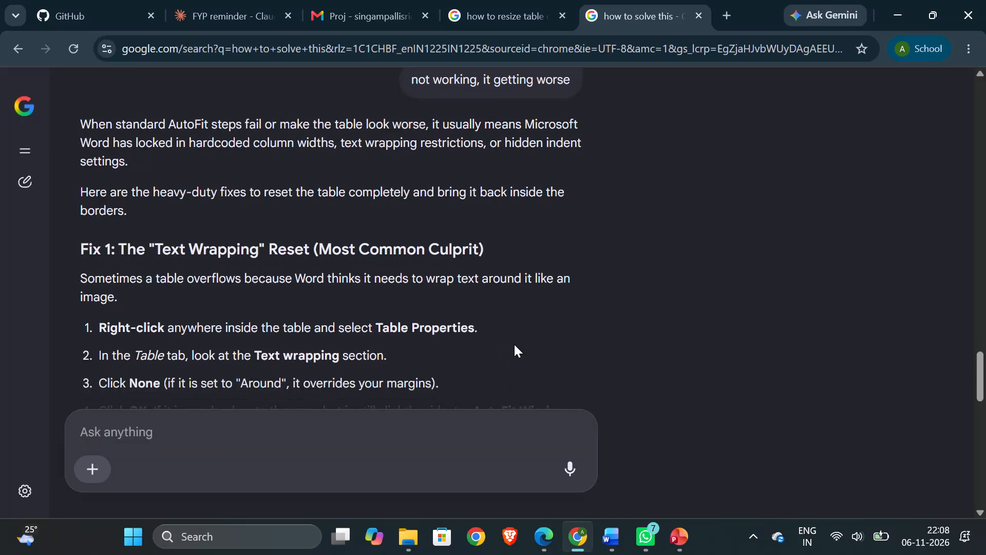
Read the AI's suggested fixes for resetting the table's text wrapping and formatting.
scroll(514, 344, down, 1)
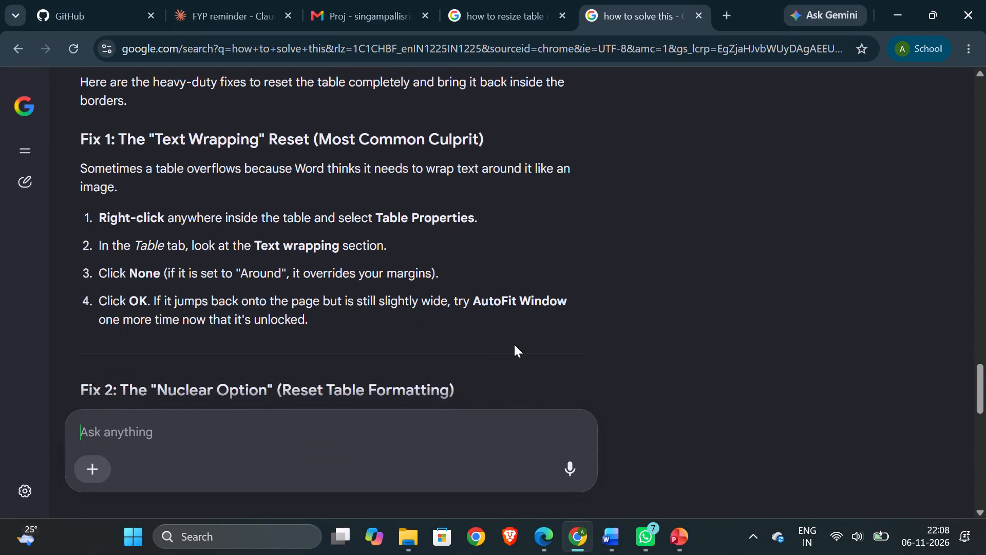
scroll(514, 344, down, 1)
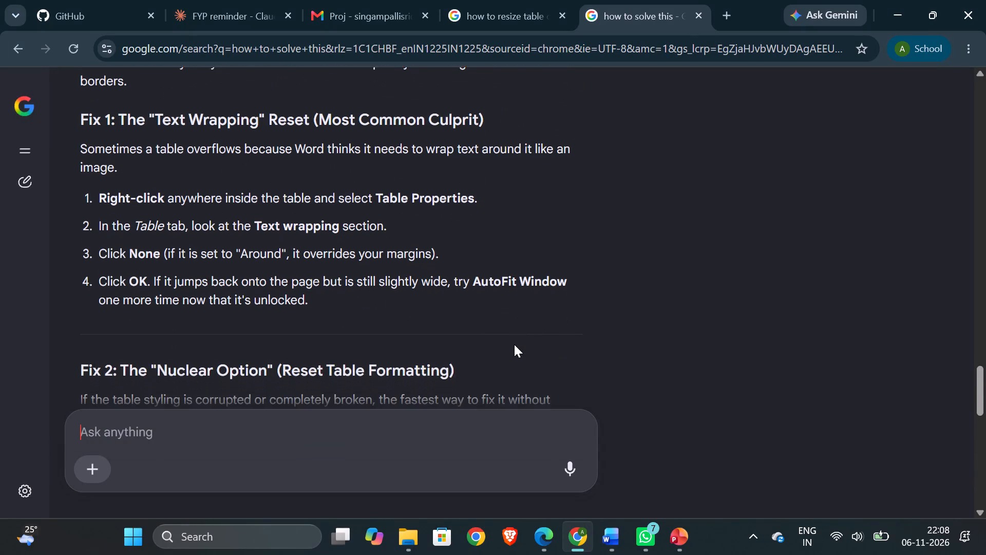
scroll(514, 344, down, 2)
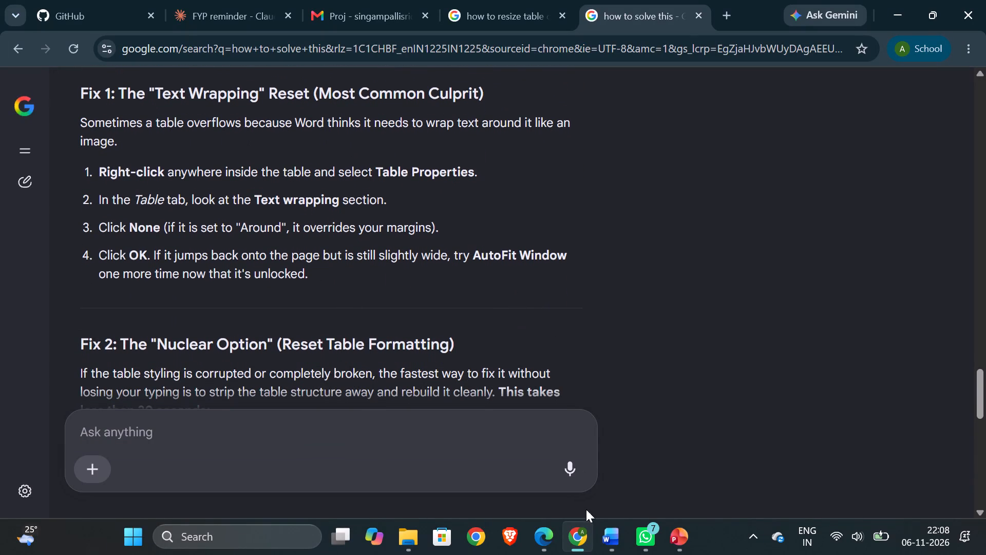
Switch to the fypreview3 document in Word and review the literature table's size, alignment, wrapping, row, column and cell properties.
click(615, 535)
click(594, 240)
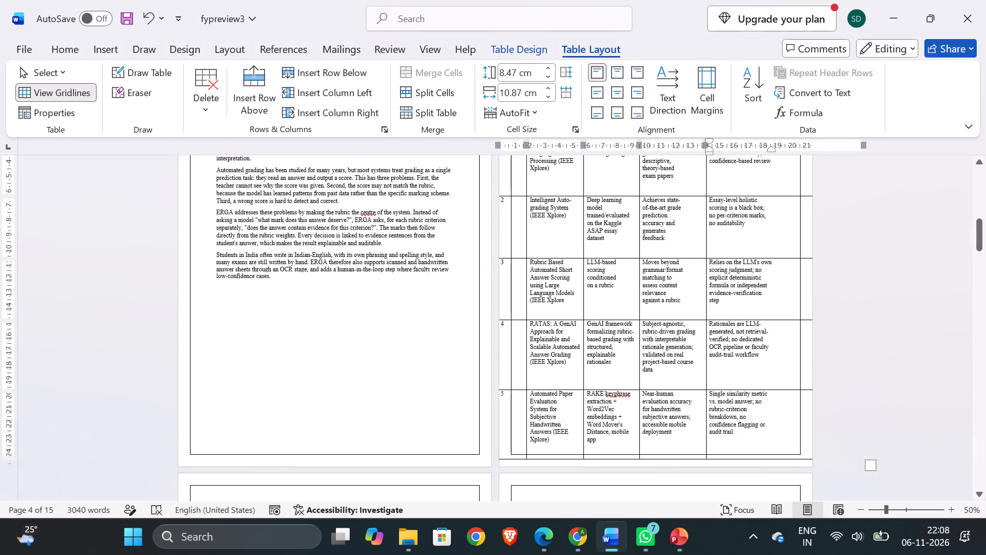
right_click(594, 240)
click(662, 455)
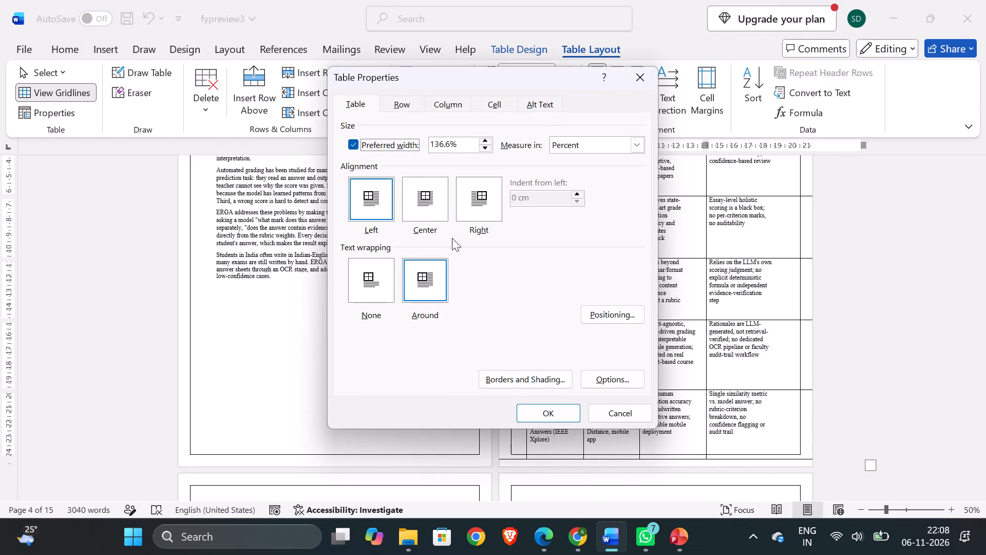
click(494, 108)
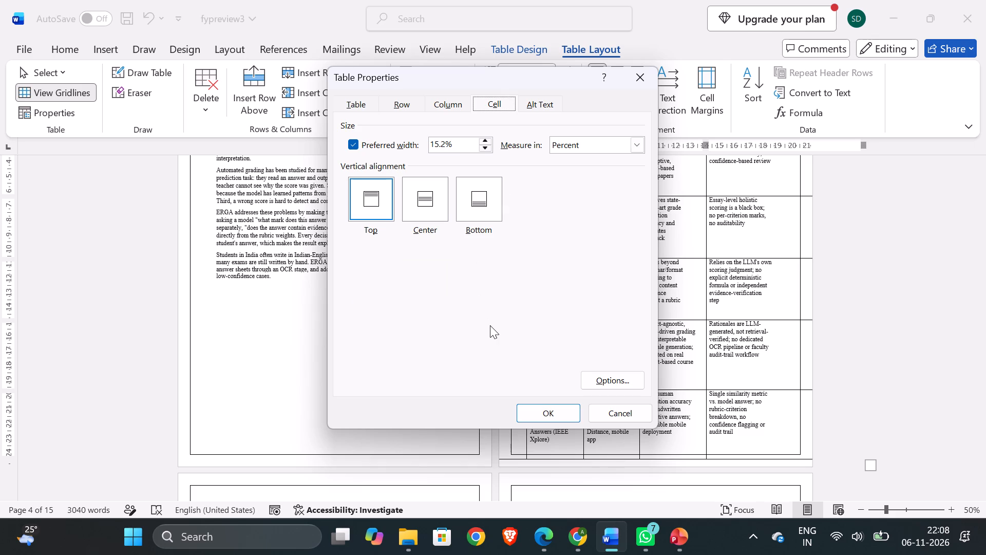
click(533, 104)
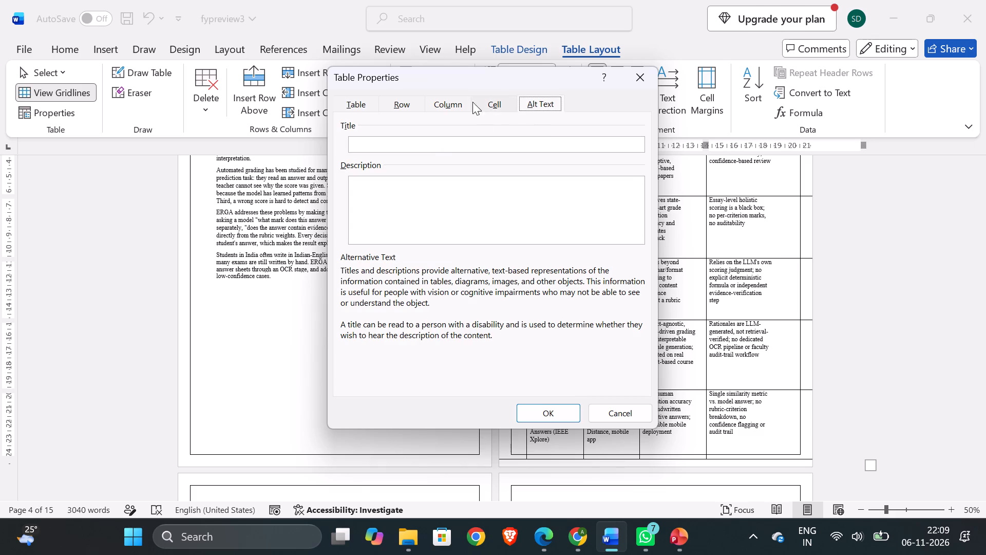
click(459, 101)
click(404, 103)
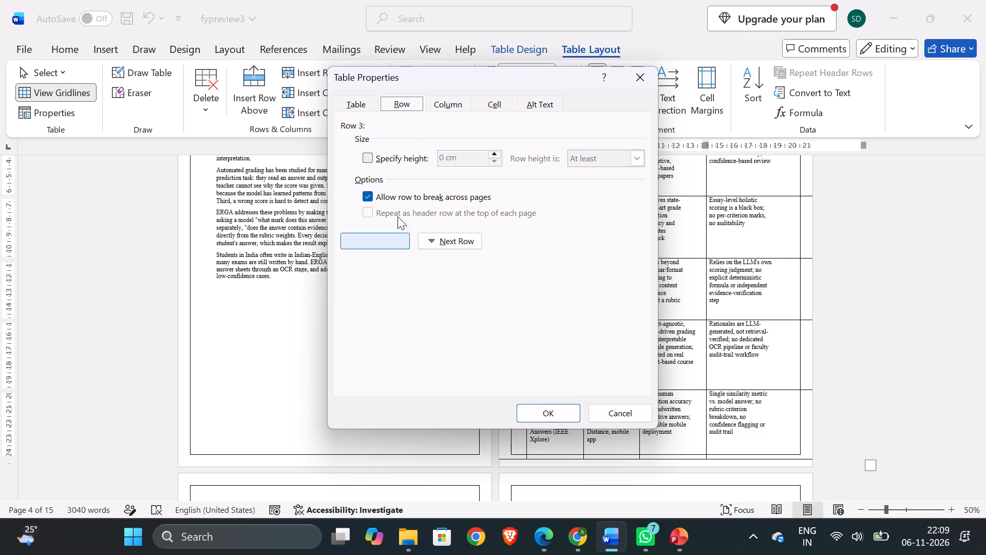
click(366, 98)
click(643, 78)
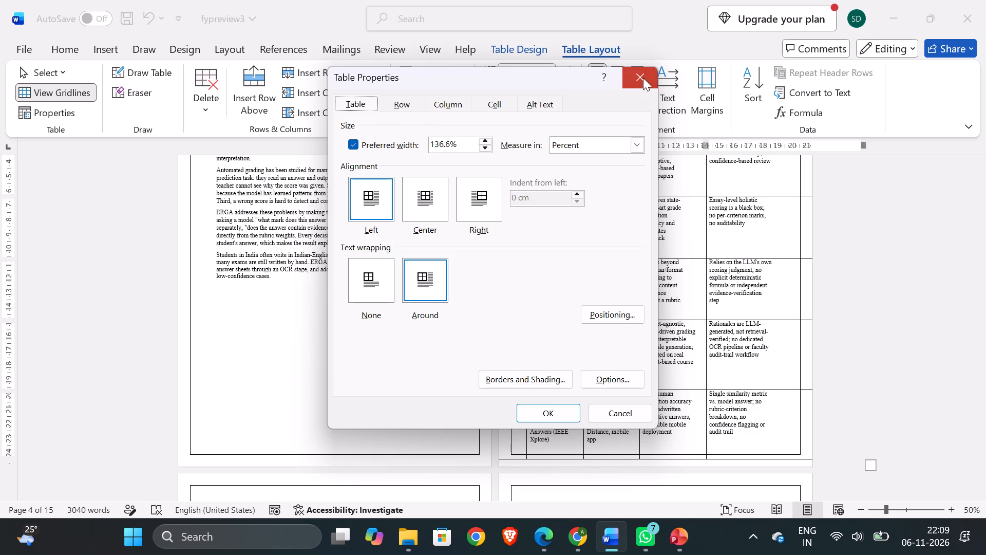
Undo all the recent edits in the report, back to the original Literature Survey table with the Ref and Author / Year columns.
click(592, 330)
key(ctrl+z)
key(ctrl+z)
key(ctrl+z)
key(ctrl+z)
key(ctrl+z)
key(ctrl+z)
key(ctrl+z)
key(ctrl+z)
key(ctrl+z)
key(ctrl+z)
key(ctrl+z)
key(ctrl+z)
key(ctrl+z)
key(ctrl+z)
key(ctrl+z)
key(ctrl+z)
key(ctrl+z)
key(ctrl+z)
key(ctrl+z)
key(ctrl+z)
key(ctrl+z)
key(ctrl+z)
key(ctrl+z)
key(ctrl+z)
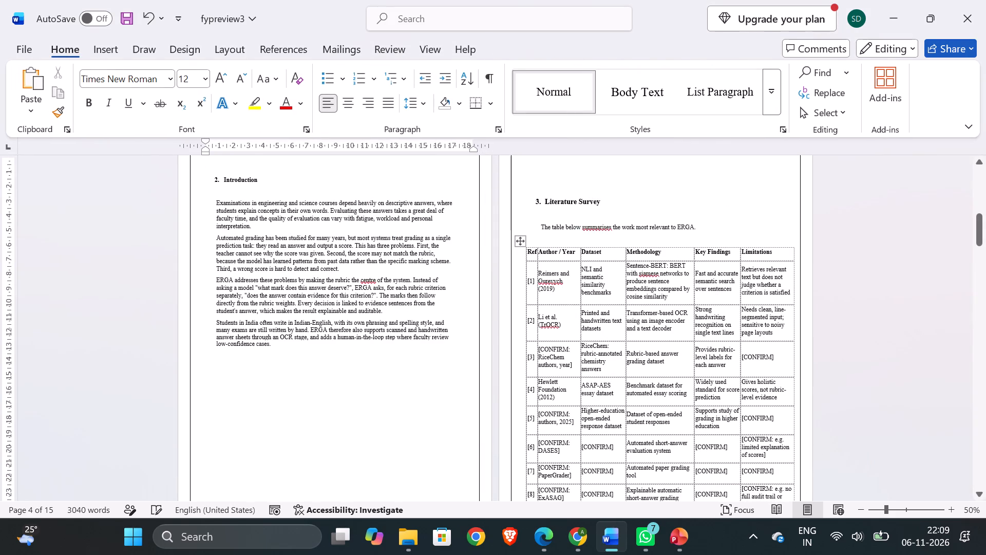
key(ctrl+z)
key(ctrl+z)
key(ctrl+z)
Select the entire Literature Survey table and delete its cells using the Delete entire column option.
scroll(592, 330, down, 2)
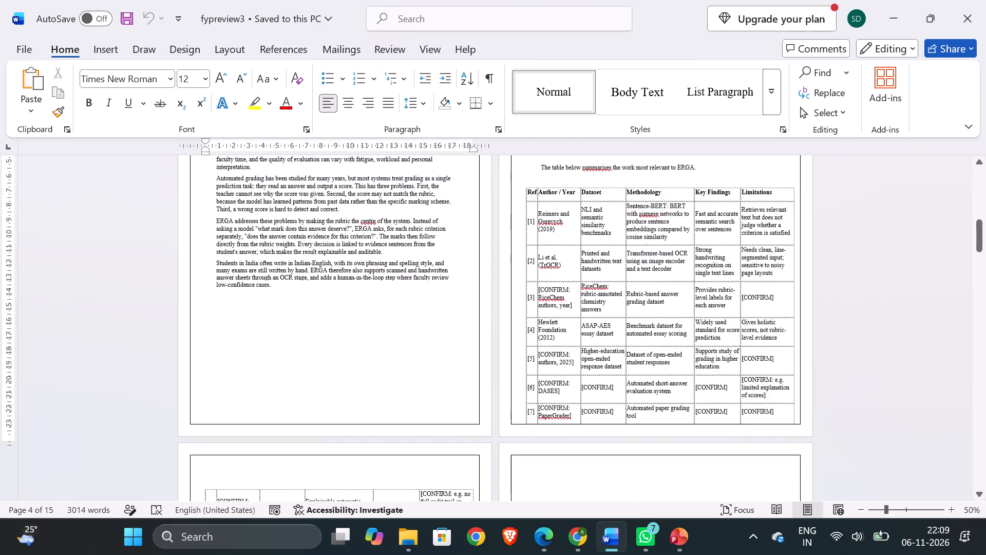
scroll(592, 330, up, 1)
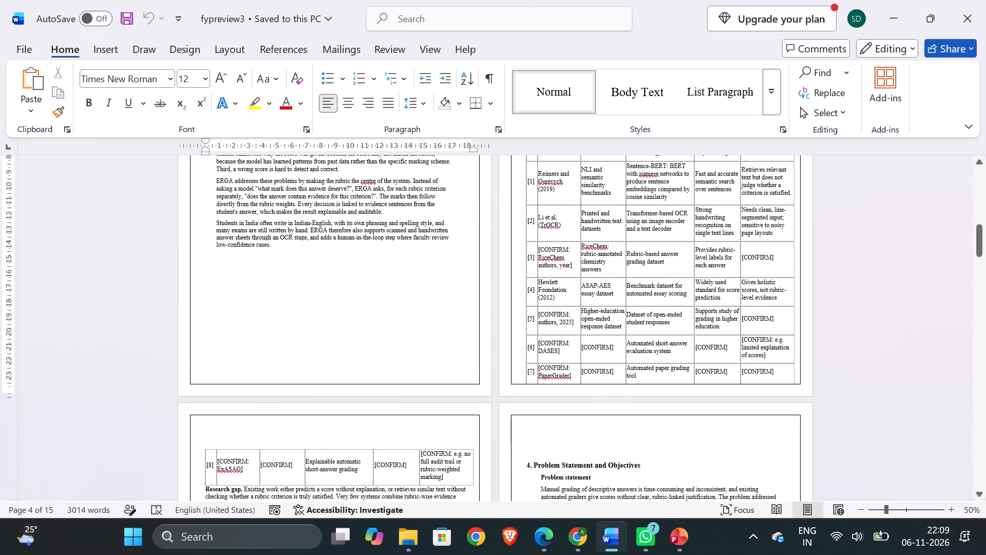
drag(781, 368, 530, 151)
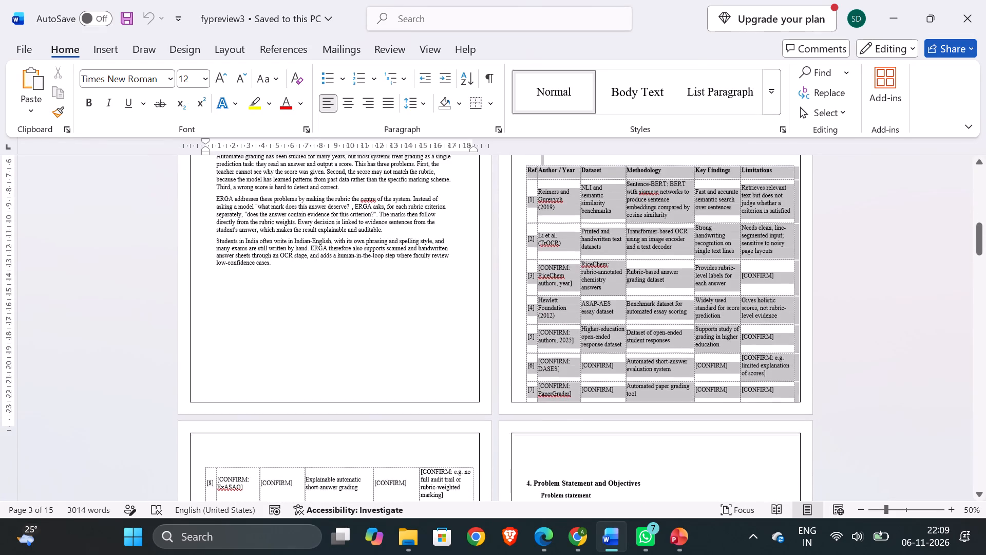
drag(530, 151, 525, 198)
key(BackSpace)
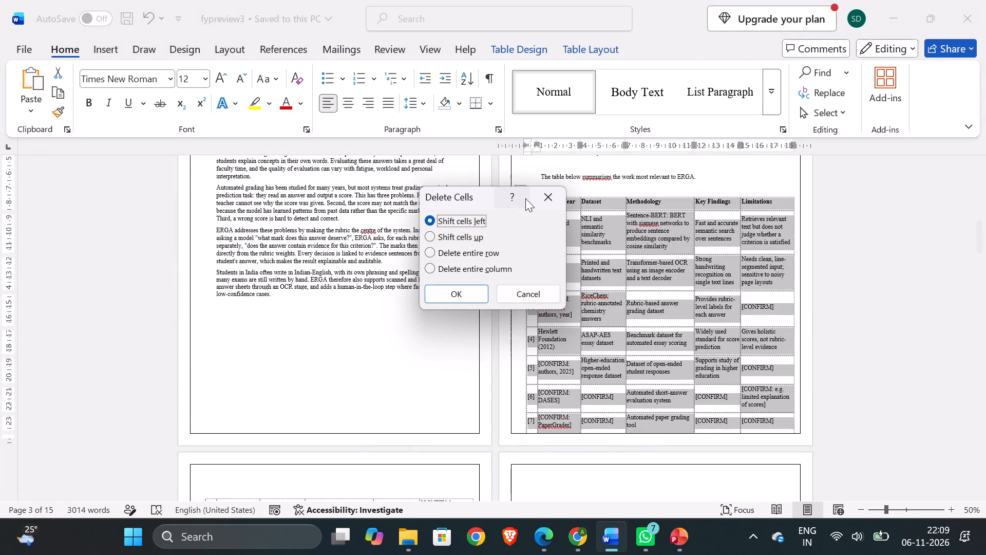
click(499, 263)
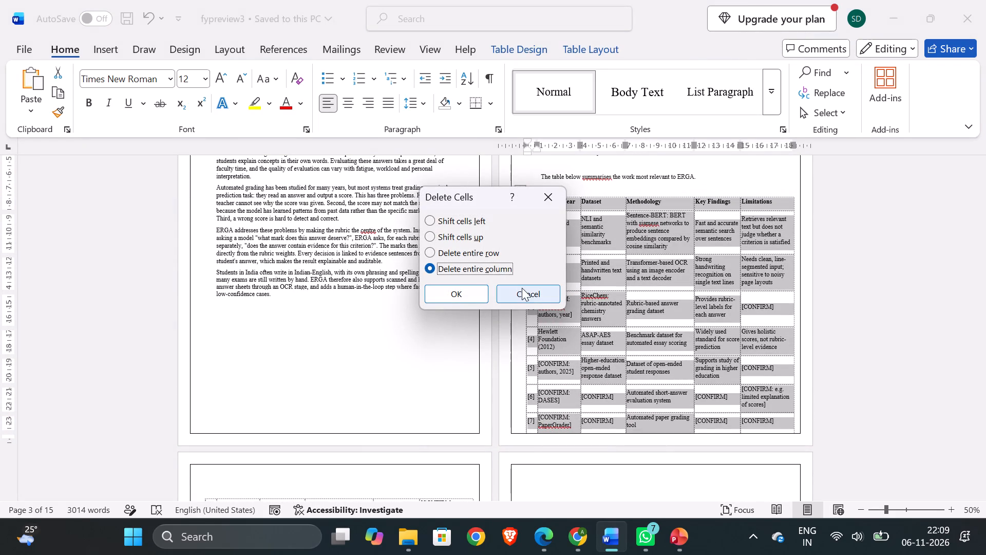
click(522, 288)
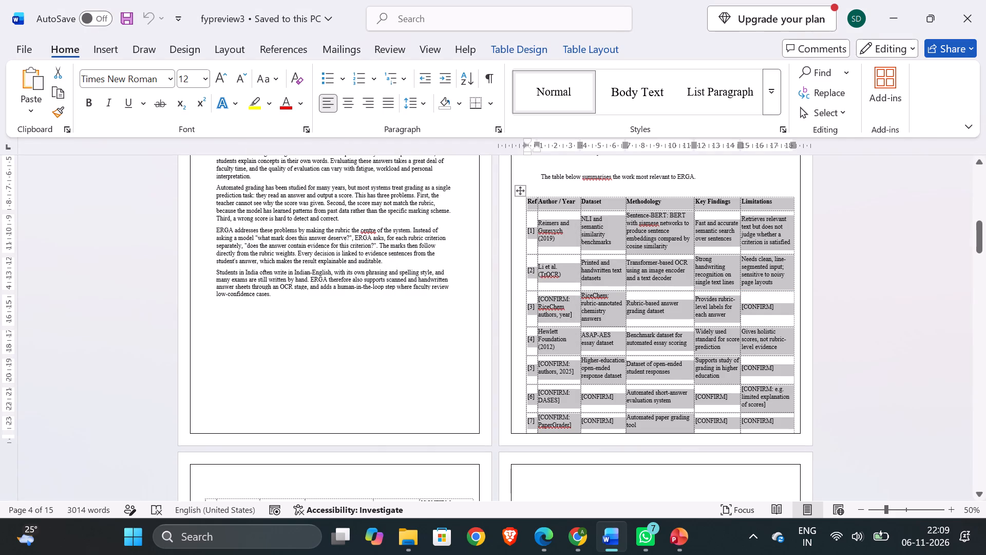
right_click(564, 217)
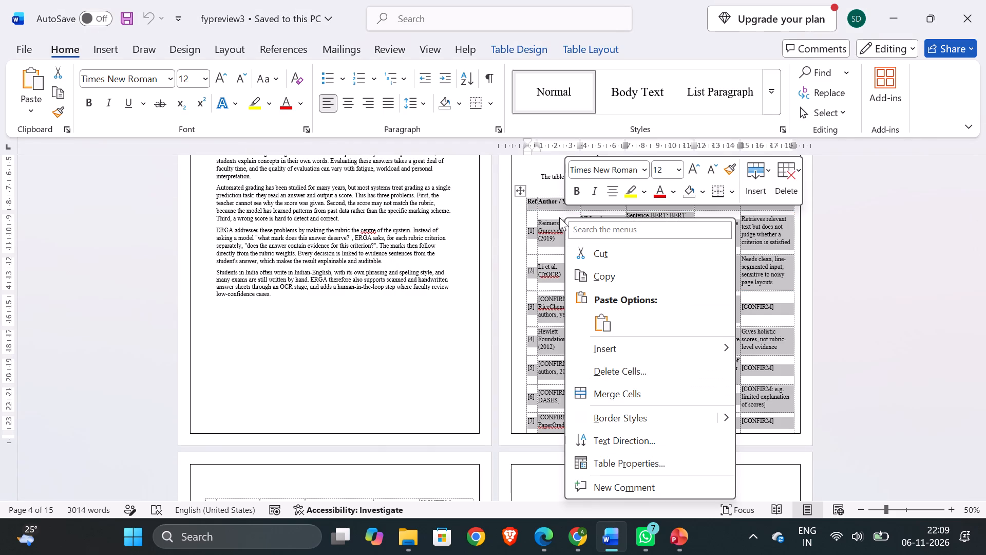
click(600, 368)
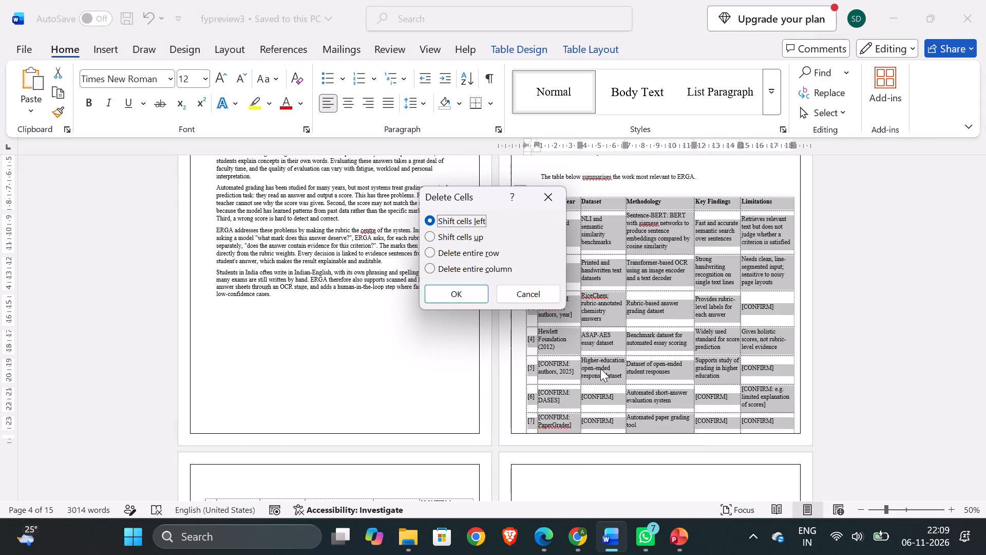
click(482, 270)
click(459, 289)
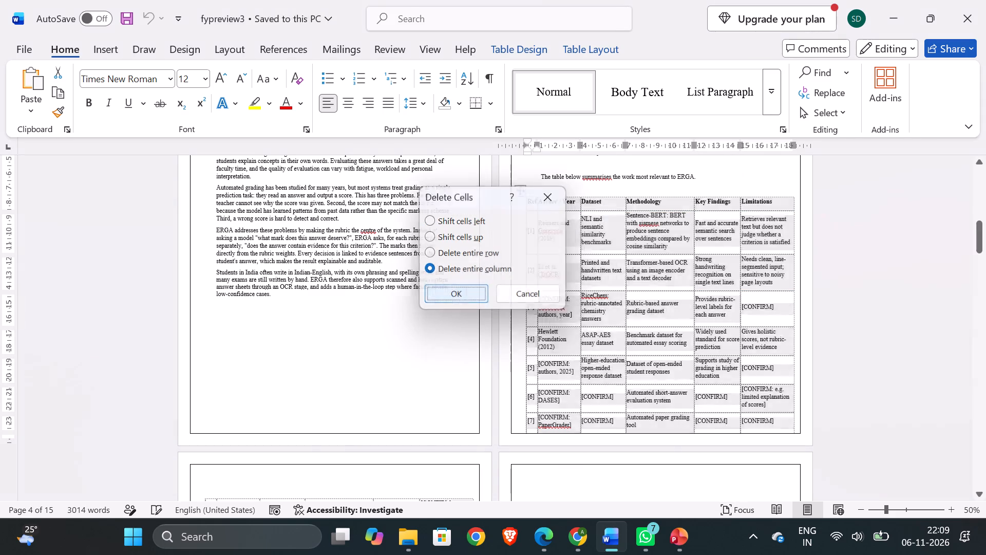
click(643, 290)
Insert blank lines before "The table below summarises the work most relevant to ERGA" to push that text onto the following page.
scroll(593, 288, up, 1)
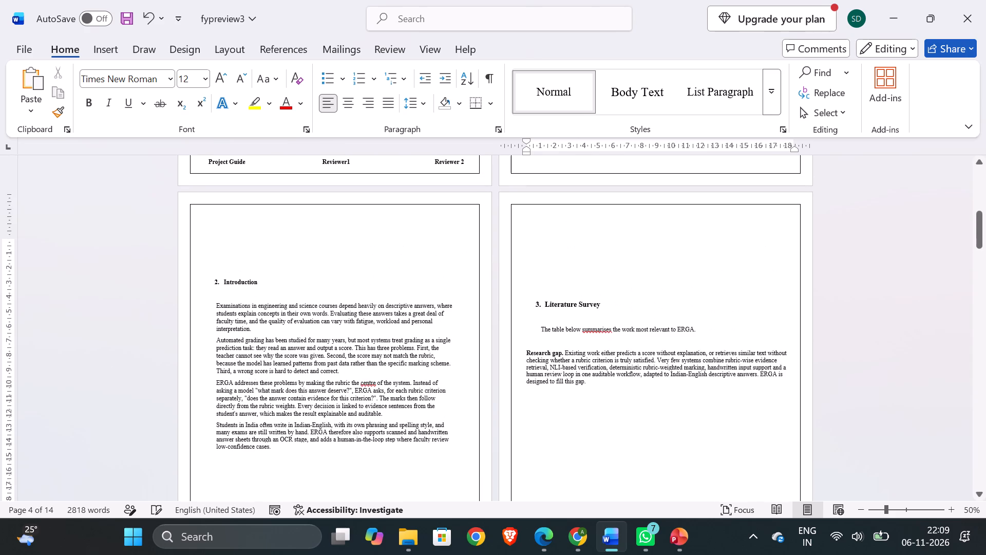
click(527, 336)
key(Return)
key(Return)
key(Return)
key(Return)
key(Return)
key(Return)
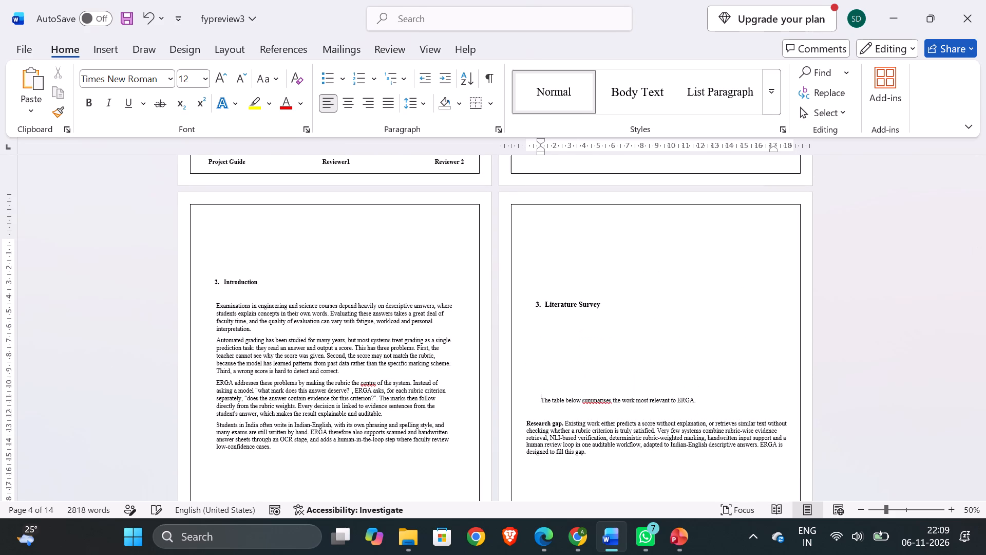
key(Return)
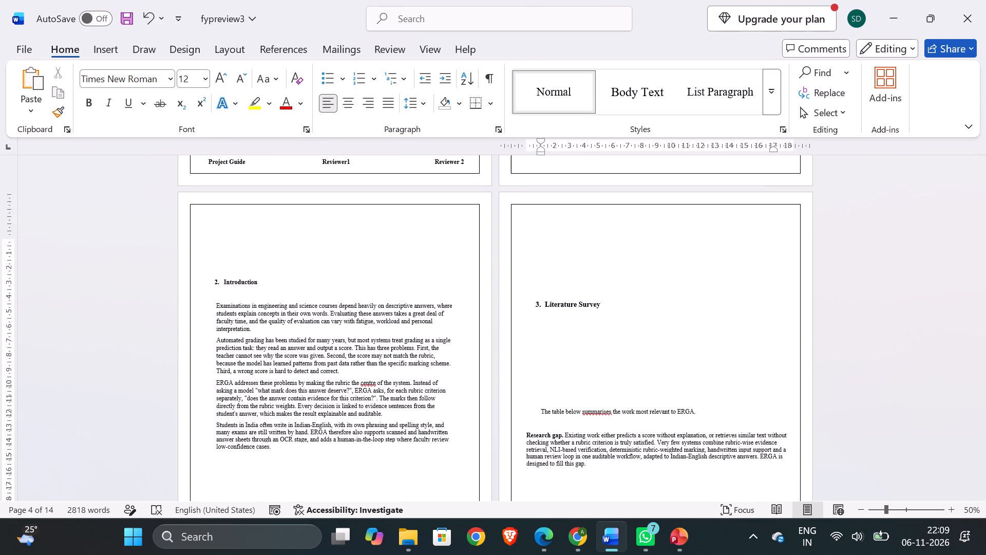
key(Return)
key(Return)
key(Return)
key(Return)
key(Return)
key(Return)
key(Return)
key(Return)
key(Return)
key(Return)
key(Return)
key(Return)
key(Return)
key(Return)
key(Return)
key(Return)
key(Return)
key(Return)
key(Return)
key(Return)
key(Return)
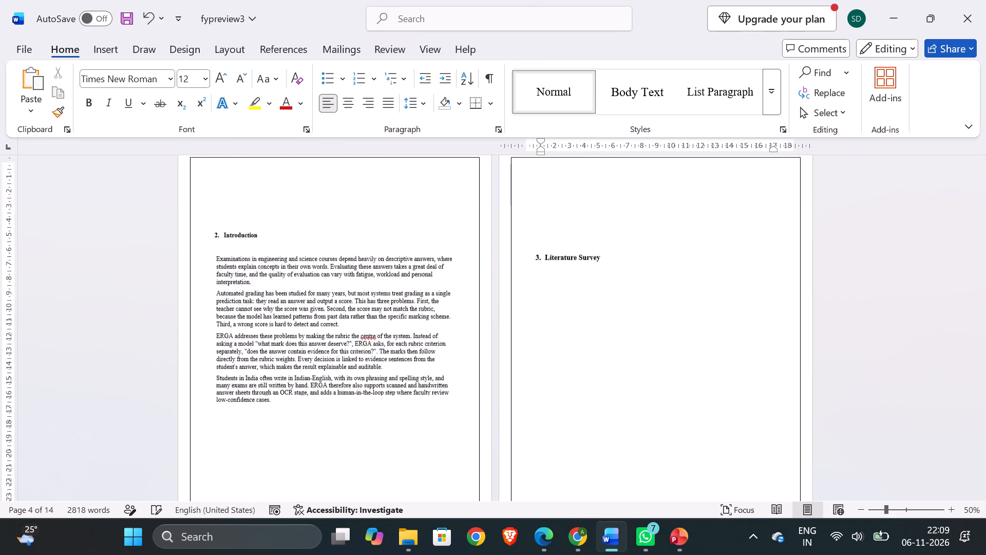
Remove the empty lines above the "3. Literature Survey" heading so it sits near the top of its page.
scroll(527, 336, up, 2)
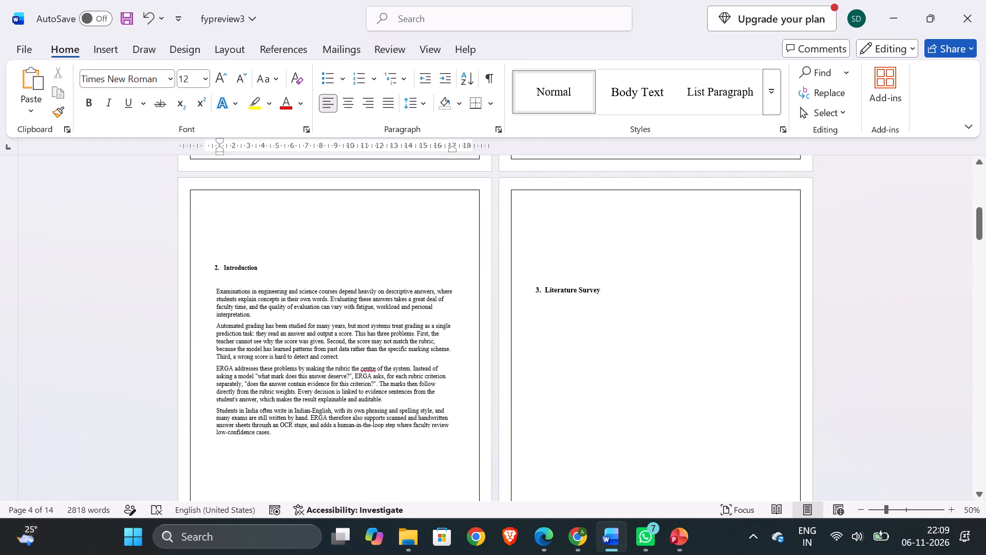
click(558, 267)
key(BackSpace)
key(BackSpace)
key(BackSpace)
key(BackSpace)
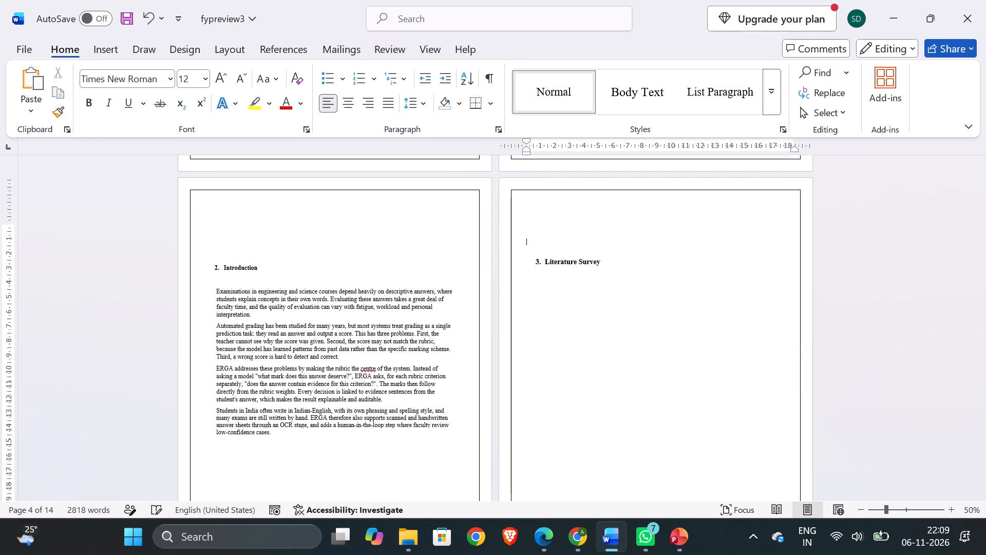
key(BackSpace)
key(BackSpace)
key(BackSpace)
key(BackSpace)
Remove the extra empty lines above the "2. Introduction" heading so it sits near the top of its page.
scroll(373, 283, up, 2)
click(222, 404)
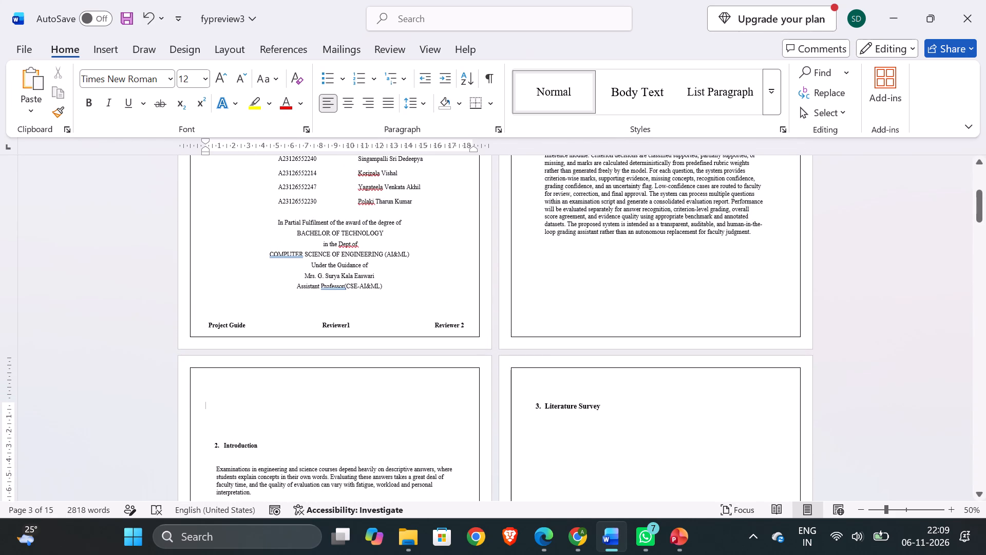
key(BackSpace)
key(Down)
key(Down)
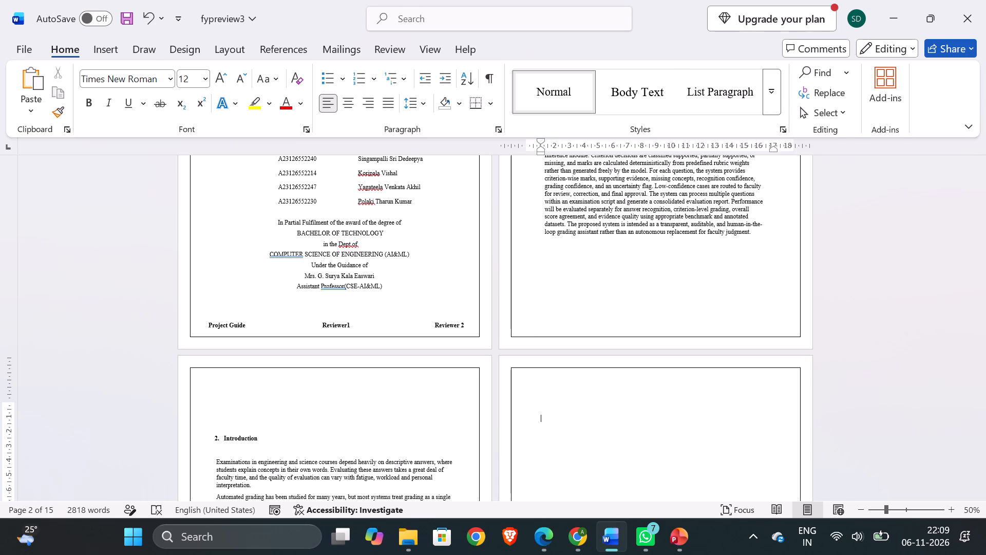
key(BackSpace)
click(220, 416)
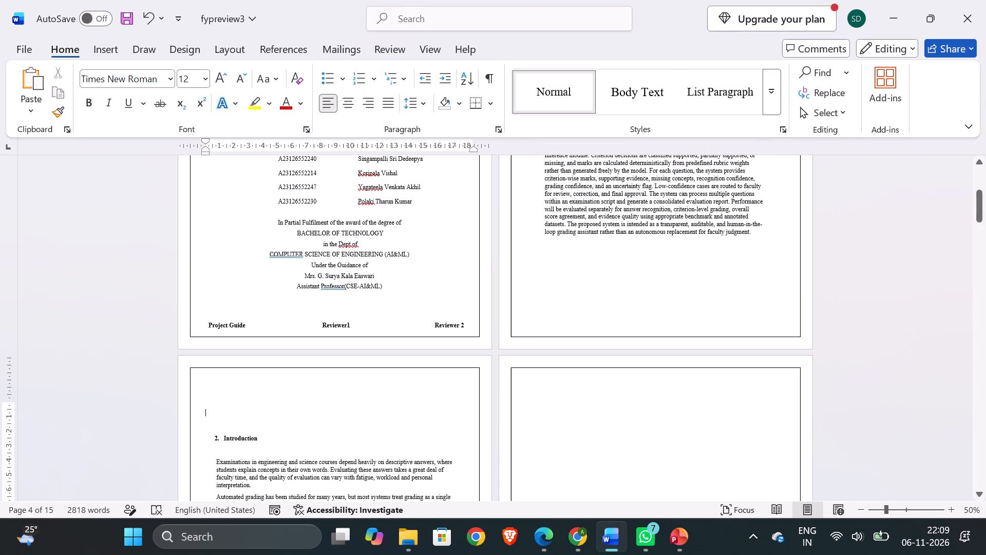
key(BackSpace)
key(BackSpace)
key(BackSpace)
key(BackSpace)
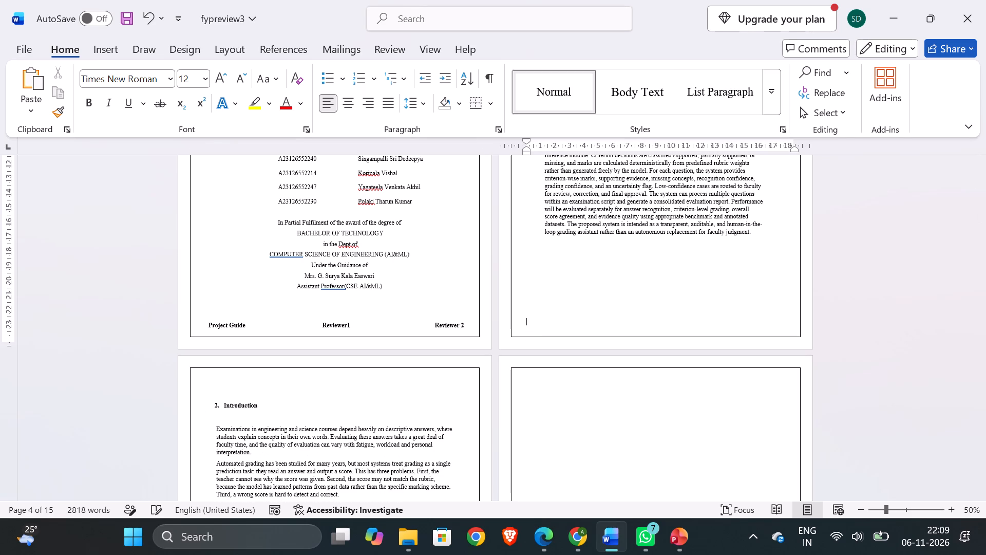
key(BackSpace)
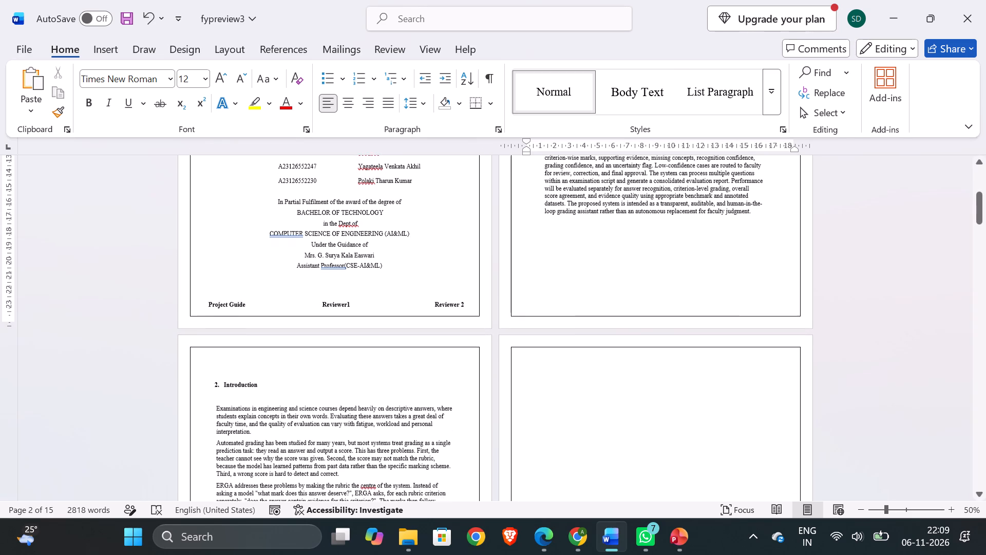
Insert blank lines after the Introduction text to move the "3. Literature Survey" heading back onto its own page.
click(527, 380)
scroll(527, 380, down, 1)
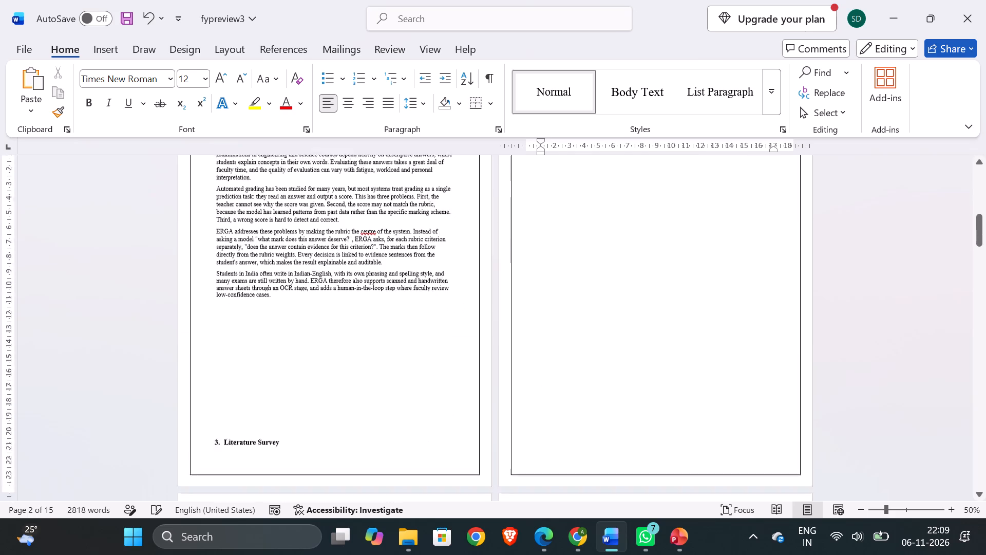
scroll(527, 380, down, 2)
scroll(527, 380, up, 1)
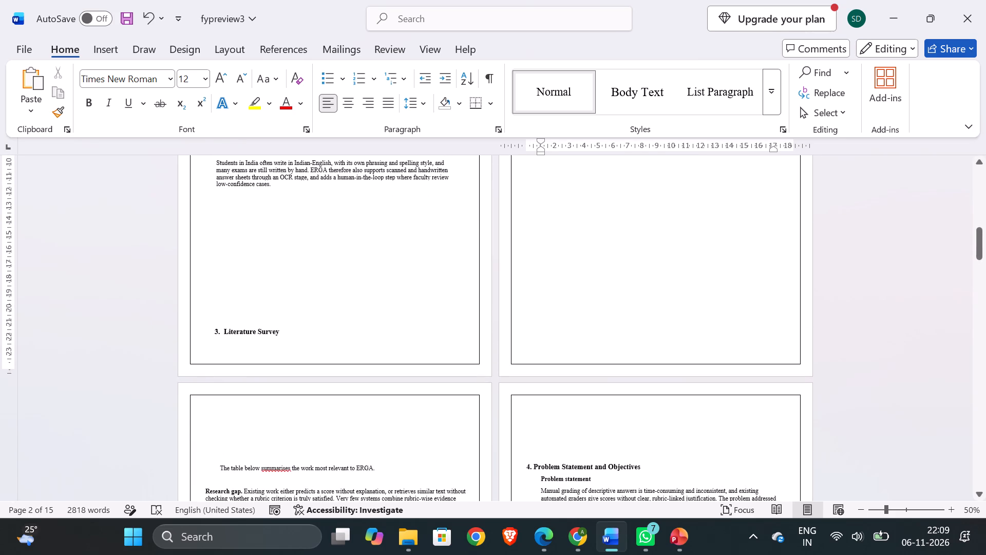
click(278, 309)
key(Return)
key(Return)
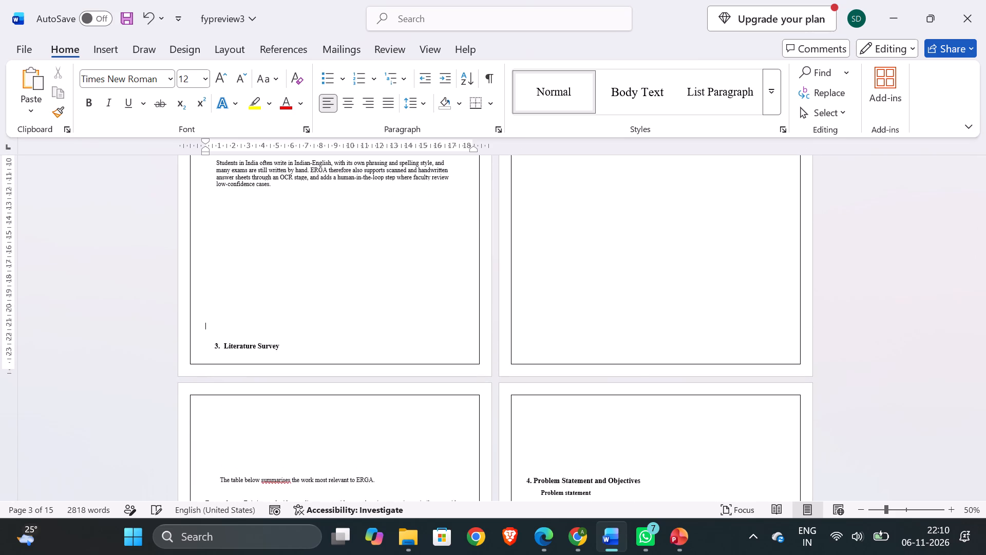
key(Return)
key(Return)
key(Return)
key(Return)
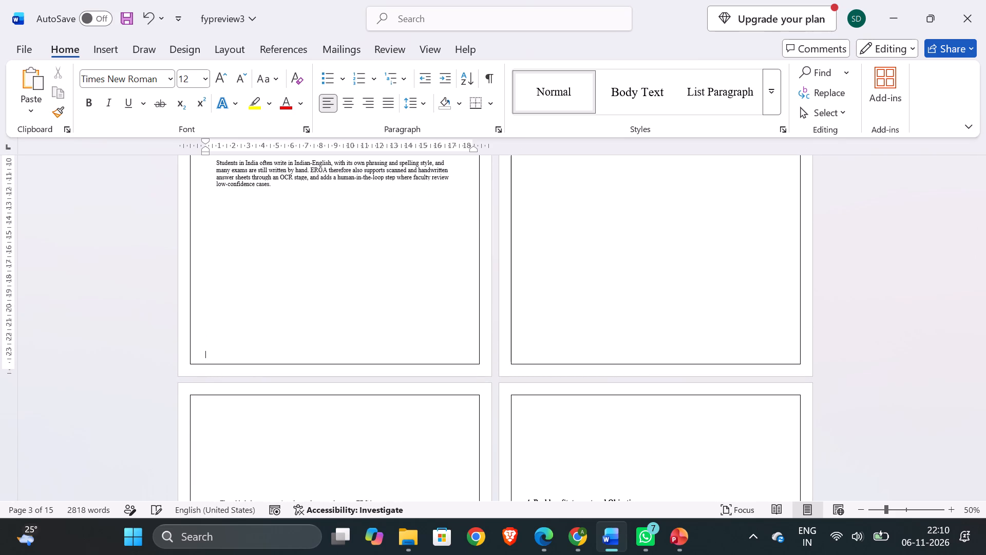
Add a new unnumbered line directly below the "3. Literature Survey" heading.
scroll(278, 309, up, 1)
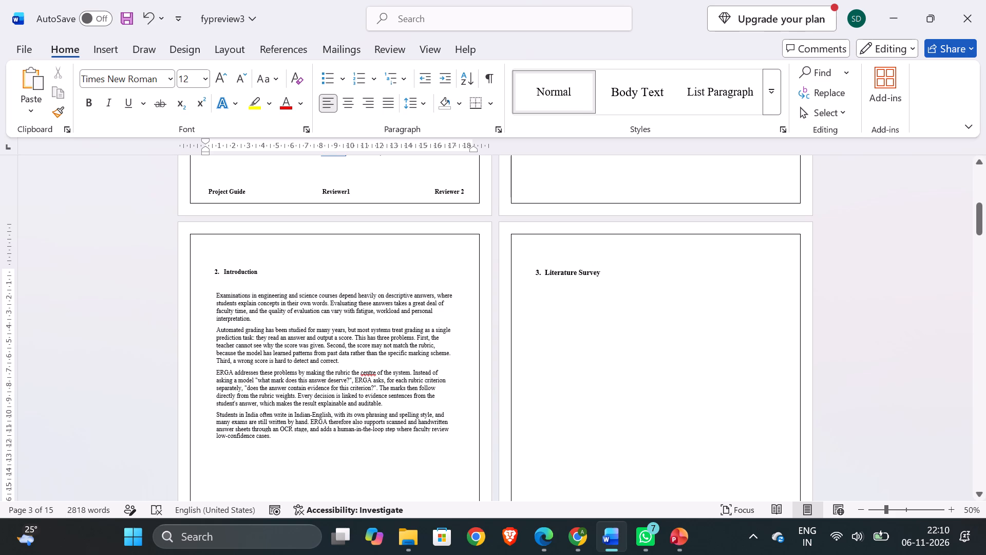
click(538, 254)
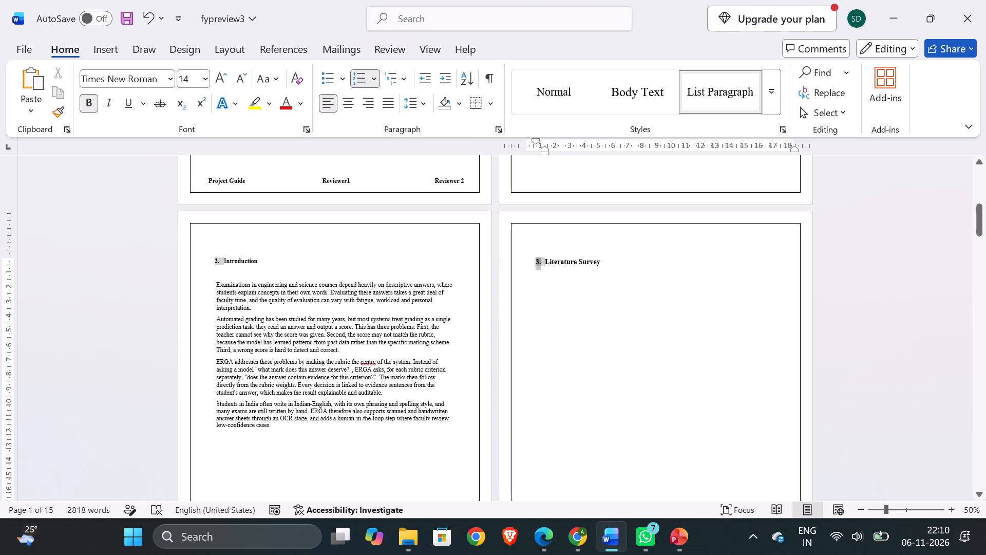
click(535, 252)
click(543, 244)
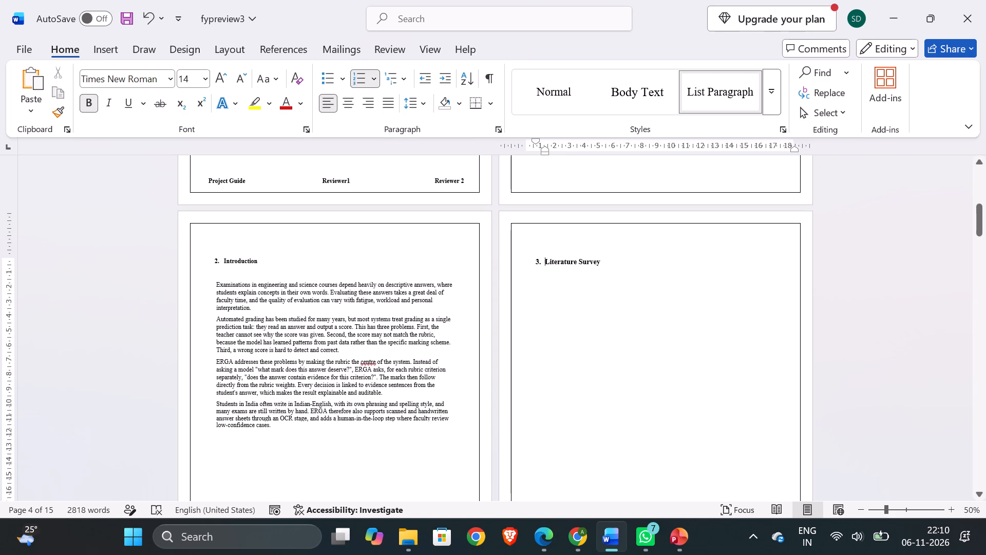
click(538, 237)
click(597, 248)
click(608, 257)
key(Return)
key(BackSpace)
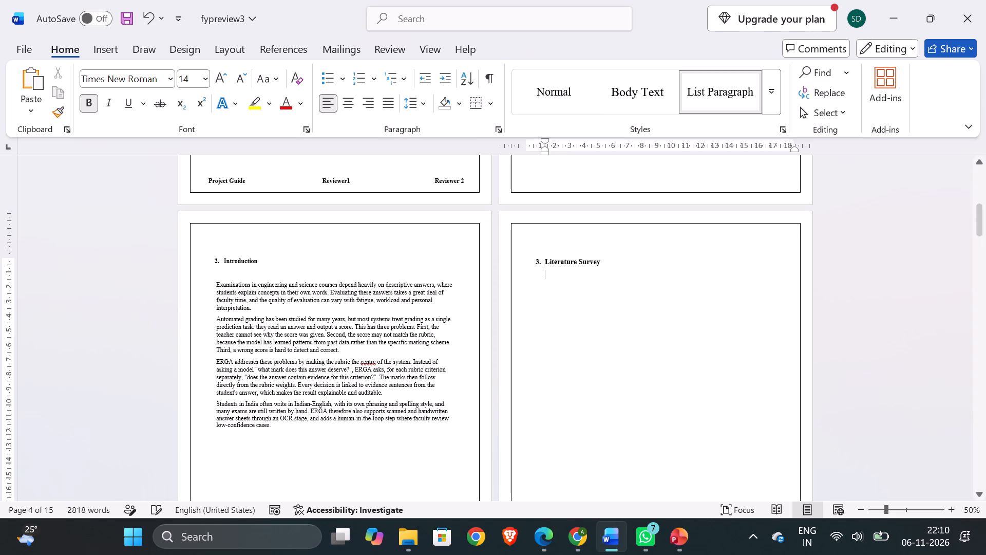
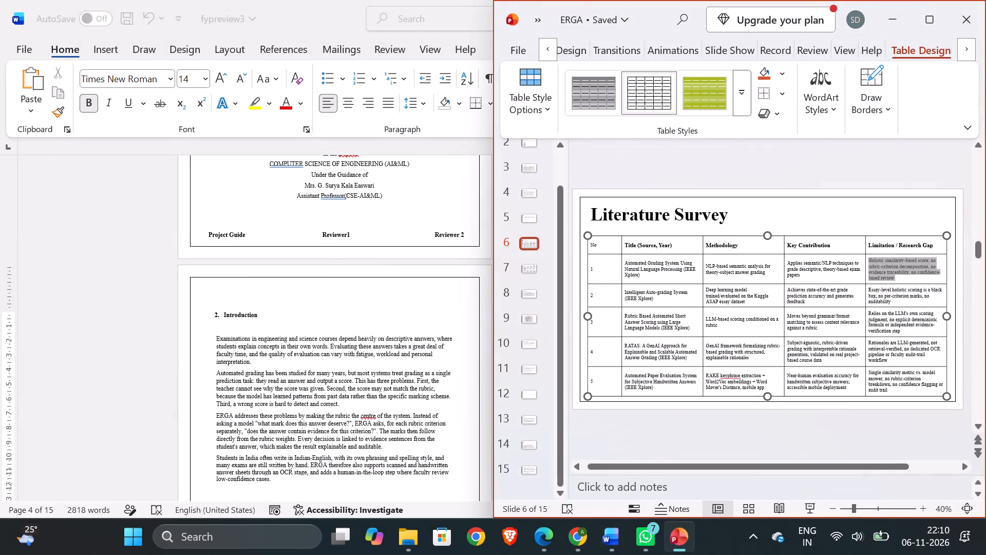
Narrow the Literature Survey table on slide 6 of the ERGA presentation to about two-thirds of its width.
click(608, 337)
drag(947, 395, 840, 384)
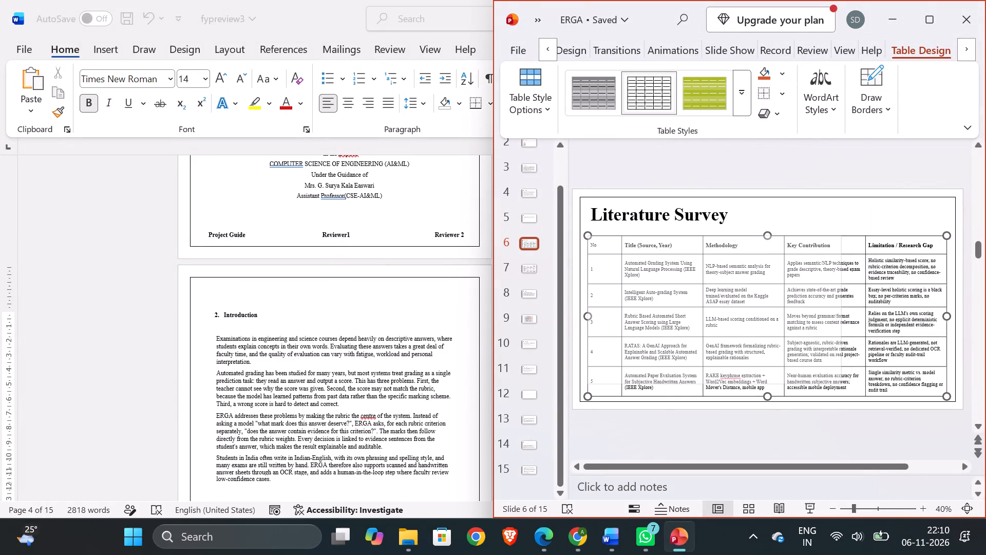
drag(840, 384, 833, 384)
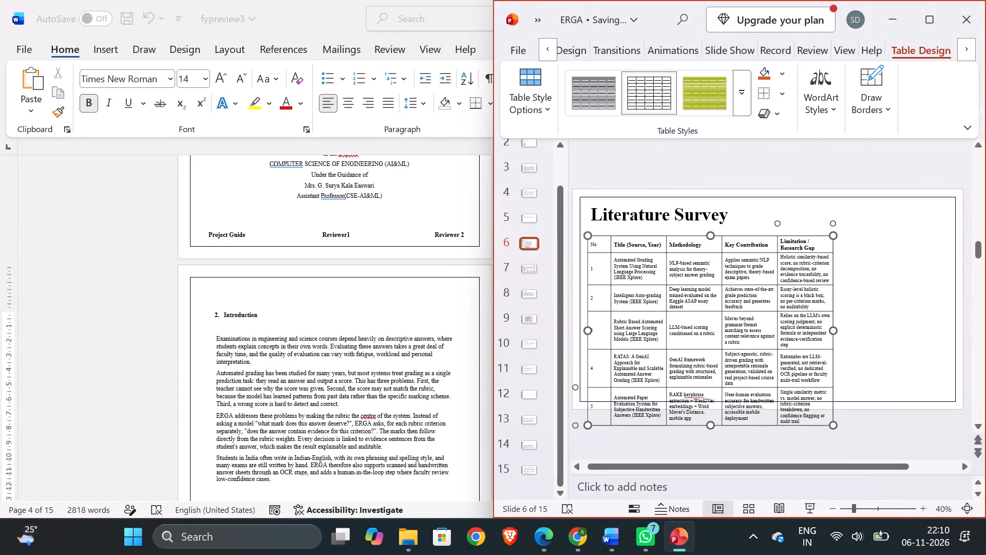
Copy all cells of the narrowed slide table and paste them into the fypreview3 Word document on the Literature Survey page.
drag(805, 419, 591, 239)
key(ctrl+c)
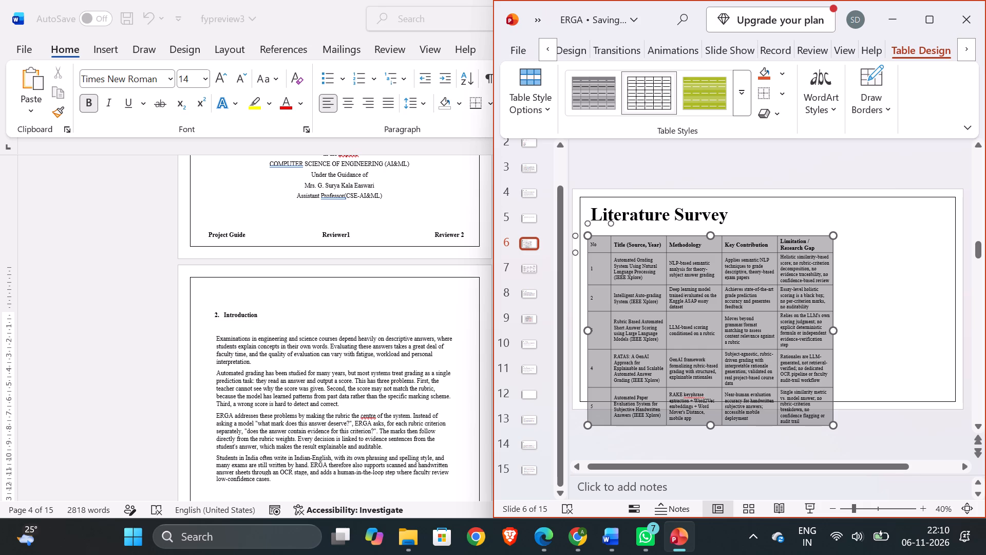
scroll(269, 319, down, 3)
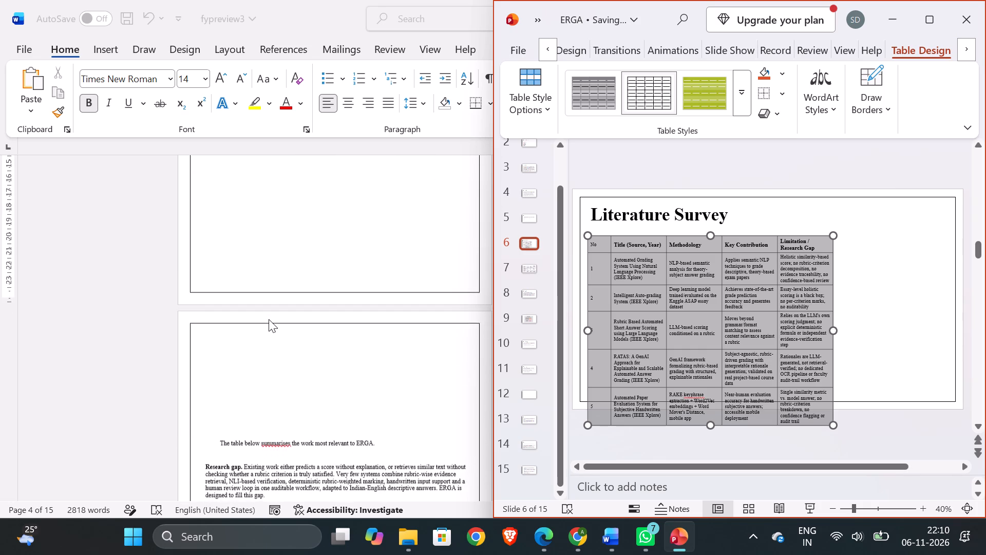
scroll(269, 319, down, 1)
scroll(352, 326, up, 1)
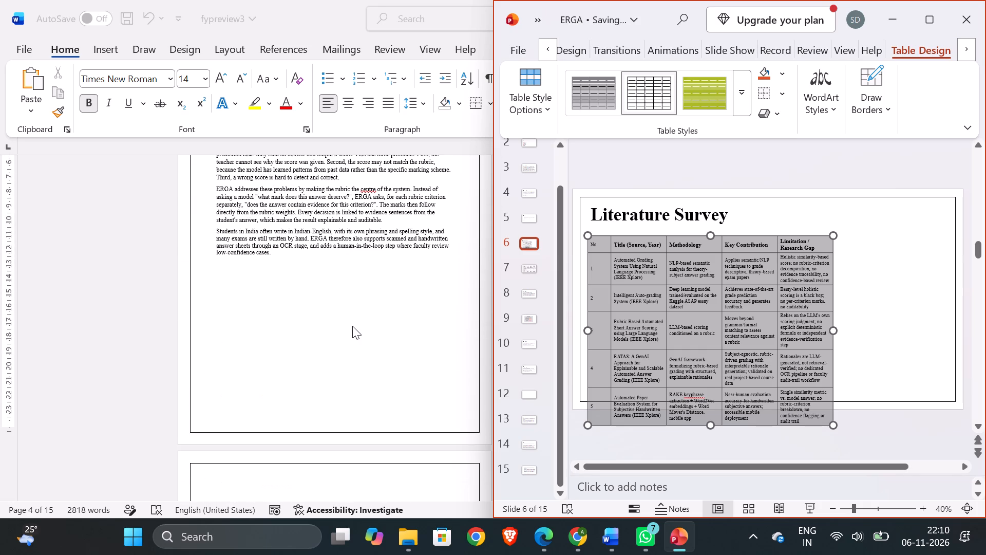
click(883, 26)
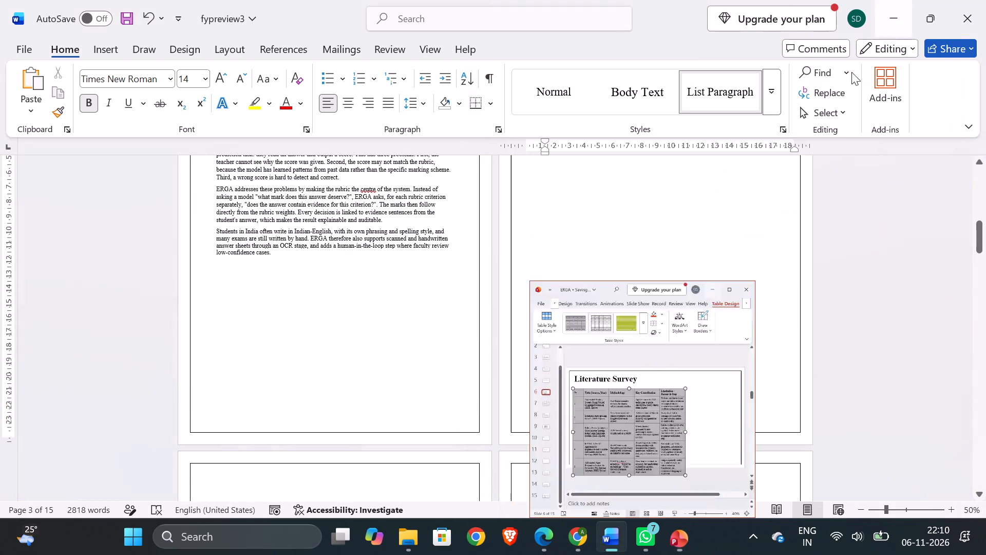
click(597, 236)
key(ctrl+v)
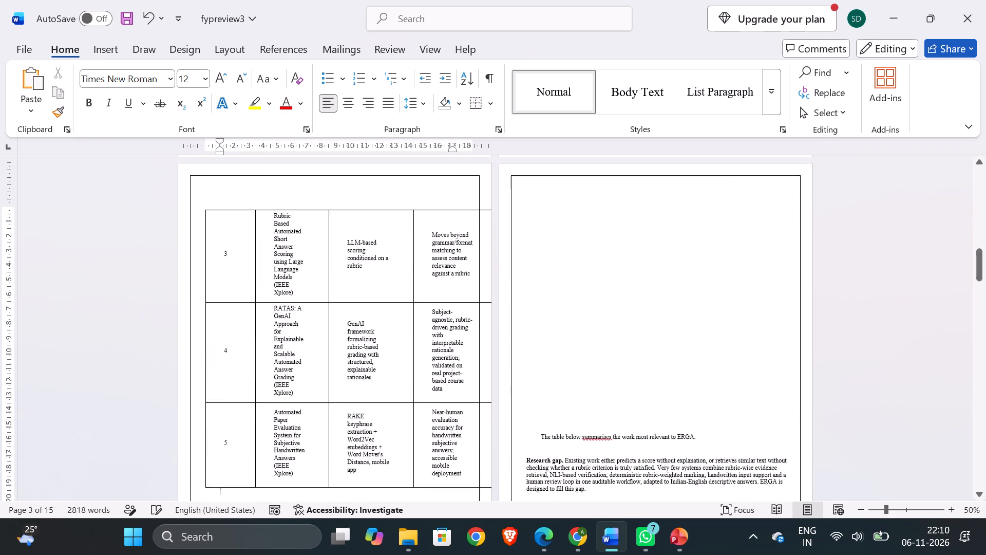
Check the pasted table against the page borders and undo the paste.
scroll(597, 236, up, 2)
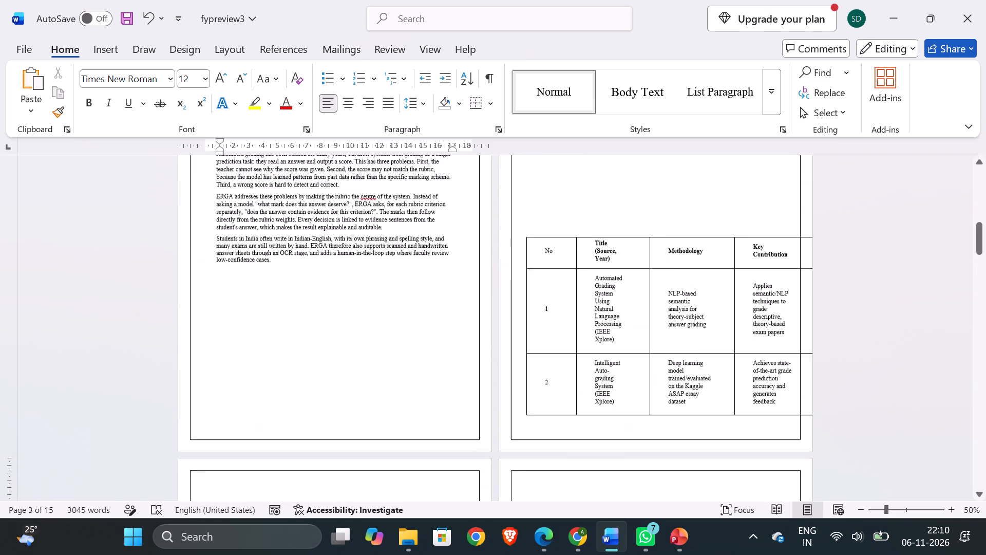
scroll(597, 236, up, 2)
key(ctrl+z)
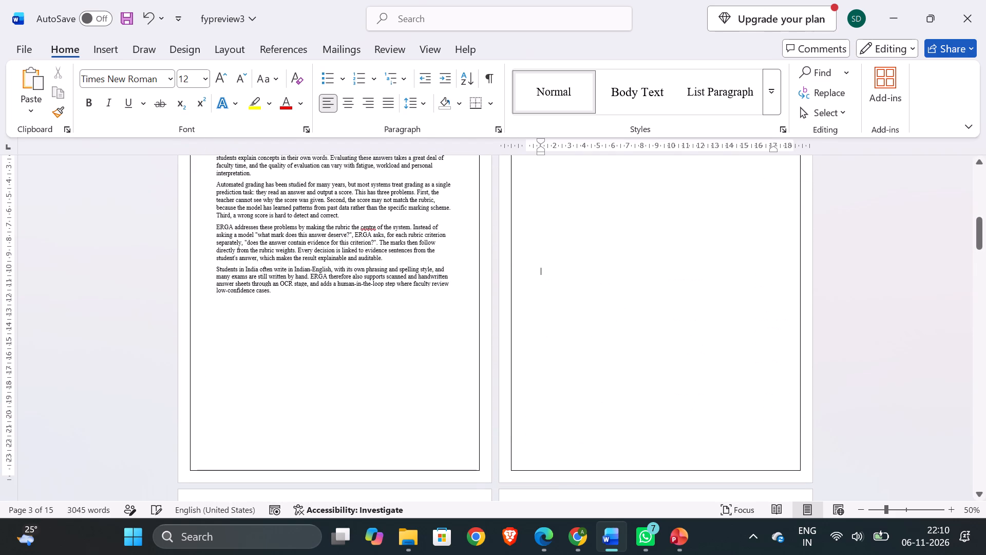
click(537, 533)
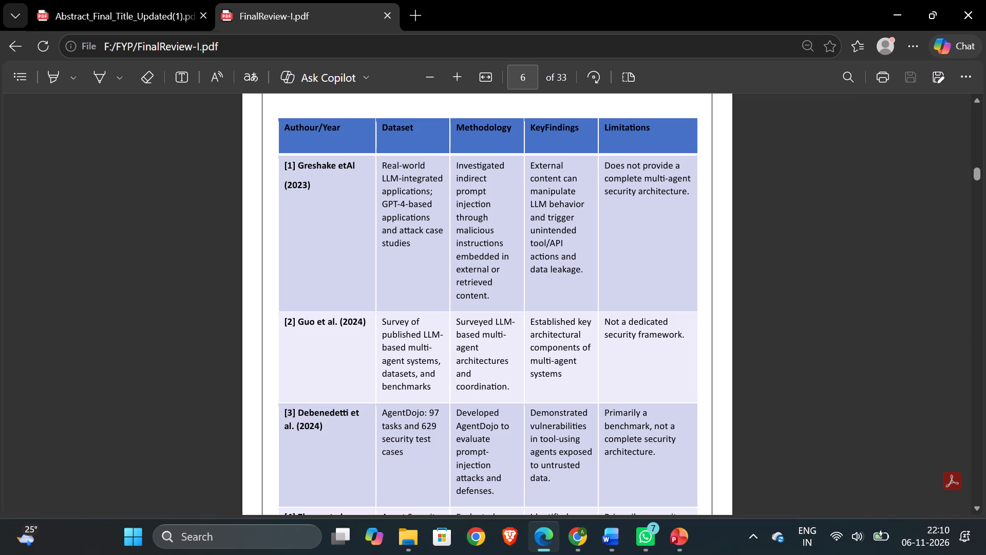
key(Print)
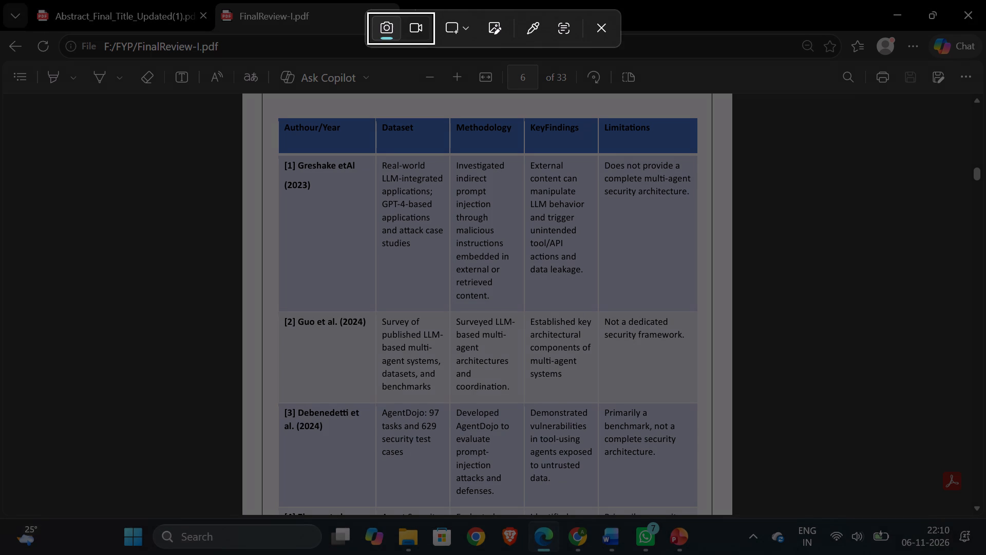
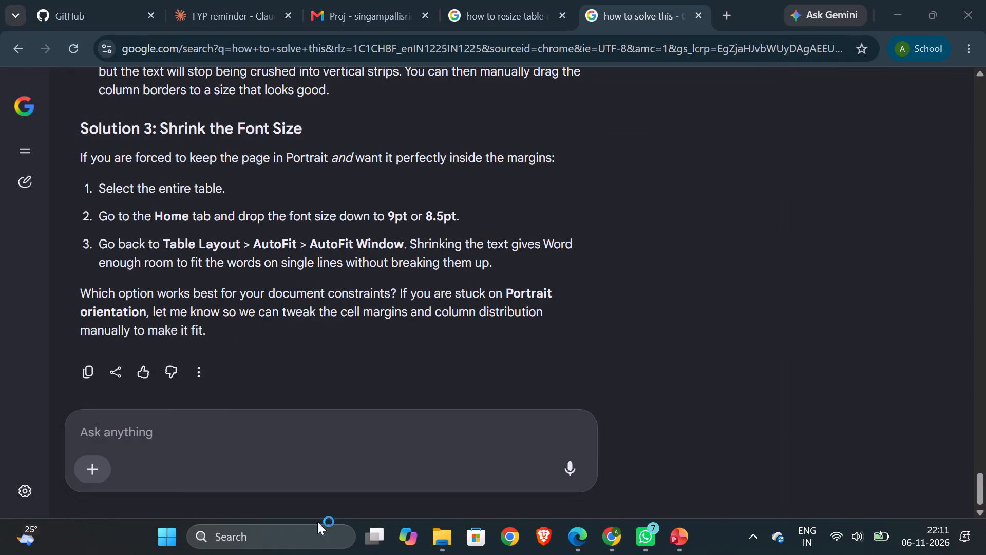
scroll(581, 251, down, 2)
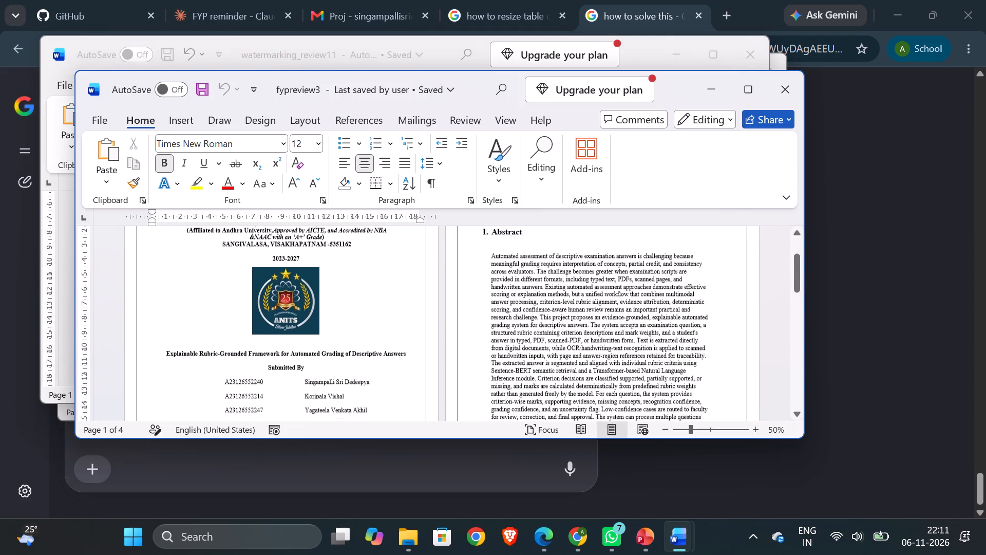
click(740, 87)
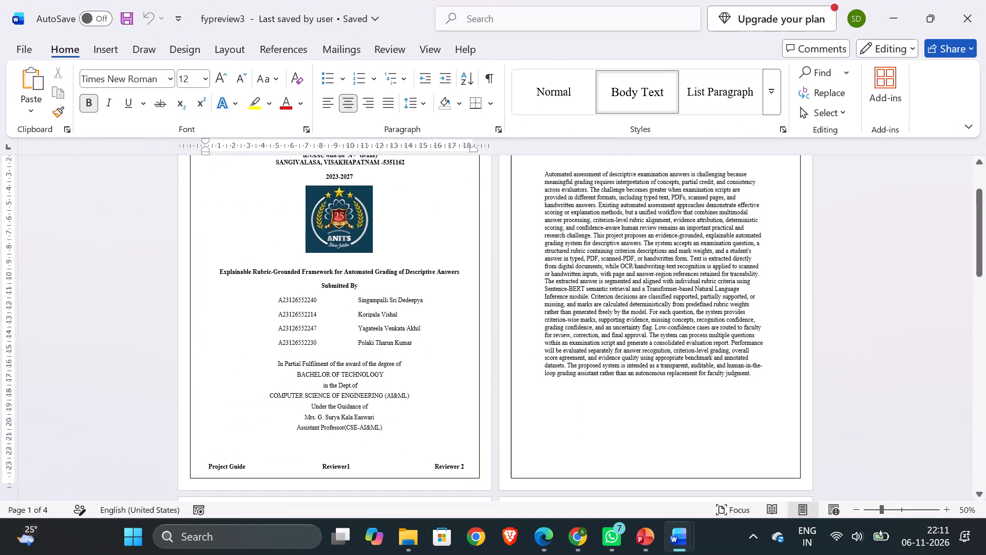
Examine how the Literature Survey table runs across the page break and sits against the page border.
scroll(690, 348, down, 3)
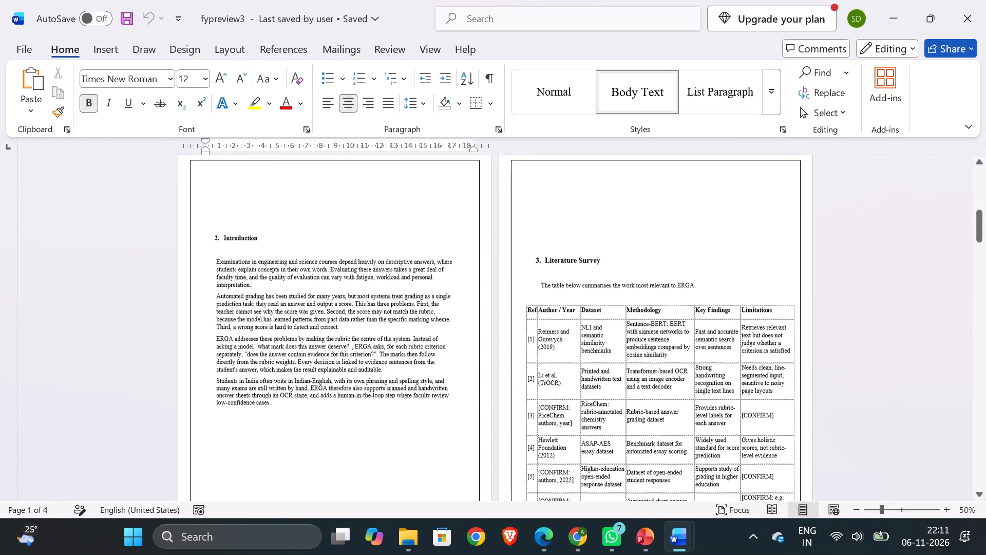
click(629, 373)
scroll(629, 373, down, 1)
scroll(656, 350, right, 1)
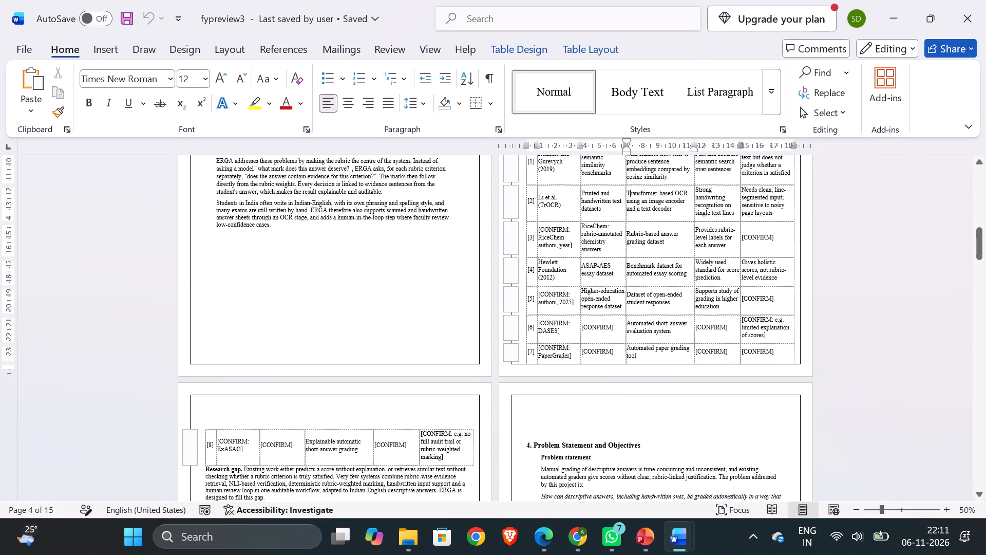
scroll(780, 350, up, 1)
drag(775, 372, 574, 231)
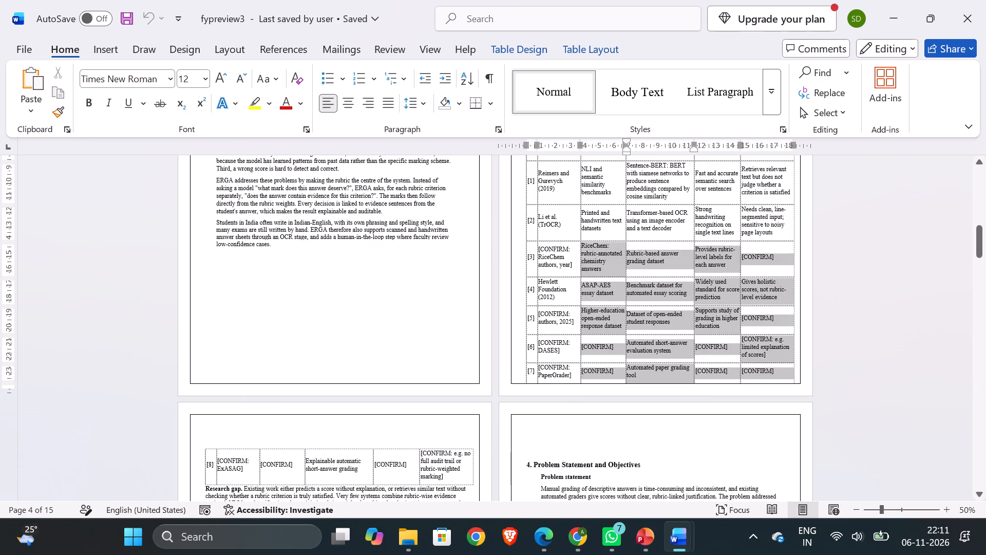
drag(574, 231, 543, 193)
click(543, 193)
scroll(543, 193, up, 1)
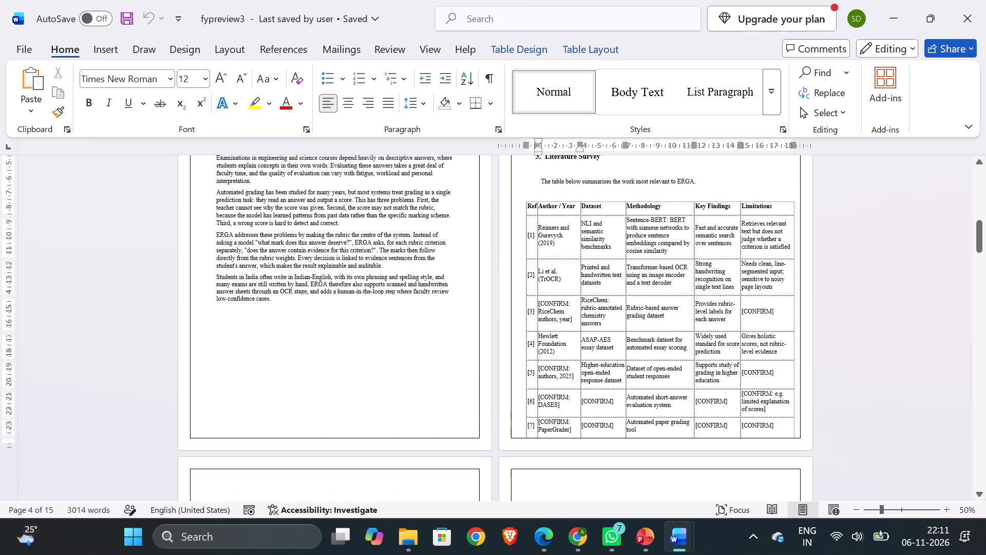
scroll(543, 193, down, 1)
scroll(543, 193, up, 1)
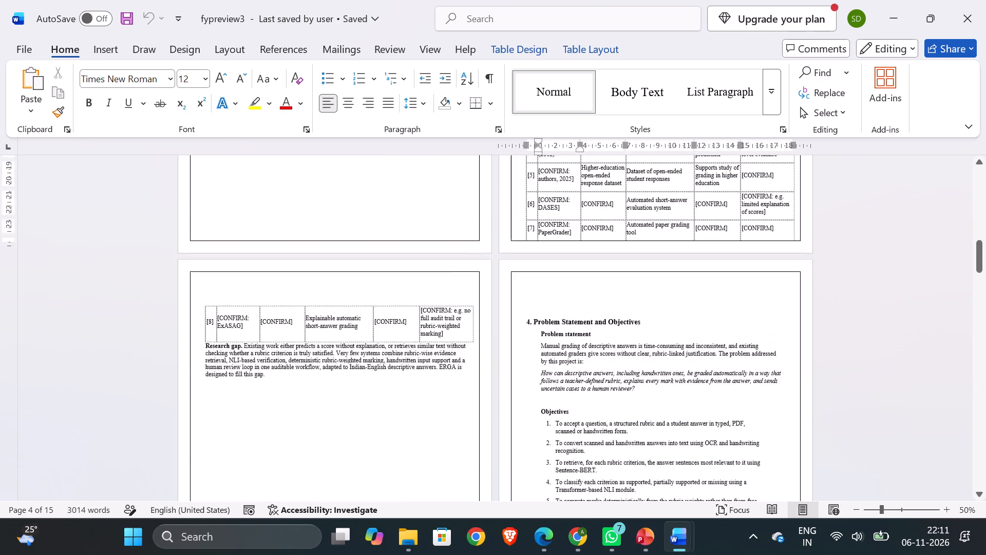
scroll(543, 193, up, 1)
scroll(543, 193, down, 1)
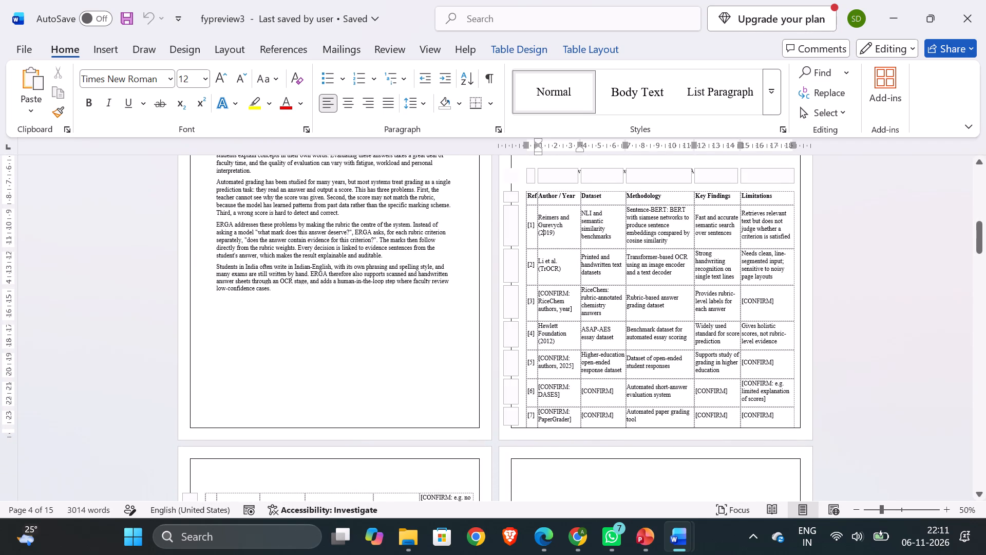
scroll(656, 384, down, 1)
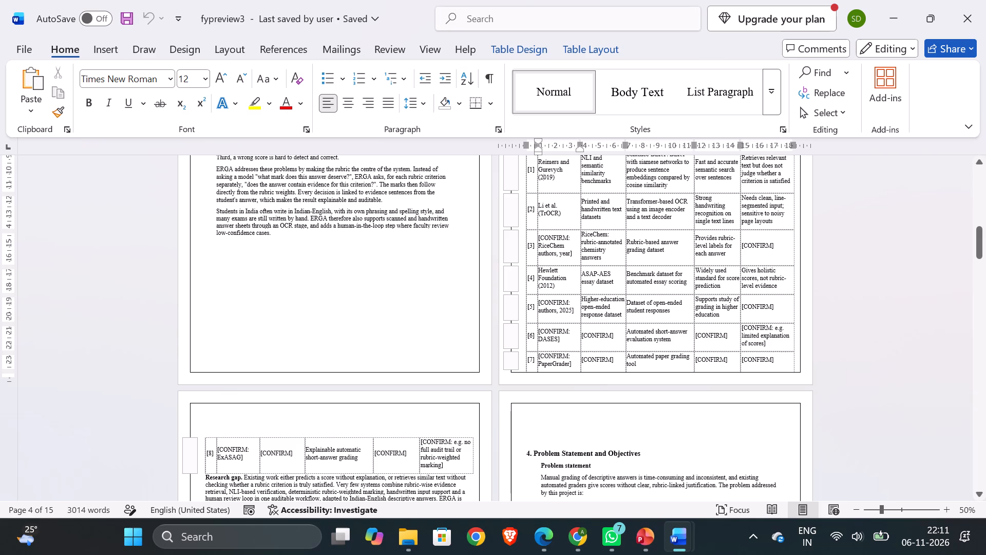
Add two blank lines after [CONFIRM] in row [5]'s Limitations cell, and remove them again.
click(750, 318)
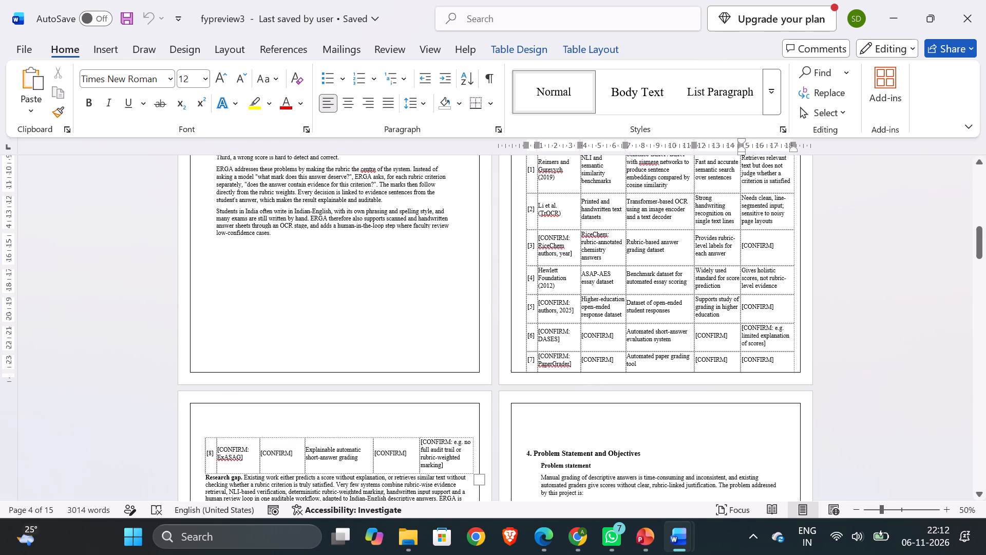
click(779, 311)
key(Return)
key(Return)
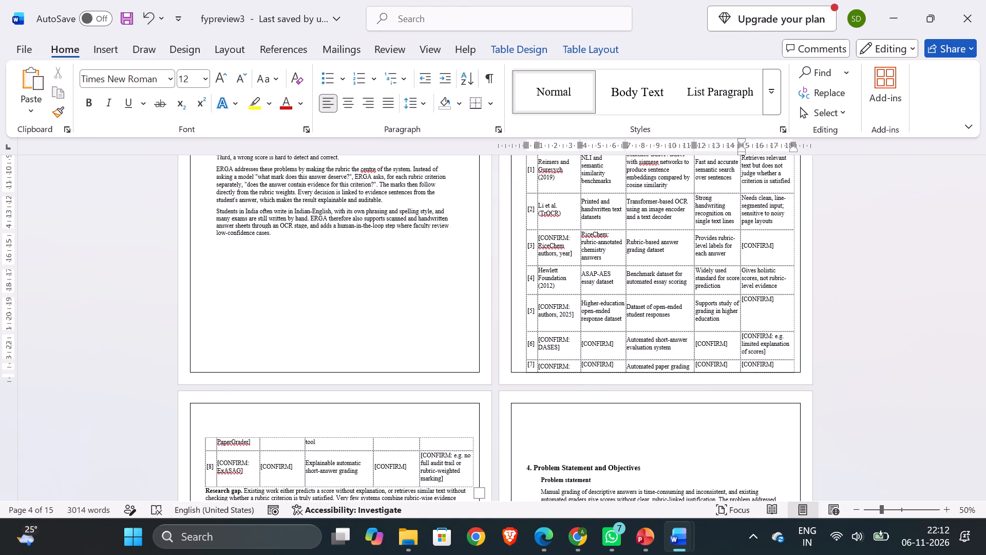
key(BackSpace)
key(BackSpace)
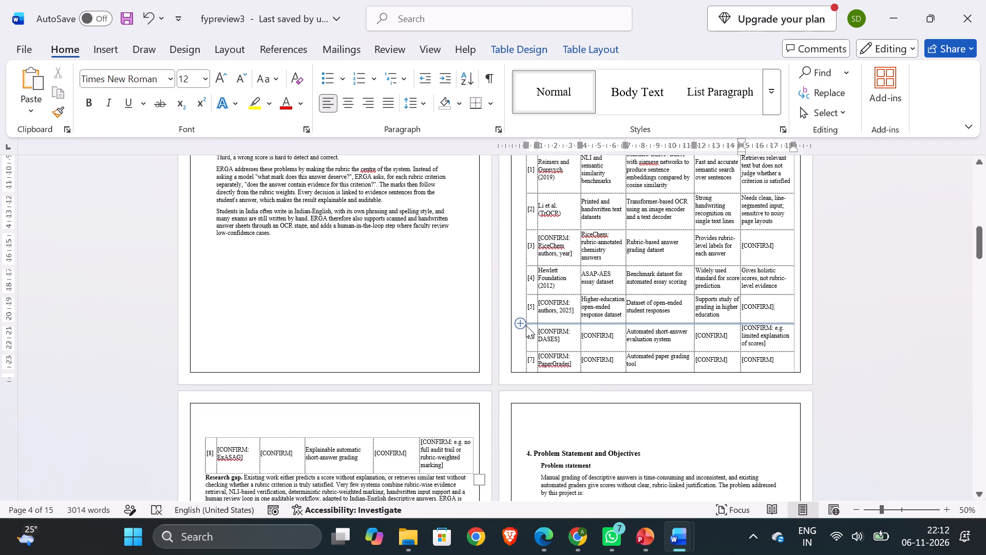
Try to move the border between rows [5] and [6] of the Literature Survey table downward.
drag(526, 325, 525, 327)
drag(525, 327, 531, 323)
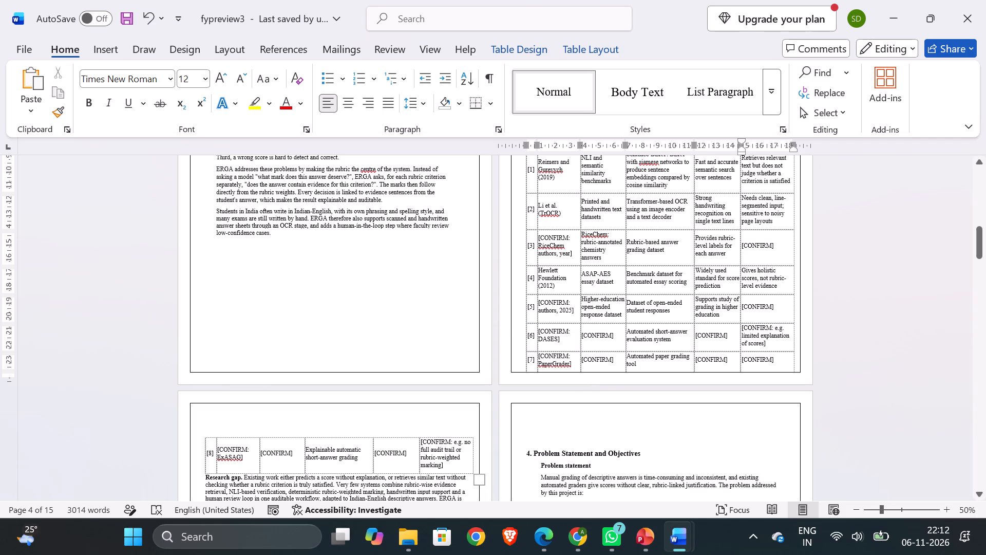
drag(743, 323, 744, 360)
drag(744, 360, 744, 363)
Insert five line breaks after the opening bracket in row [6]'s Author / Year cell.
click(540, 332)
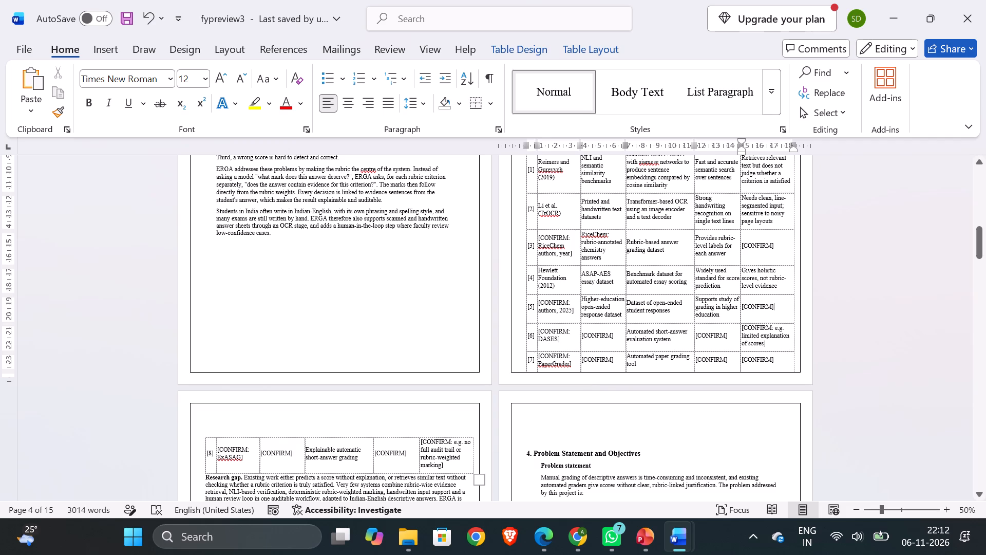
click(539, 332)
key(Return)
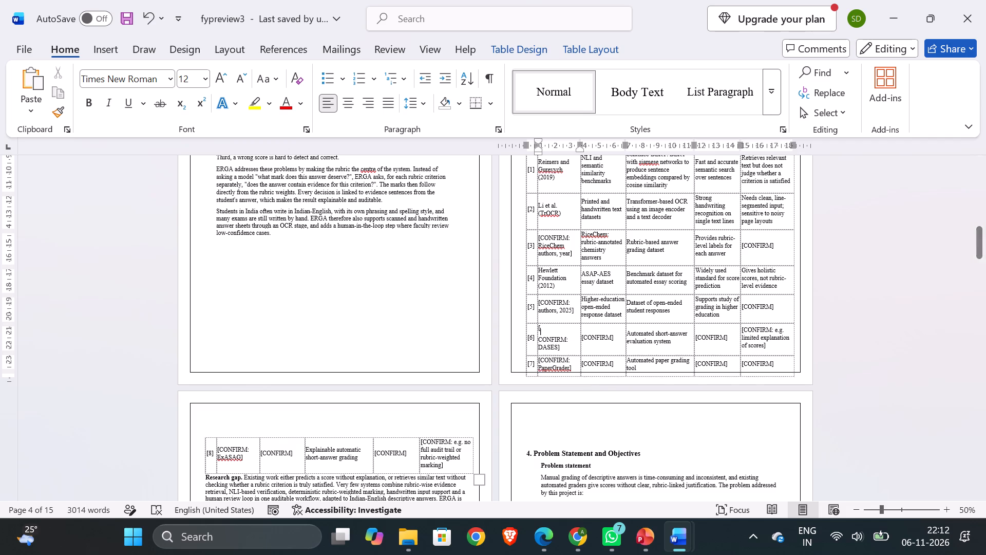
key(Return)
key(Return)
key(Return)
key(Return)
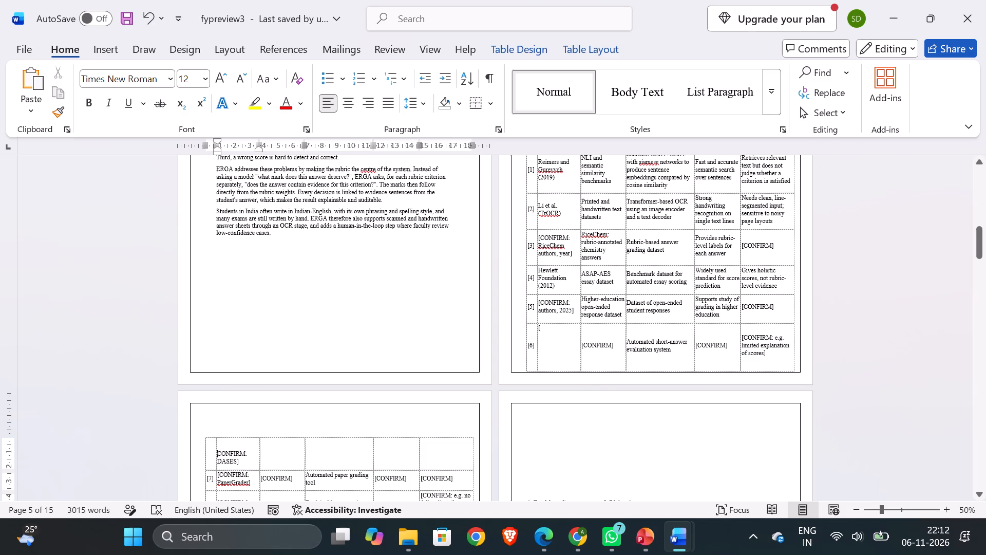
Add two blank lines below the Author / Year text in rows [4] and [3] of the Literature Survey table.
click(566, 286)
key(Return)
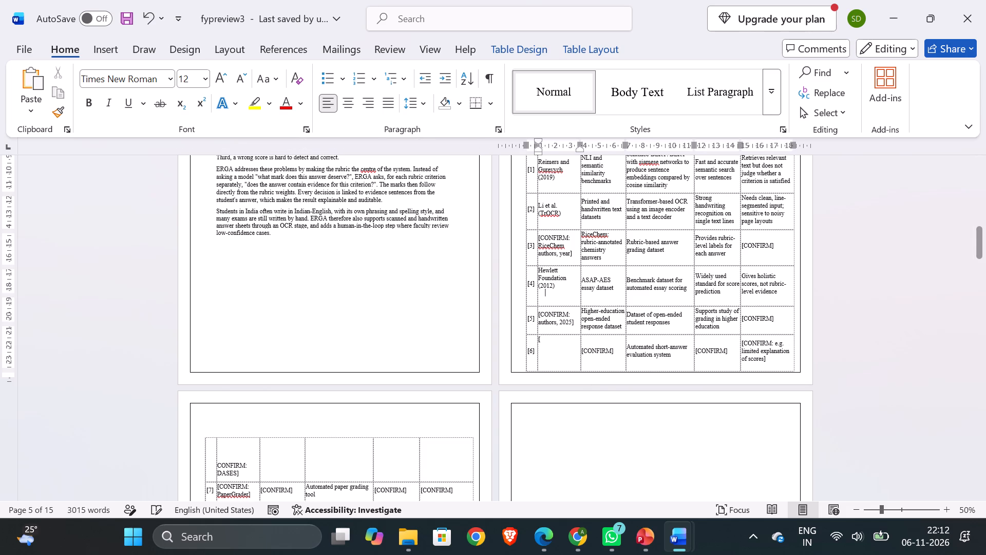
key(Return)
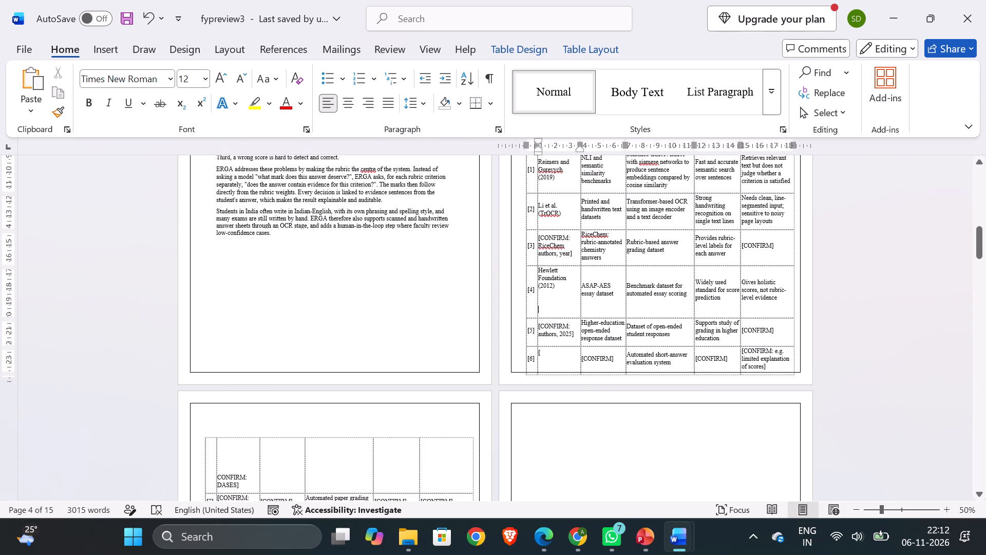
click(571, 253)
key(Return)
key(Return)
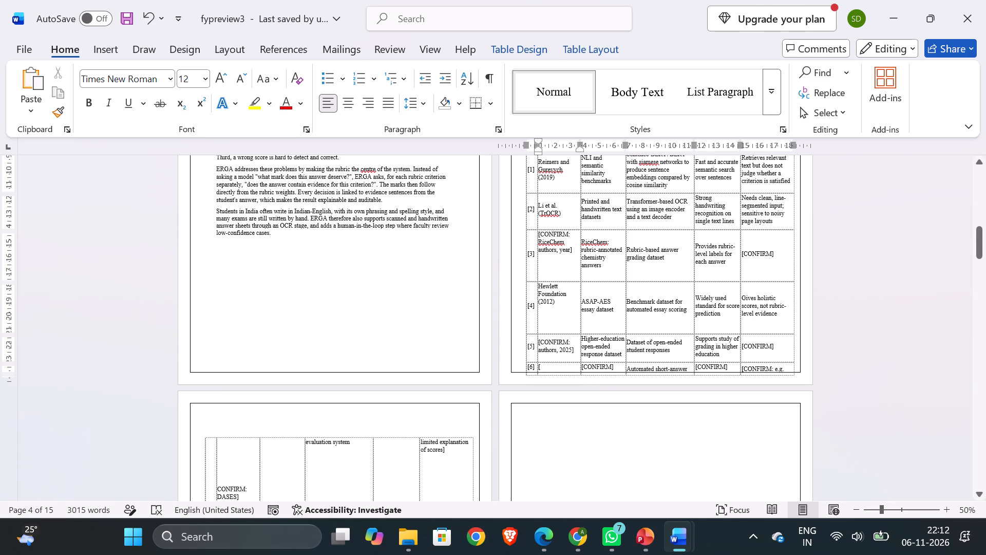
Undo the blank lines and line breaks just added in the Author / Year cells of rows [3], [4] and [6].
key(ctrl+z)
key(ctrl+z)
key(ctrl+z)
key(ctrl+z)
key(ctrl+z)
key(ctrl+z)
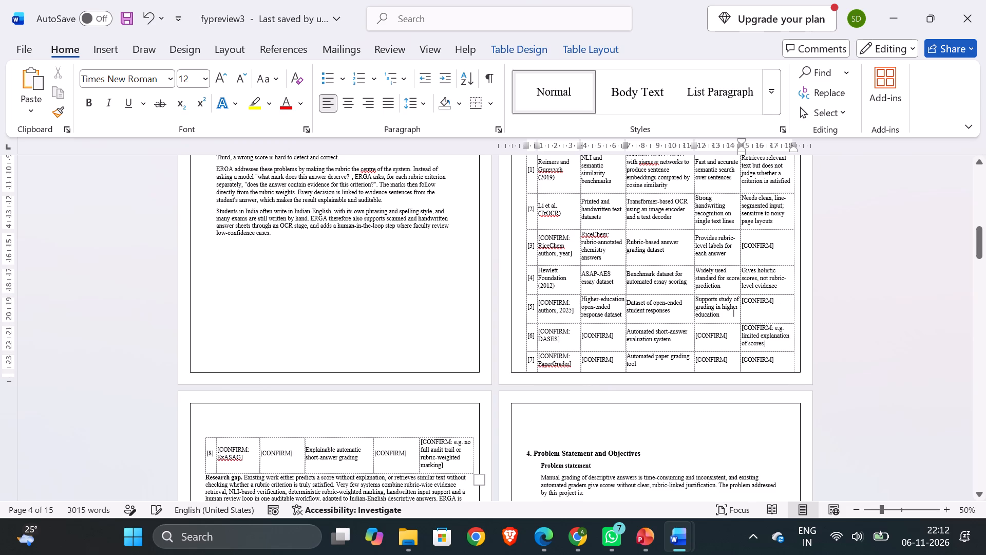
Add two blank lines below the Author / Year text in row [2] and one in row [1].
scroll(529, 332, up, 1)
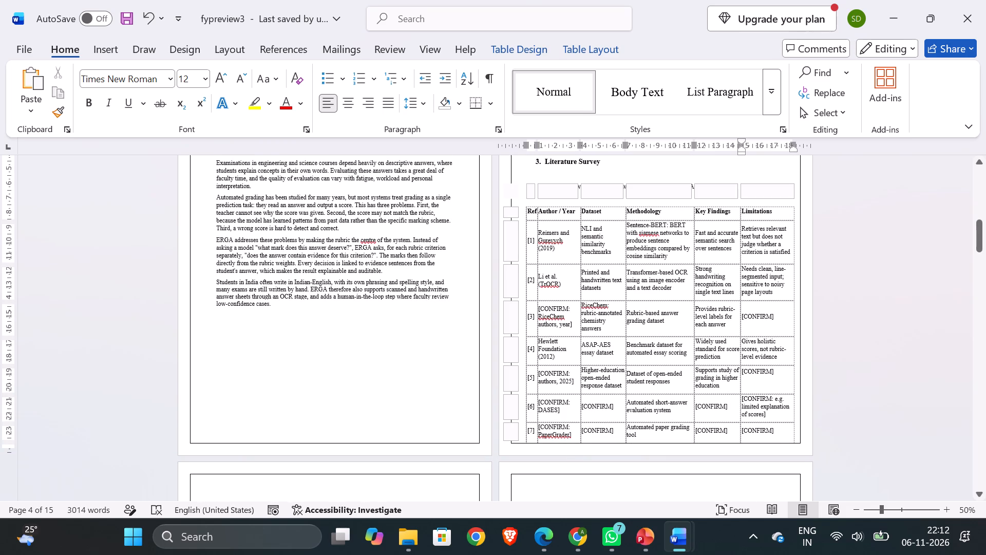
click(565, 287)
key(Return)
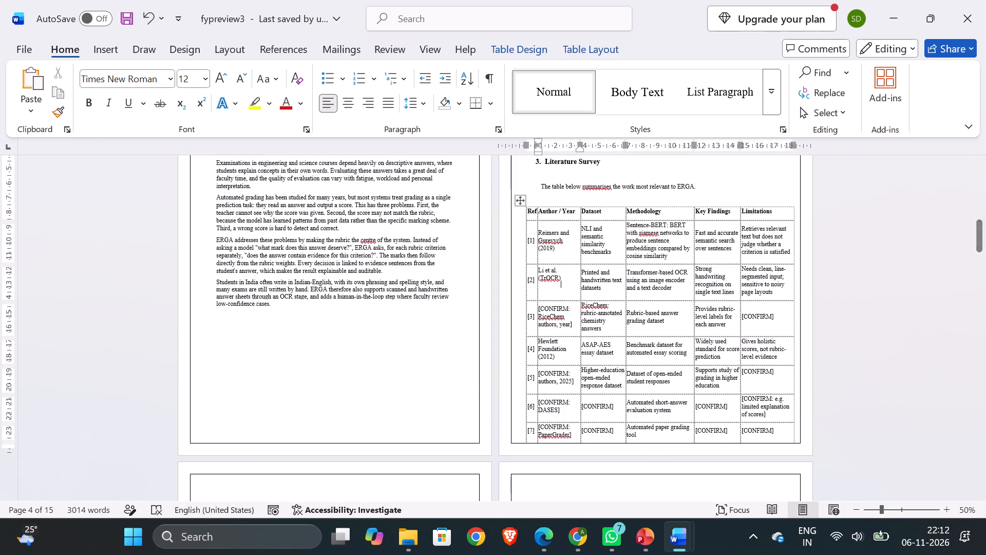
key(Return)
click(563, 253)
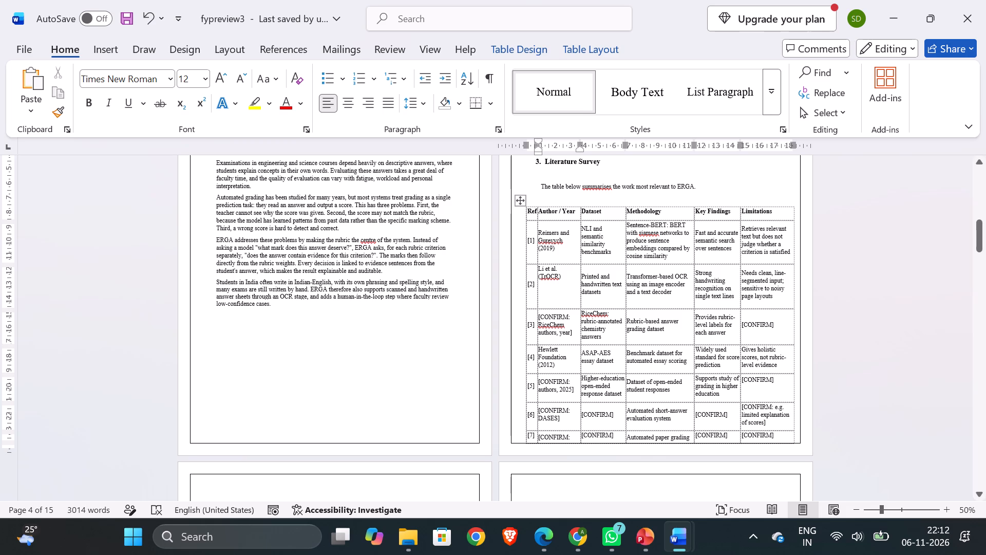
key(Return)
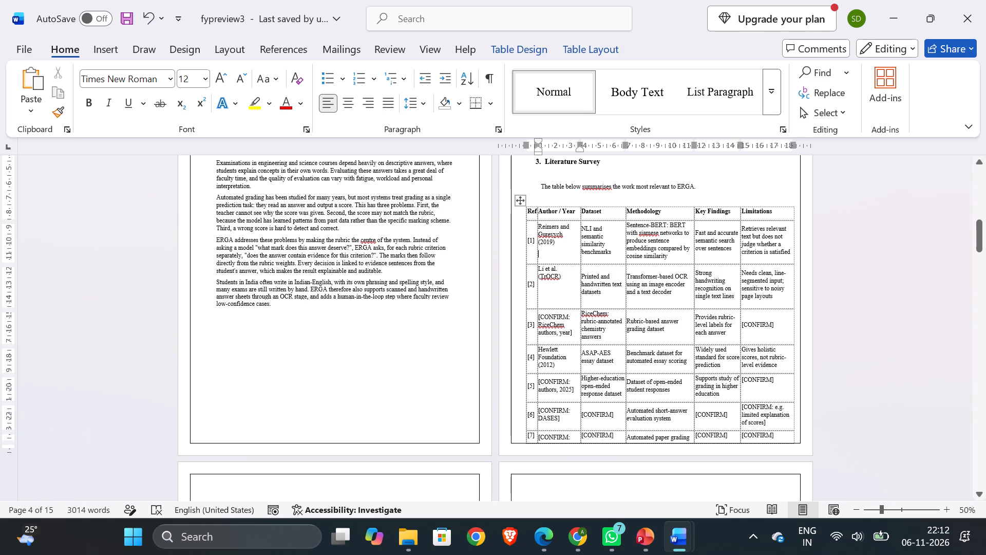
Add two blank lines below the Author / Year text in row [3], and leave one below the text in row [4].
click(574, 336)
key(Return)
key(Return)
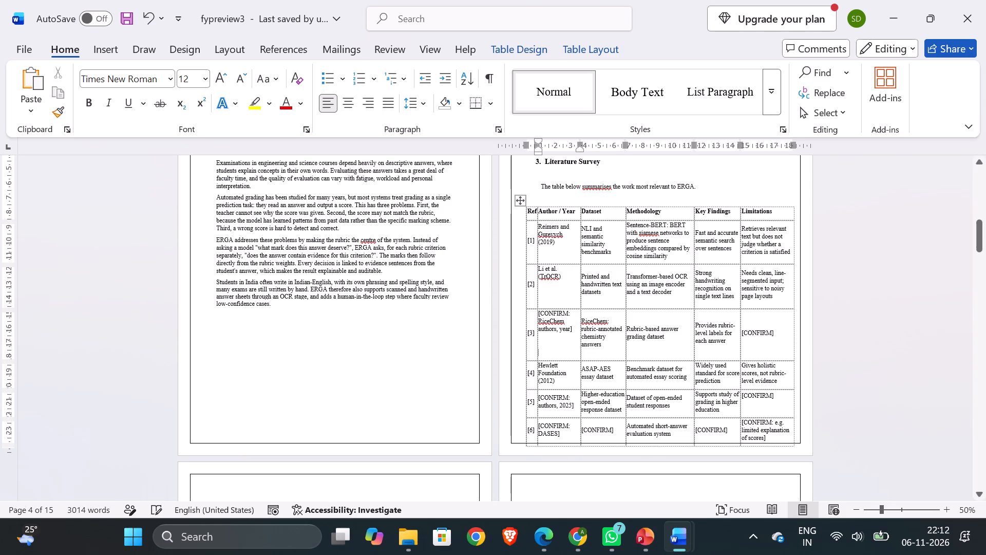
click(562, 382)
key(Return)
key(Return)
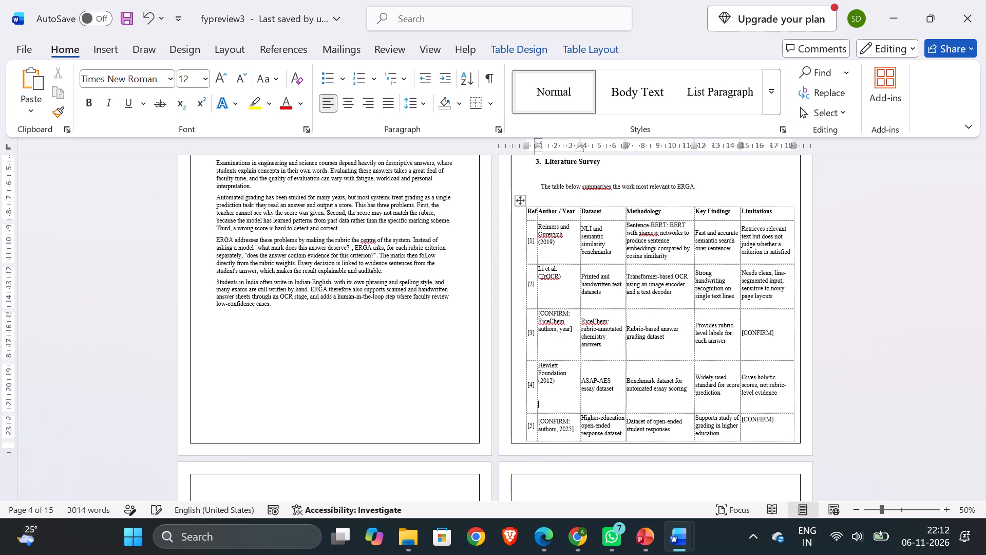
scroll(562, 382, down, 2)
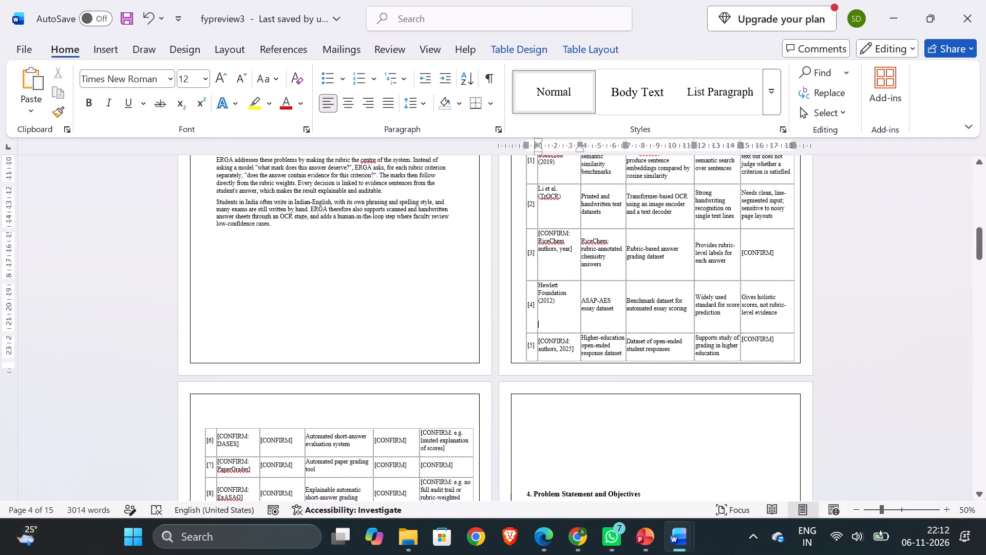
key(BackSpace)
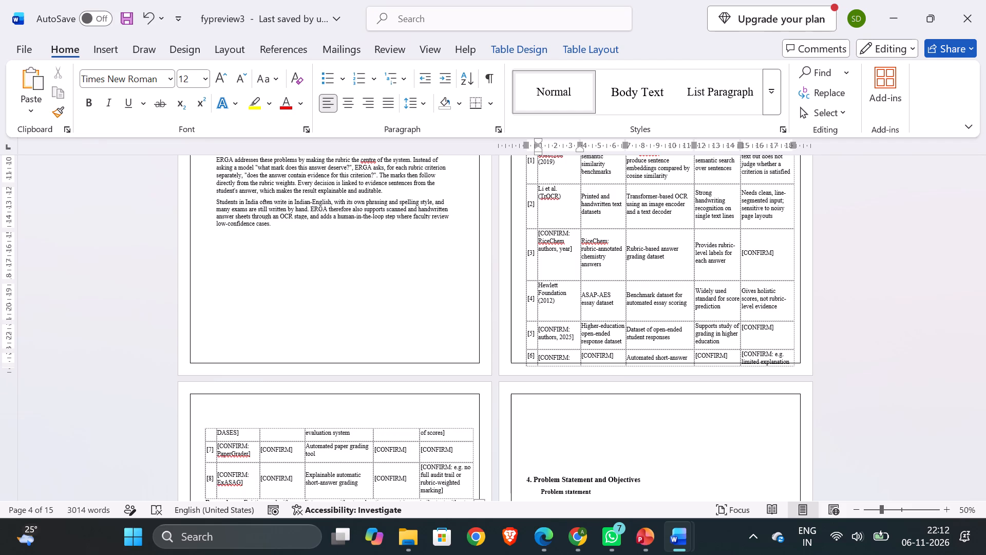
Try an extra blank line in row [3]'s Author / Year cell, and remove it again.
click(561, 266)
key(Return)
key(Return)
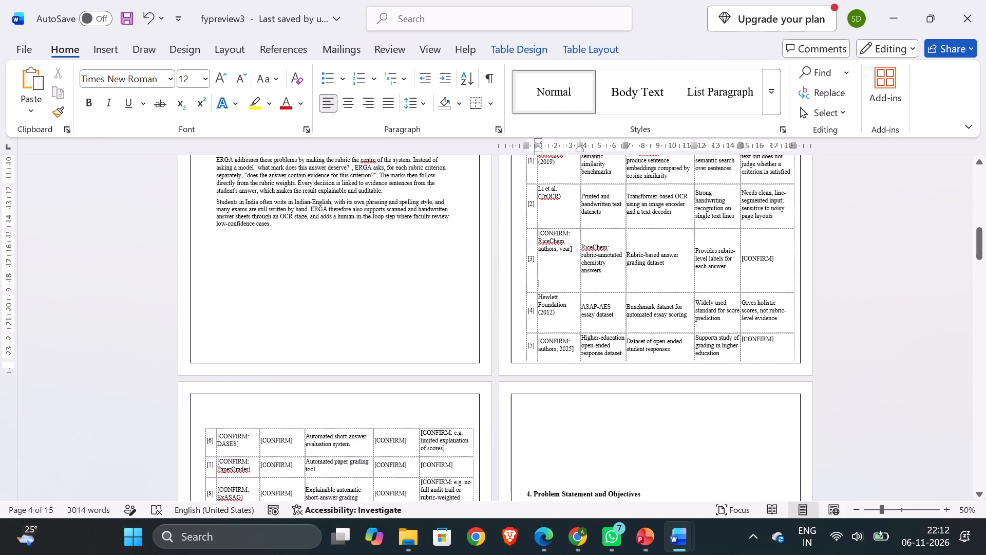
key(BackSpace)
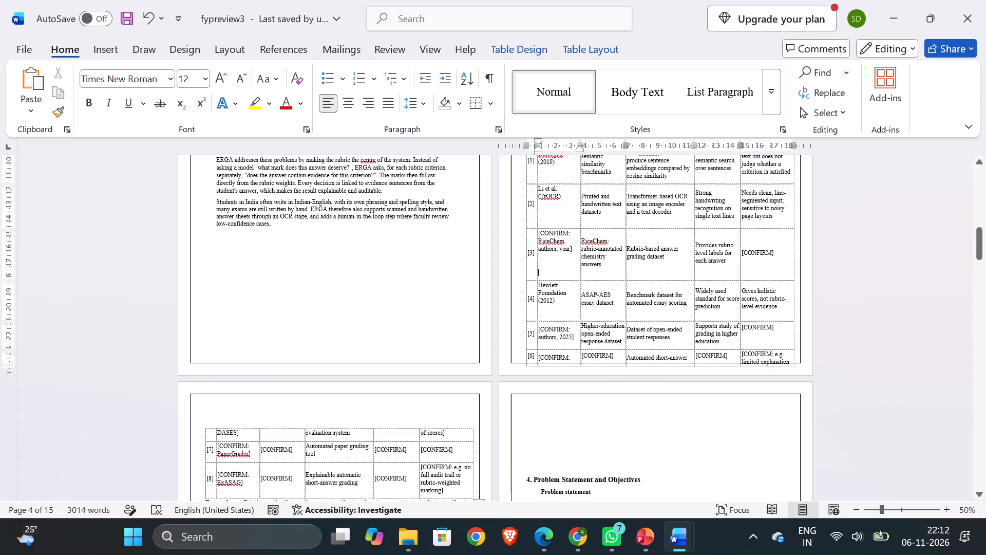
Add two blank lines below the Author / Year text in row [5].
click(576, 341)
key(Return)
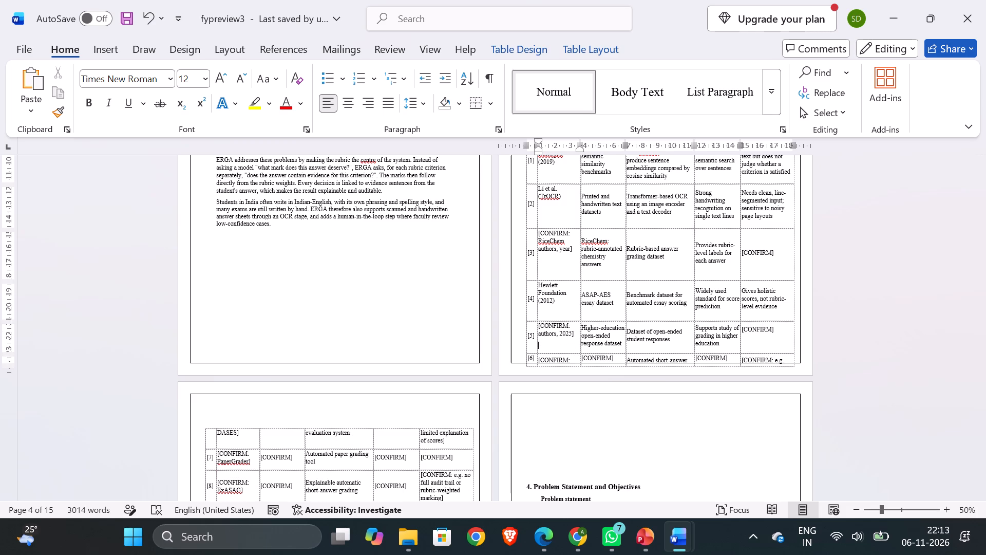
scroll(576, 341, up, 1)
click(559, 288)
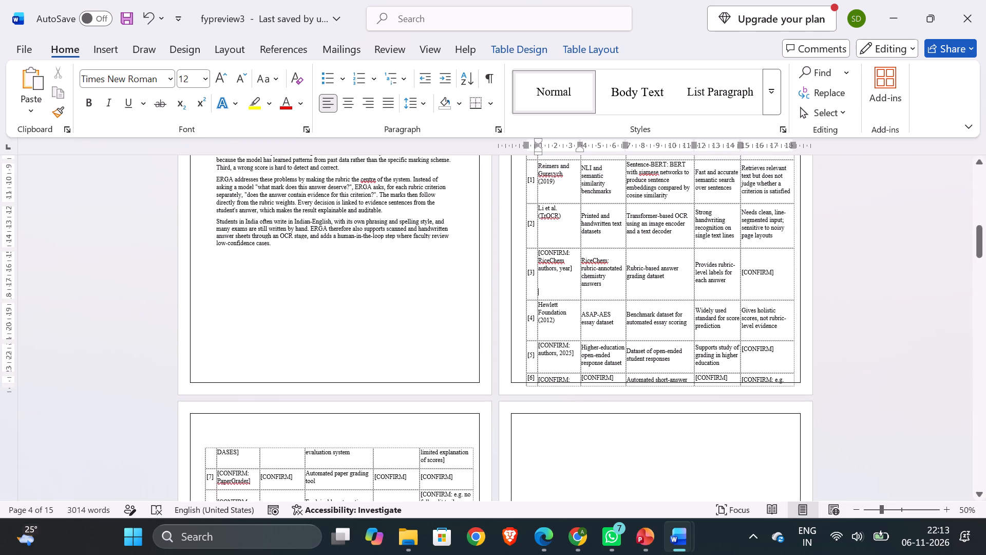
click(545, 363)
key(Return)
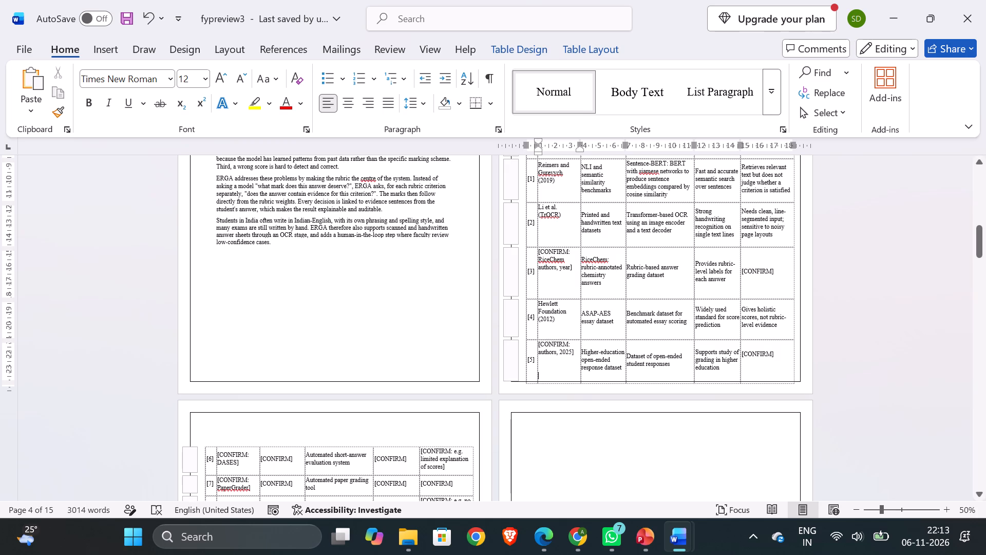
Delete the blank lines above the 3. Literature Survey heading to move the heading and table up the page.
scroll(760, 320, up, 1)
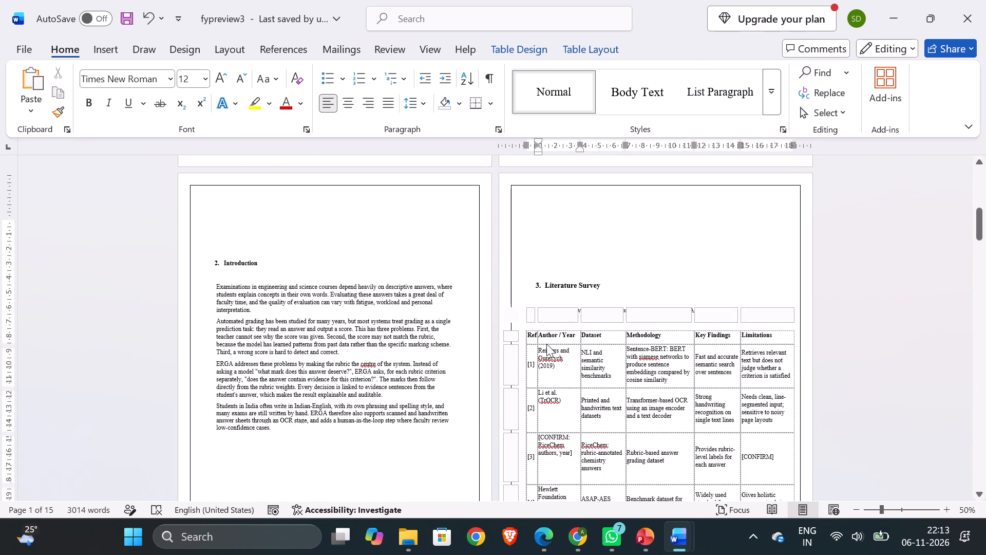
click(700, 239)
drag(695, 306, 610, 304)
click(555, 255)
key(BackSpace)
key(BackSpace)
key(BackSpace)
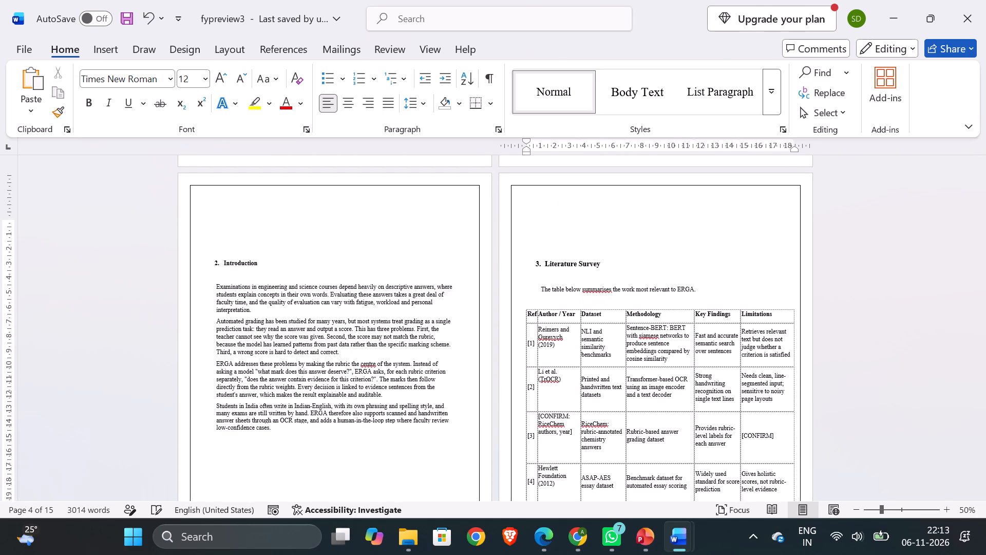
key(BackSpace)
key(BackSpace)
key(BackSpace)
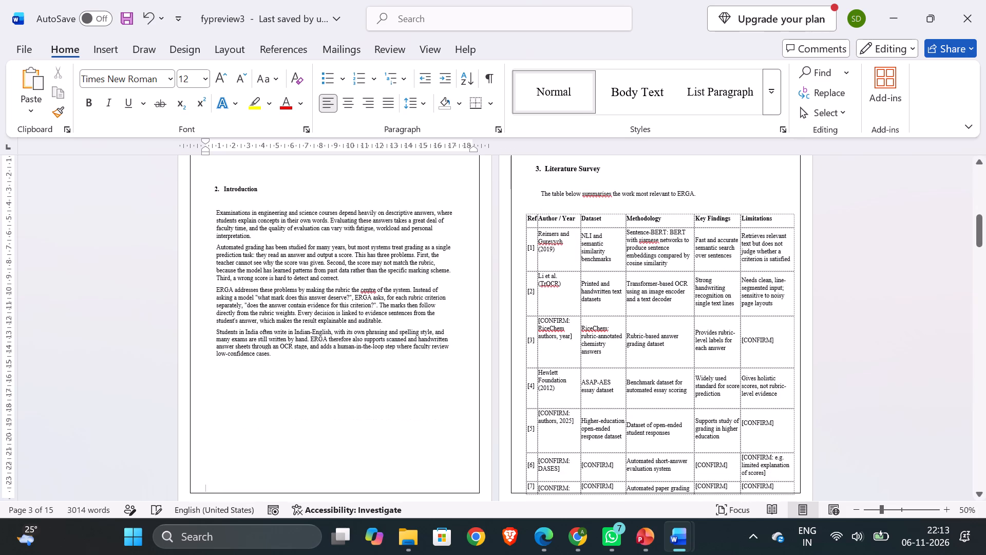
Apply the blue banded grid style with a solid blue header row to the whole Literature Survey table.
click(520, 205)
click(224, 42)
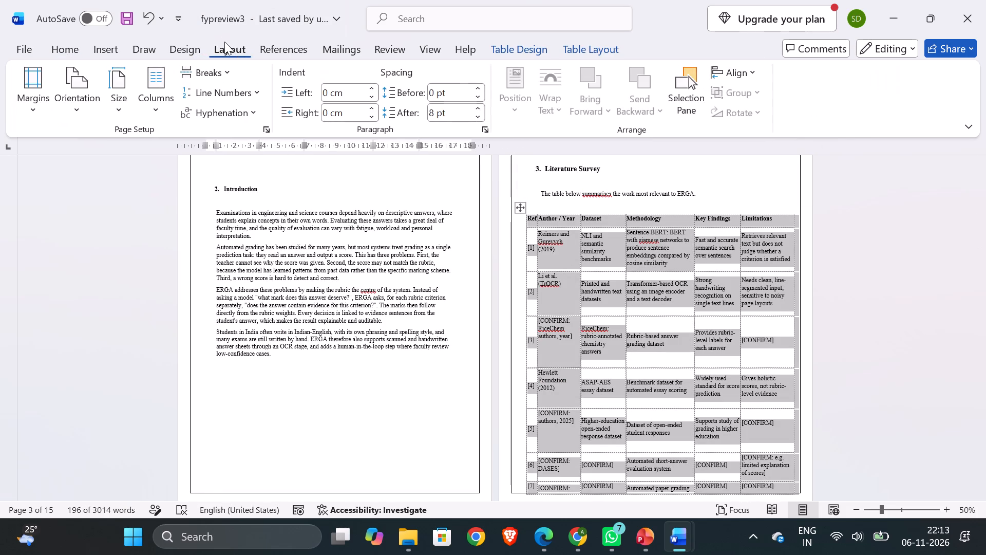
click(180, 42)
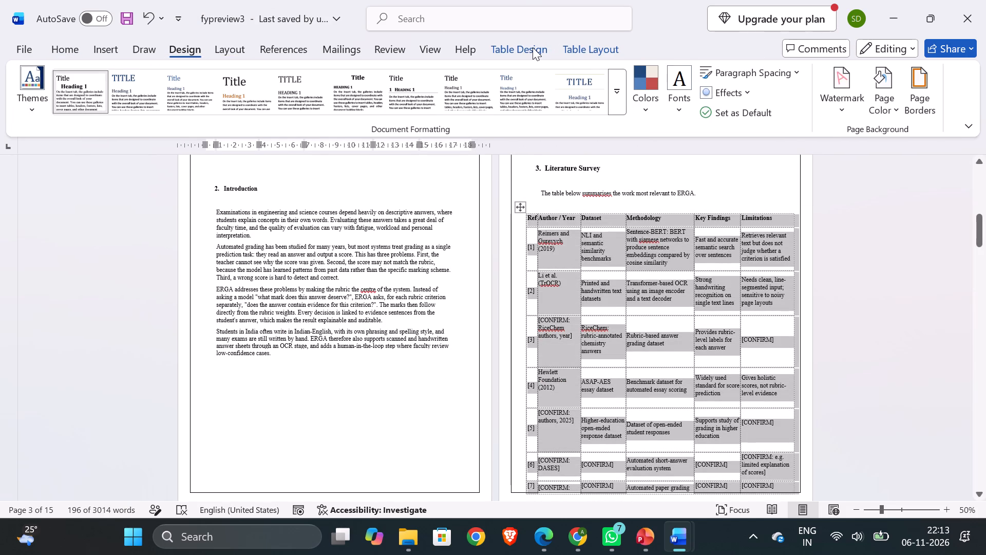
click(533, 47)
click(589, 89)
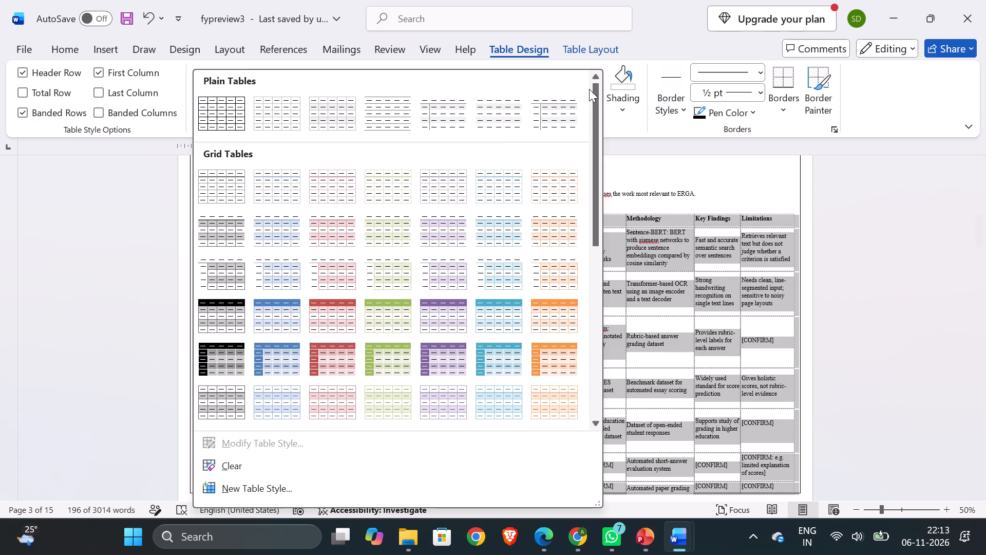
click(267, 303)
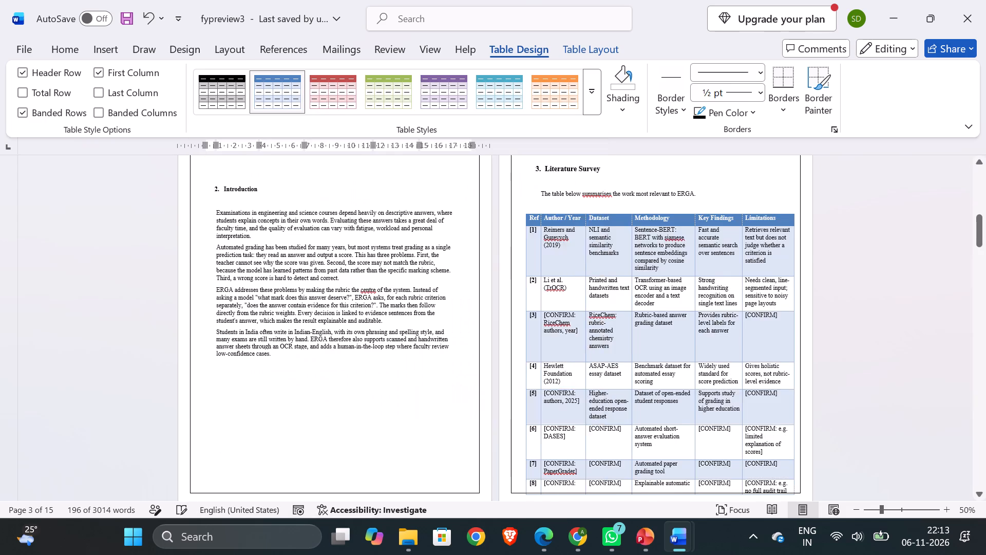
click(721, 325)
Clear the Author / Year text in row [1] of the Literature Survey table.
scroll(721, 325, down, 1)
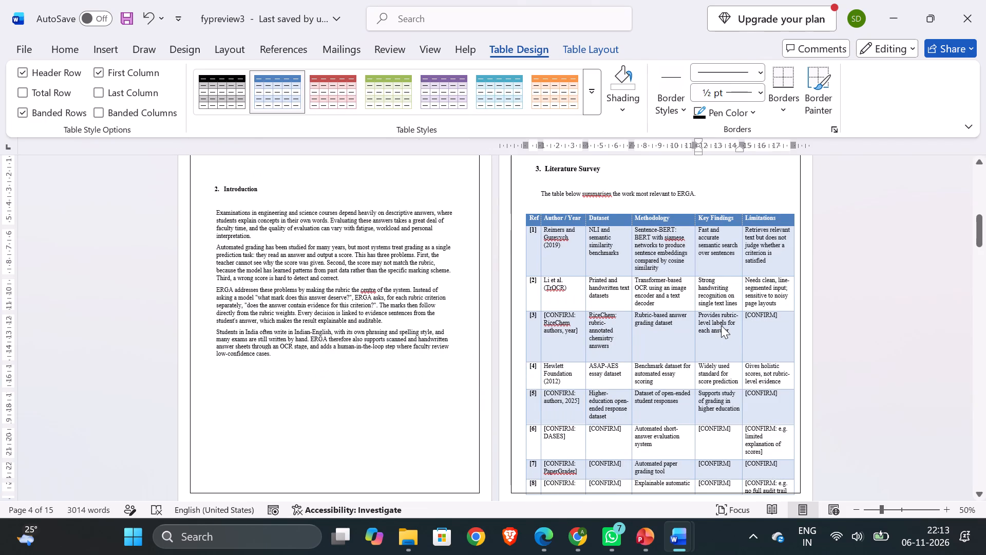
scroll(721, 325, down, 1)
scroll(662, 300, down, 1)
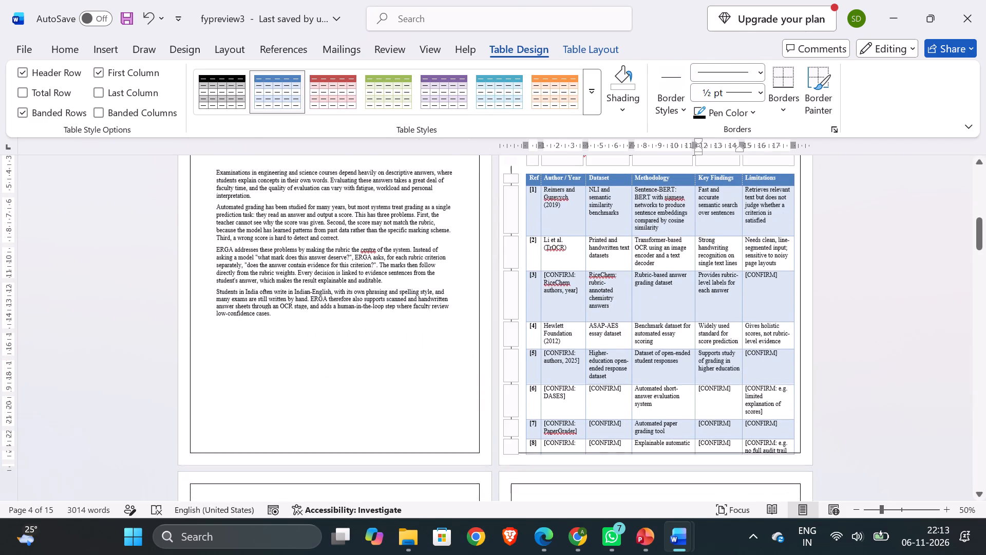
scroll(662, 300, down, 1)
scroll(662, 300, up, 1)
scroll(662, 300, down, 1)
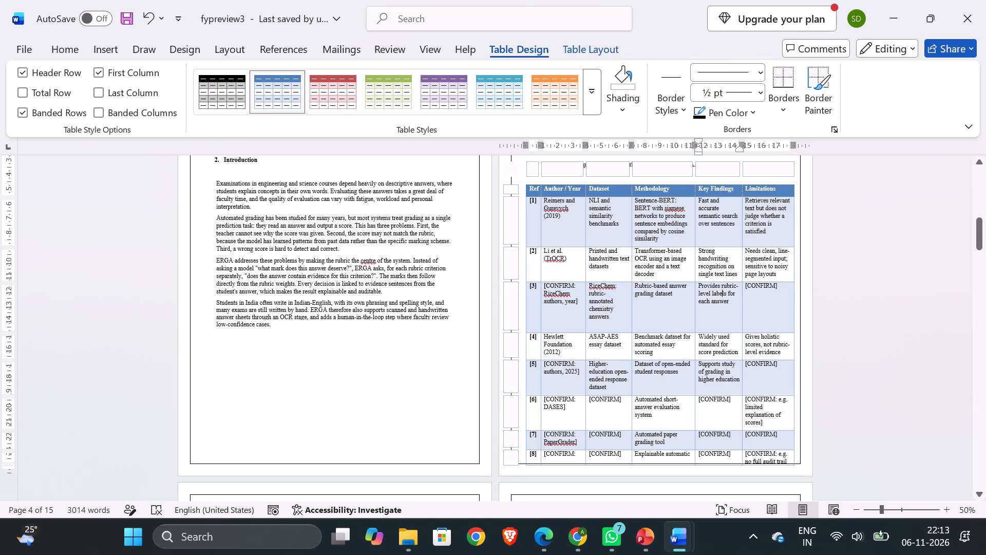
drag(565, 221, 544, 203)
key(BackSpace)
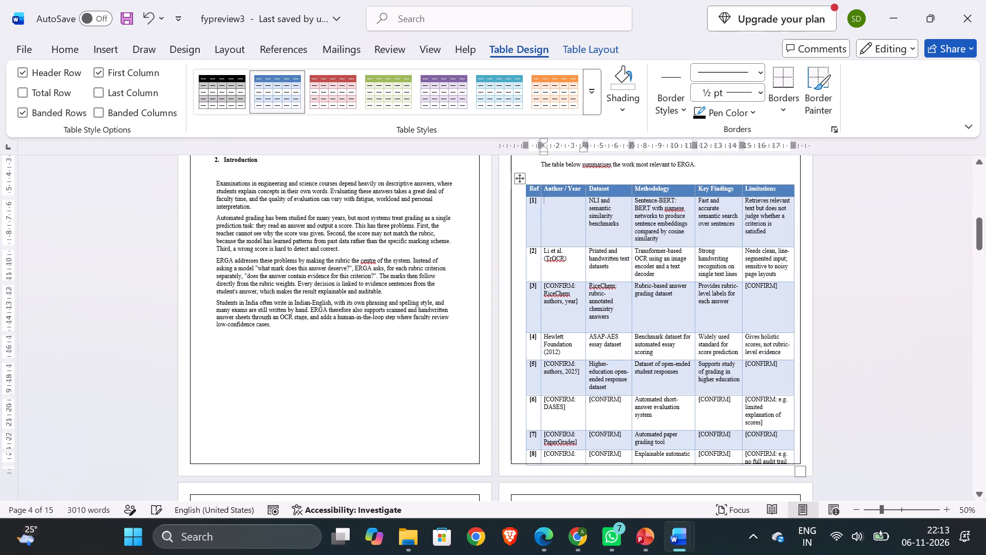
In the ERGA PowerPoint presentation, copy row 1's title, "Automated Grading System Using Natural Language Processing (IEEE Xplore)", from the Literature Survey slide.
click(640, 544)
click(633, 311)
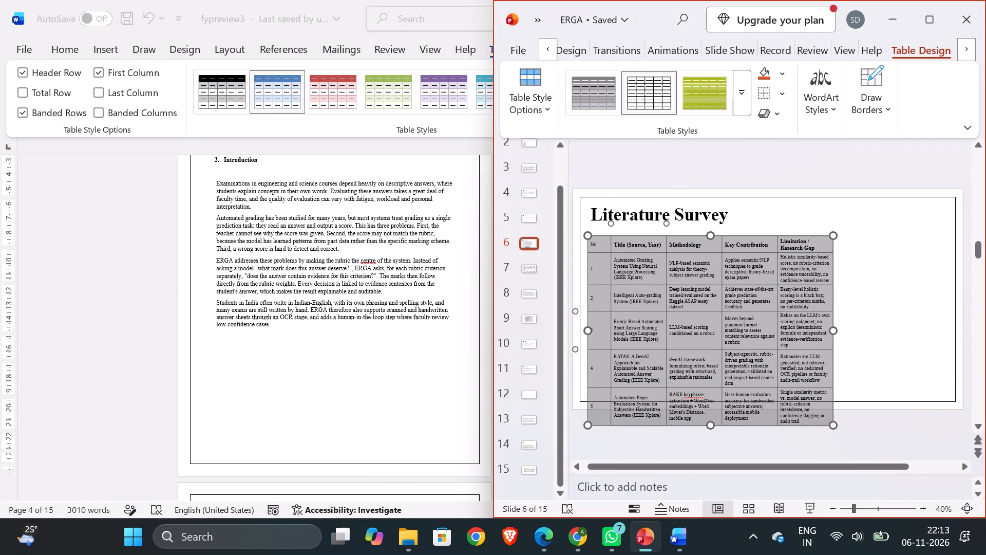
click(642, 281)
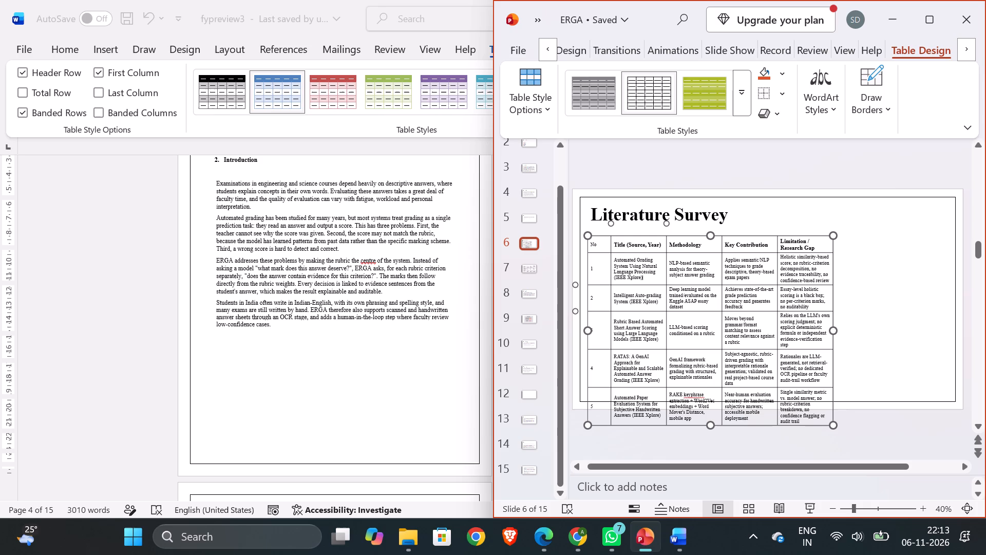
drag(646, 278, 612, 262)
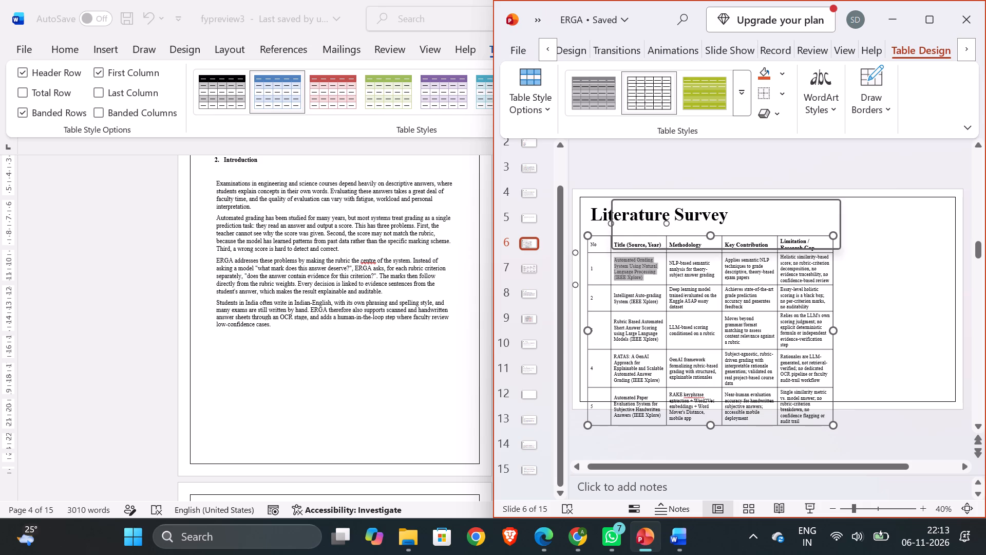
key(ctrl+c)
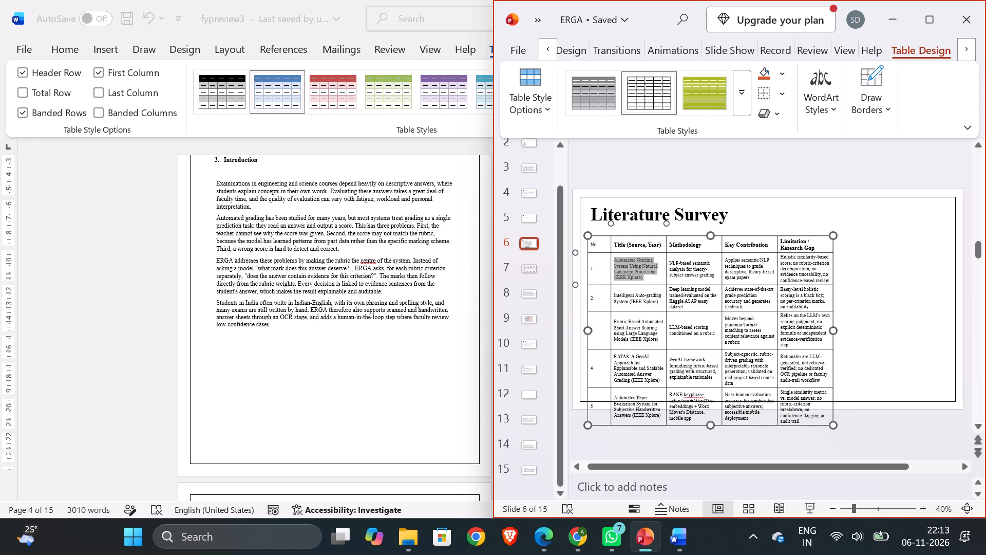
Arrange the ERGA presentation side by side with the fypreview3 Word document.
key(super+Right)
click(624, 146)
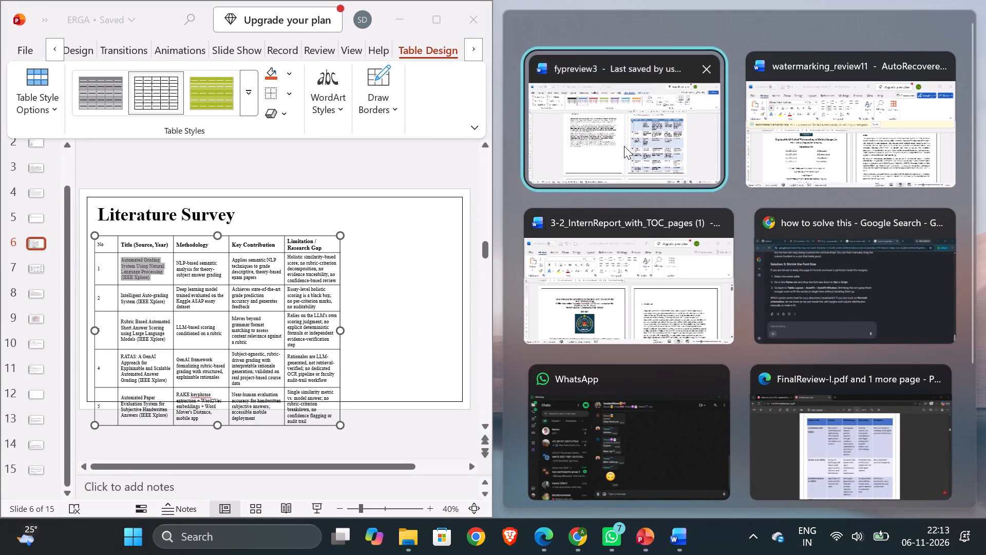
In the fypreview3 Word document, paste the copied title into the empty Author / Year cell of row [1].
scroll(692, 265, down, 2)
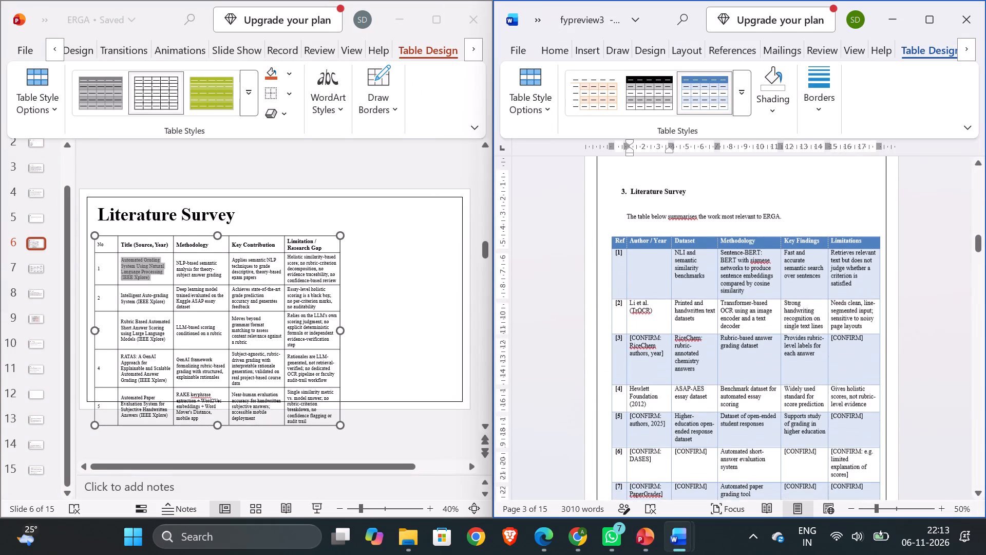
click(647, 254)
key(ctrl+v)
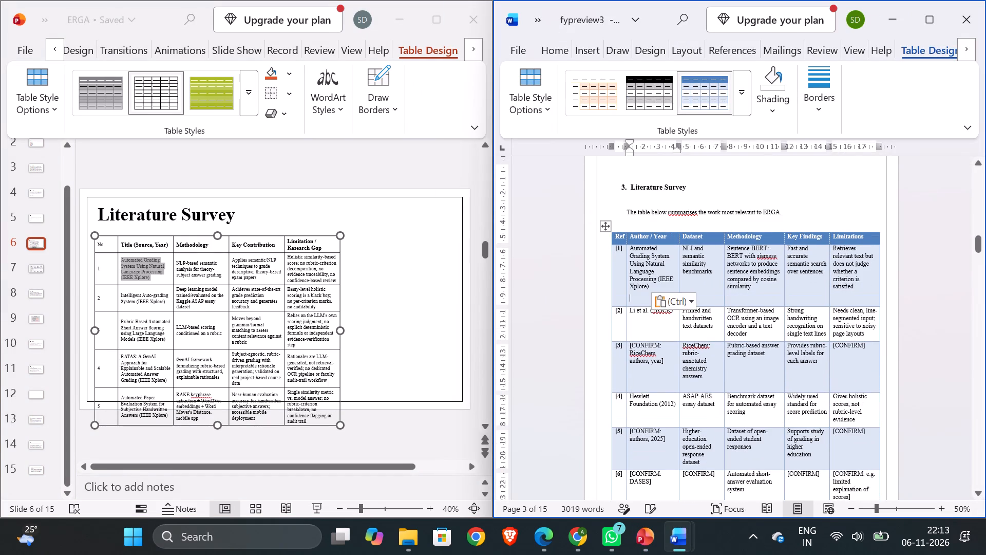
key(Right)
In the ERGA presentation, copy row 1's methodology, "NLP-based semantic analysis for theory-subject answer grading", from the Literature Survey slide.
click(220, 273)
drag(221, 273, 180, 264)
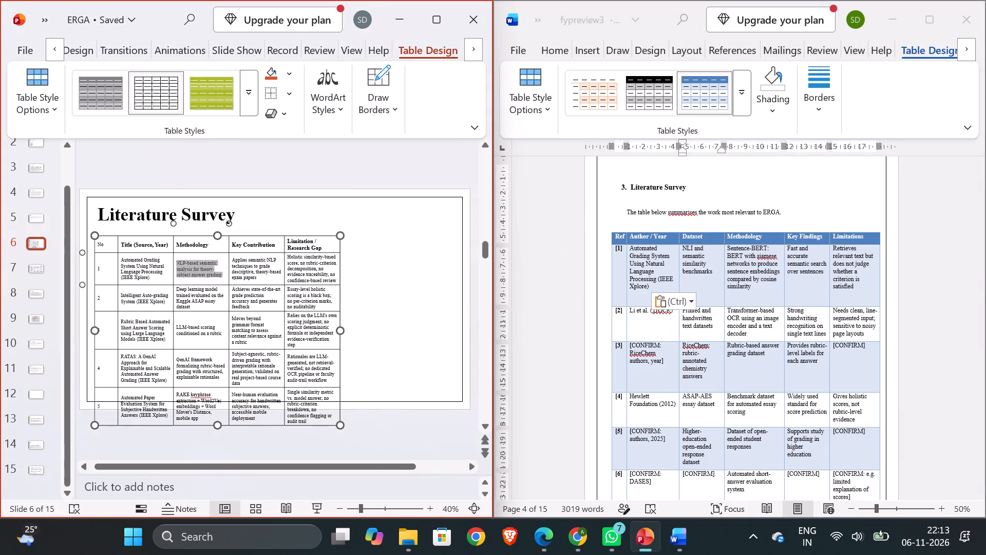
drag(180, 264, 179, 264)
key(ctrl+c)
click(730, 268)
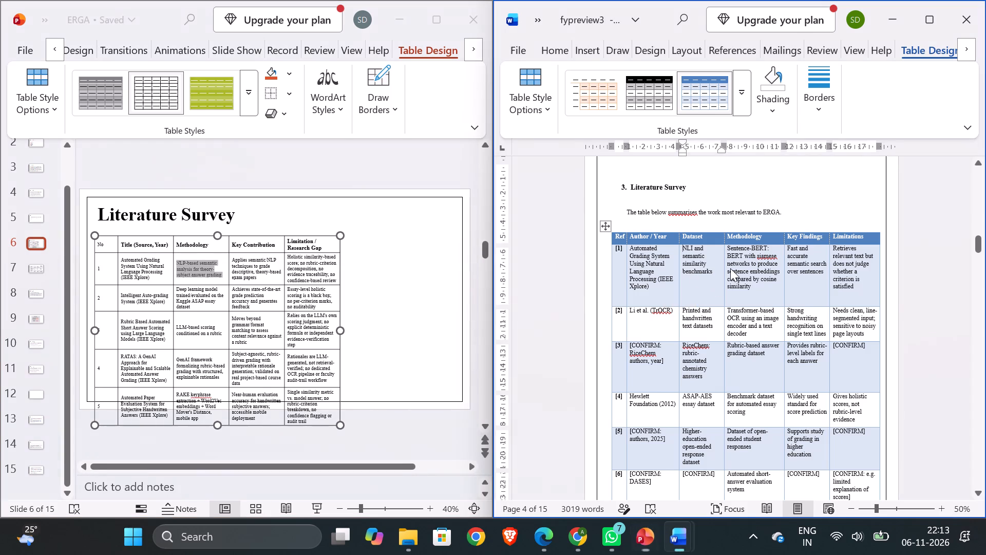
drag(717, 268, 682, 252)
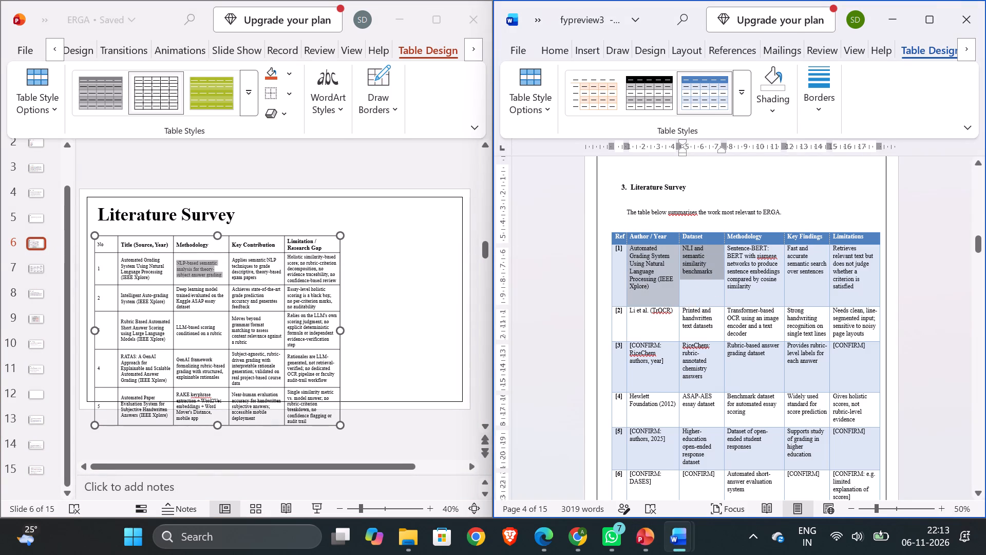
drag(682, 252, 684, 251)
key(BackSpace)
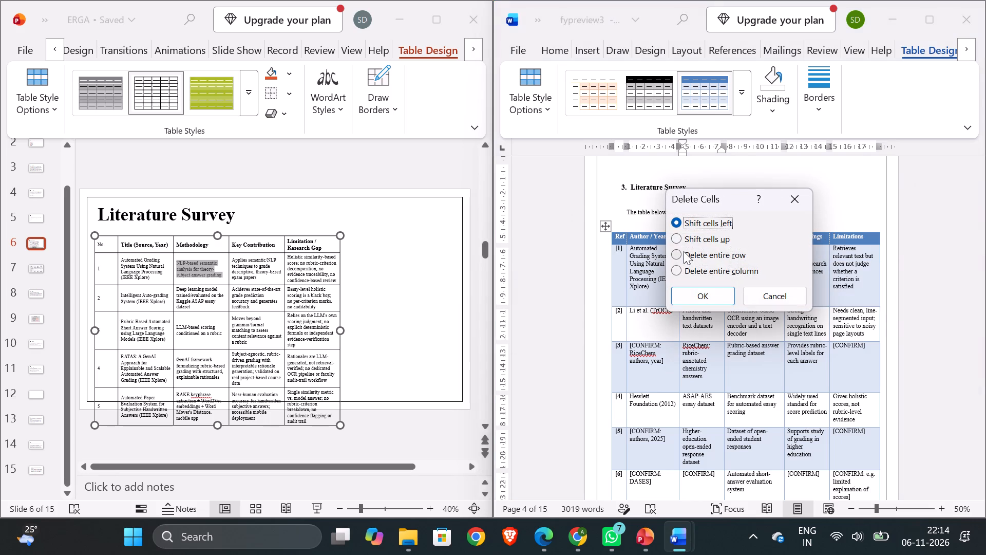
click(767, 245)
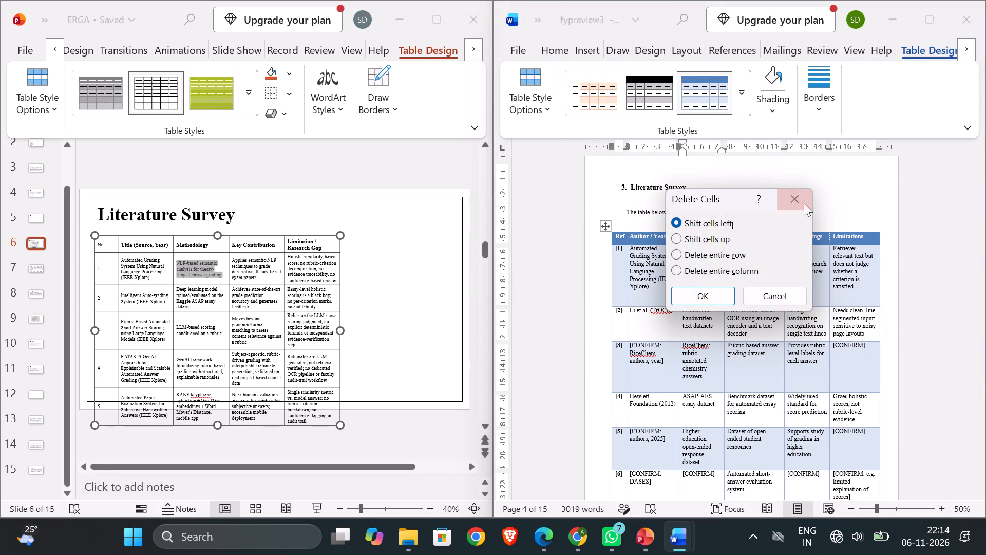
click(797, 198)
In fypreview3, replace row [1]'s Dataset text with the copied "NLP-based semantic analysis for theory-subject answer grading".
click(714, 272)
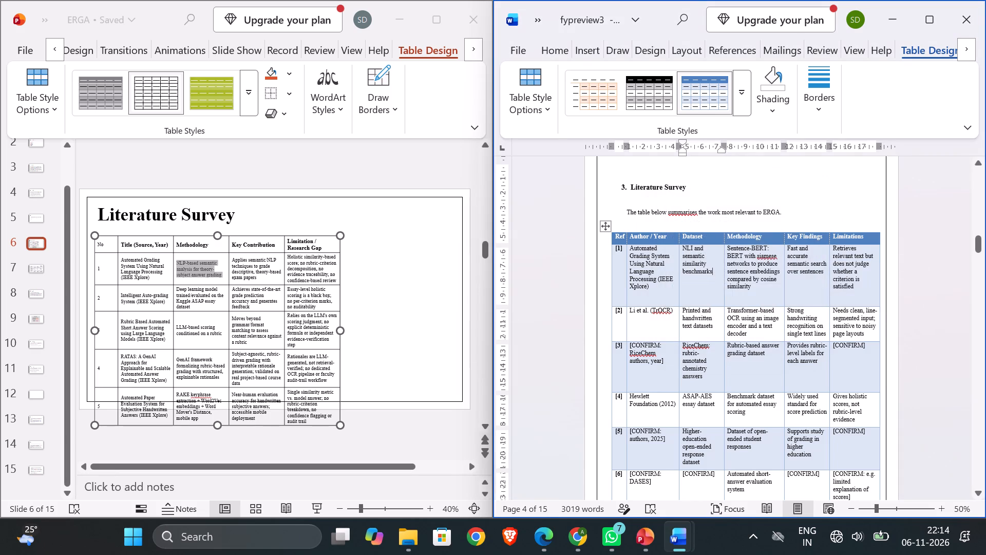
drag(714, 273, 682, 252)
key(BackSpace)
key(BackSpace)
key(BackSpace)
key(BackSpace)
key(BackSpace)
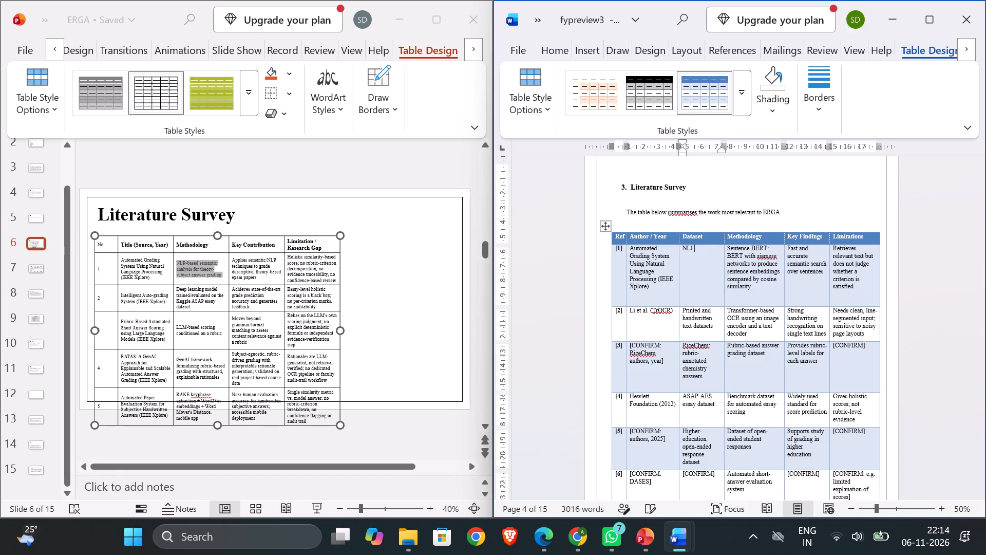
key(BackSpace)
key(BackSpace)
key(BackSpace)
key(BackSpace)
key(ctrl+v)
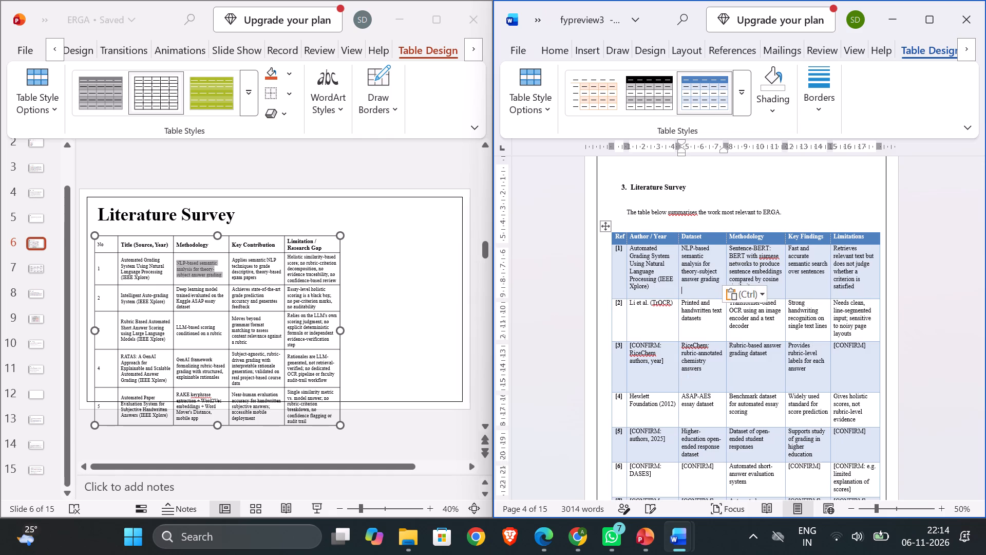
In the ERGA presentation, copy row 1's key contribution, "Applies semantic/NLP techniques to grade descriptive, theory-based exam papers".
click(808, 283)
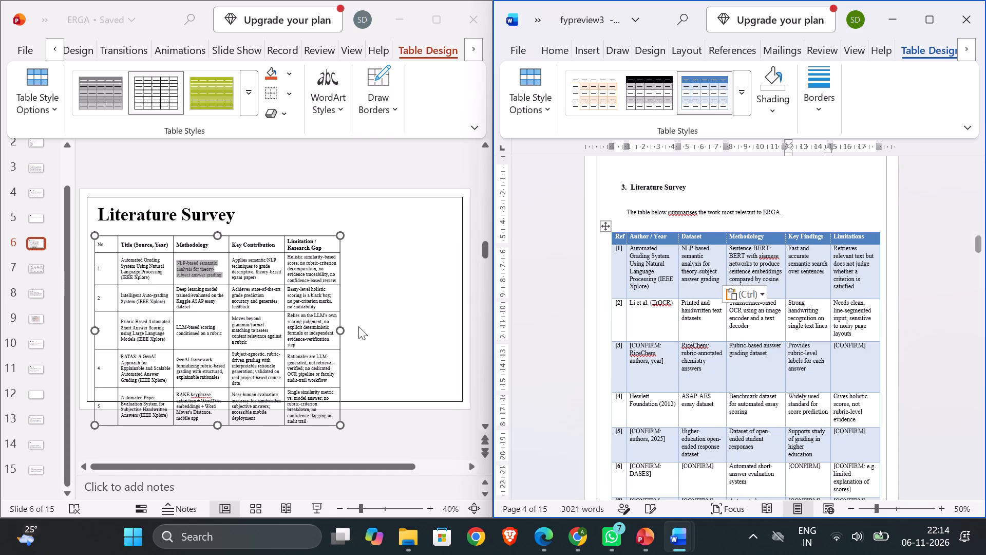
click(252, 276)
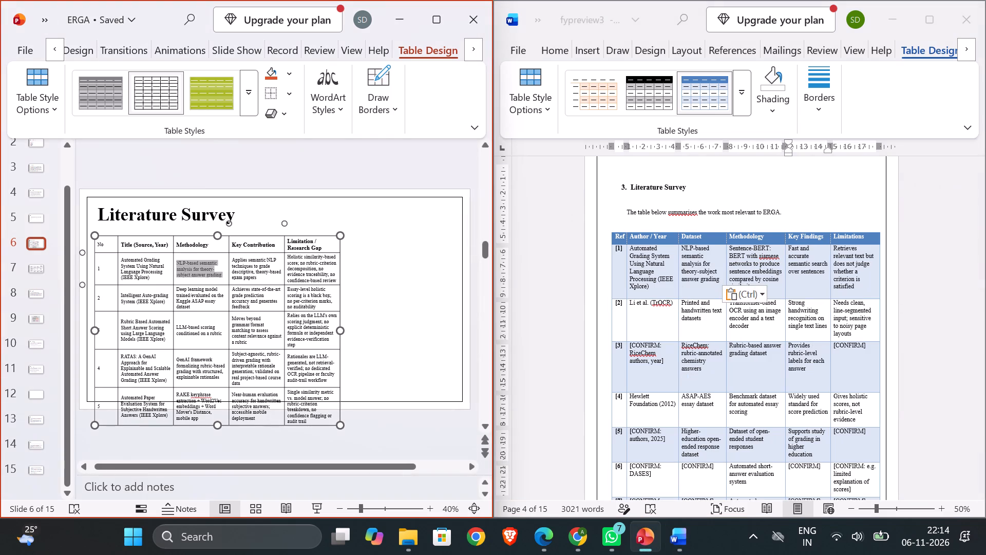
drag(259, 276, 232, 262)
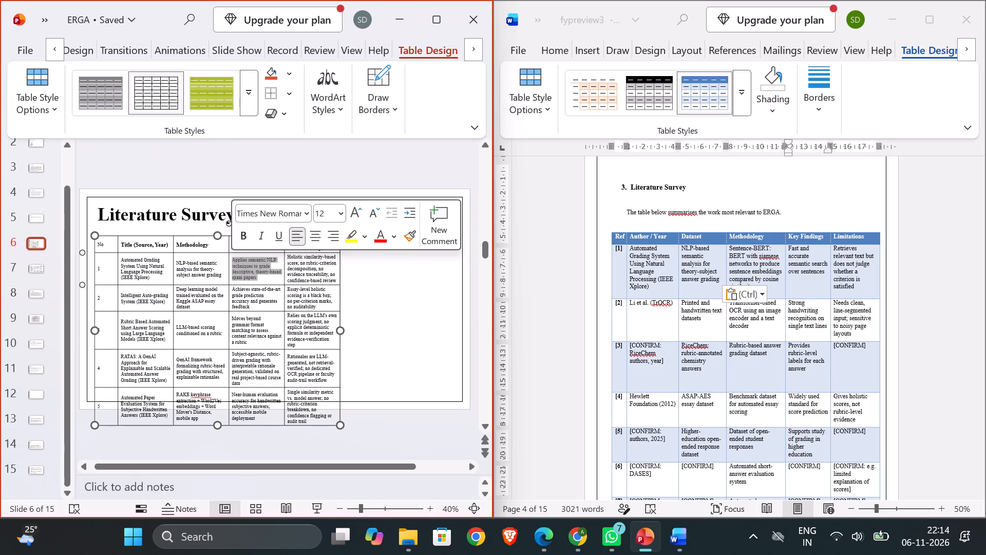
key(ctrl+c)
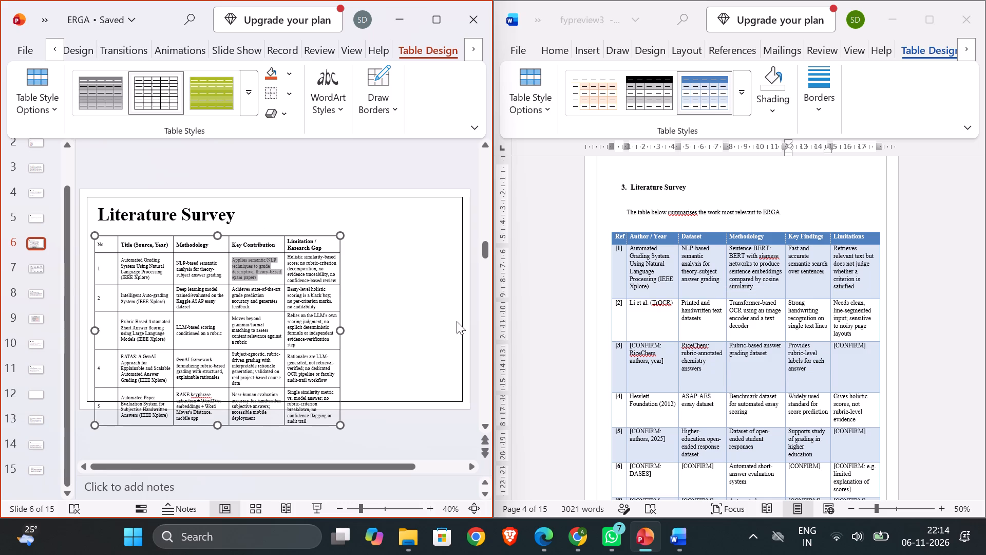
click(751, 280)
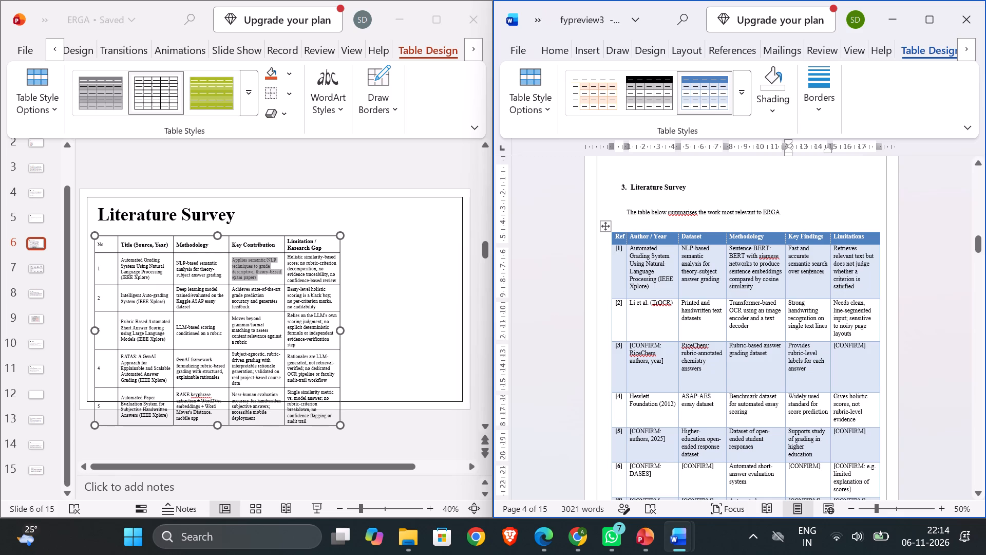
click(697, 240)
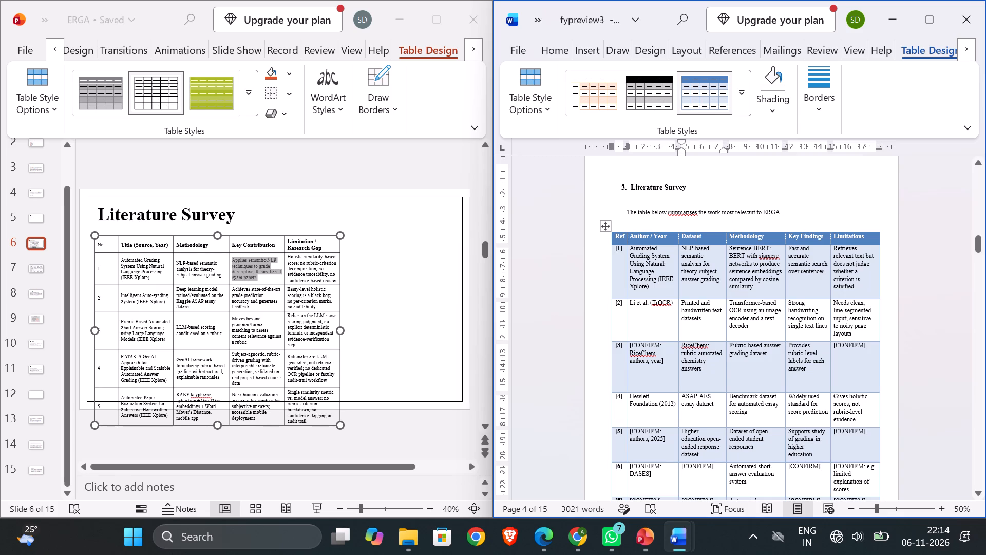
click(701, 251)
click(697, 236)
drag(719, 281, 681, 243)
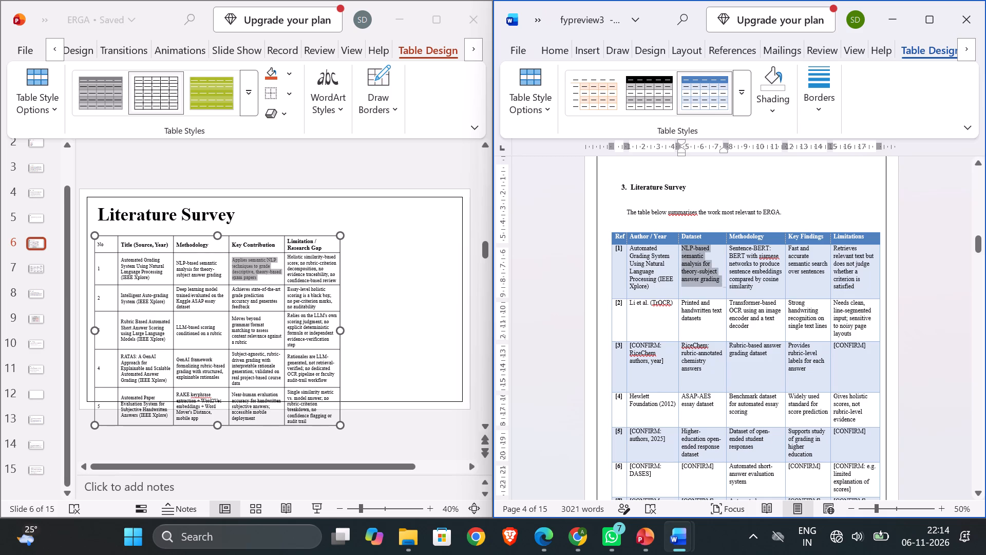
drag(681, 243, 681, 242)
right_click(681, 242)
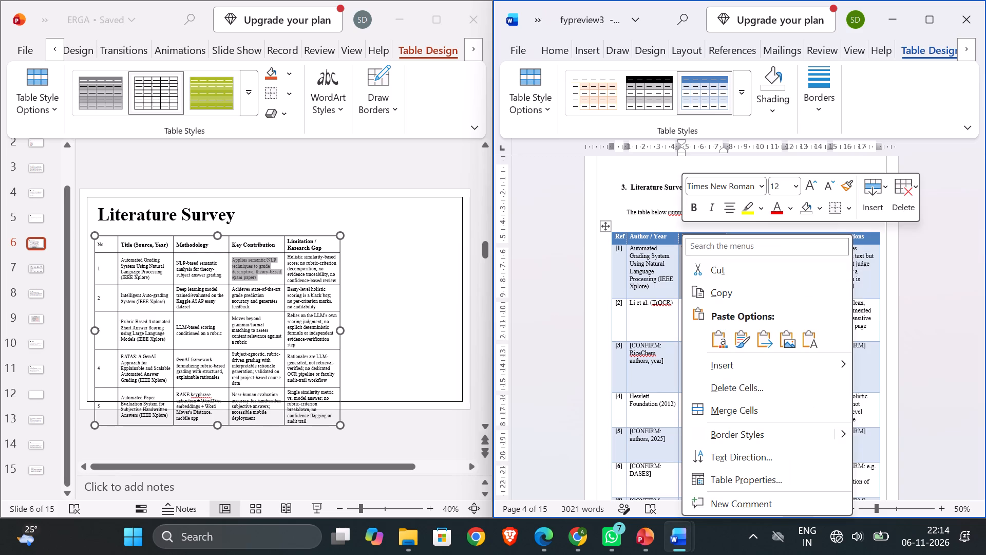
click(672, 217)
In fypreview3, delete the entire Dataset column from the Literature Survey table.
click(699, 269)
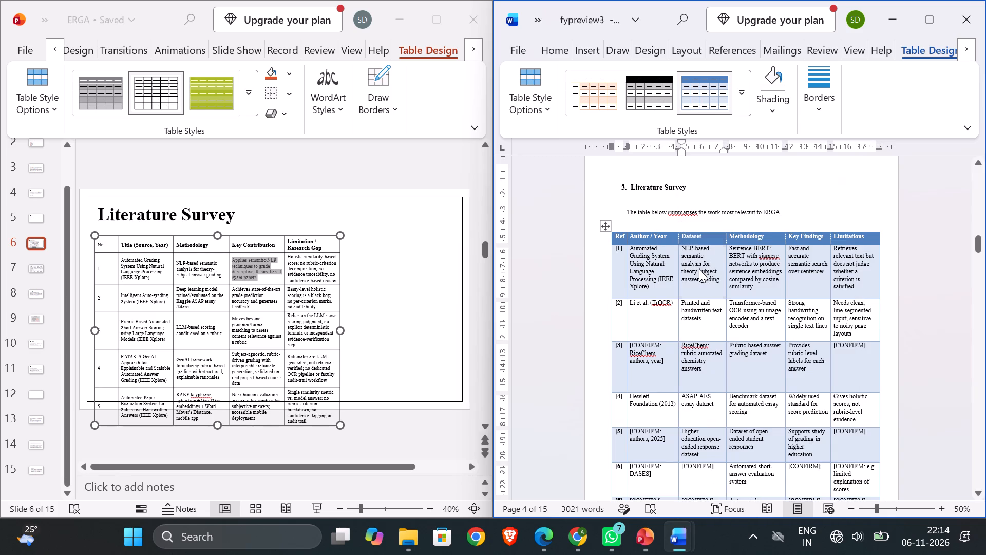
drag(719, 282, 686, 242)
key(BackSpace)
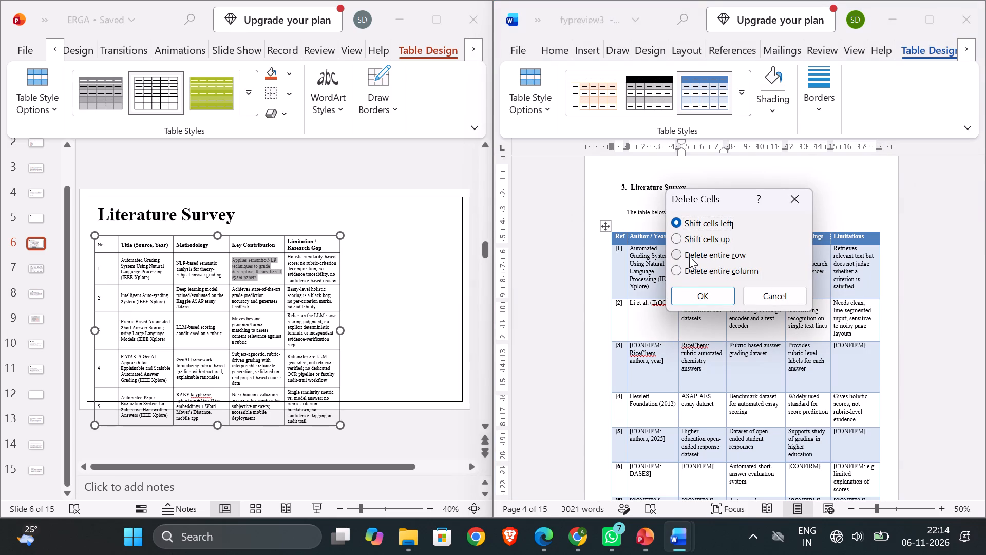
click(686, 266)
click(694, 292)
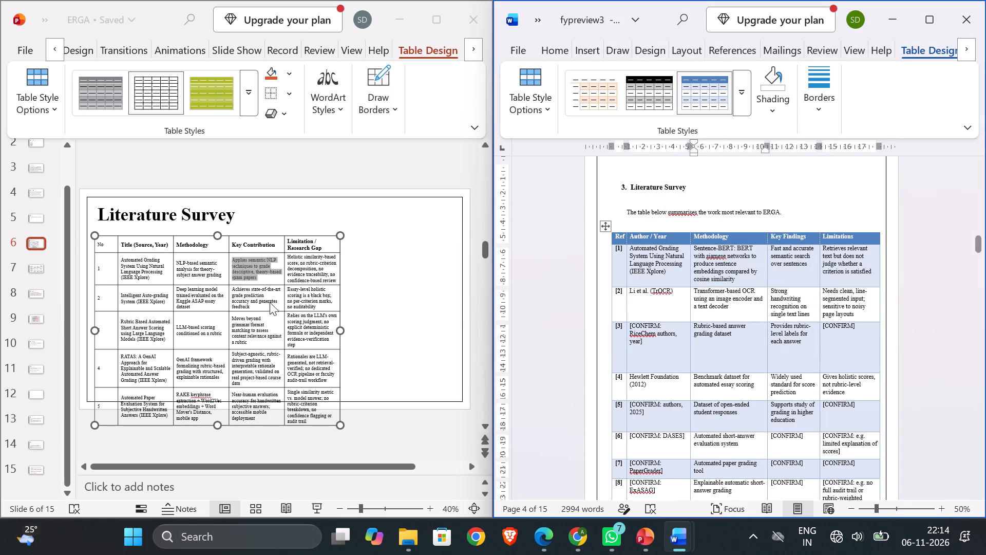
Replace row [1]'s Methodology text in fypreview3 with the ERGA slide's row 1 methodology, "NLP-based semantic analysis for theory-subject answer grading".
click(198, 275)
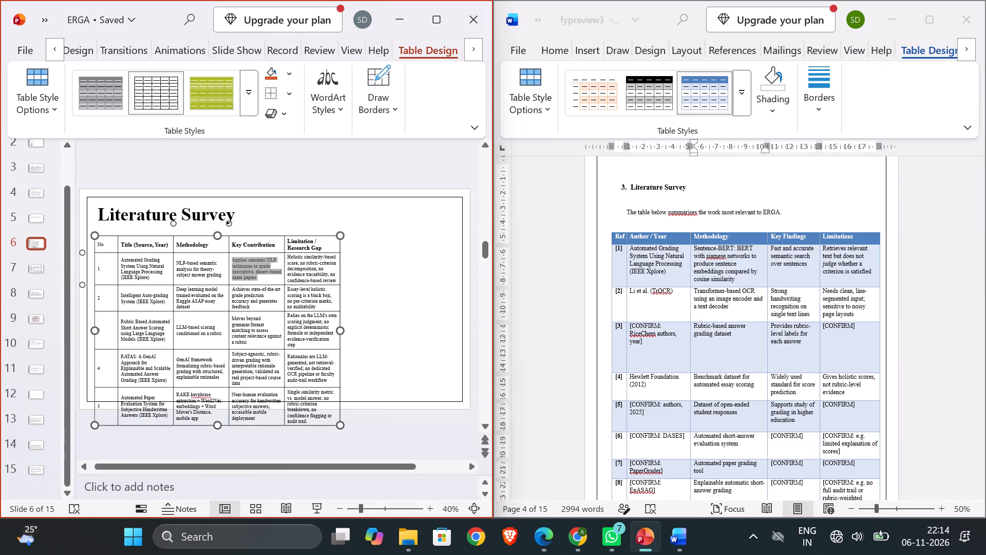
drag(221, 275, 174, 262)
key(ctrl+c)
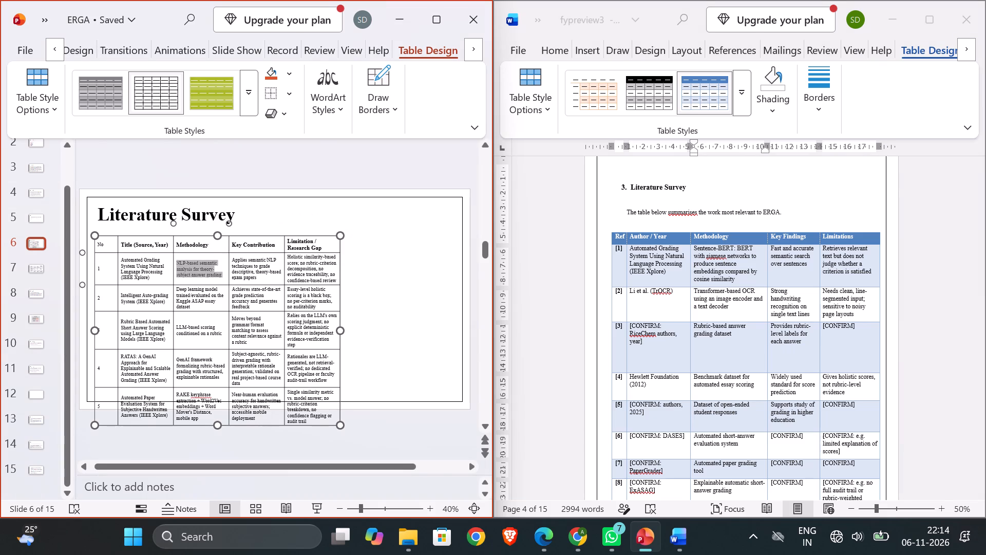
click(736, 270)
drag(736, 276, 696, 250)
key(BackSpace)
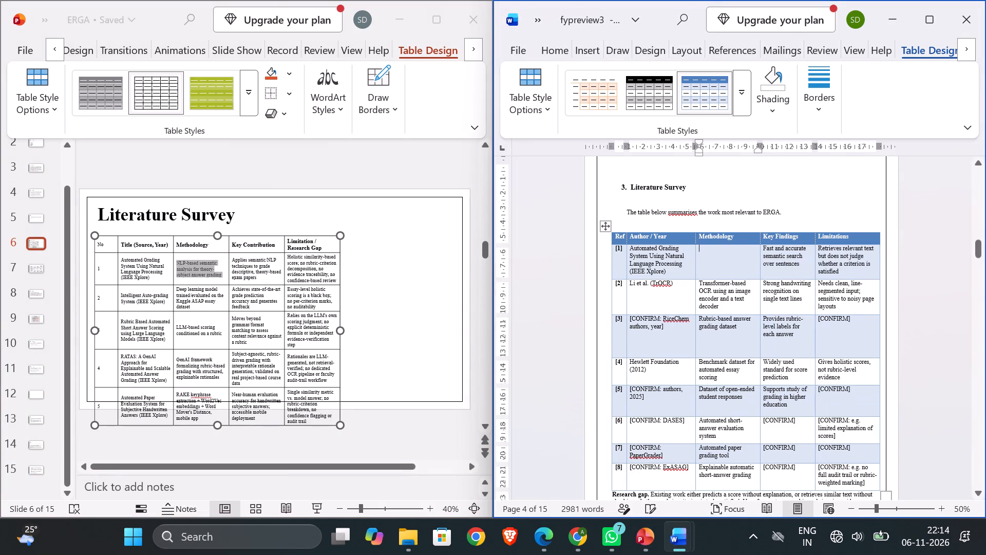
key(ctrl+v)
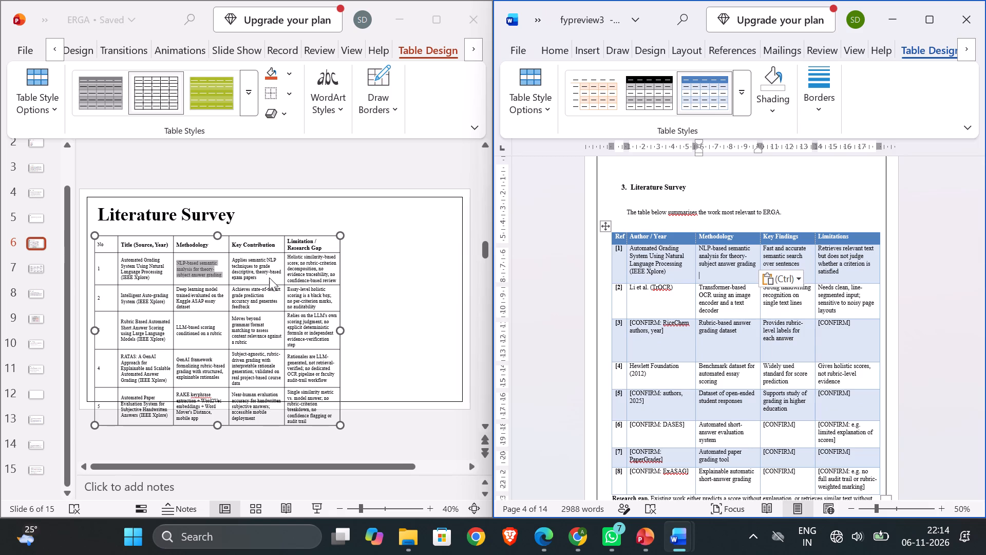
Replace row [1]'s Key Findings text in fypreview3 with the ERGA slide's "Applies semantic/NLP techniques to grade descriptive, theory-based exam papers".
click(269, 277)
drag(260, 277, 233, 265)
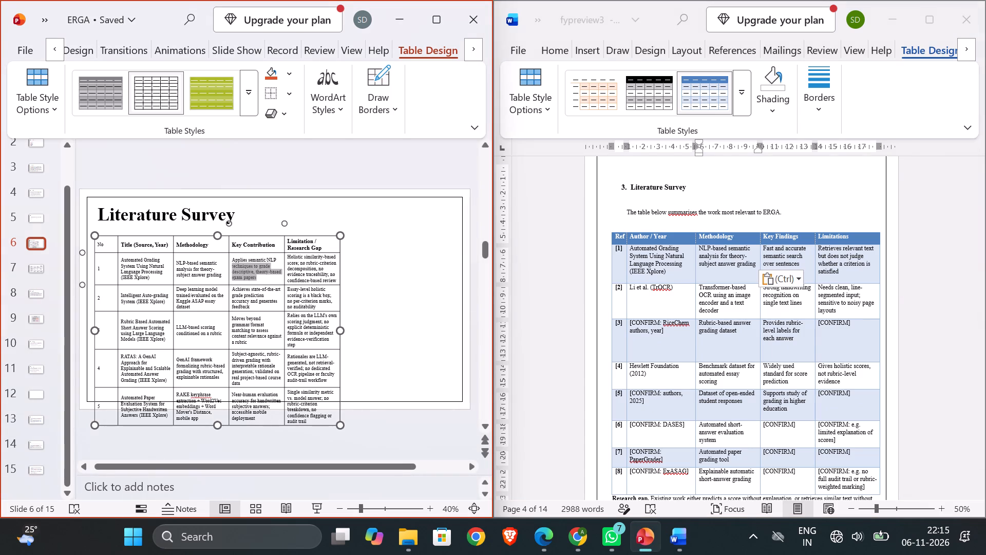
drag(233, 265, 227, 260)
click(234, 263)
drag(257, 277, 238, 263)
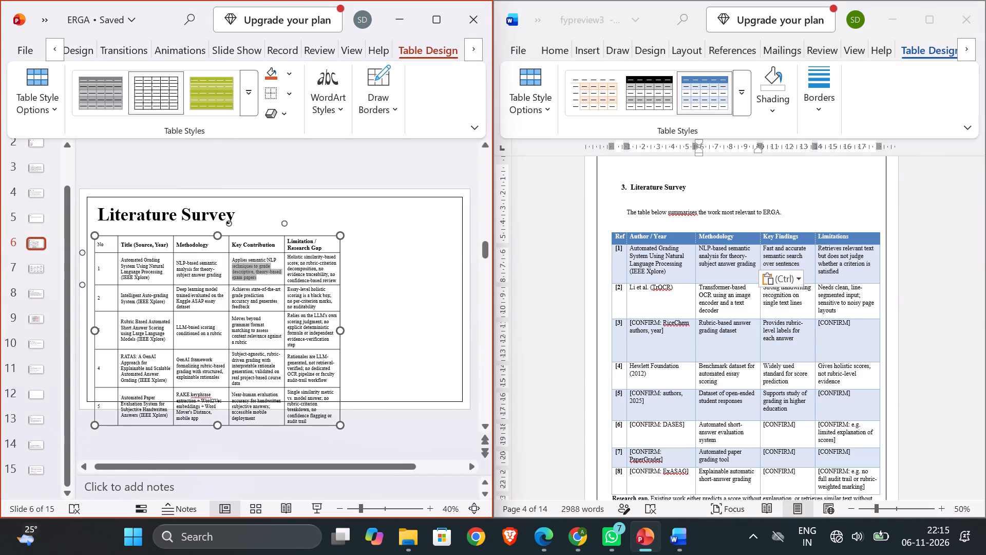
drag(238, 263, 235, 262)
key(ctrl+c)
click(791, 253)
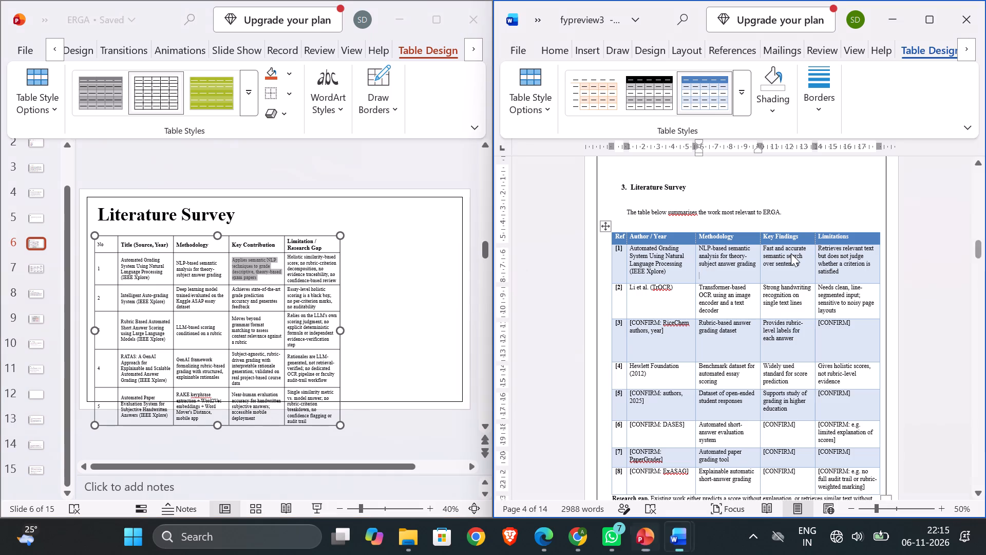
drag(803, 266, 769, 251)
key(BackSpace)
key(ctrl+v)
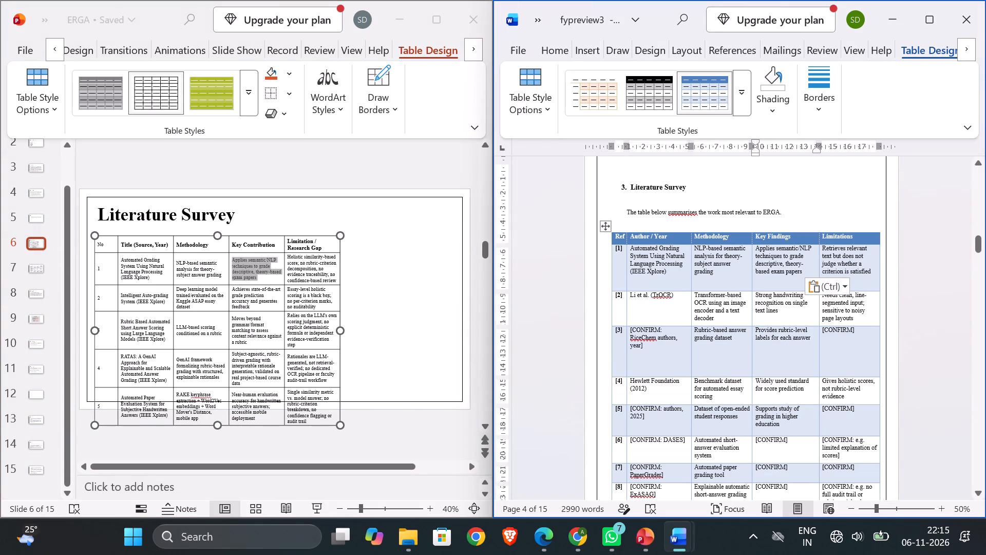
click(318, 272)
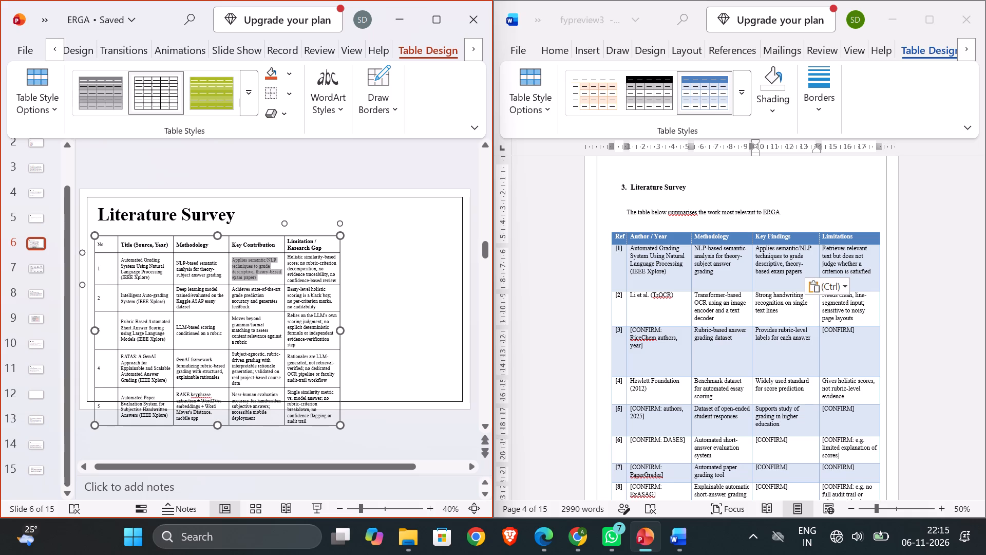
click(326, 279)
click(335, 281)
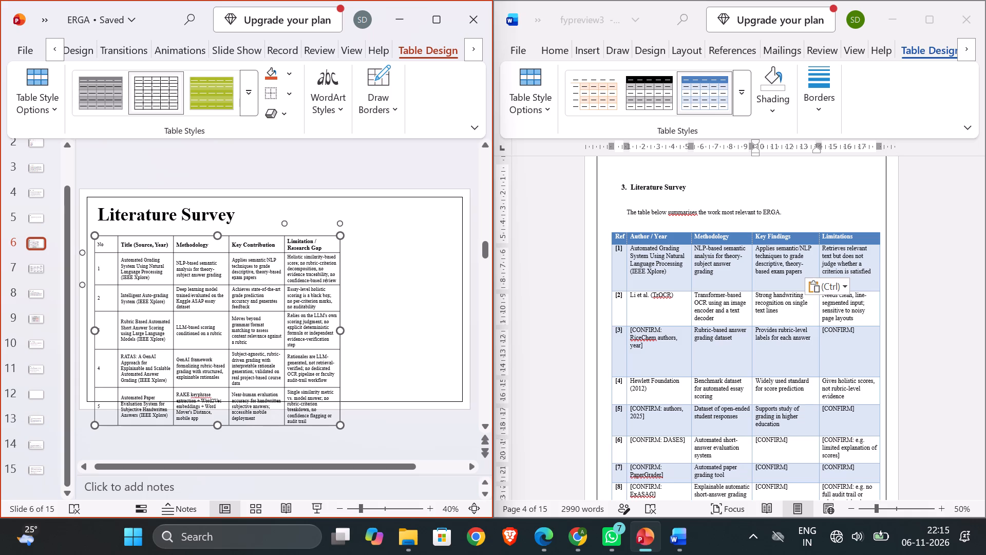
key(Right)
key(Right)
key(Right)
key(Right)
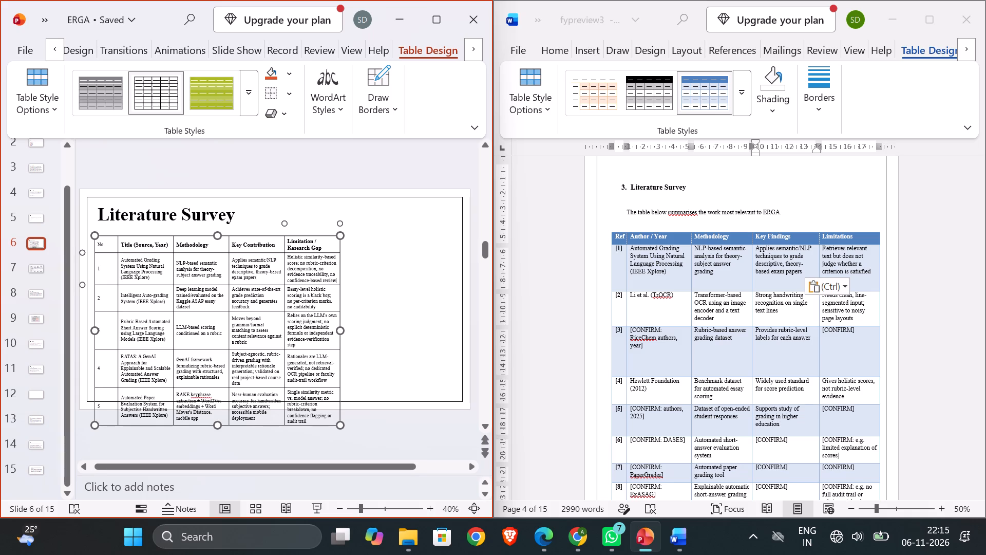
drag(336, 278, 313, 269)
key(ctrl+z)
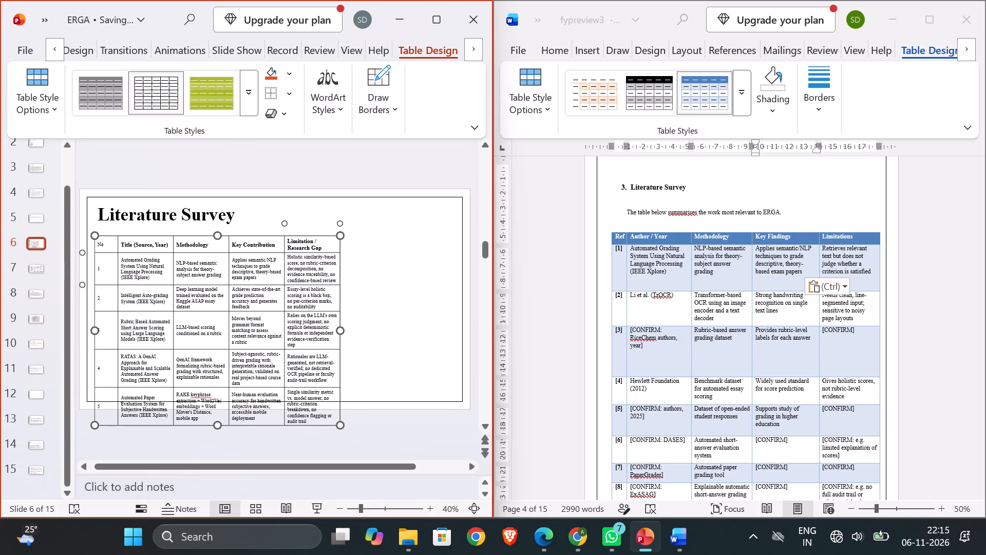
Enlarge the Literature Survey table in the ERGA presentation to nearly the full width of the slide.
click(288, 258)
drag(338, 428, 459, 492)
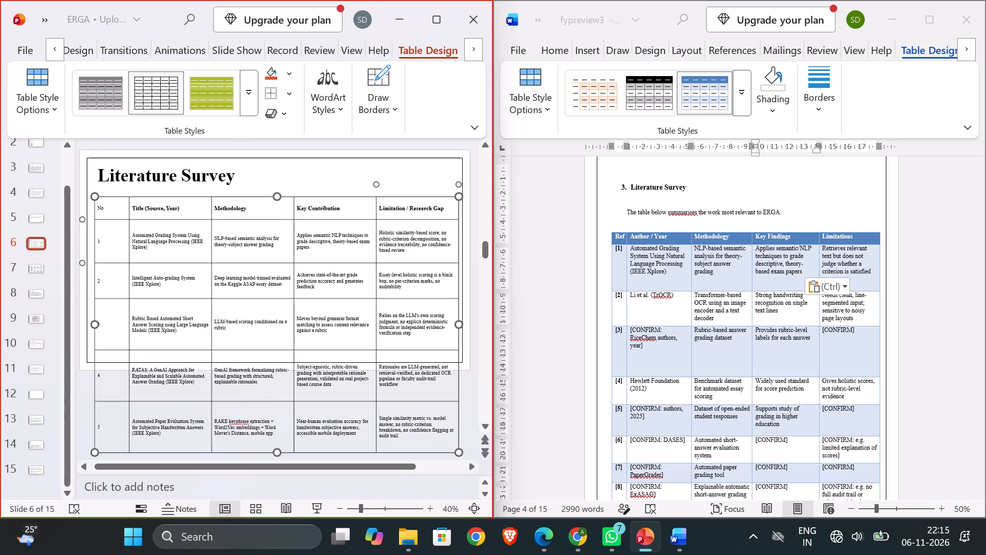
Replace row [1]'s Limitations text in fypreview3 with the slide's "Holistic similarity-based score, no rubric-criterion decomposition, no evidence traceability, no confidence-based review".
drag(380, 232, 405, 249)
key(ctrl+c)
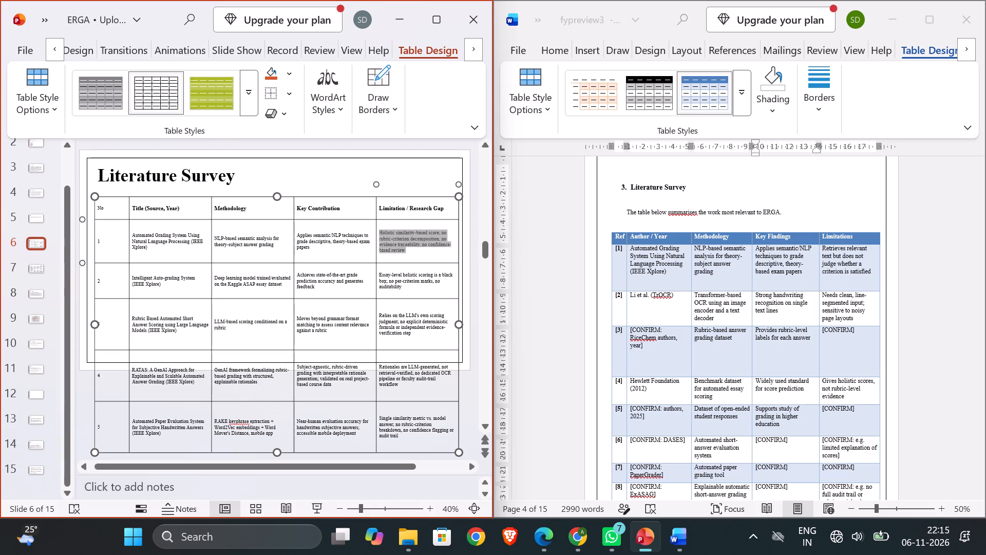
click(857, 274)
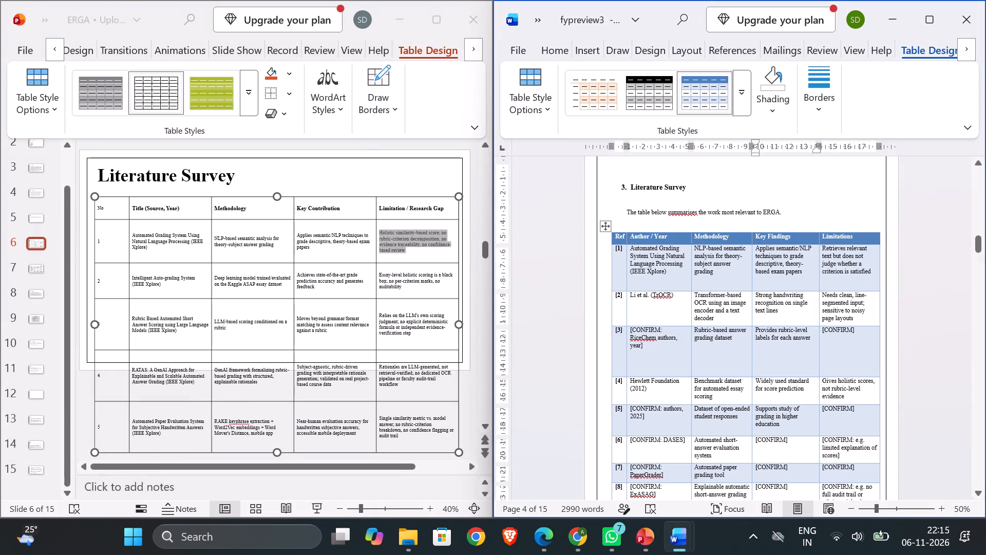
key(Right)
drag(872, 272, 830, 249)
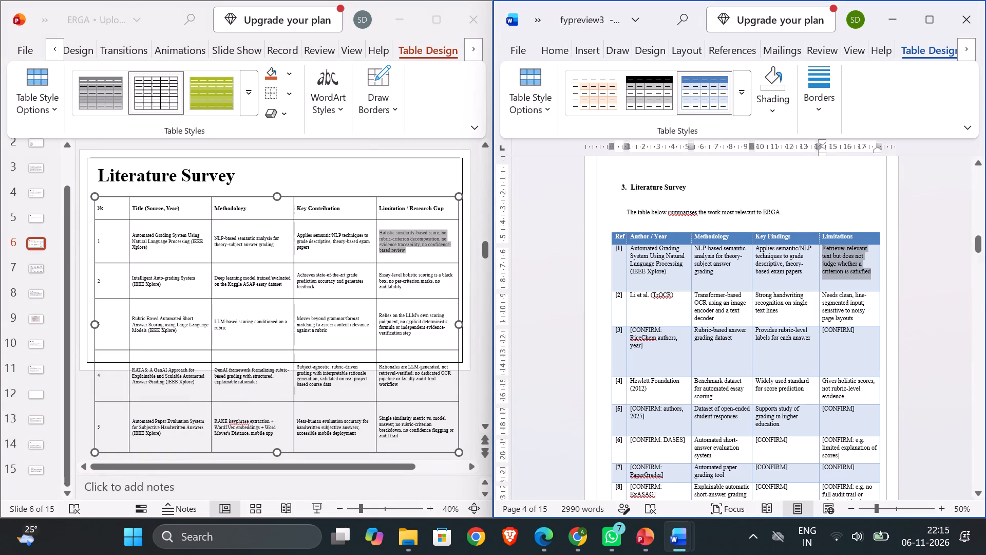
drag(830, 249, 825, 249)
key(BackSpace)
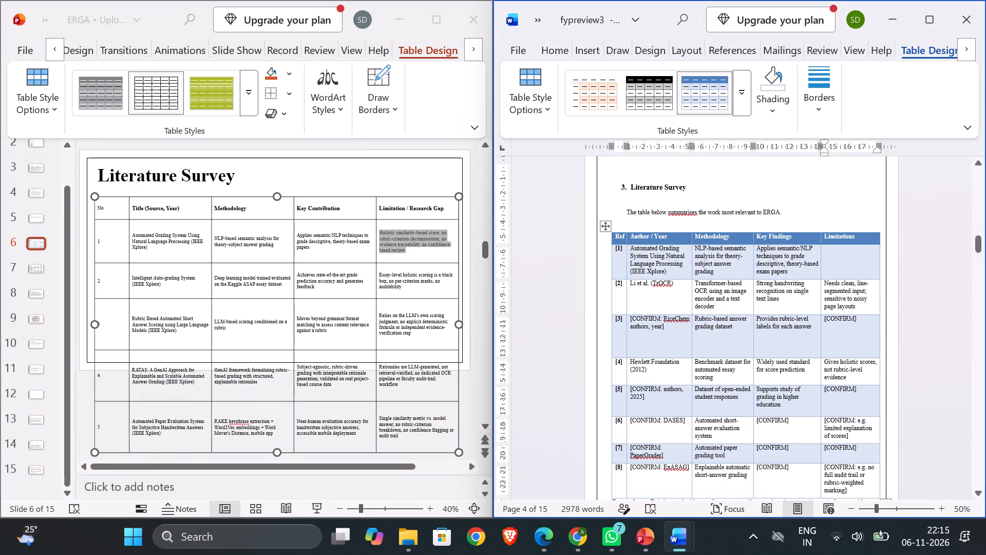
key(ctrl+v)
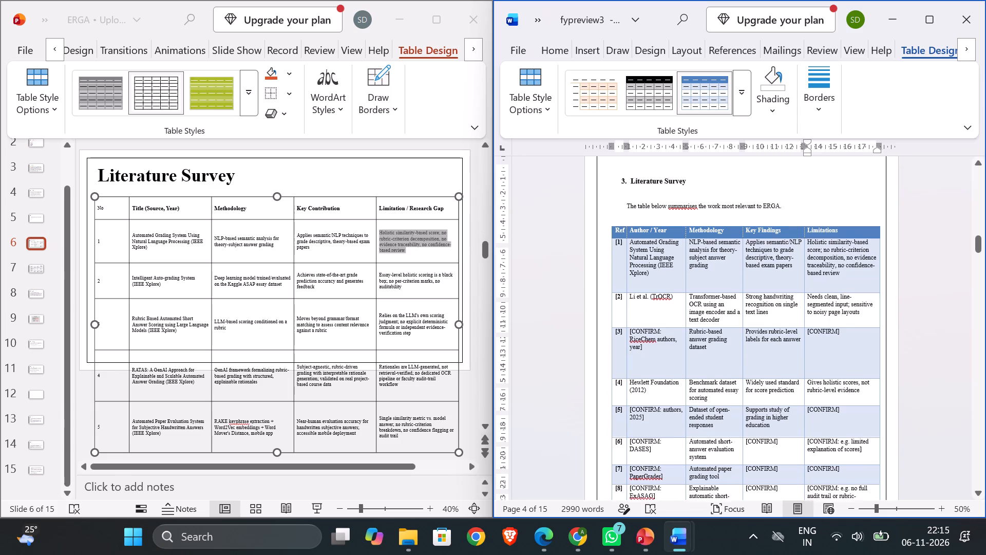
Replace row [2]'s Author / Year text in fypreview3 with the ERGA slide's row 2 title, "Intelligent Auto-grading System (IEEE Xplore)".
click(154, 286)
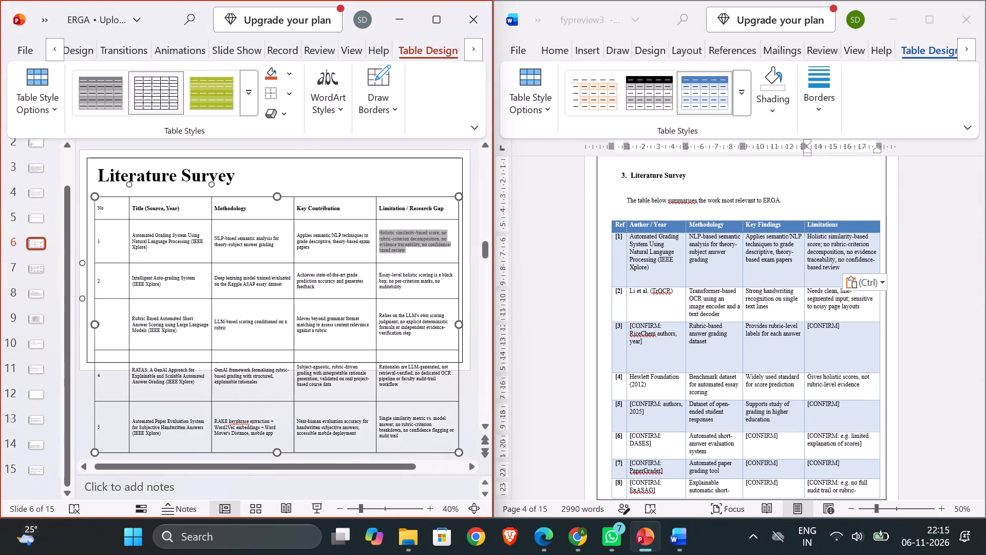
drag(164, 286, 133, 277)
key(ctrl+c)
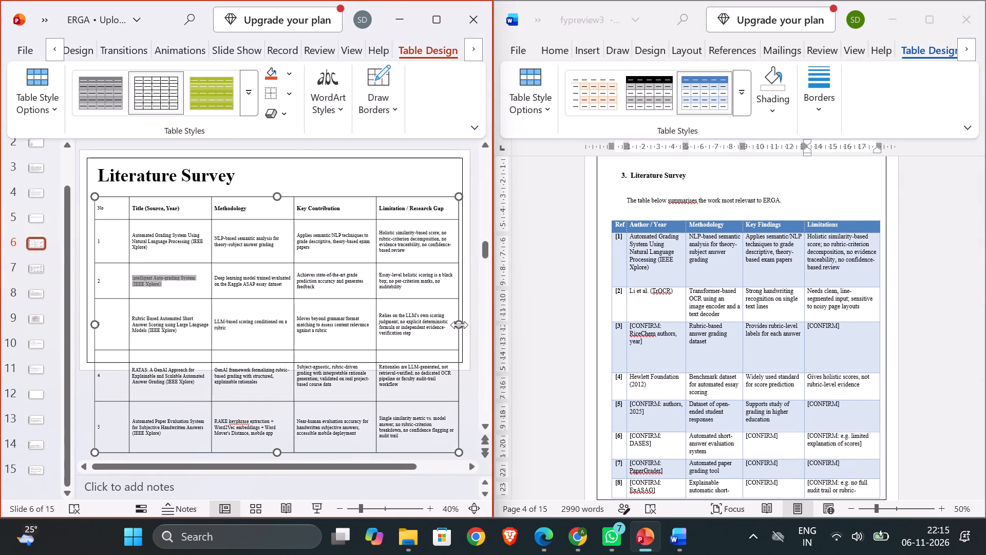
click(644, 303)
drag(672, 295, 662, 293)
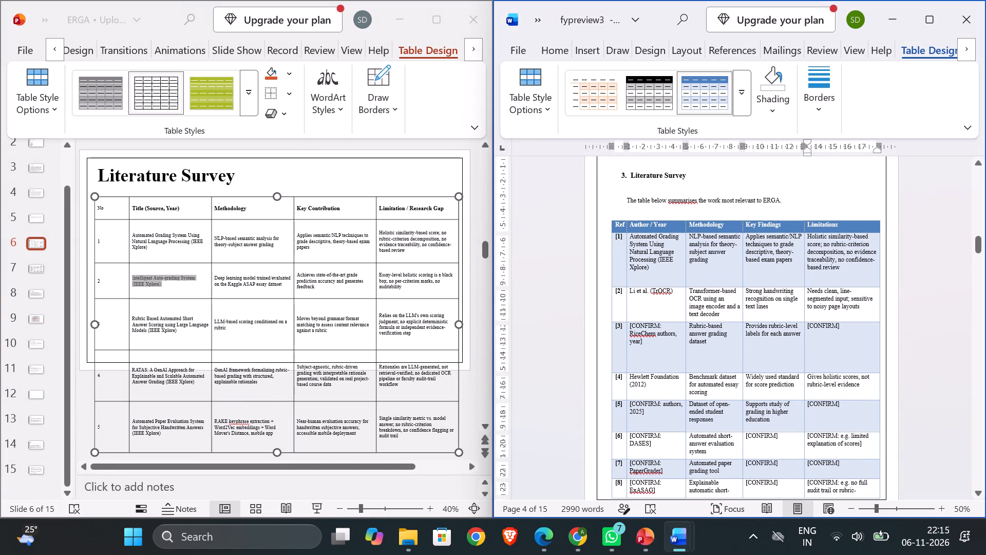
drag(662, 293, 633, 292)
key(BackSpace)
key(ctrl+v)
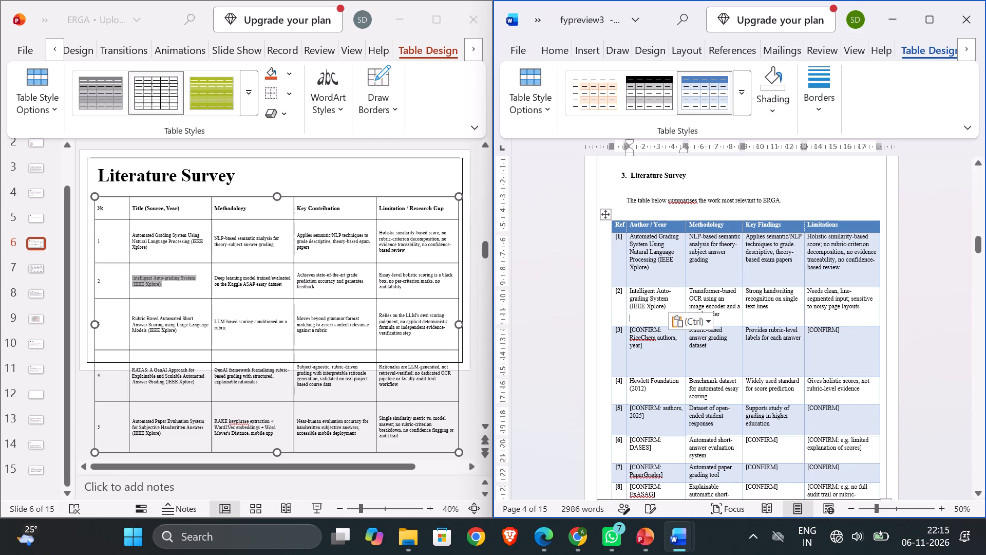
Replace row [2]'s Methodology text in fypreview3 with the ERGA slide's "Deep learning model trained/evaluated on the Kaggle ASAP essay dataset".
click(278, 277)
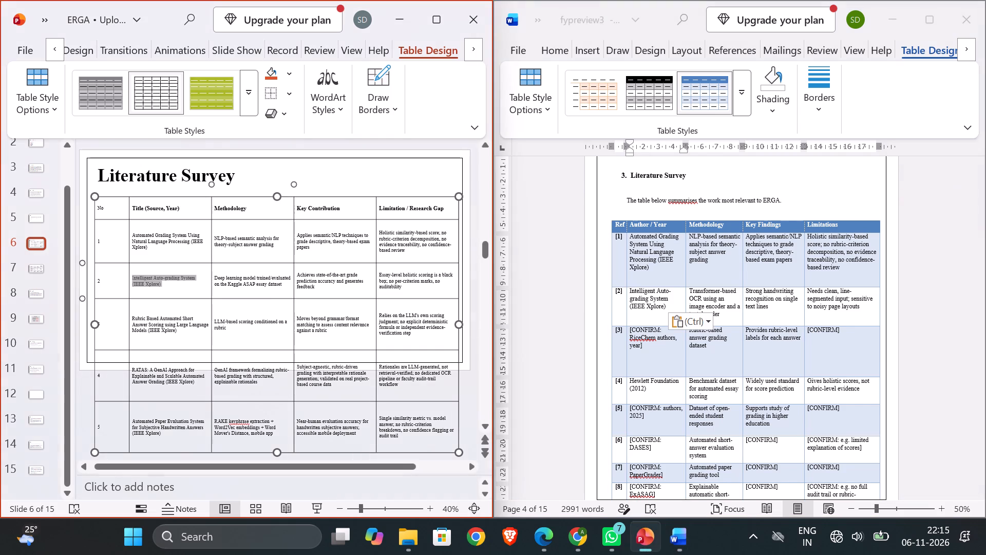
drag(282, 286, 218, 277)
key(ctrl+c)
click(737, 305)
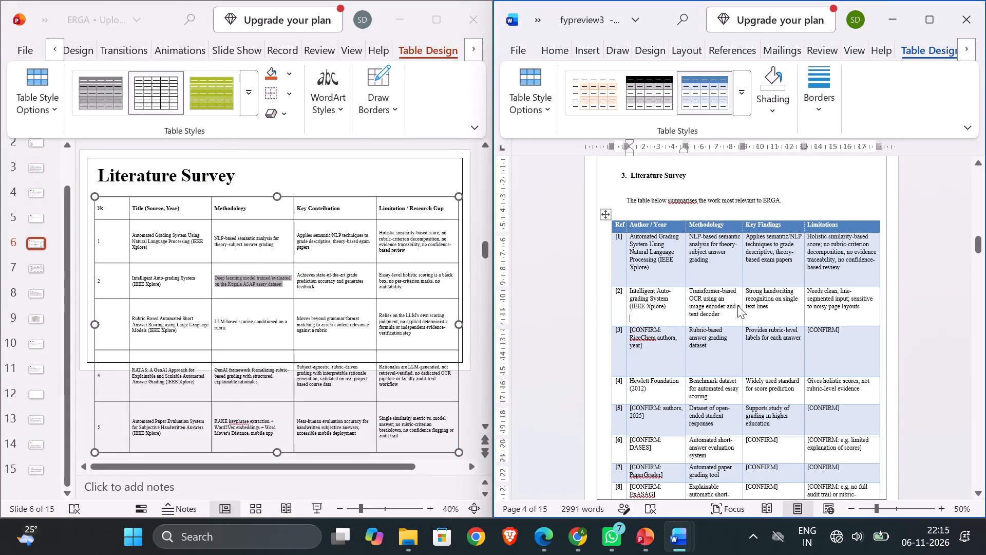
drag(725, 310, 694, 295)
key(BackSpace)
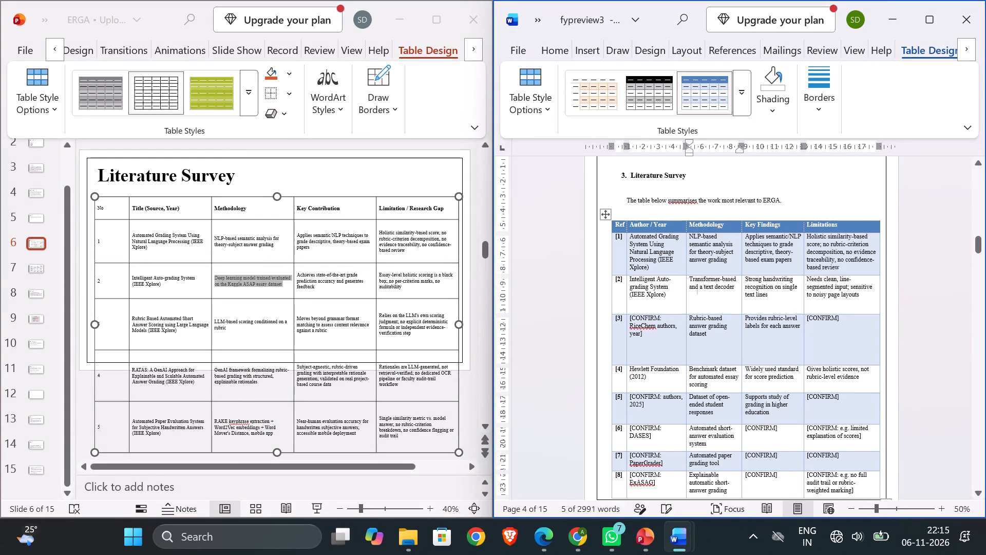
drag(734, 289, 691, 282)
key(BackSpace)
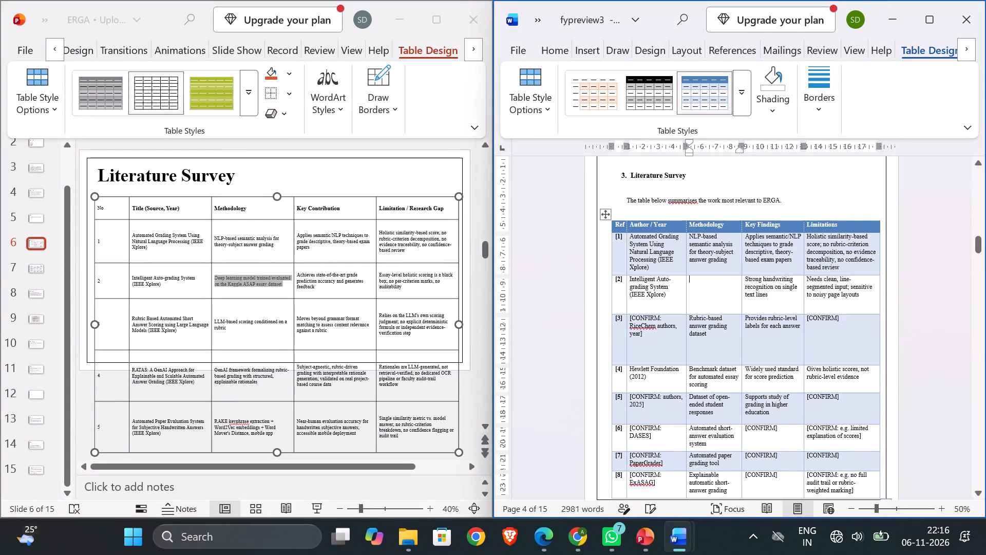
key(ctrl+v)
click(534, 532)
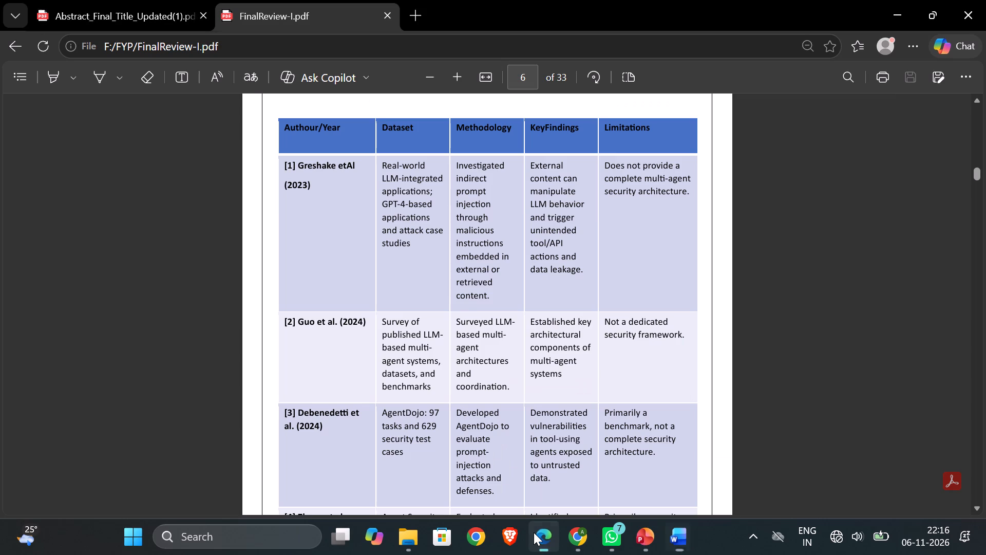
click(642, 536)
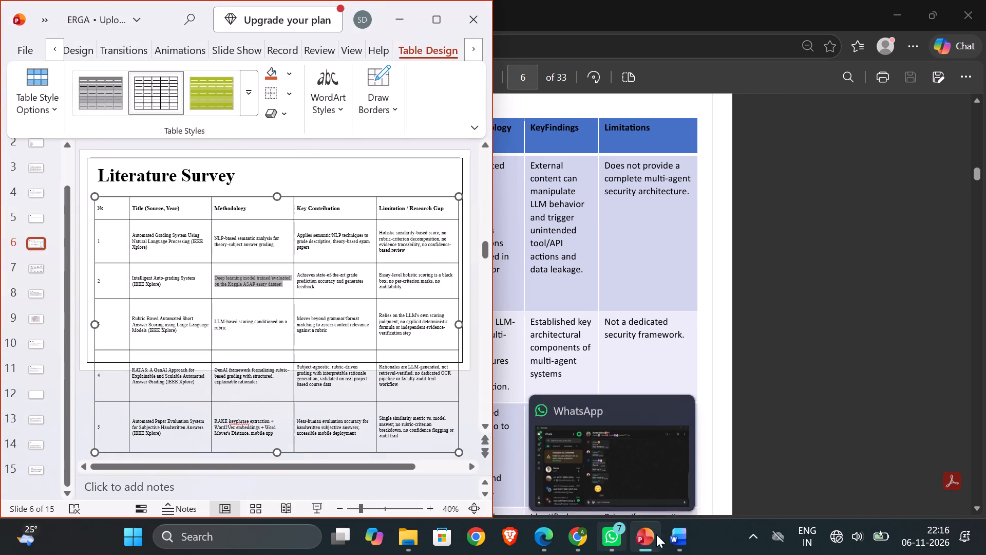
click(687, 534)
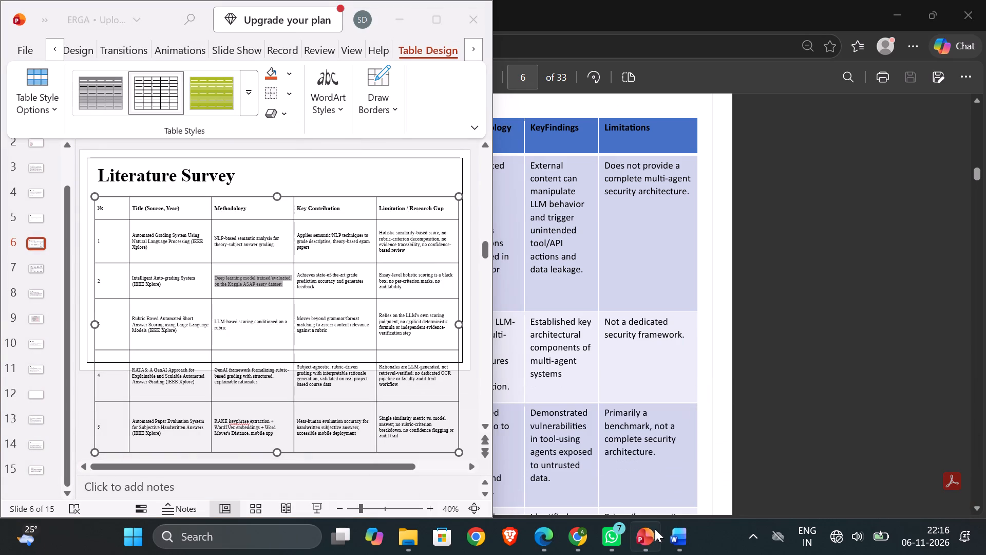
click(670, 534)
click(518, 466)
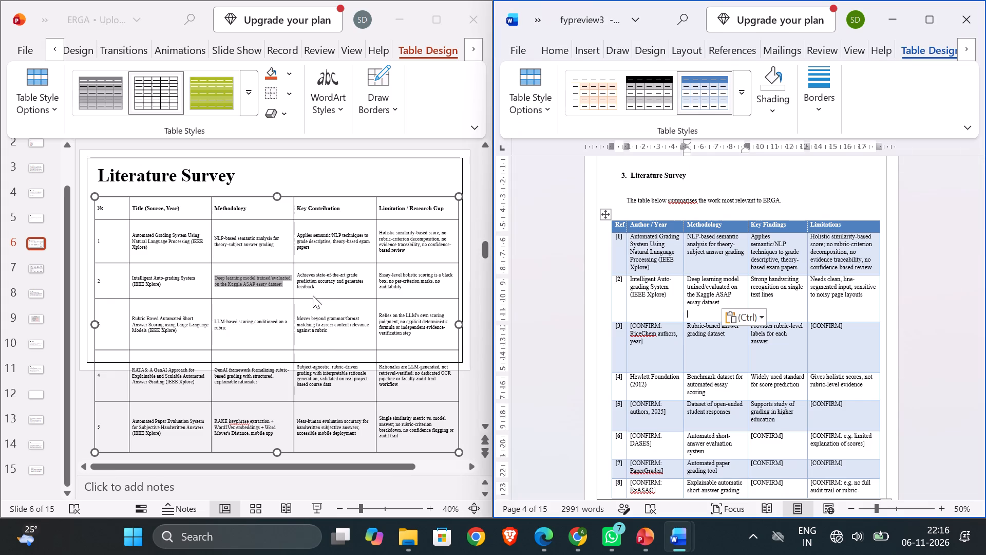
Replace row [2]'s Key Findings text in fypreview3 with the ERGA slide's "Achieves state-of-the-art grade prediction accuracy and generates feedback".
click(312, 289)
double_click(312, 289)
click(317, 289)
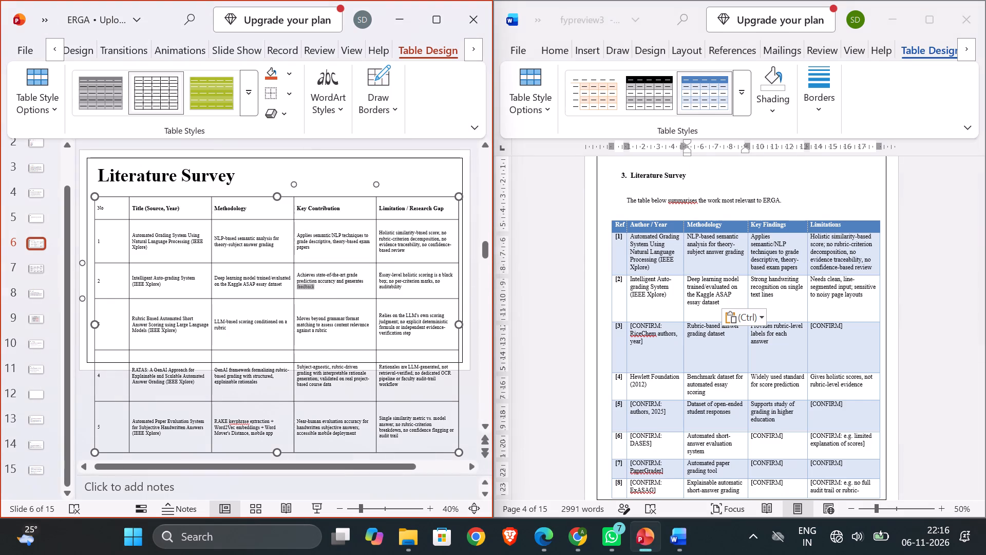
drag(317, 289, 298, 277)
key(ctrl+c)
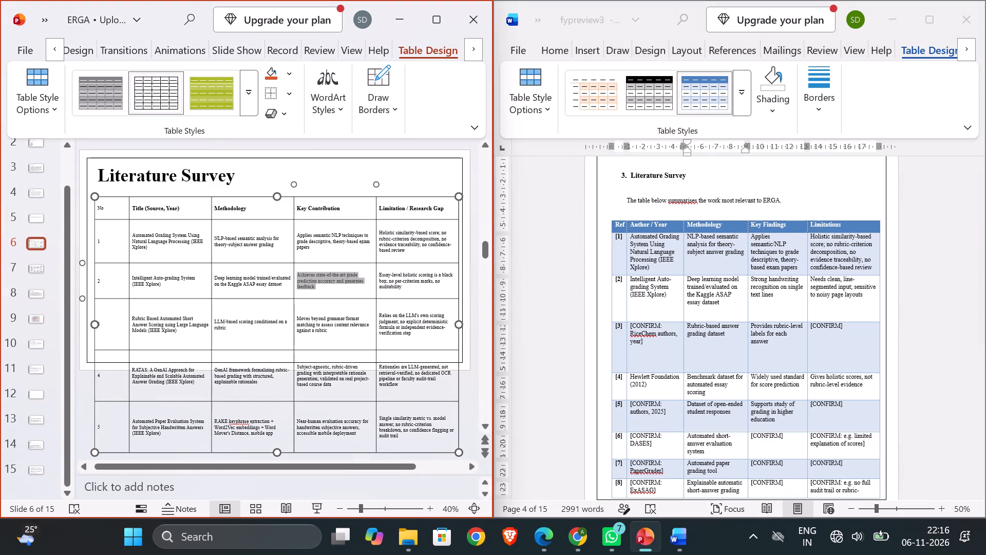
click(783, 311)
drag(776, 299, 763, 291)
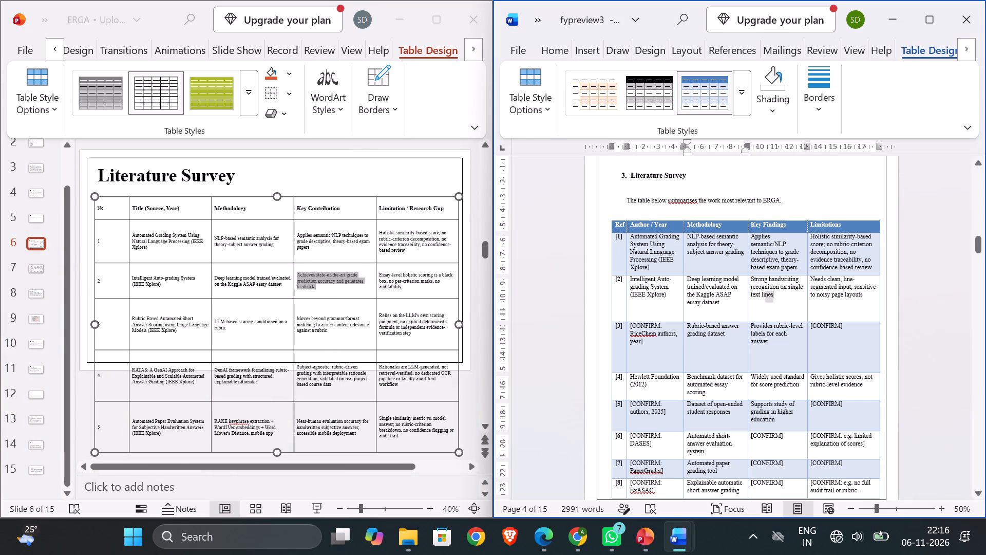
drag(763, 291, 750, 283)
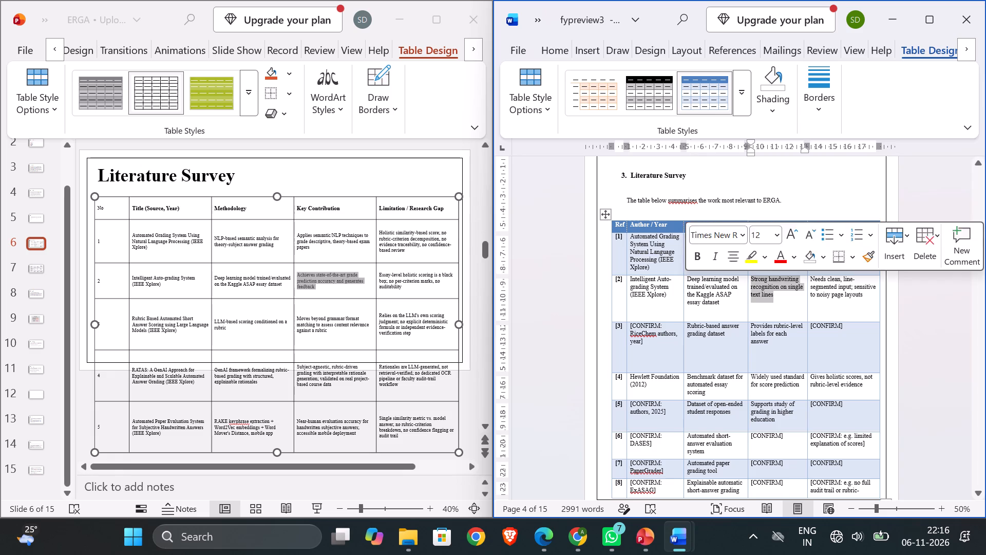
key(BackSpace)
key(ctrl+v)
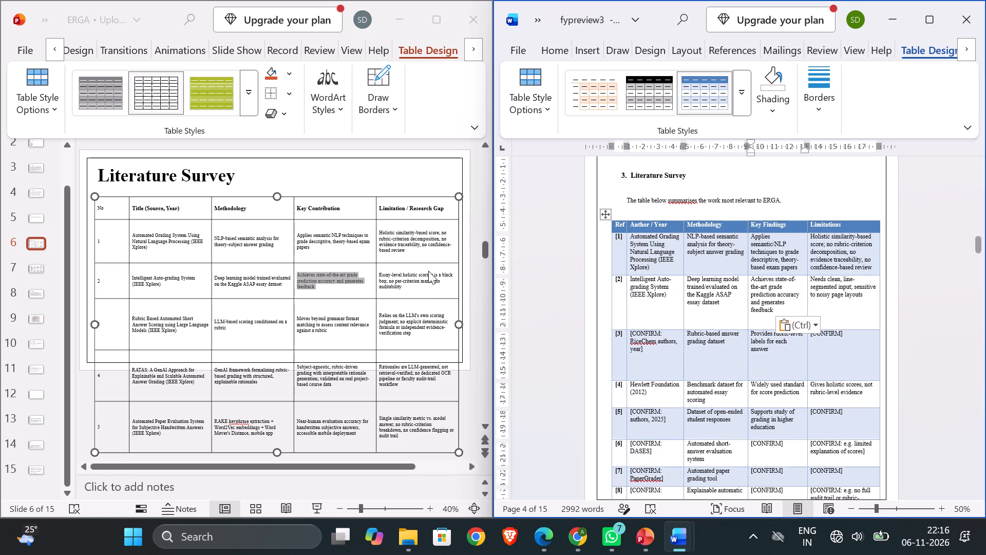
Replace row [2]'s Limitations text in fypreview3 with the ERGA slide's "Essay-level holistic scoring is a black box; no per-criterion marks, no auditability".
click(425, 295)
drag(410, 293, 382, 274)
key(ctrl+c)
click(853, 309)
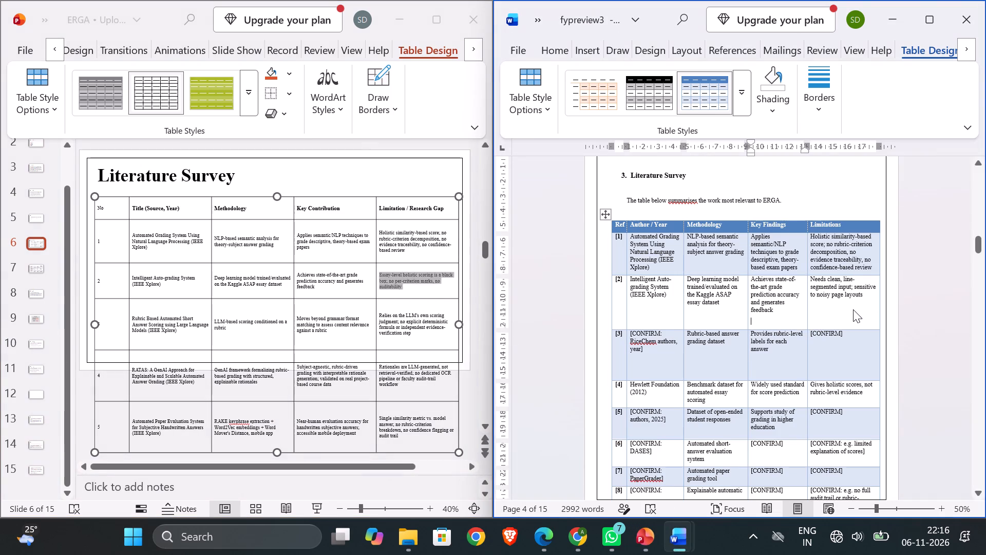
drag(866, 301, 815, 280)
key(BackSpace)
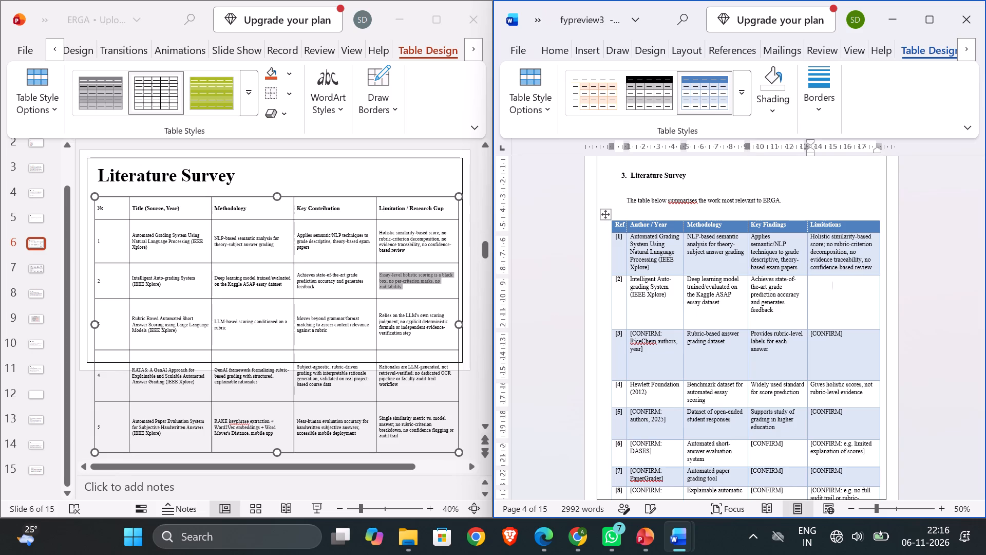
key(ctrl+v)
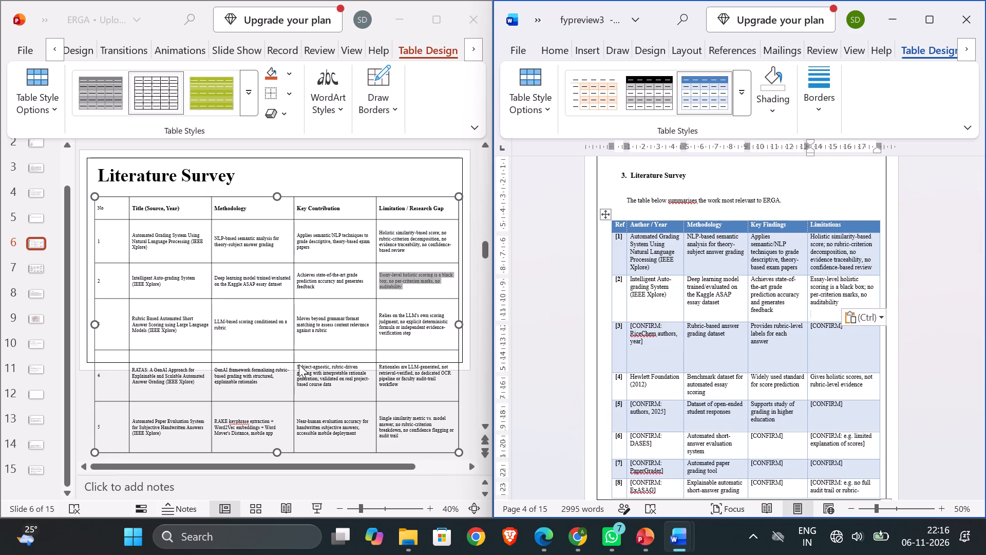
Replace row [3]'s Author / Year text in fypreview3 with the ERGA slide's "Rubric Based Automated Short Answer Scoring using Large Language Models (IEEE Xplore)".
click(206, 322)
click(172, 330)
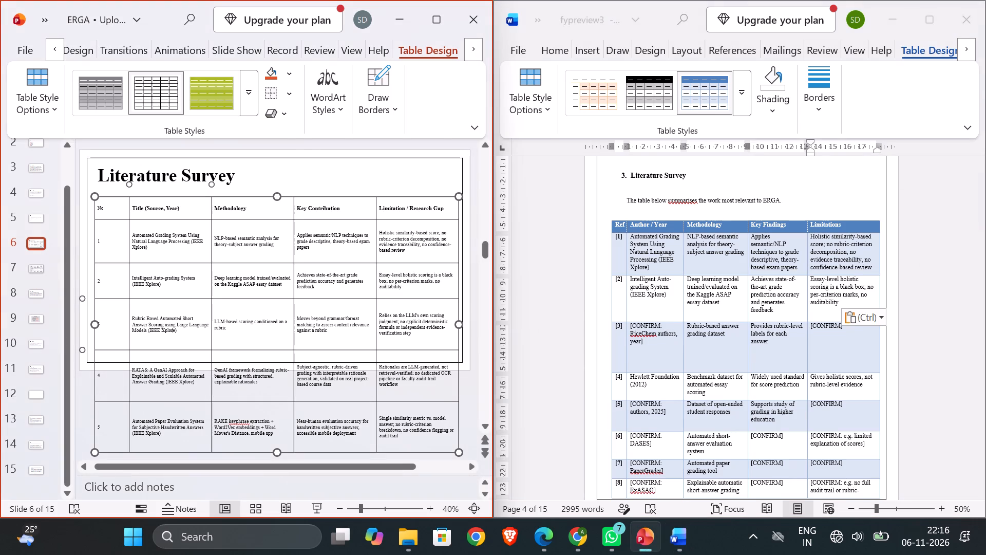
drag(179, 333, 135, 315)
key(ctrl+c)
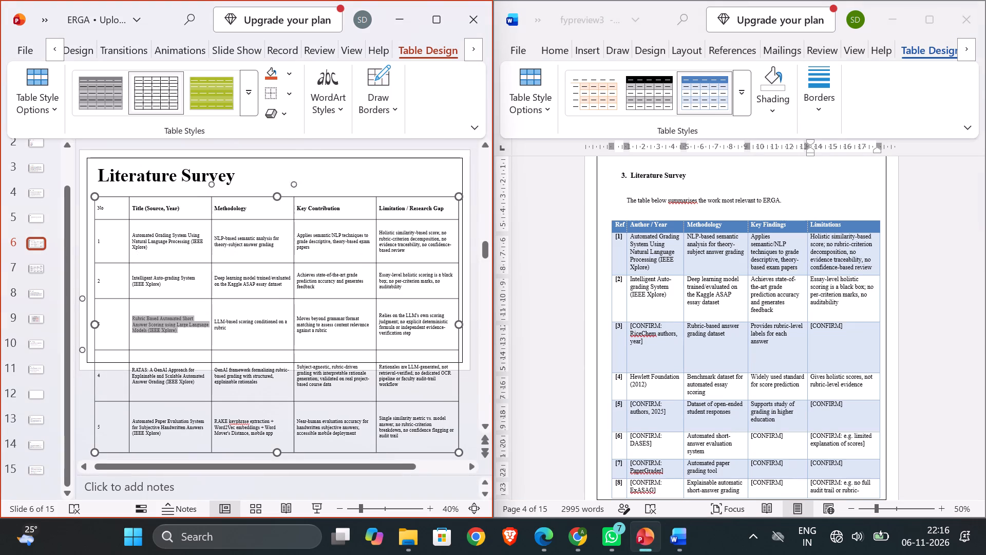
click(656, 355)
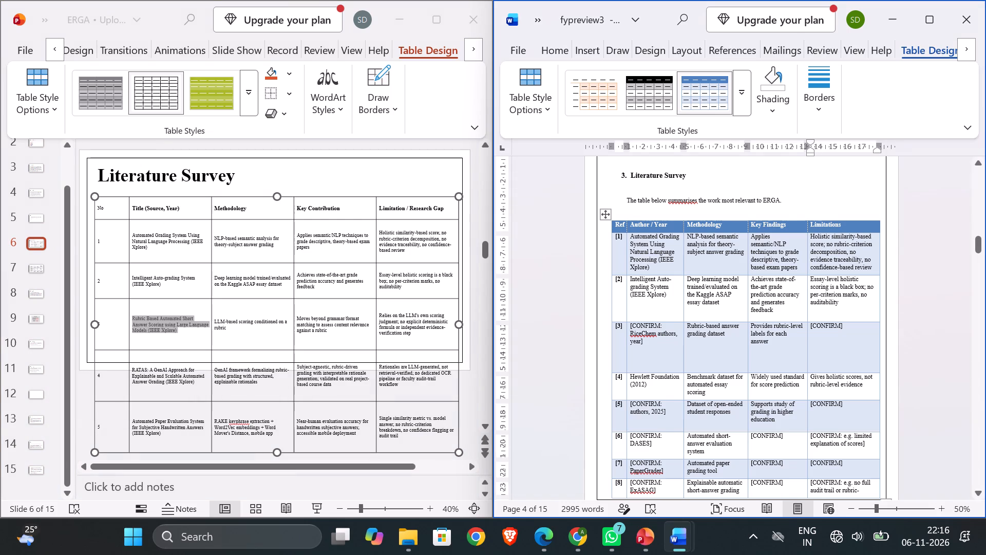
drag(646, 341, 630, 328)
key(BackSpace)
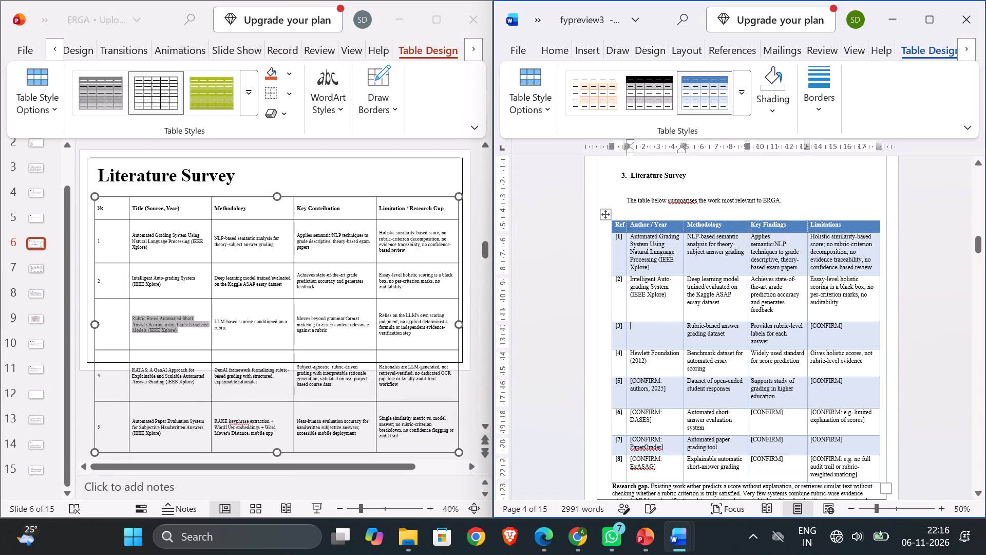
key(ctrl+v)
Replace row [3]'s Methodology text in fypreview3 with the ERGA slide's "LLM-based scoring conditioned on a rubric".
click(243, 335)
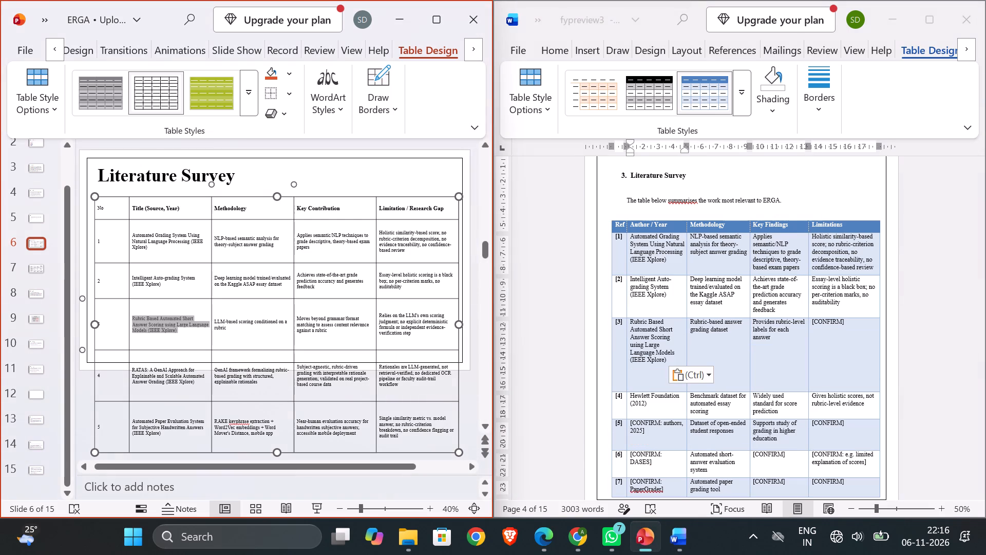
drag(231, 333, 216, 322)
key(ctrl+c)
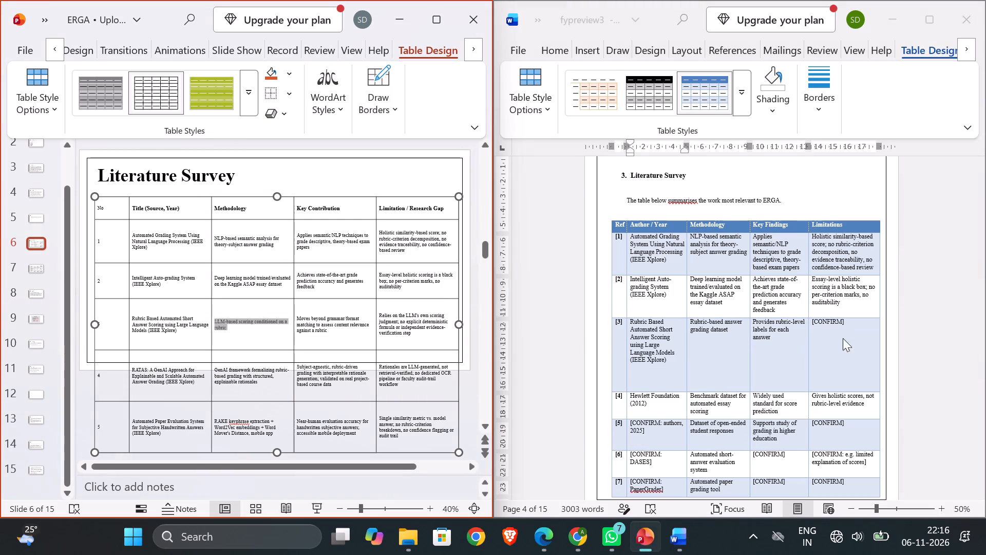
click(718, 350)
drag(731, 337, 691, 323)
key(BackSpace)
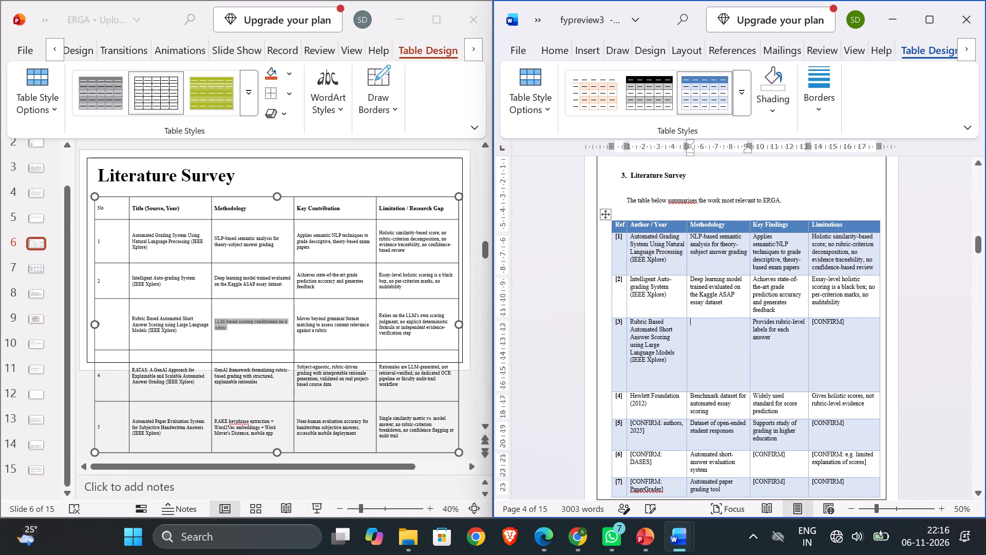
key(ctrl+v)
Replace row [3]'s Key Findings text in fypreview3 with the ERGA slide's "Moves beyond grammar/format matching to assess content relevance against a rubric".
click(324, 338)
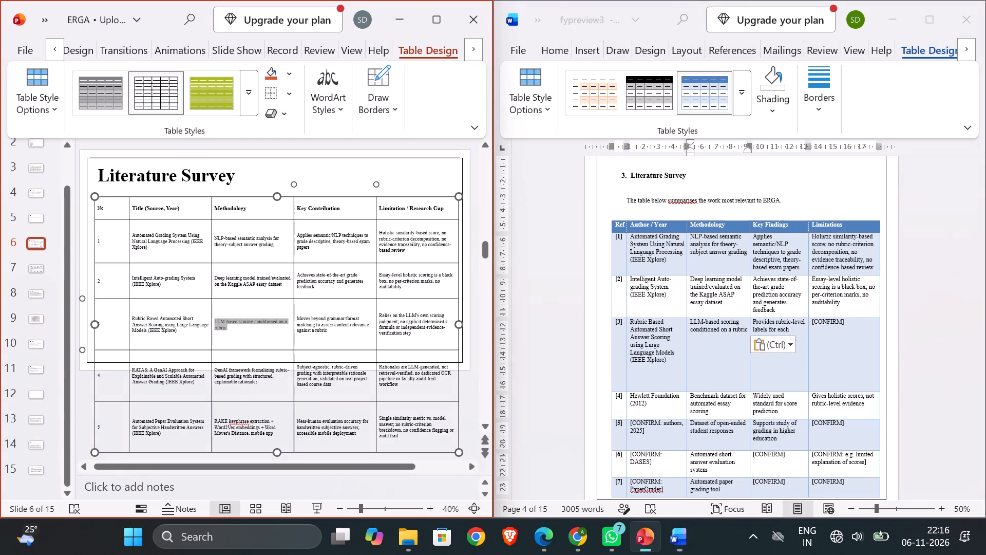
drag(327, 336, 295, 322)
click(295, 322)
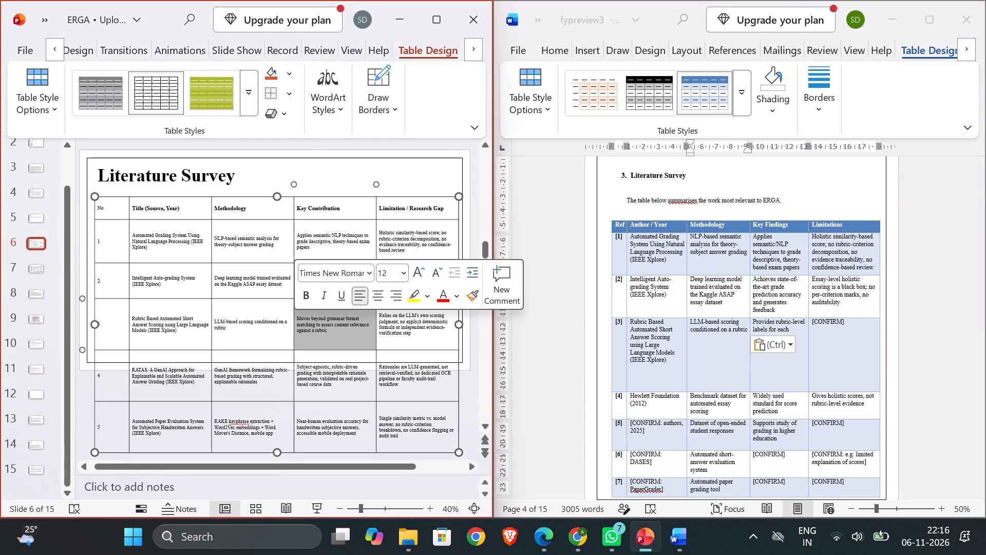
click(324, 336)
drag(328, 336, 298, 320)
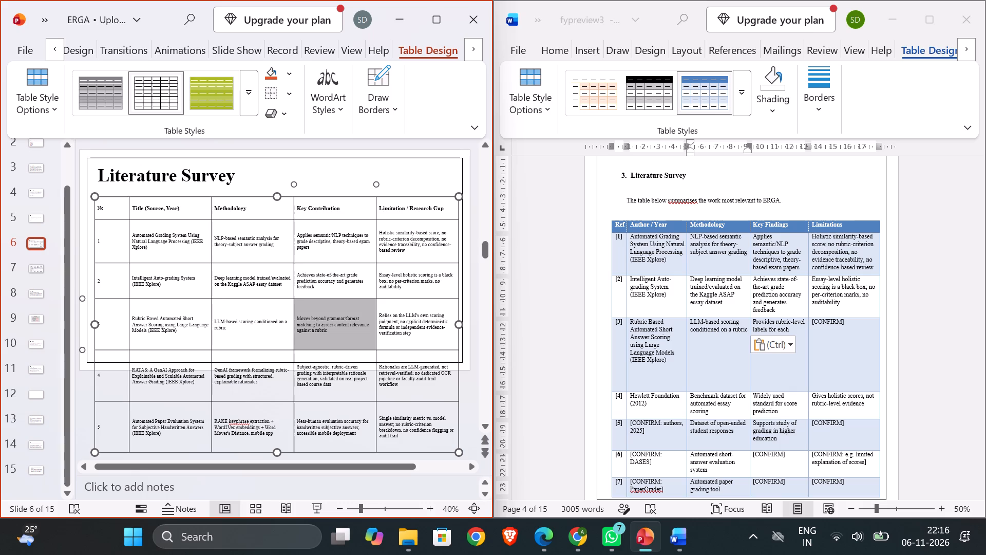
drag(298, 320, 298, 319)
key(ctrl+c)
click(777, 347)
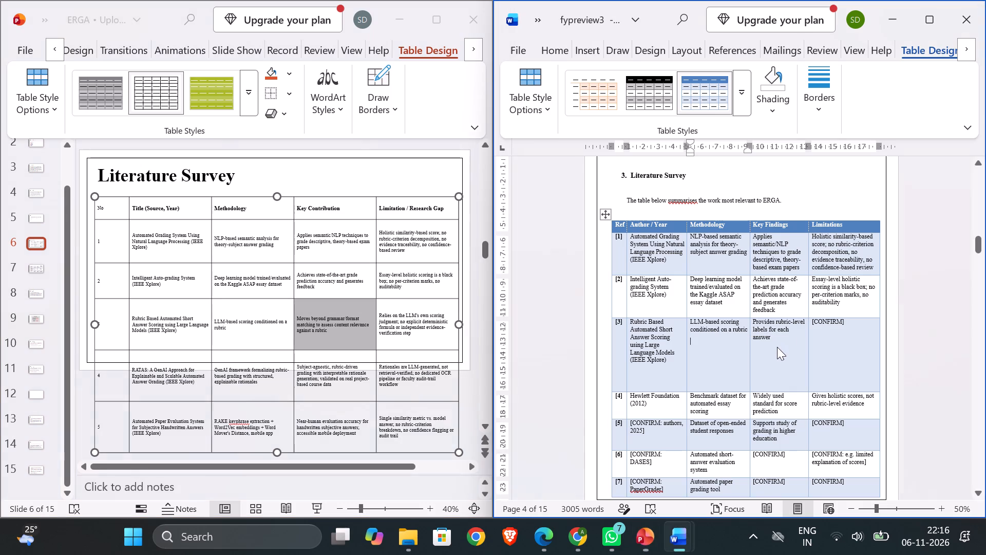
drag(772, 340, 753, 326)
key(BackSpace)
key(BackSpace)
key(BackSpace)
key(BackSpace)
key(BackSpace)
key(BackSpace)
key(BackSpace)
key(BackSpace)
key(BackSpace)
key(BackSpace)
key(BackSpace)
key(BackSpace)
key(BackSpace)
key(BackSpace)
key(BackSpace)
key(BackSpace)
key(BackSpace)
key(BackSpace)
key(BackSpace)
key(BackSpace)
key(BackSpace)
key(BackSpace)
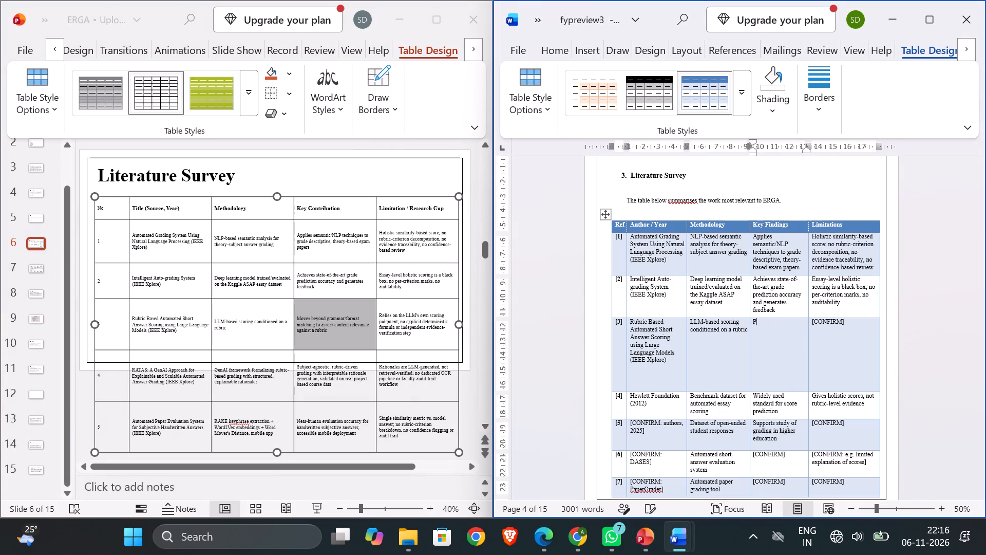
key(BackSpace)
key(ctrl+v)
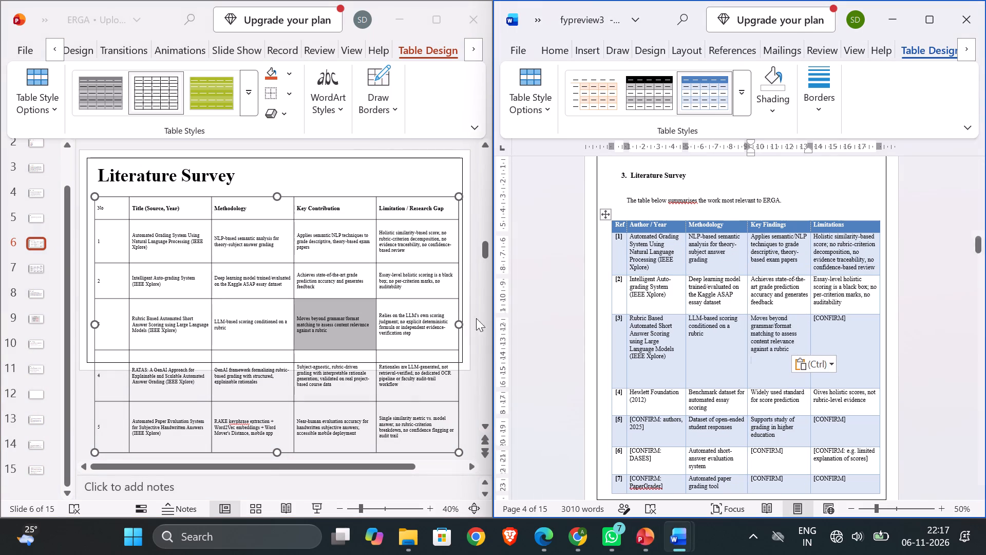
Replace row [3]'s Limitations text in fypreview3 with the ERGA slide's "Relies on the LLM's own scoring judgment; no explicit deterministic formula or independent evidence-verification step".
click(421, 316)
drag(416, 333, 389, 320)
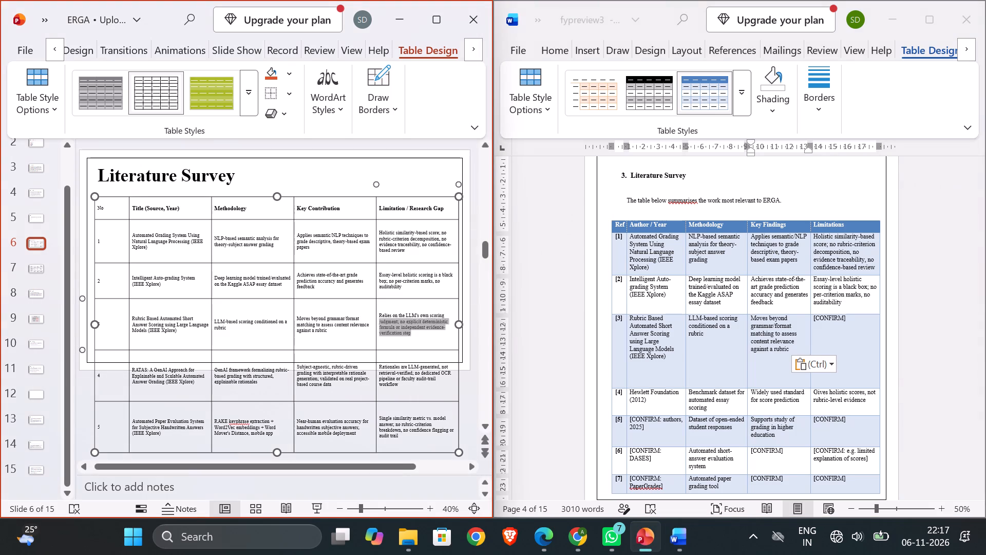
drag(389, 320, 383, 314)
key(ctrl+c)
click(841, 329)
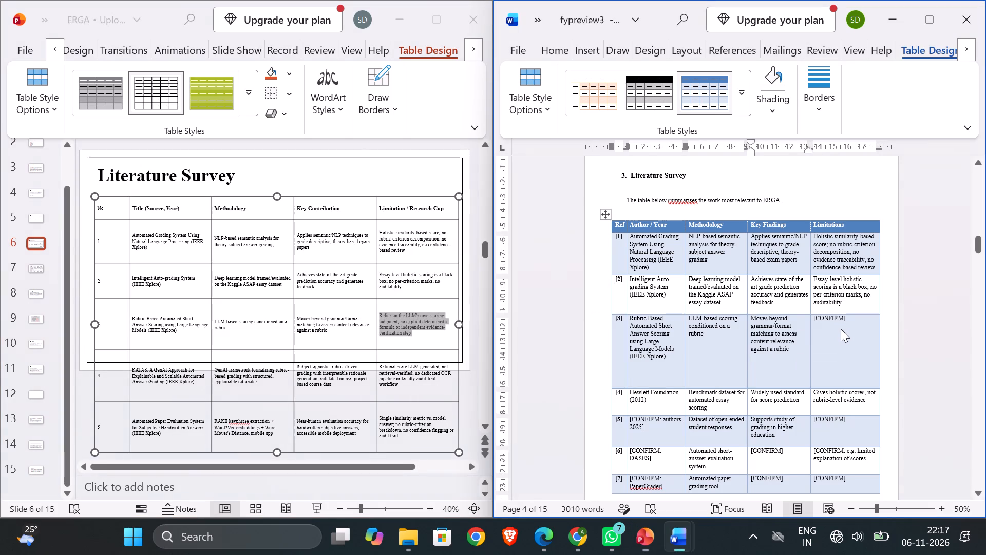
drag(848, 323, 820, 321)
key(BackSpace)
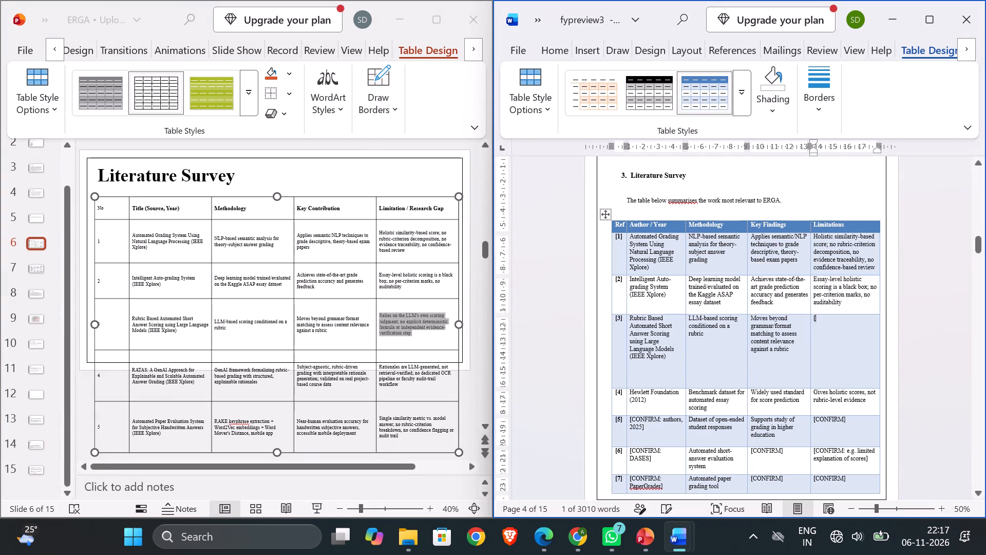
key(BackSpace)
key(ctrl+v)
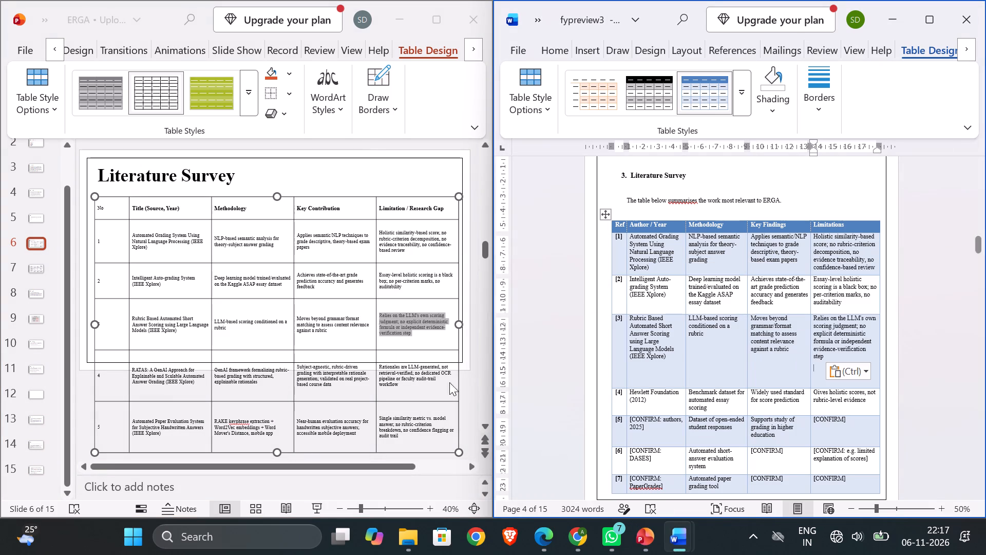
Replace row [4]'s Author / Year text in fypreview3 with the ERGA slide's "RATAS: A GenAI Approach for Explainable and Scalable Automated Answer Grading (IEEE Xplore)".
scroll(441, 382, down, 1)
scroll(227, 366, up, 1)
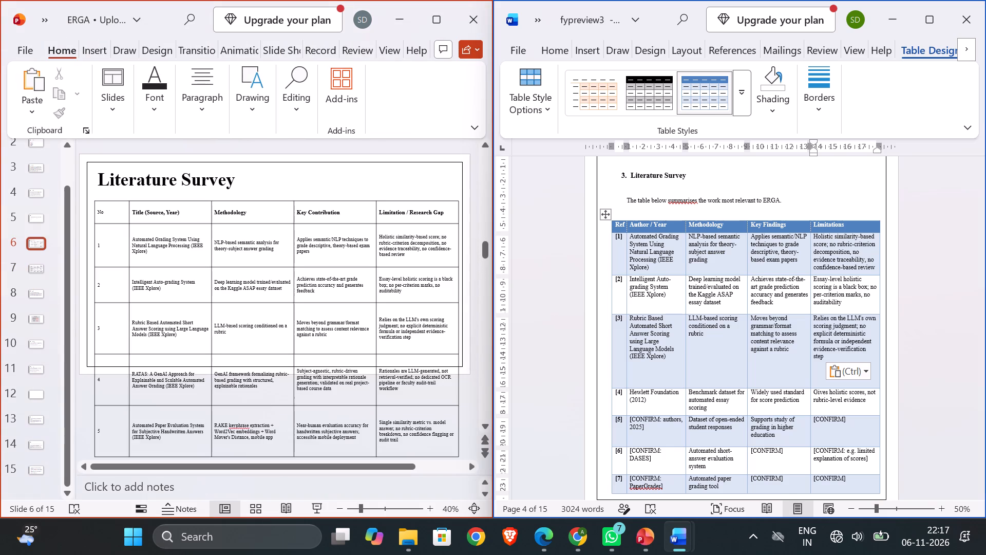
click(188, 386)
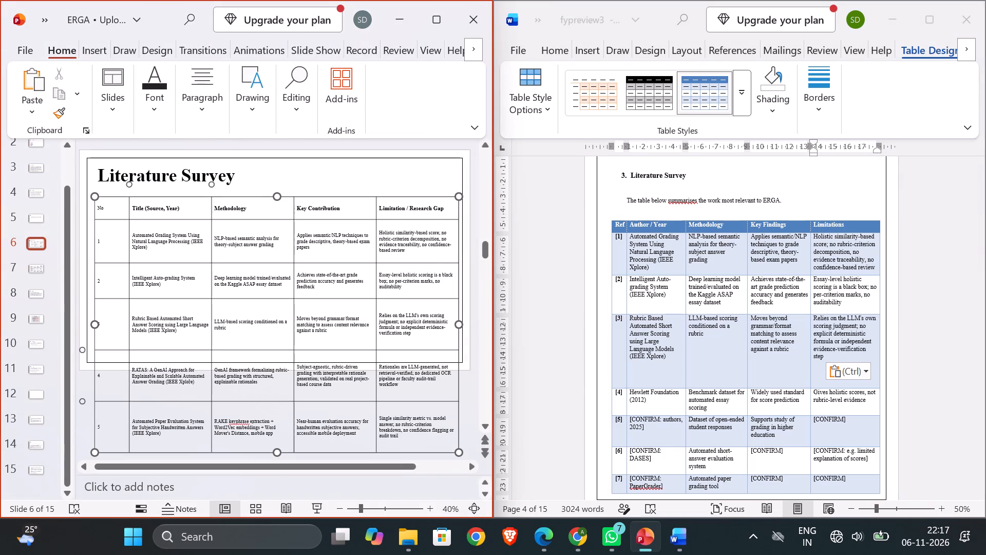
drag(195, 385, 135, 371)
key(ctrl+c)
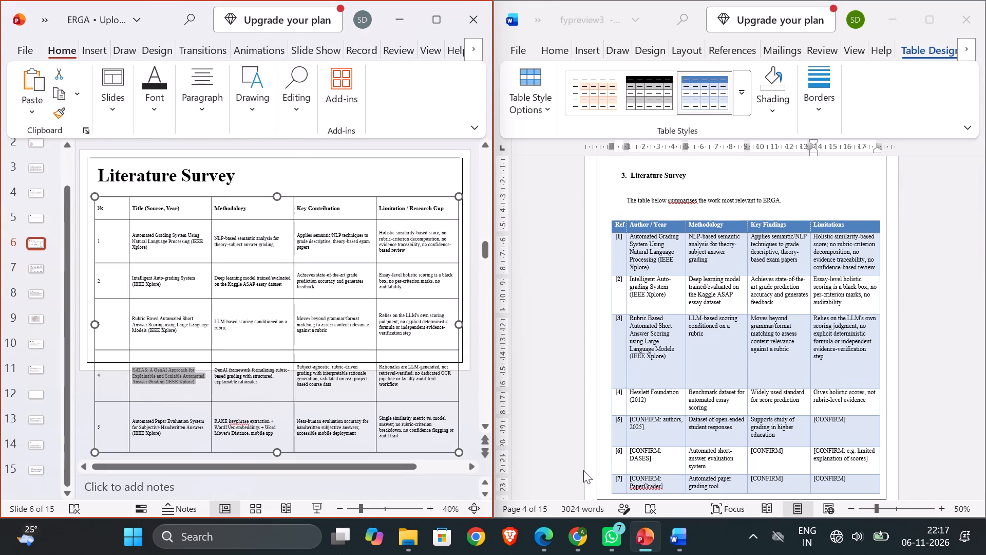
click(656, 402)
drag(645, 404, 628, 395)
key(BackSpace)
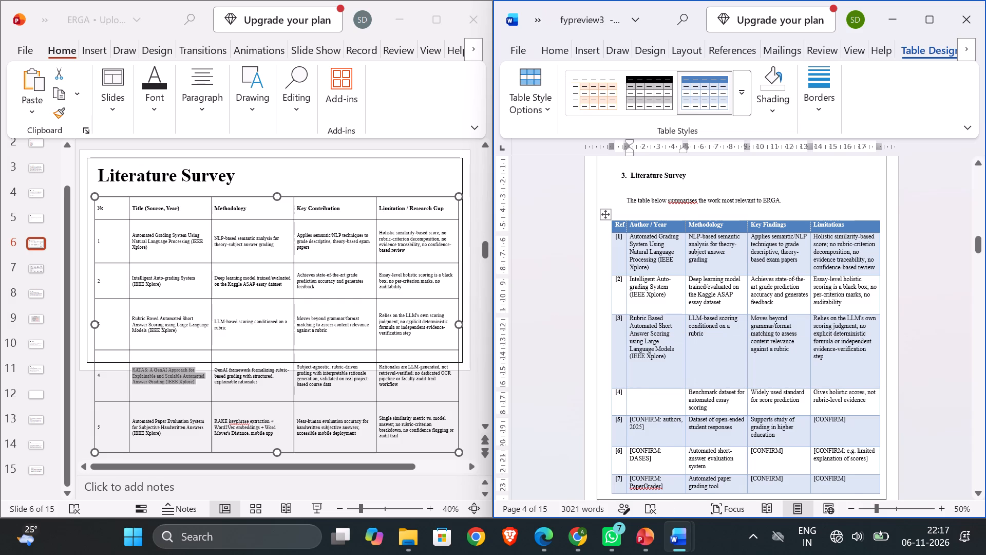
key(ctrl+v)
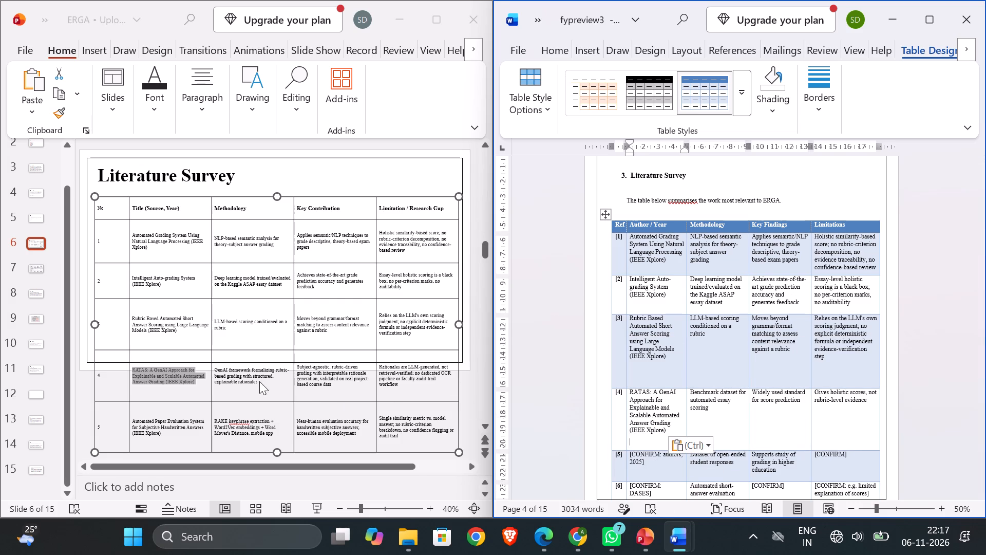
Replace row [4]'s Methodology text in fypreview3 with the ERGA slide's "GenAI framework formalizing rubric-based grading with structured, explainable rationales".
click(259, 381)
drag(258, 382, 216, 364)
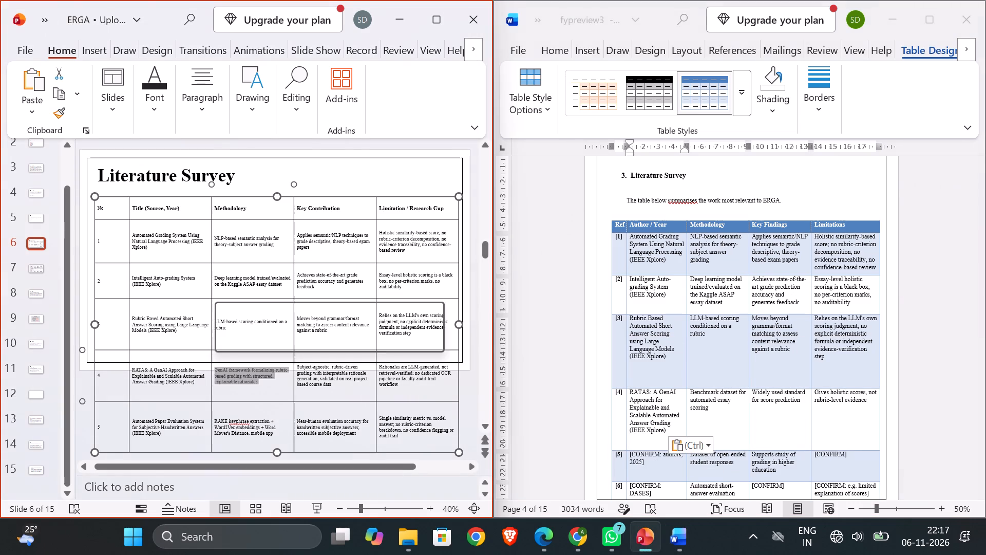
key(ctrl+c)
click(714, 417)
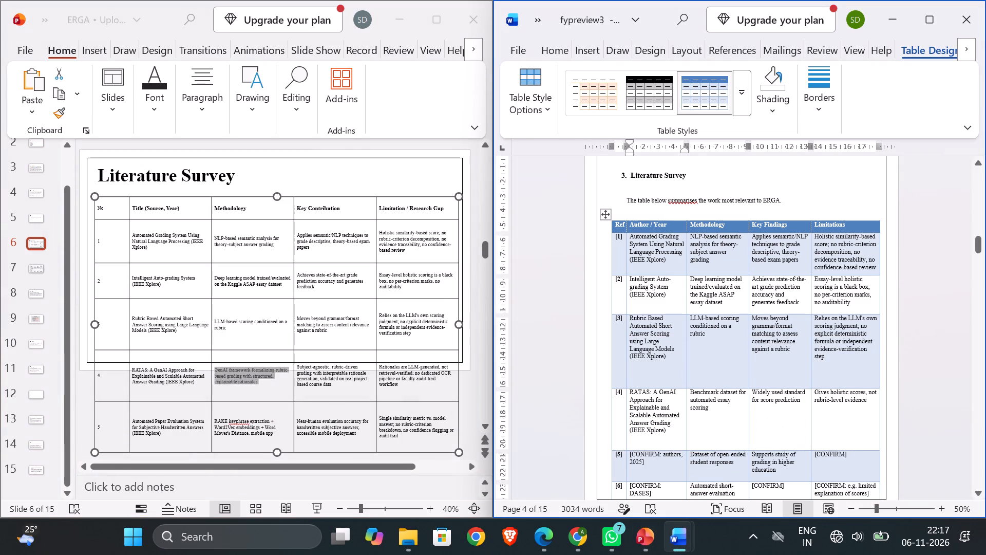
drag(711, 409, 690, 395)
key(BackSpace)
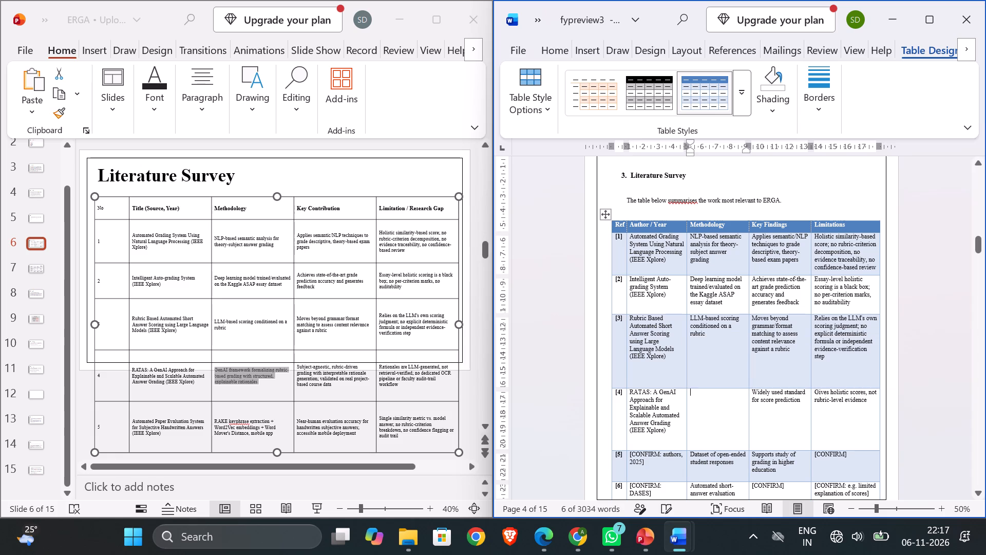
key(ctrl+v)
Replace row [4]'s Key Findings text in fypreview3 with the ERGA slide's "Subject-agnostic, rubric-driven grading with interpretable rationale generation; validated on real project-based course data".
click(336, 387)
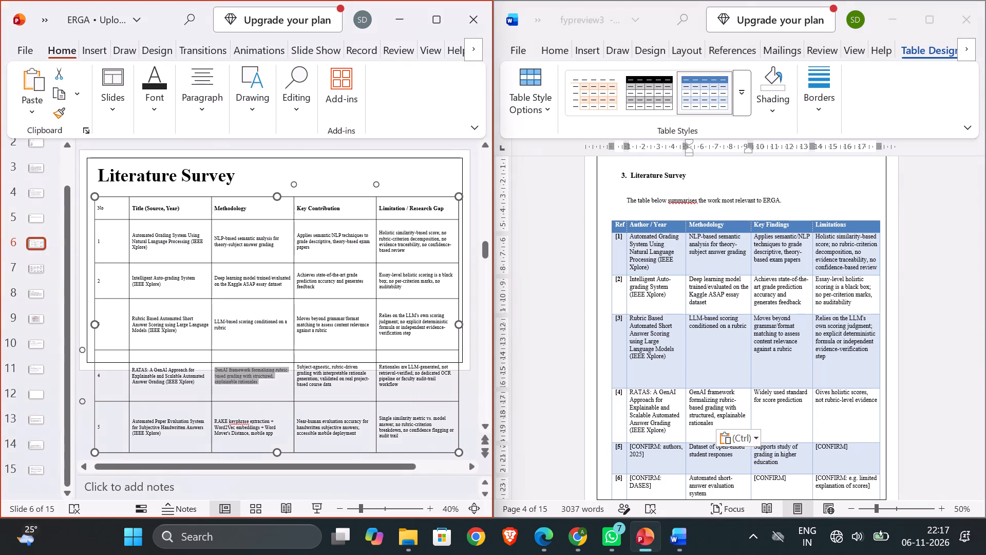
drag(336, 387, 295, 373)
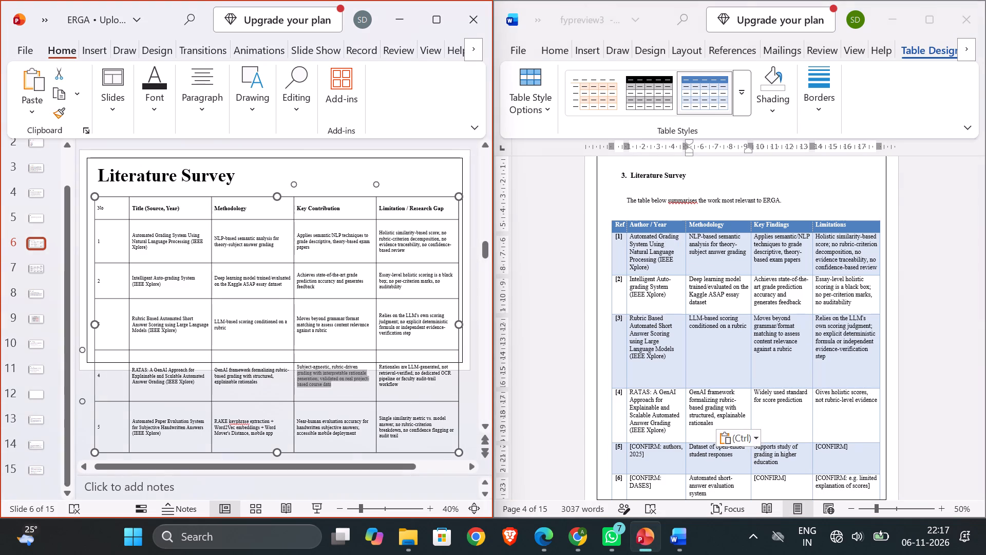
drag(295, 373, 296, 368)
key(ctrl+c)
click(764, 424)
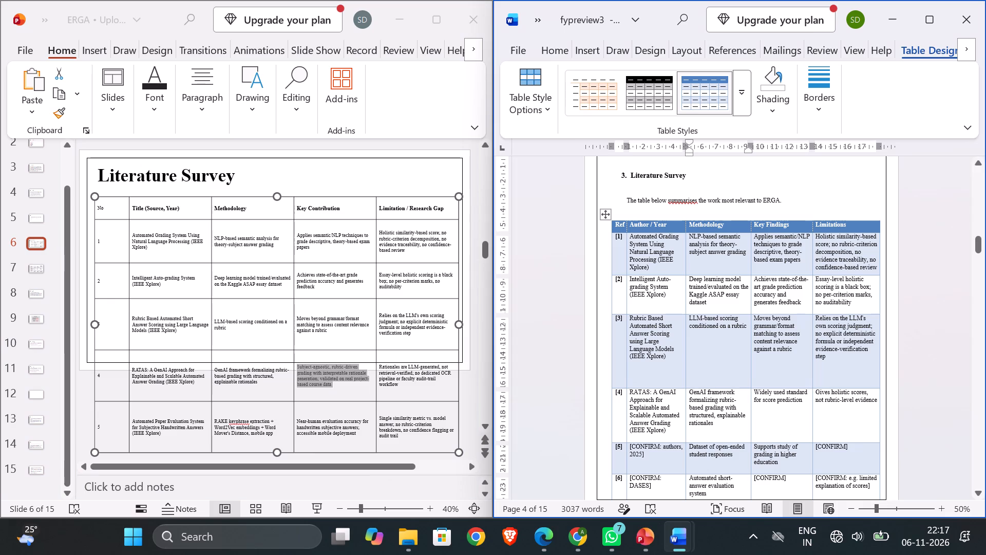
click(787, 405)
drag(806, 406, 767, 396)
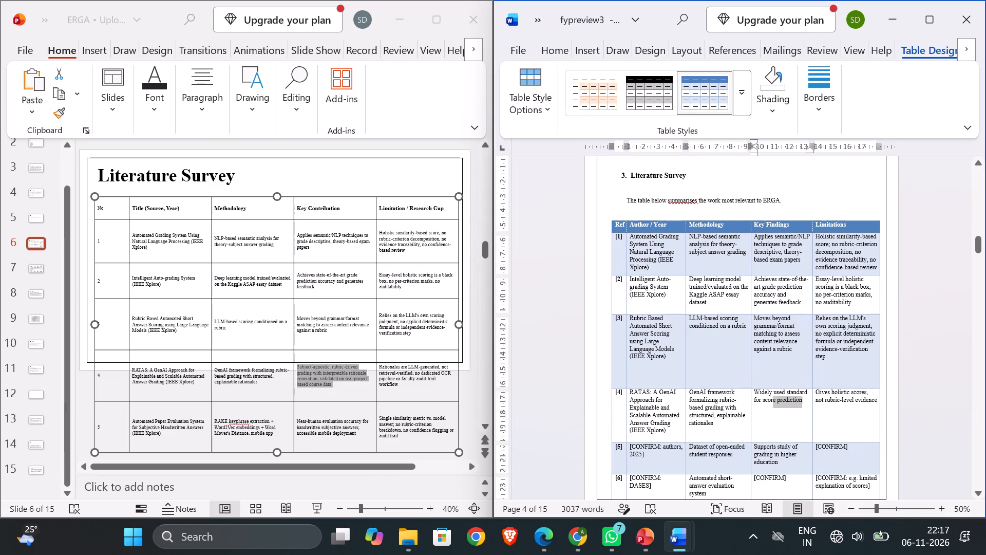
drag(767, 396, 751, 394)
key(BackSpace)
key(ctrl+v)
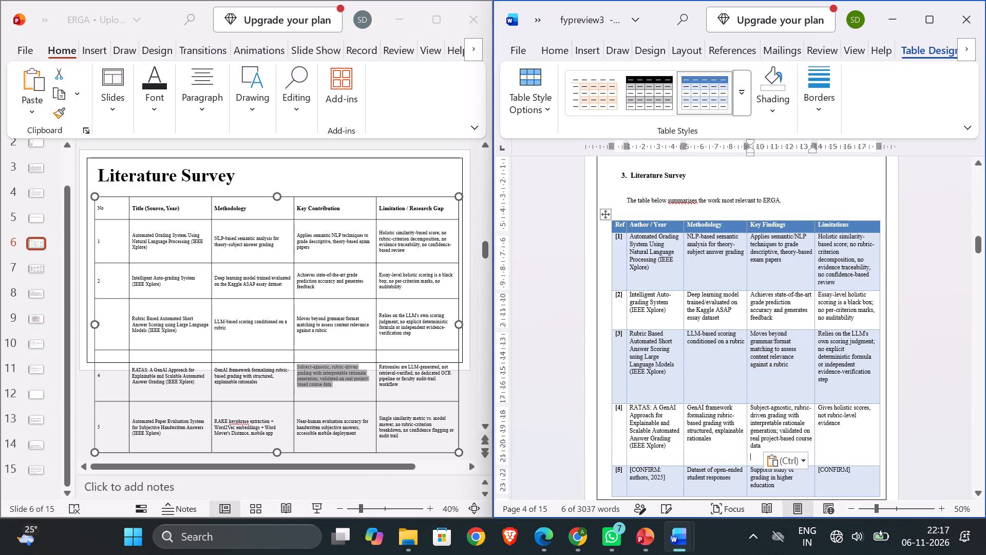
Replace row [4]'s Limitations text in fypreview3 with the ERGA slide's "Rationales are LLM-generated, not retrieval-verified; no dedicated OCR pipeline or faculty audit-trail workflow".
click(411, 384)
drag(405, 388, 379, 369)
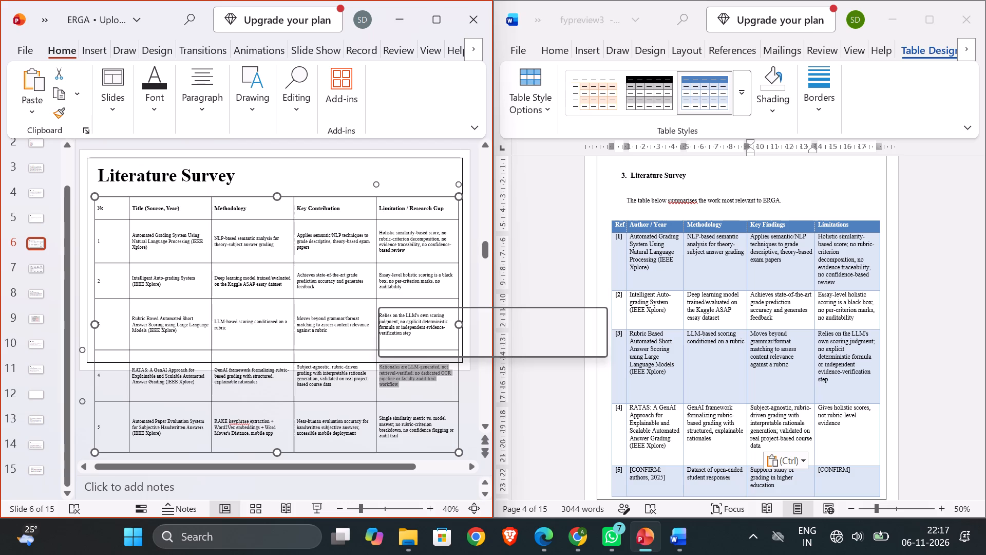
key(ctrl+c)
click(846, 431)
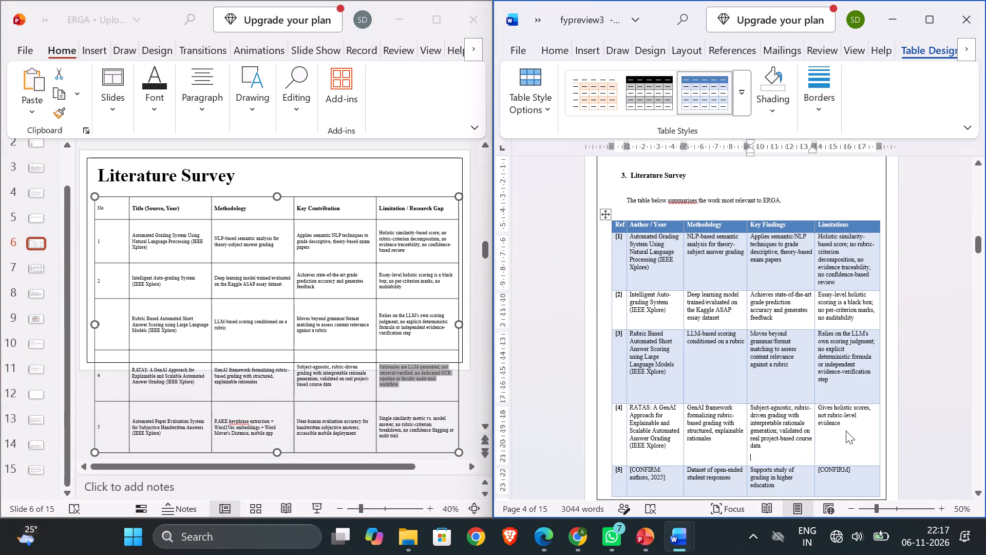
drag(842, 429, 819, 413)
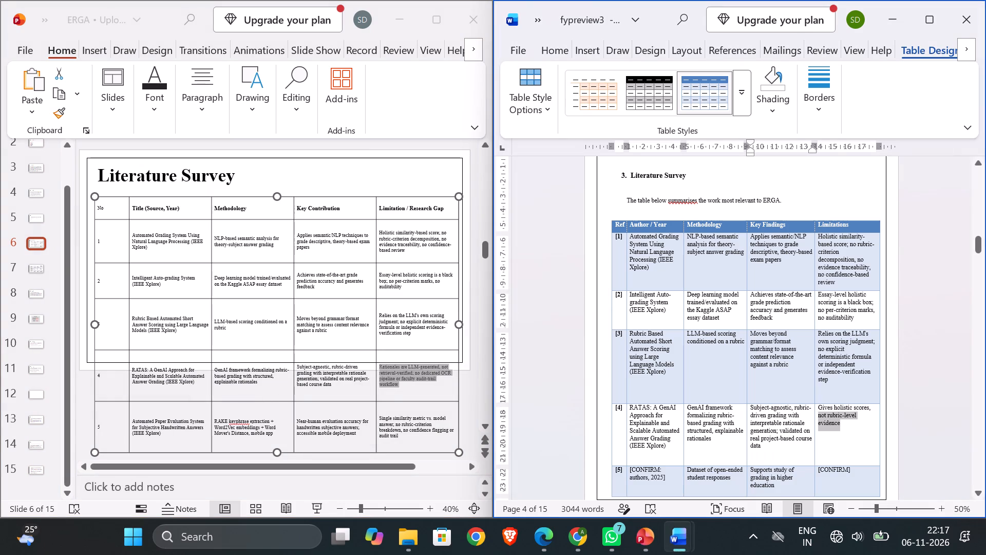
drag(819, 413, 817, 411)
key(BackSpace)
key(ctrl+v)
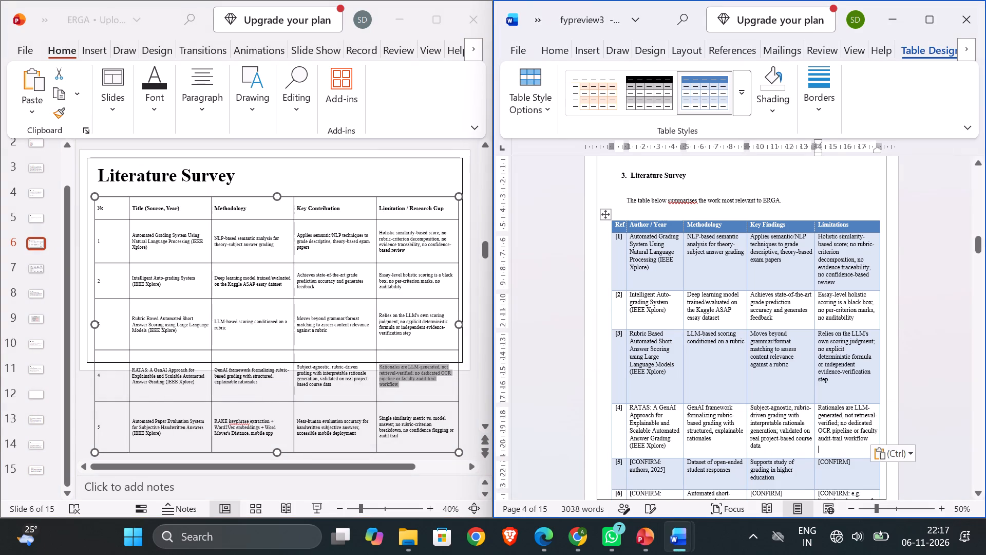
Replace row [5]'s Author / Year text in fypreview3 with the ERGA slide's "Automated Paper Evaluation System for Subjective Handwritten Answers (IEEE Xplore)".
scroll(714, 425, down, 1)
drag(672, 405, 634, 392)
key(BackSpace)
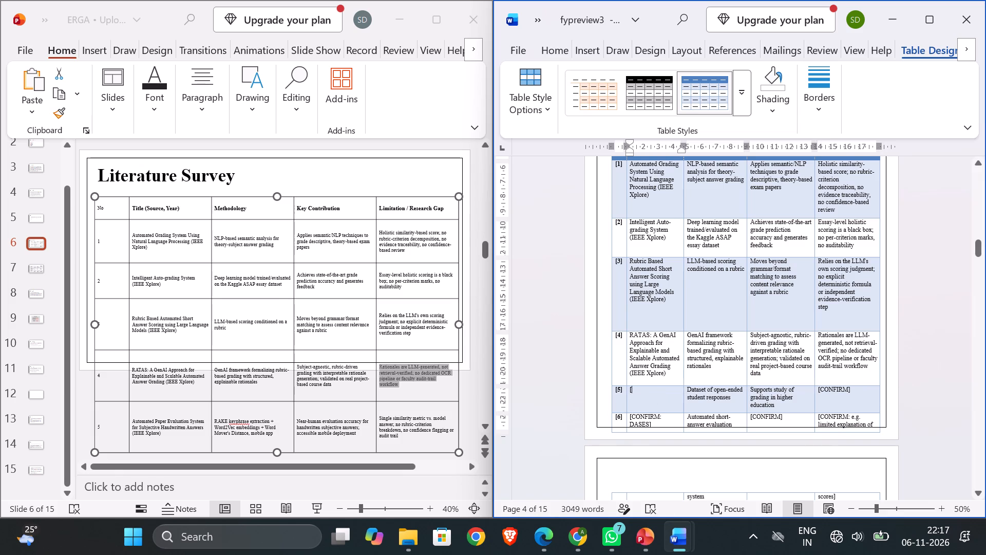
key(BackSpace)
click(161, 435)
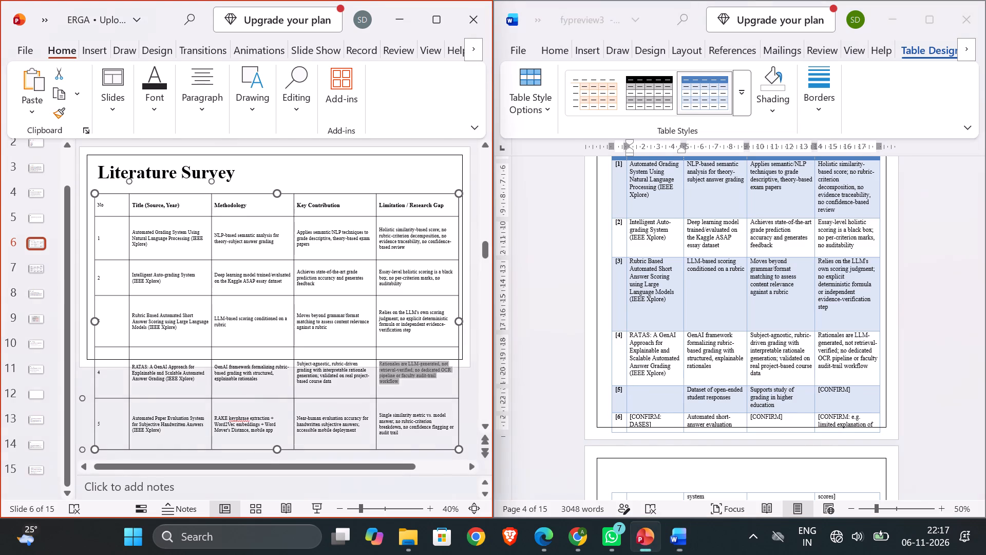
drag(161, 435, 132, 419)
key(ctrl+c)
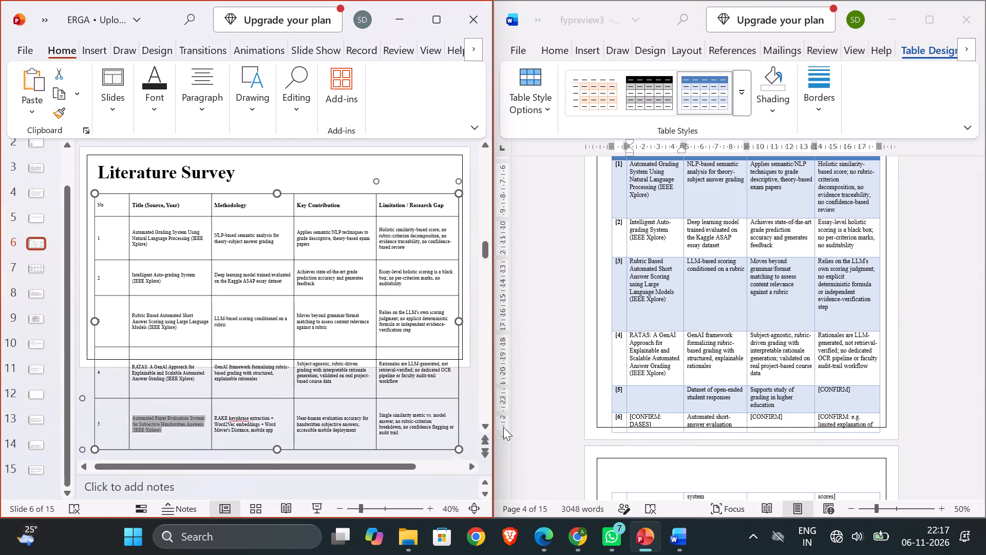
click(640, 399)
key(ctrl+v)
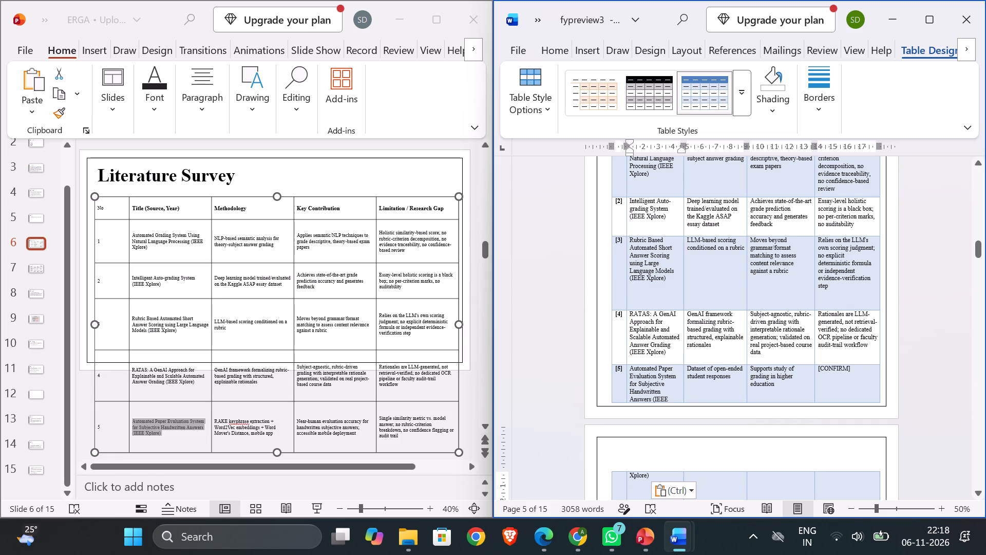
Replace row [5]'s Methodology text in fypreview3 with the ERGA slide's "RAKE keyphrase extraction + Word2Vec embeddings + Word Mover's Distance, mobile app".
click(274, 433)
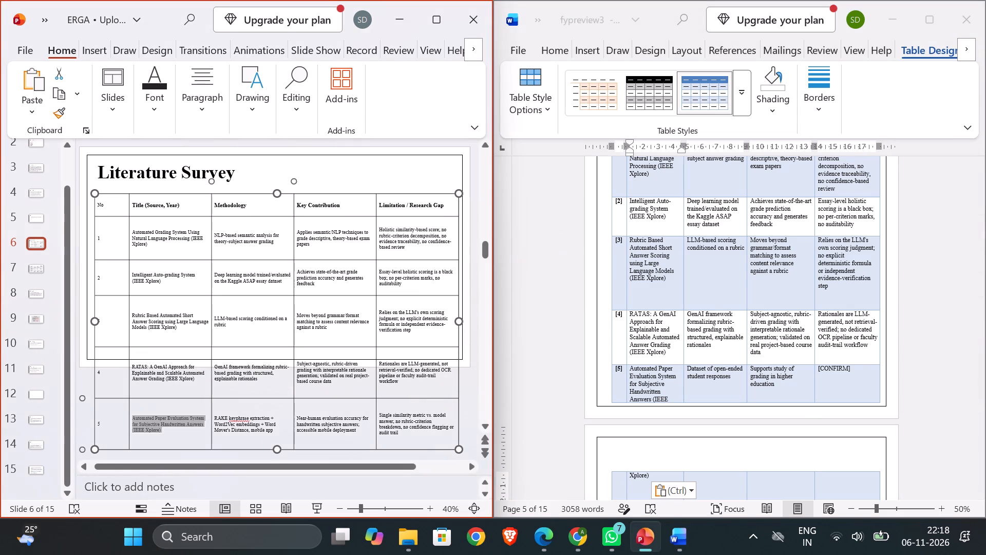
drag(274, 433, 219, 417)
key(ctrl+c)
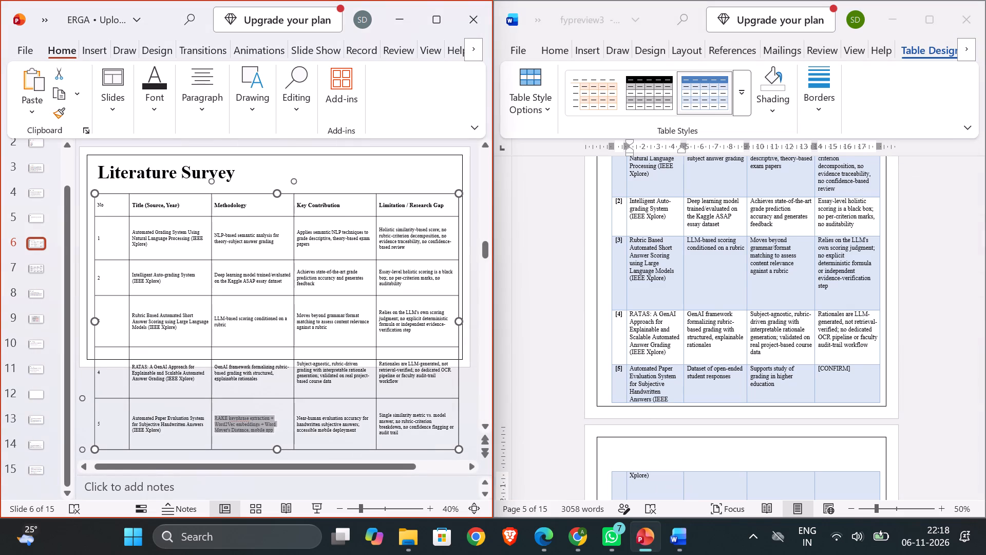
click(709, 378)
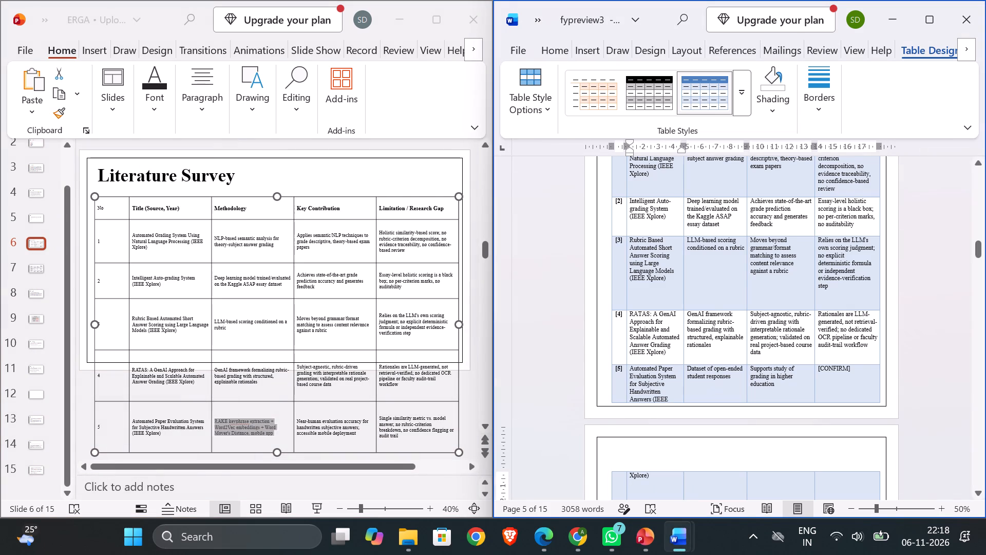
drag(734, 378, 686, 371)
key(BackSpace)
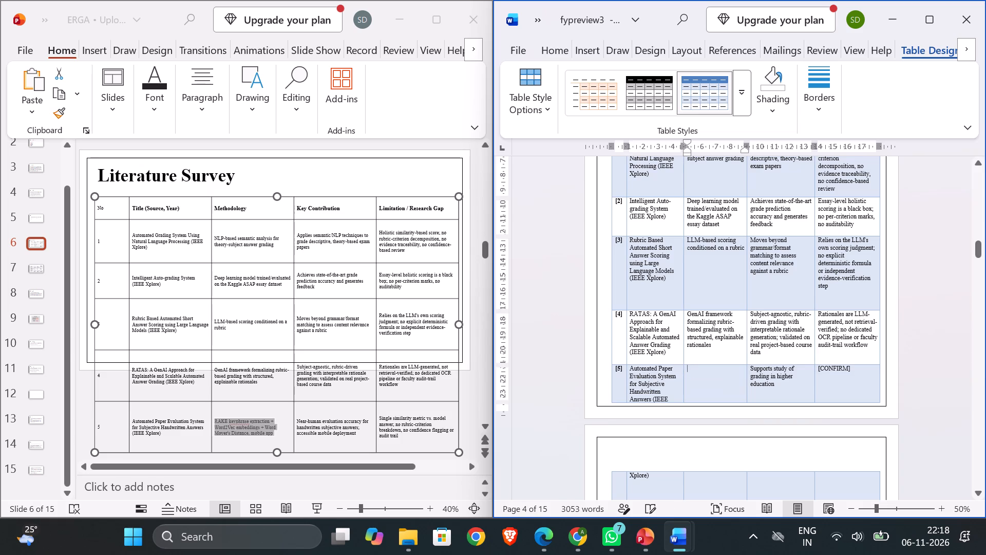
key(ctrl+v)
Remove the blank space between the "3. Literature Survey" heading and the introductory sentence below it.
scroll(797, 307, up, 1)
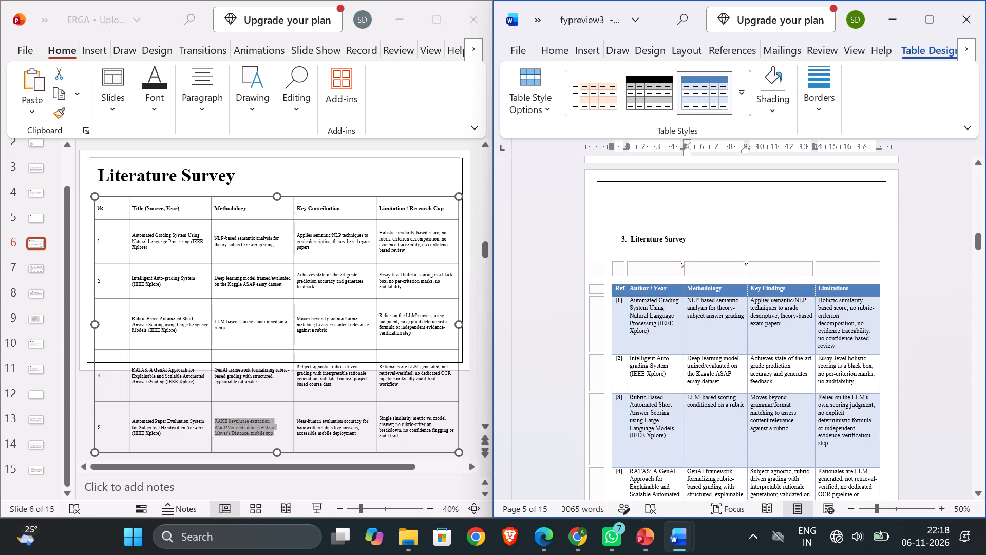
click(646, 259)
click(633, 270)
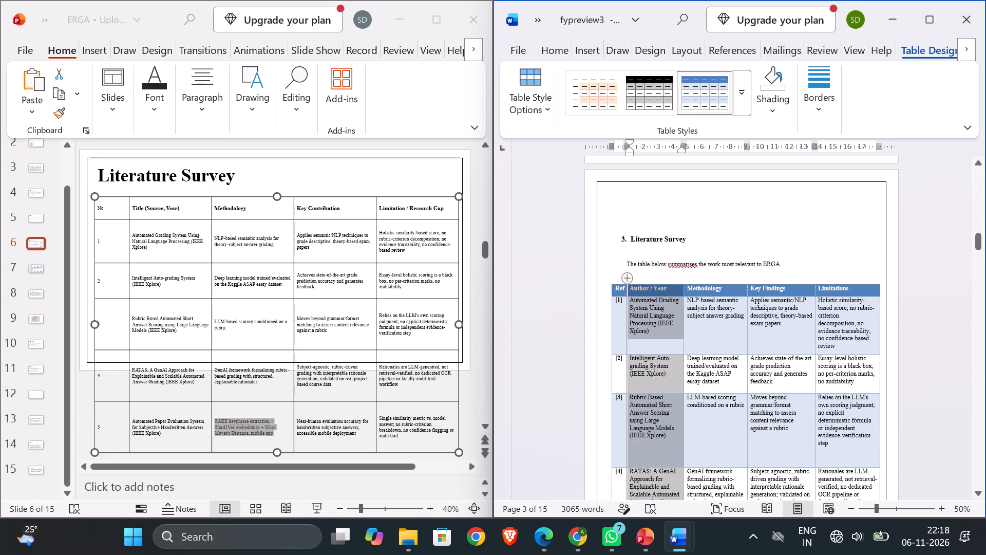
click(650, 272)
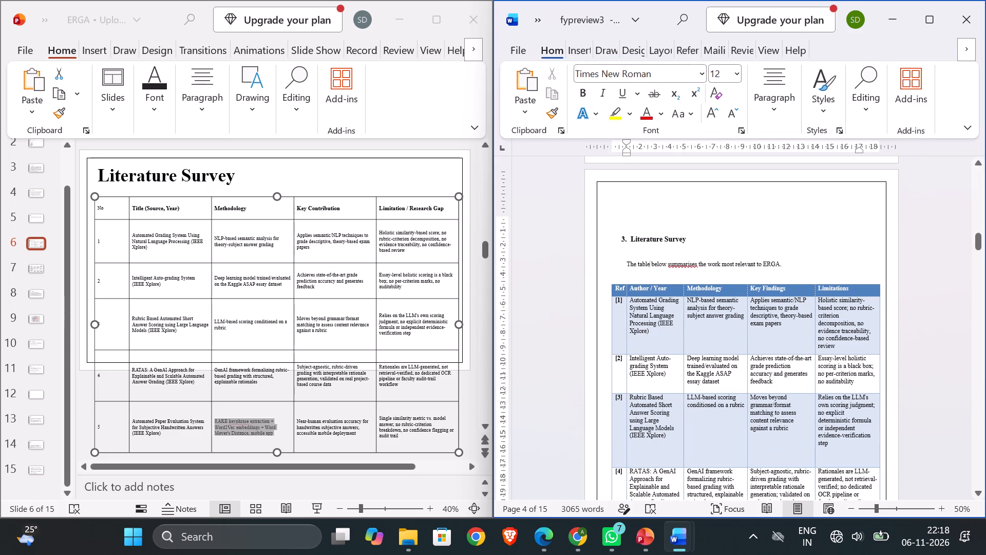
click(798, 259)
key(BackSpace)
key(BackSpace)
key(BackSpace)
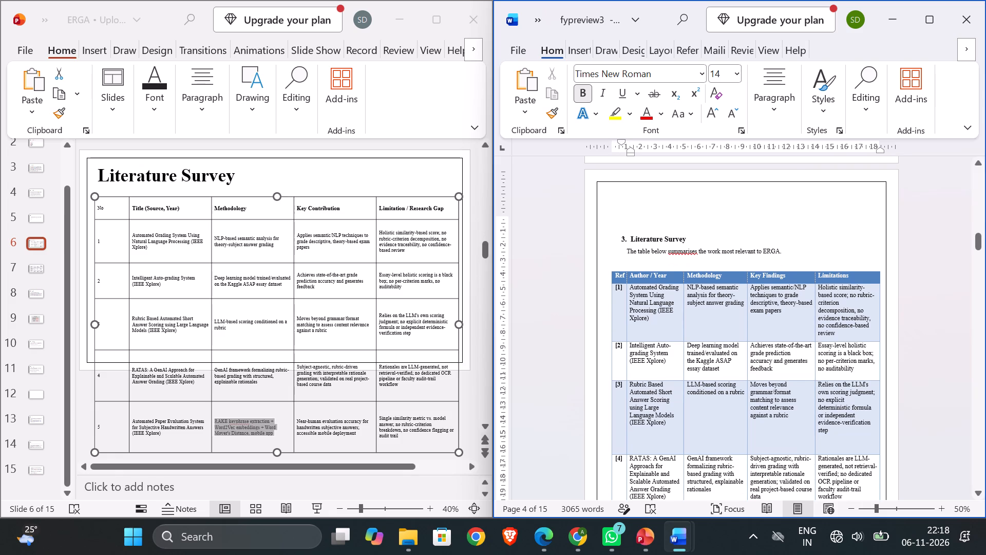
Delete the empty line between the introductory sentence and the Literature Survey table.
scroll(708, 336, down, 1)
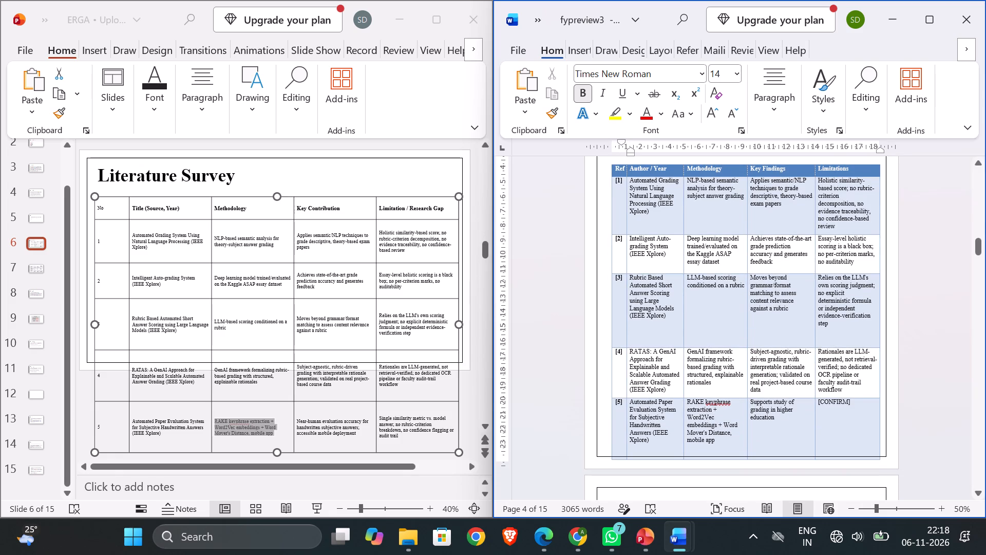
scroll(679, 344, up, 1)
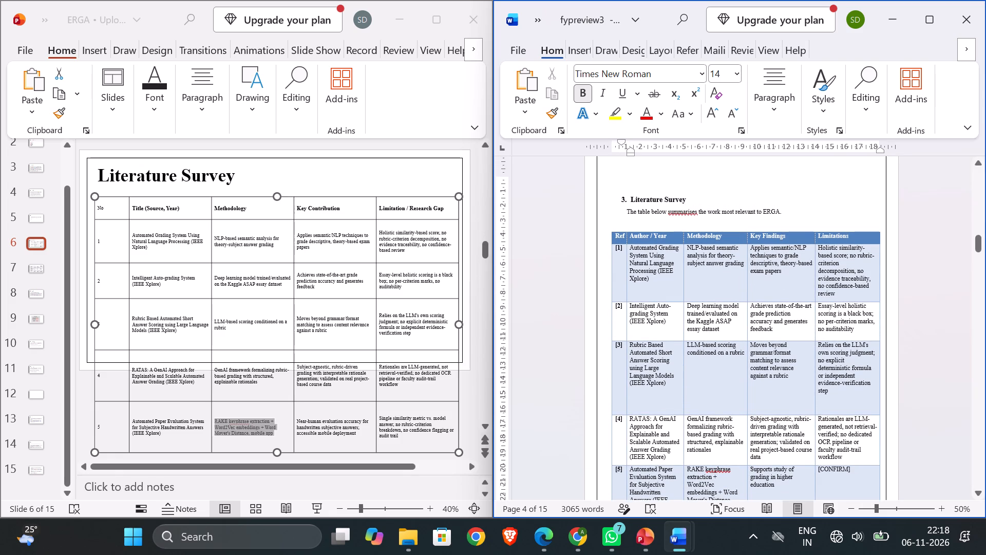
click(627, 227)
key(BackSpace)
key(BackSpace)
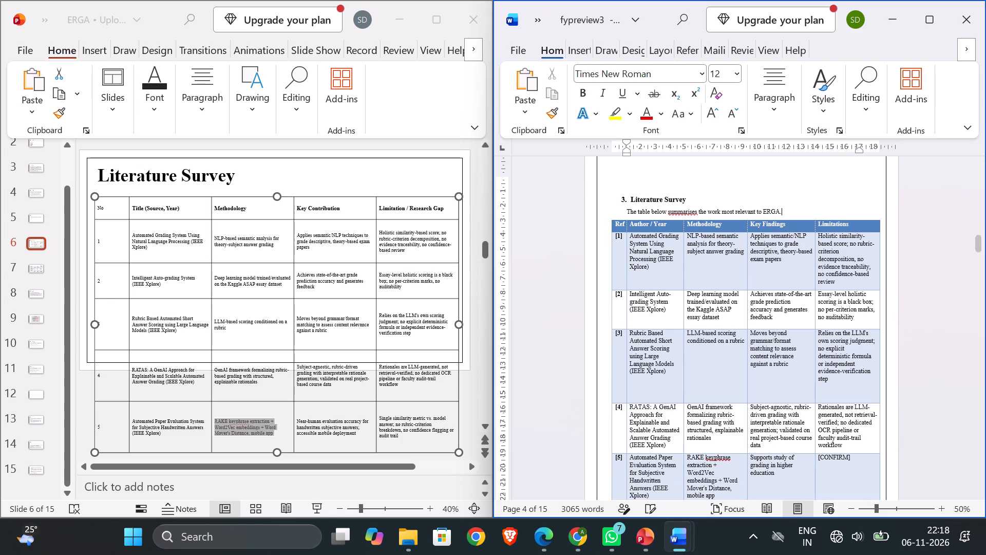
Replace row [5]'s Key Findings text in fypreview3 with the ERGA slide's "Near-human evaluation accuracy for handwritten subjective answers; accessible mobile deployment".
scroll(677, 250, down, 1)
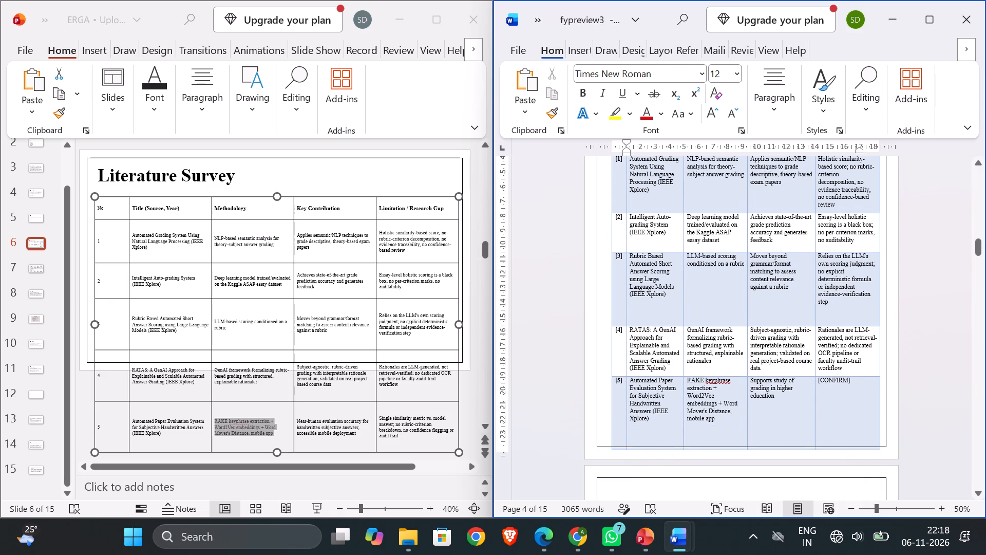
scroll(753, 453, down, 1)
scroll(753, 453, up, 1)
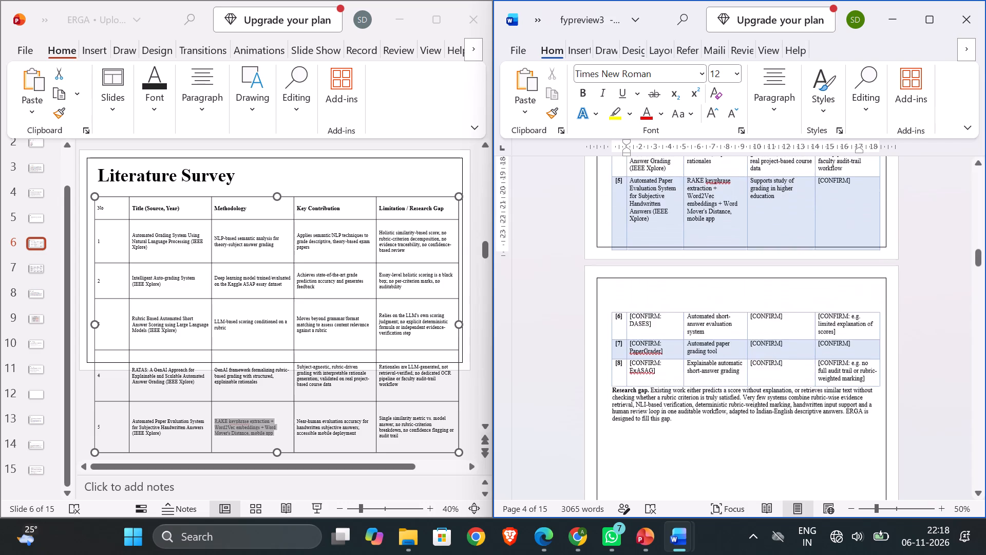
scroll(753, 453, up, 1)
click(354, 439)
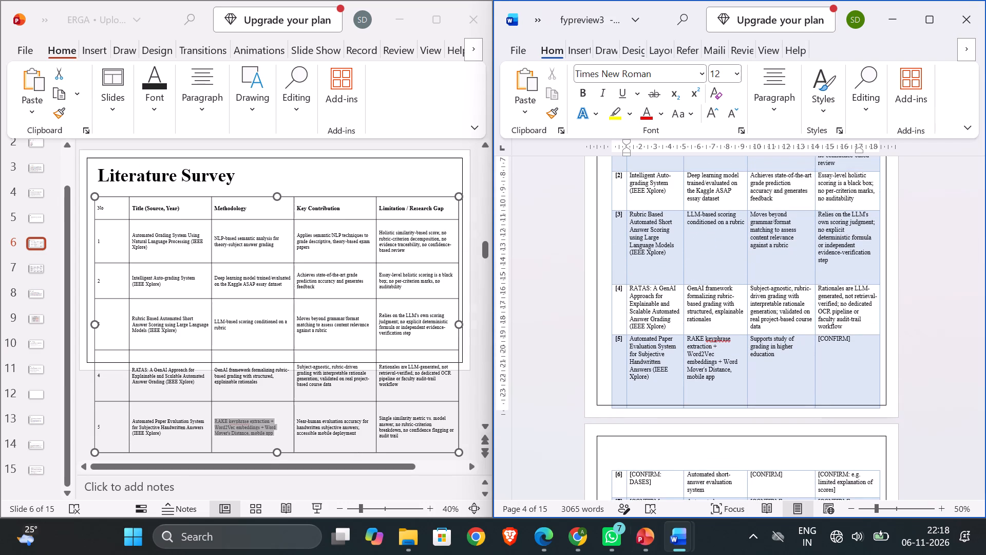
drag(357, 437, 302, 418)
key(ctrl+c)
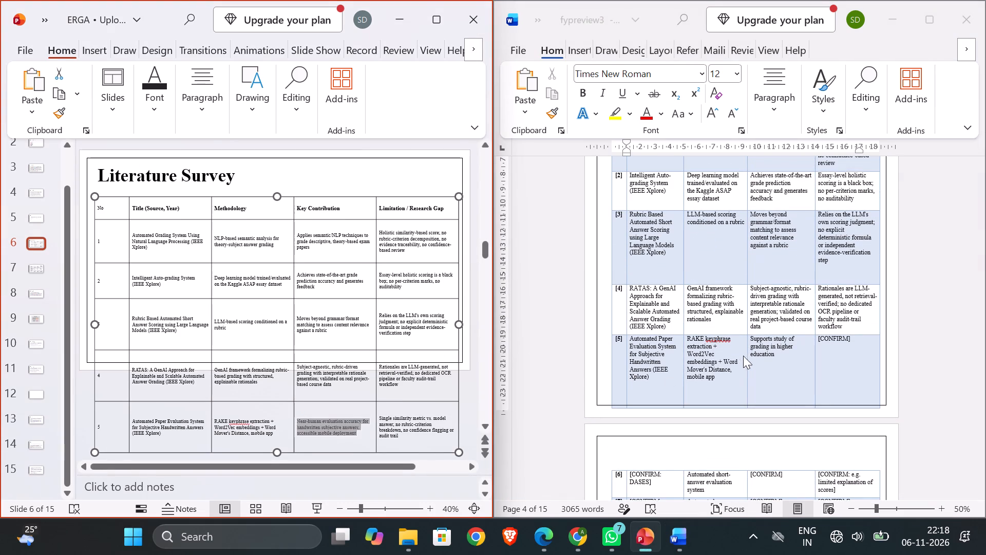
click(754, 351)
drag(778, 356, 754, 344)
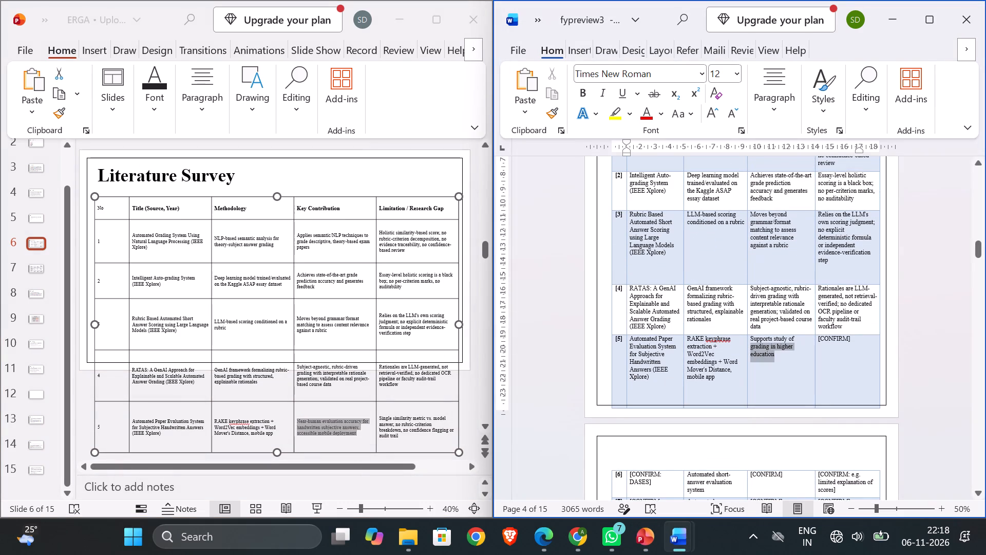
drag(754, 344, 751, 342)
key(BackSpace)
key(ctrl+v)
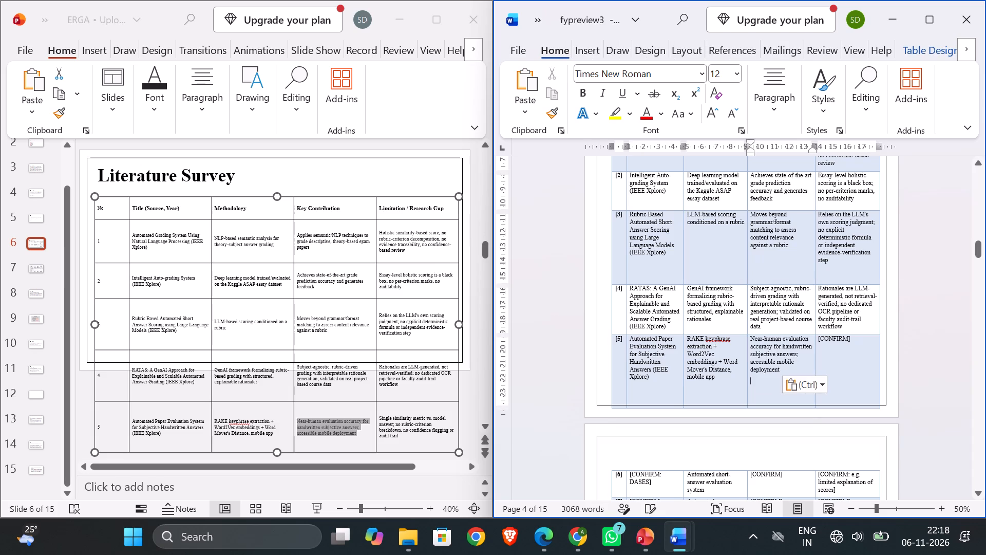
Replace row [5]'s Limitations text in fypreview3 with the ERGA slide's "Single similarity metric vs. model answer; no rubric-criterion breakdown, no confidence flagging or audit trail".
click(400, 434)
click(400, 434)
drag(400, 434, 378, 419)
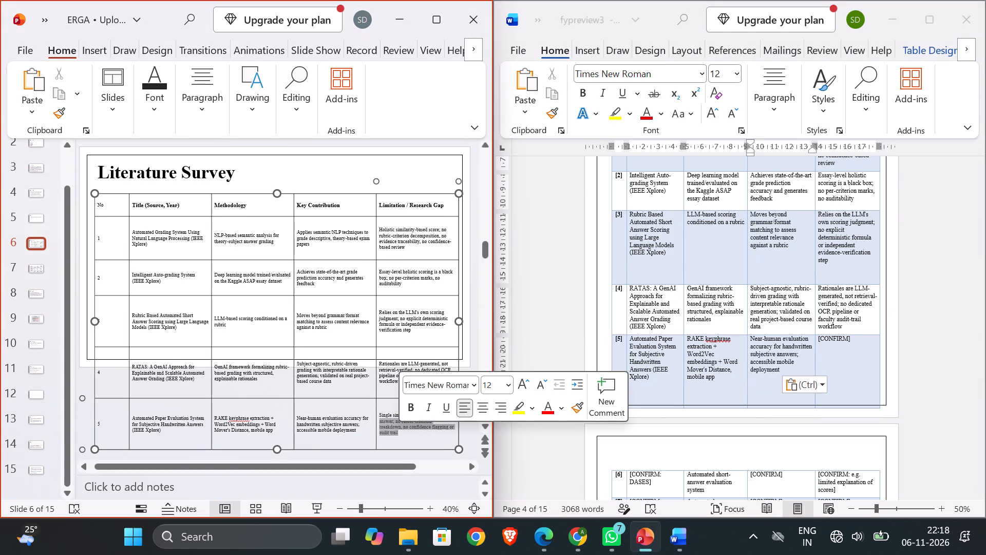
drag(378, 419, 379, 414)
key(ctrl+c)
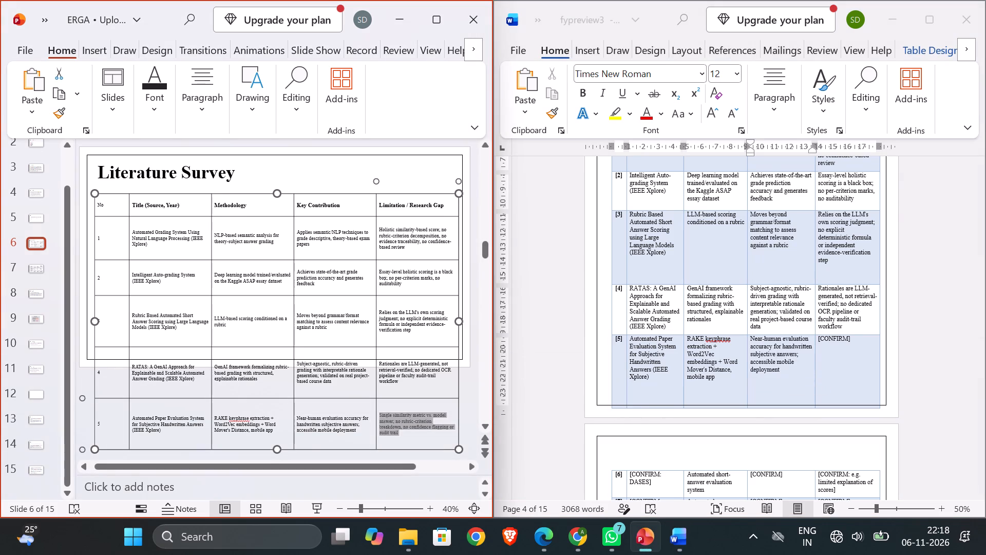
click(880, 351)
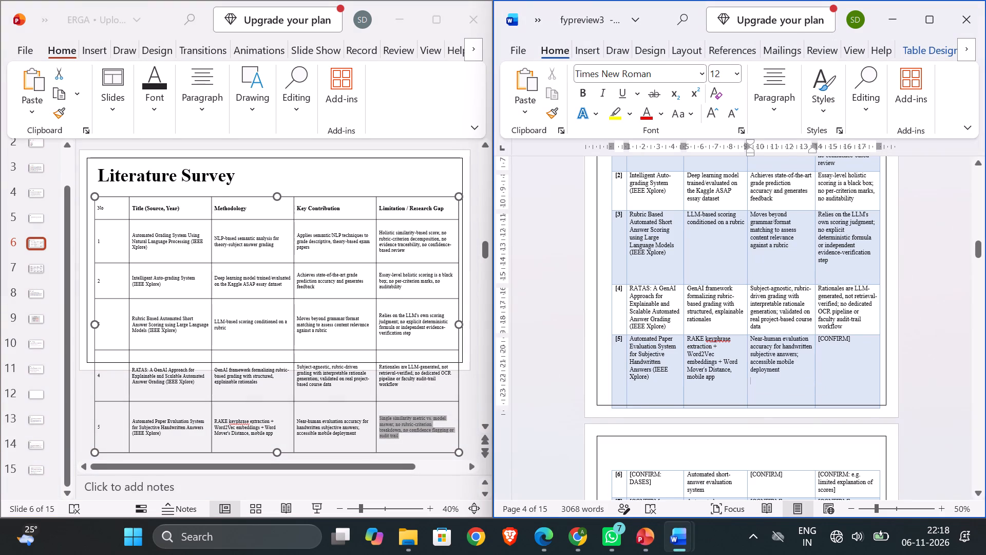
drag(856, 342, 823, 340)
key(BackSpace)
key(BackSpace)
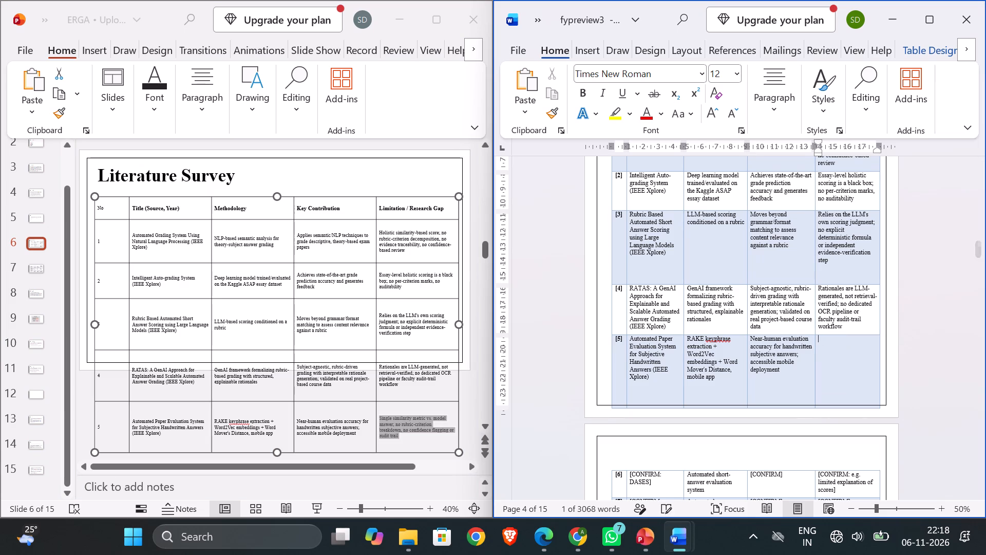
key(ctrl+v)
Delete the empty trailing line in row [5]'s Author / Year cell of the Literature Survey table.
scroll(889, 312, down, 1)
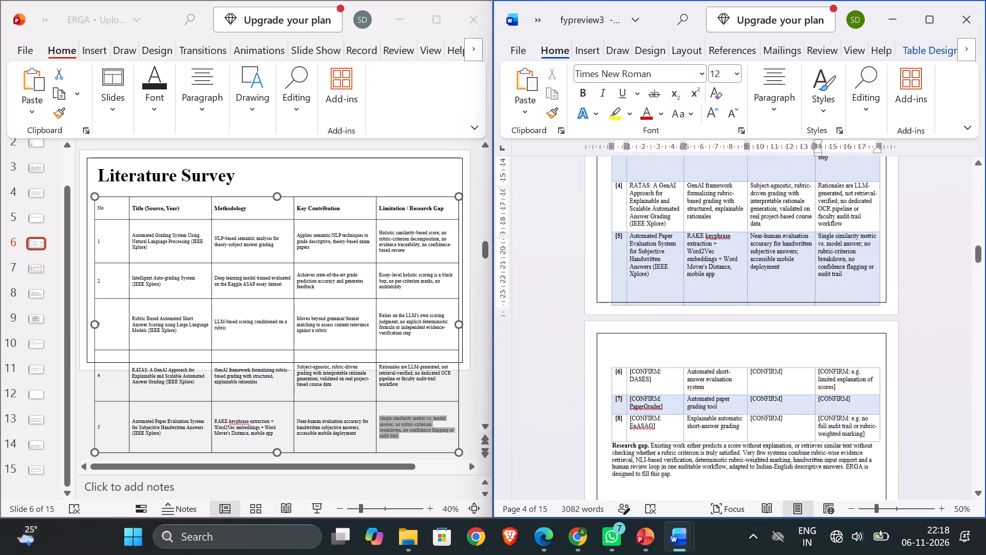
scroll(889, 312, up, 1)
click(867, 369)
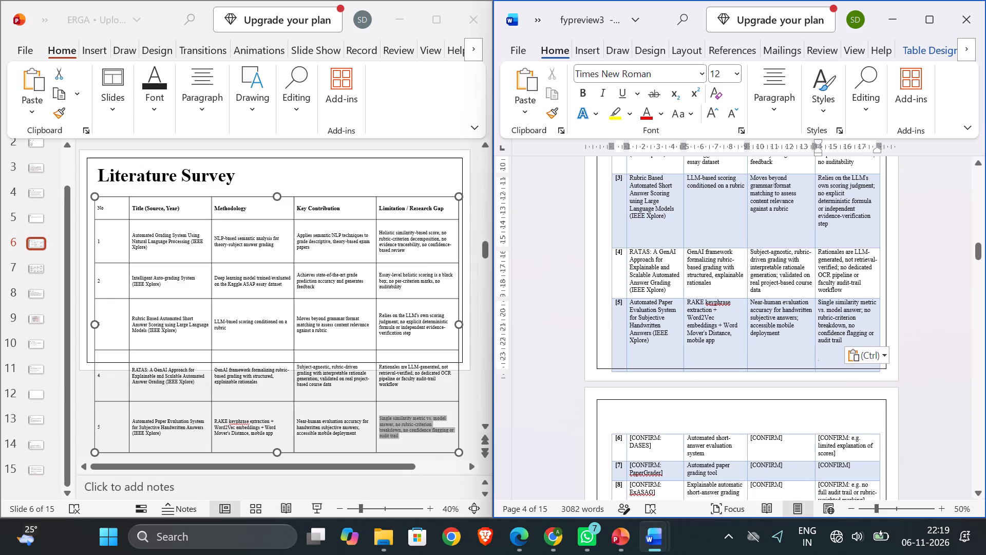
scroll(841, 299, up, 1)
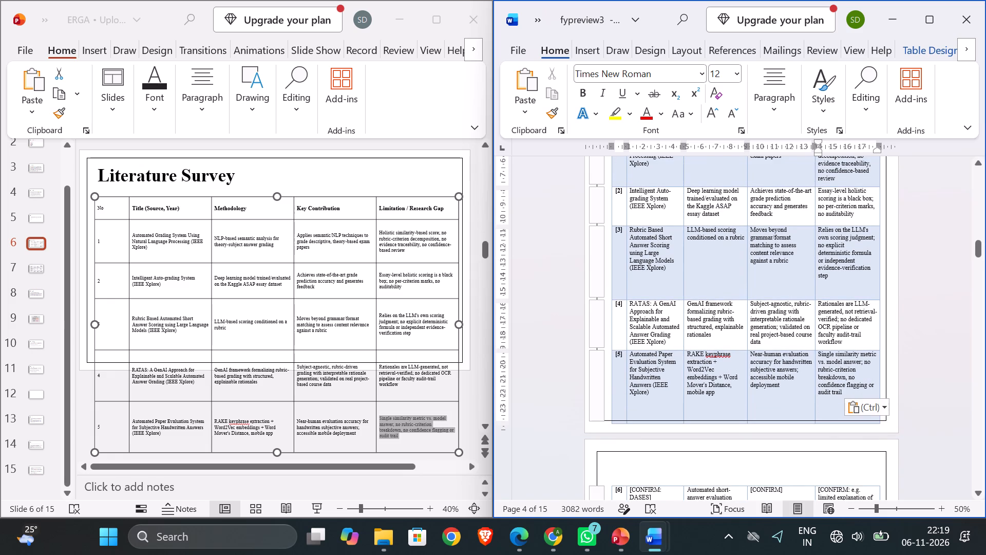
click(647, 406)
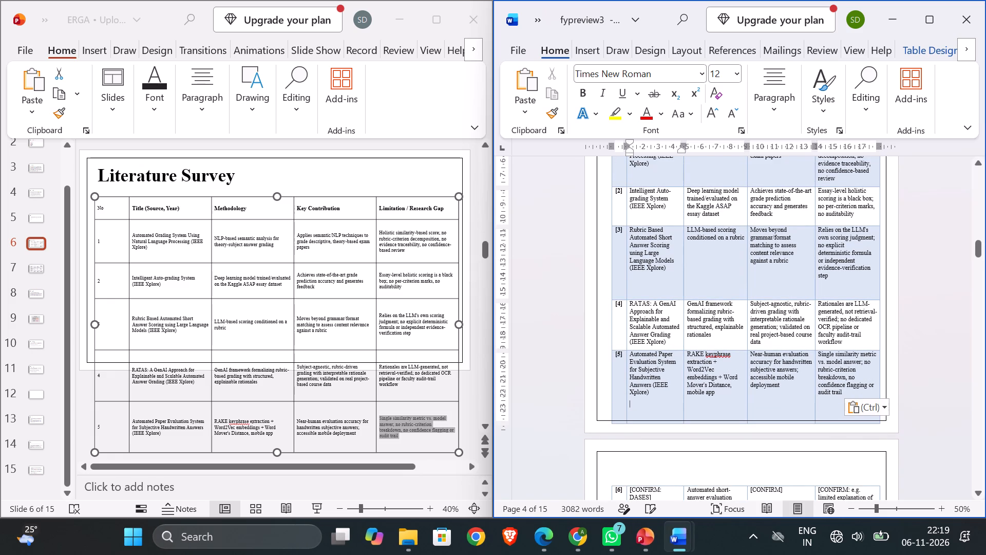
key(BackSpace)
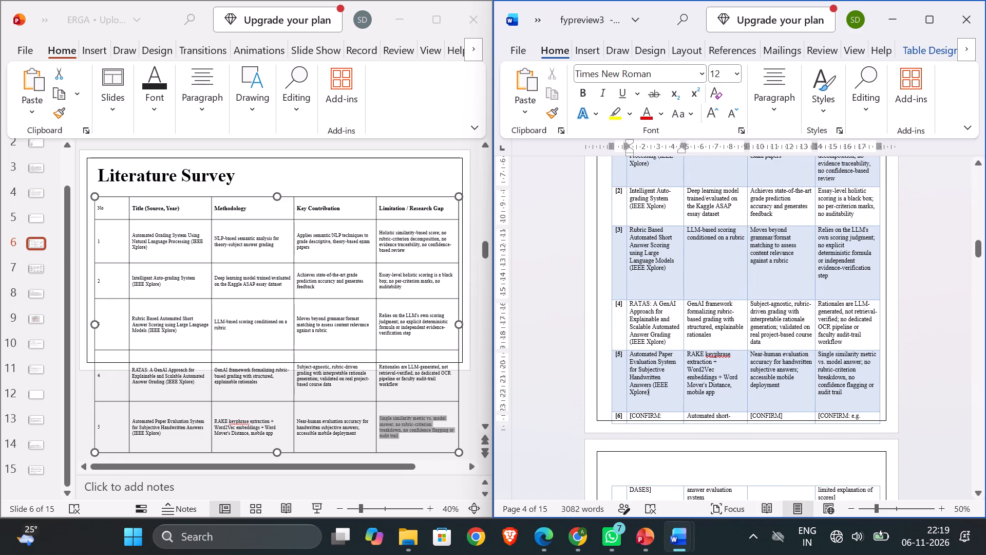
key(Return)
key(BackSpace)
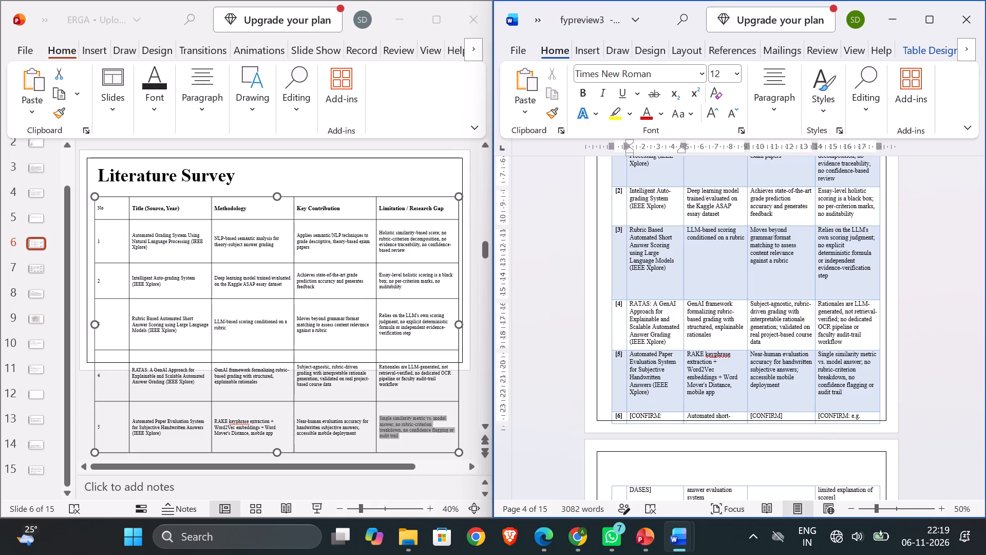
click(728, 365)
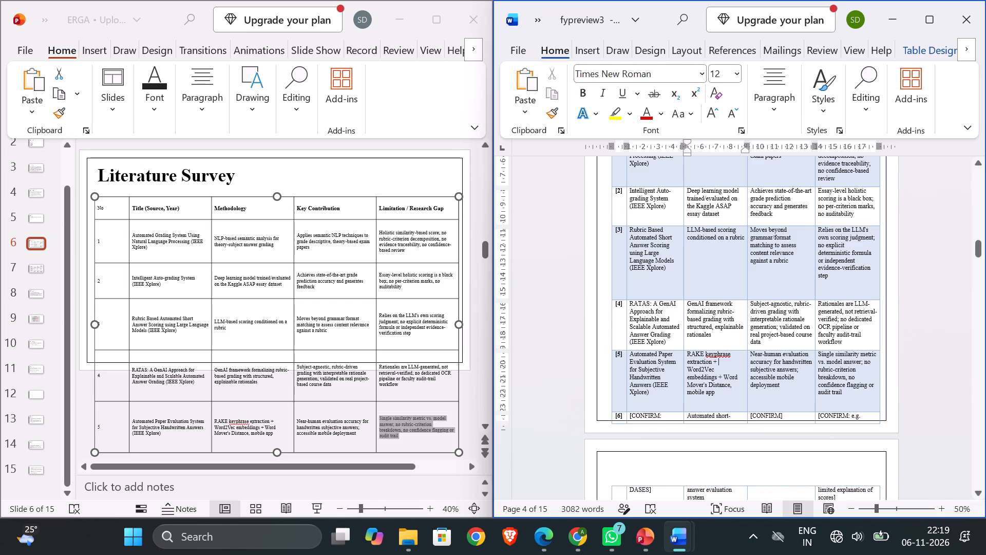
Set the font size of rows [1] to [5] in the Literature Survey table to 12.
drag(853, 398, 622, 215)
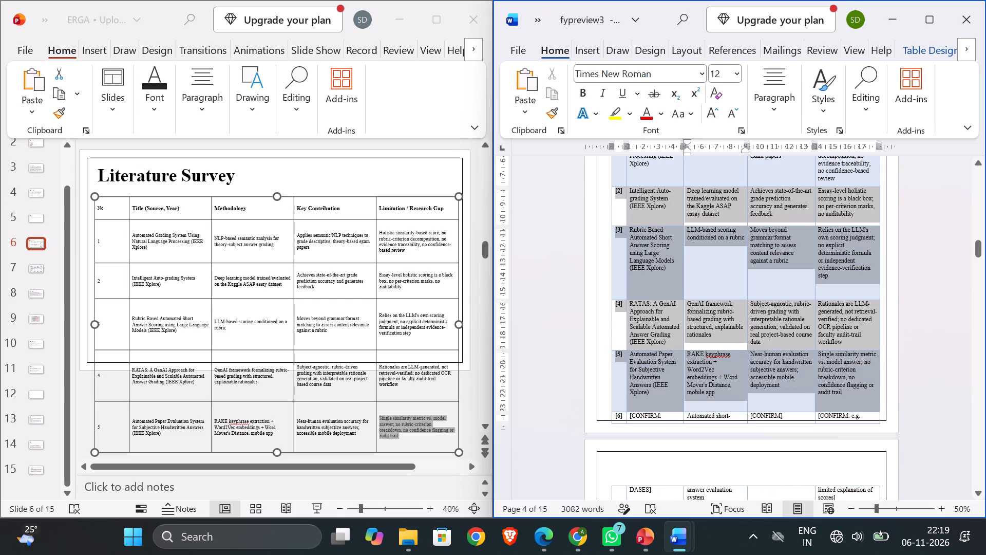
drag(622, 215, 618, 160)
scroll(677, 295, up, 1)
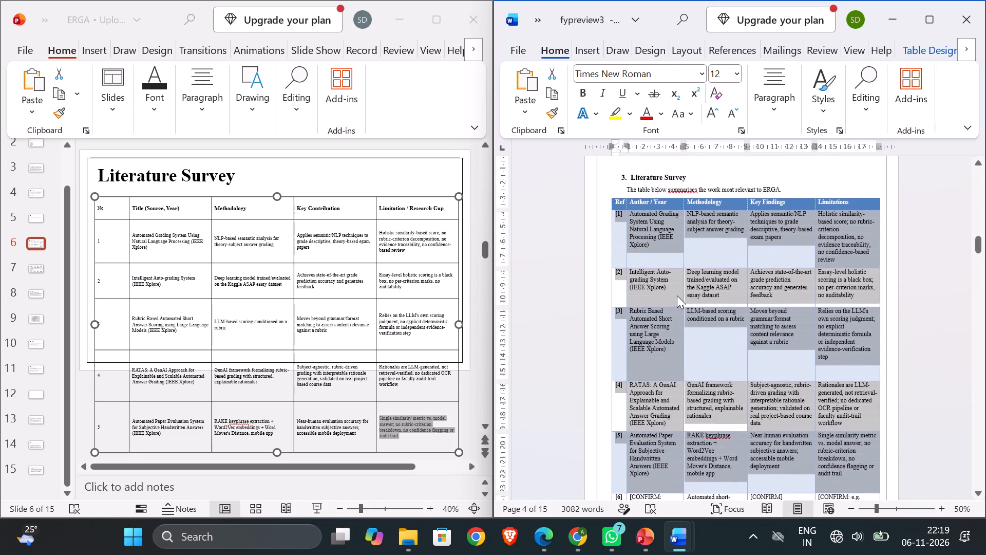
click(722, 75)
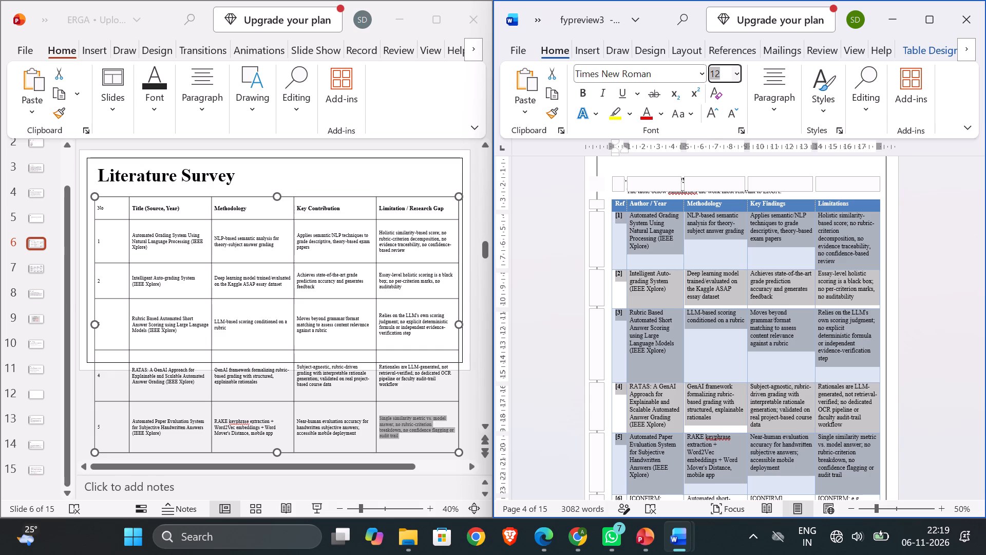
key(BackSpace)
text(12)
key(Return)
click(706, 253)
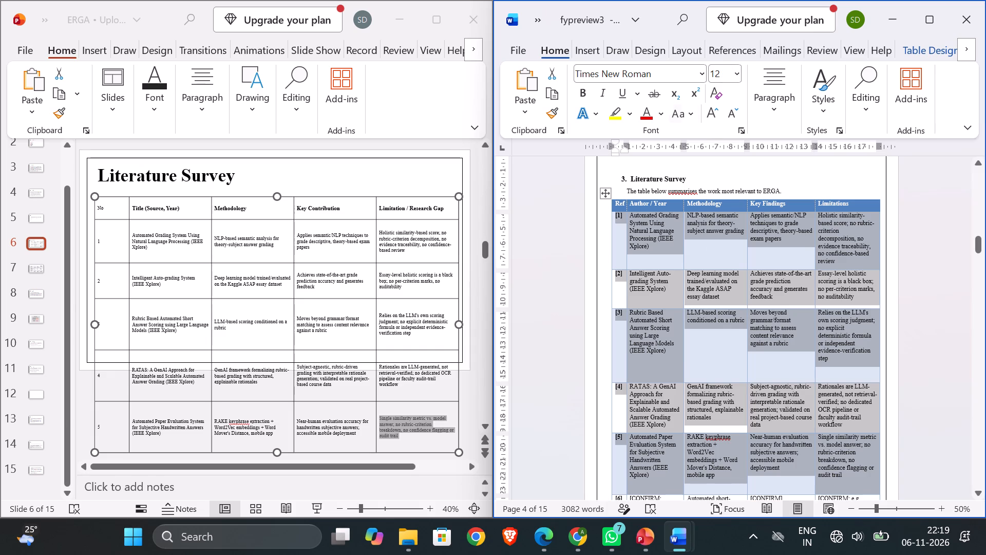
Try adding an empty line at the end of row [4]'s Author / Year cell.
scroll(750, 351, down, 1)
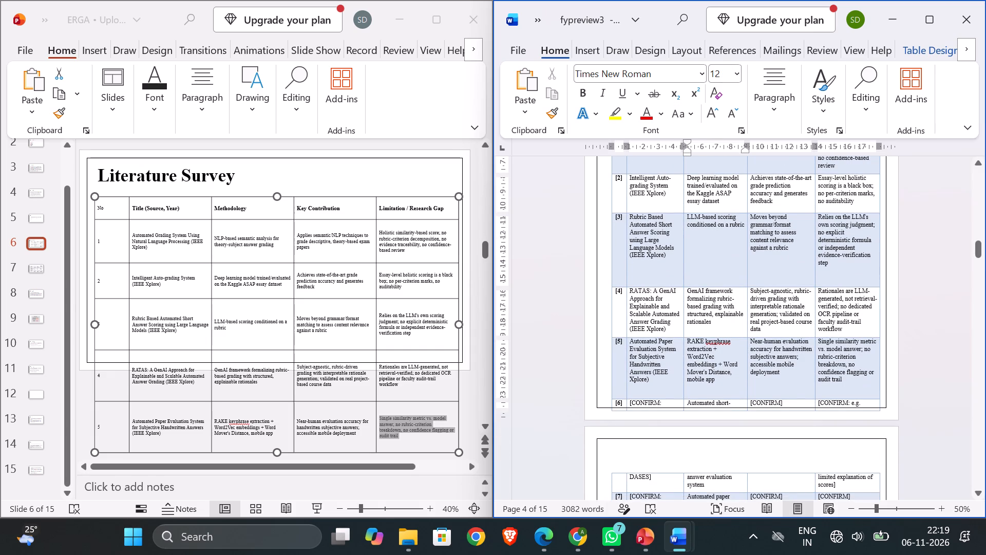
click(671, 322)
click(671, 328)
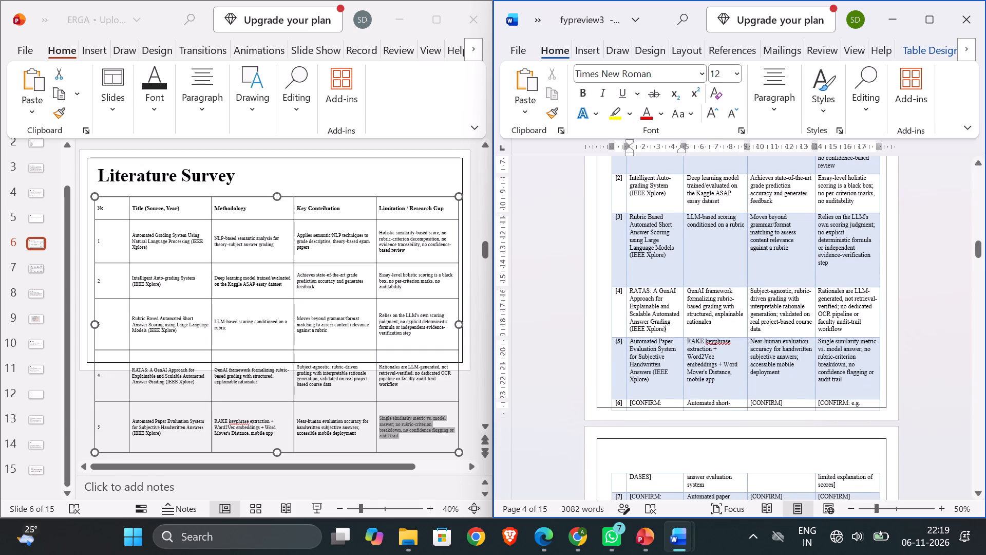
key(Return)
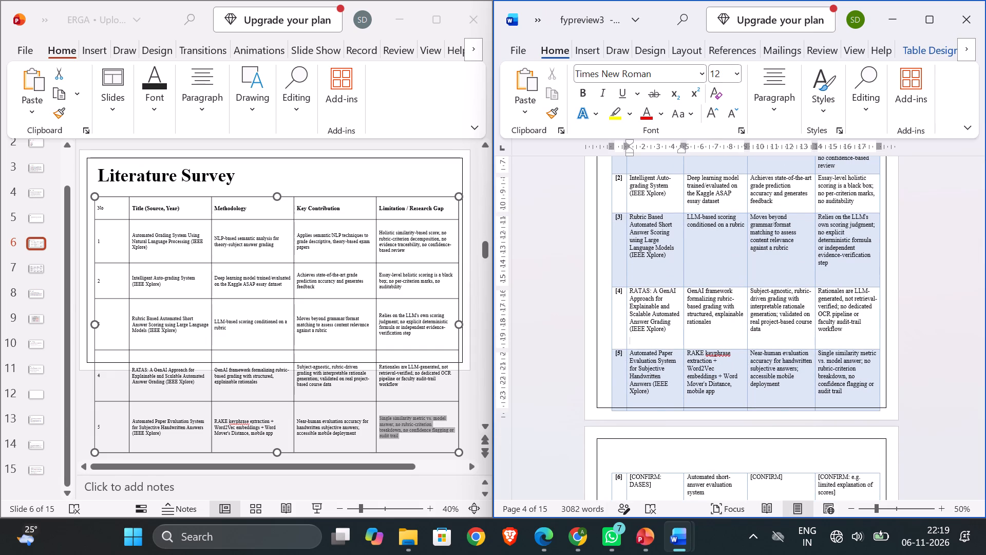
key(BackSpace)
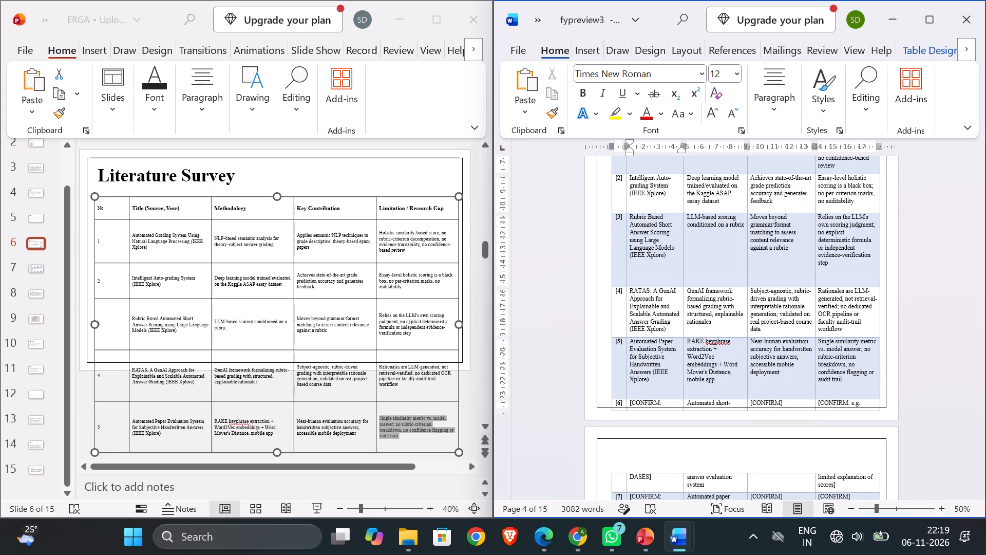
Push row [6]'s content onto the next page by inserting an empty line before the text in each of its cells.
click(630, 403)
key(Return)
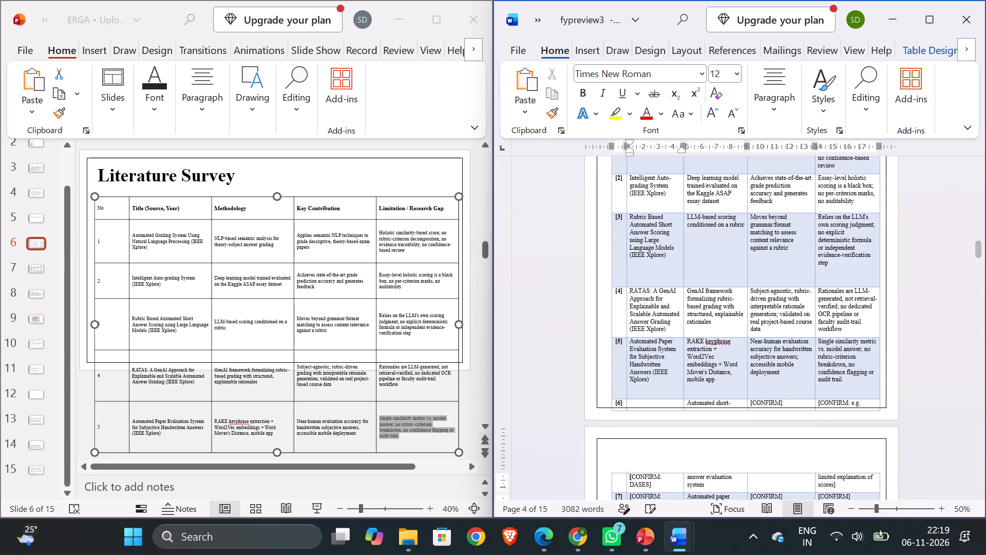
click(687, 403)
key(Return)
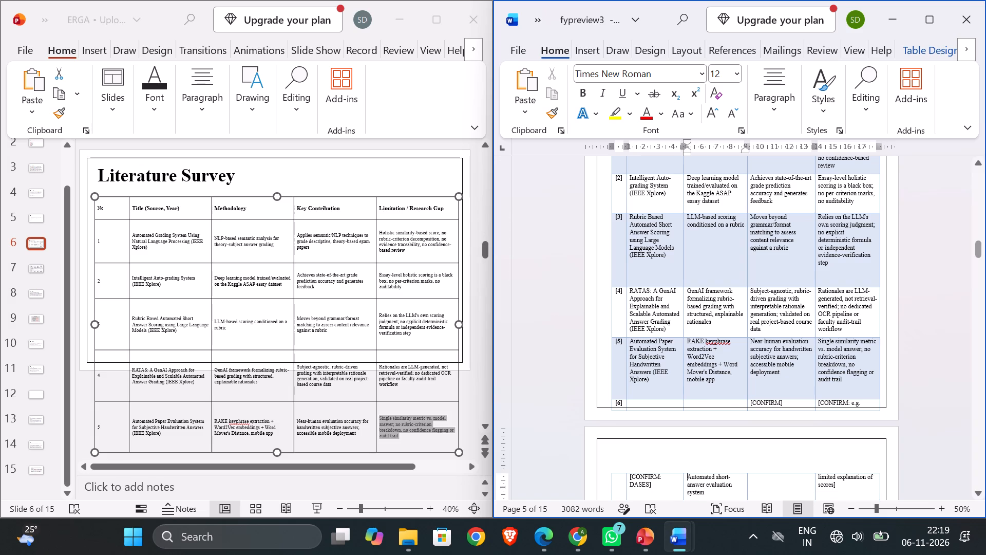
click(751, 409)
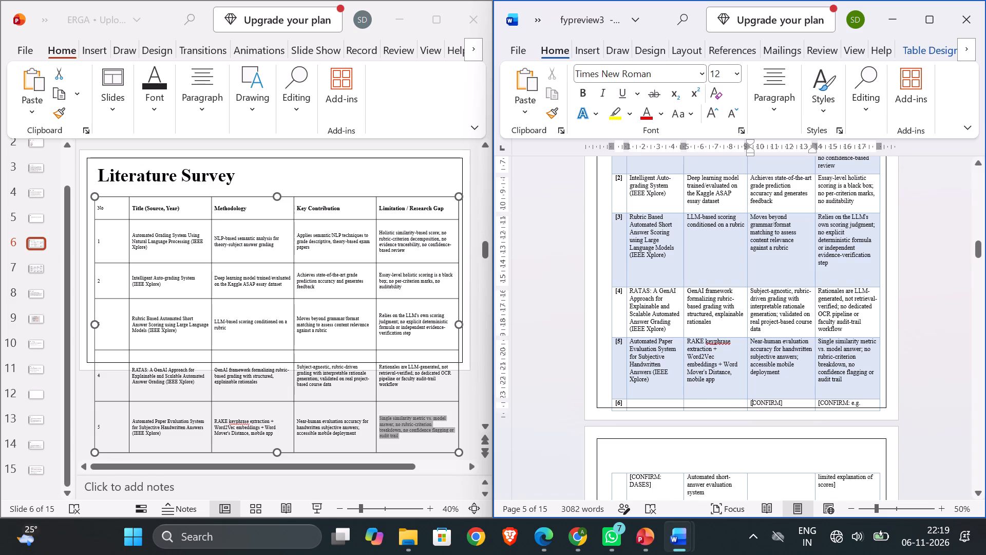
key(Left)
key(Return)
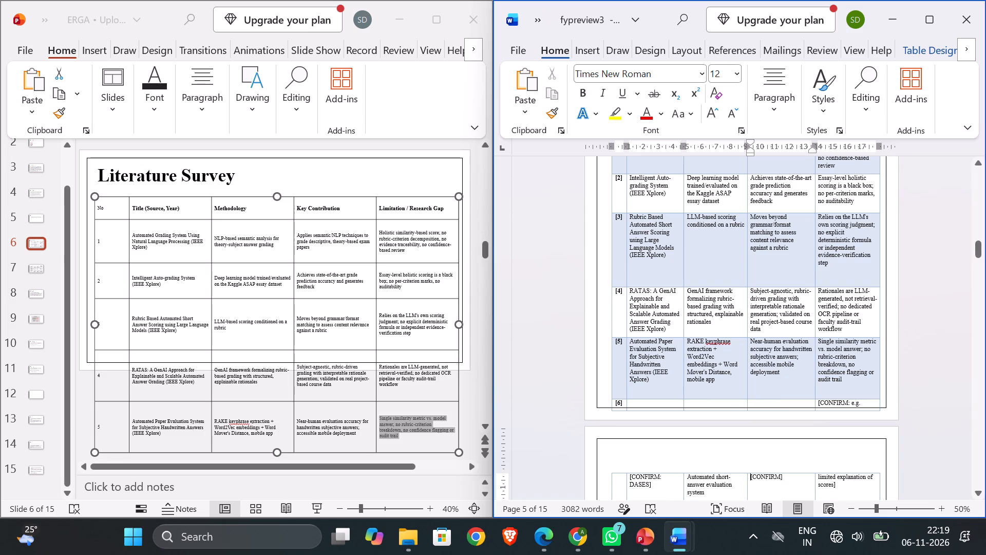
click(819, 401)
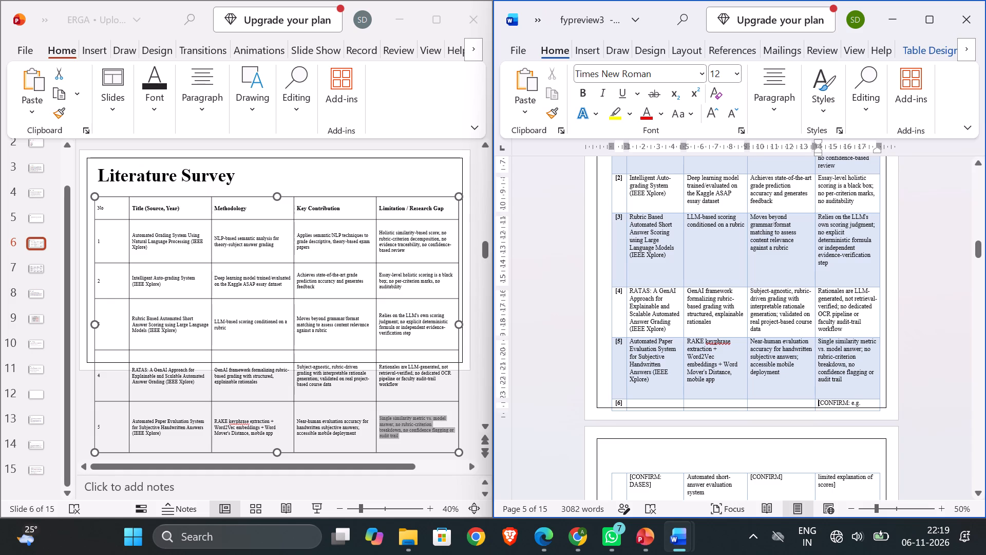
key(Return)
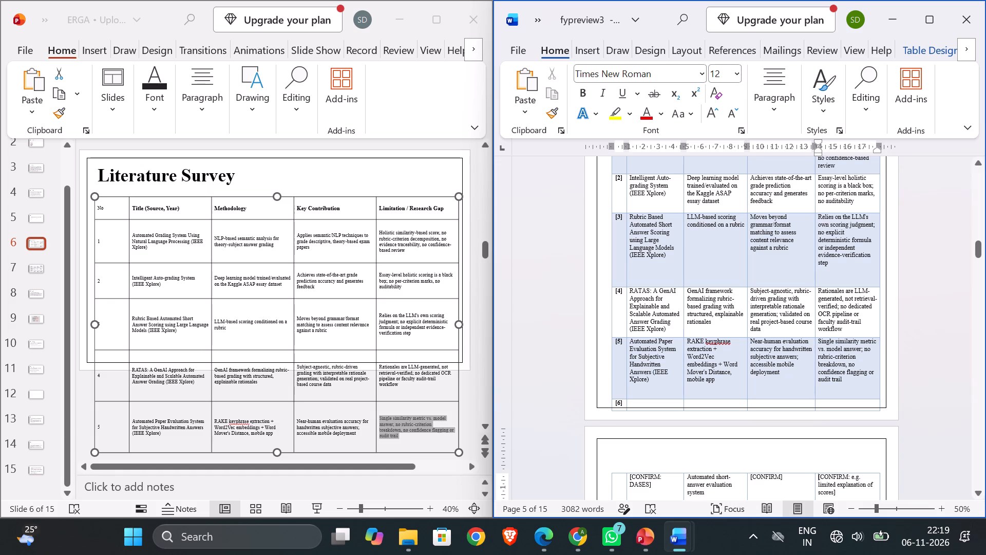
click(616, 404)
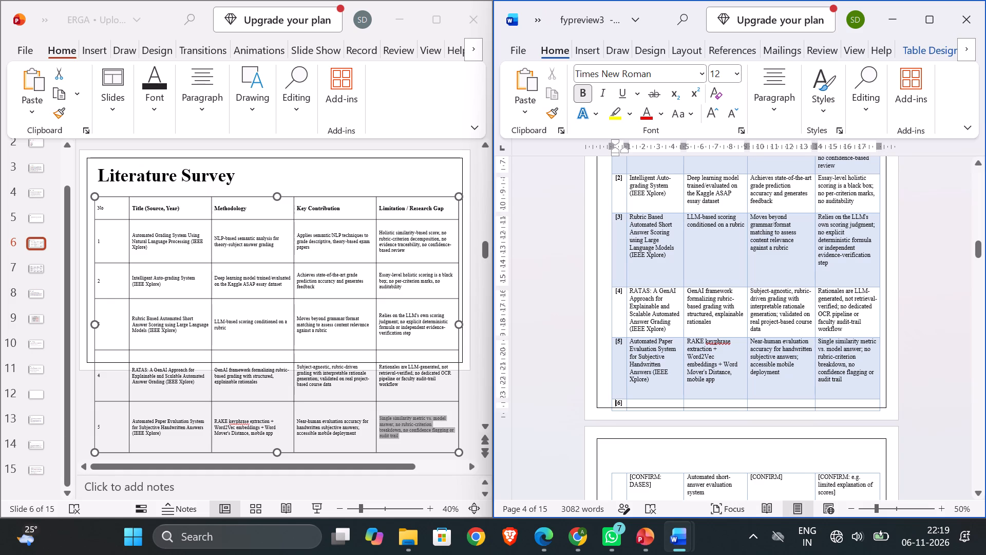
key(Return)
Increase the heights of rows [8], [6] and [7] so the three rows are roughly equally tall.
scroll(772, 347, down, 1)
scroll(863, 414, down, 2)
scroll(863, 414, up, 1)
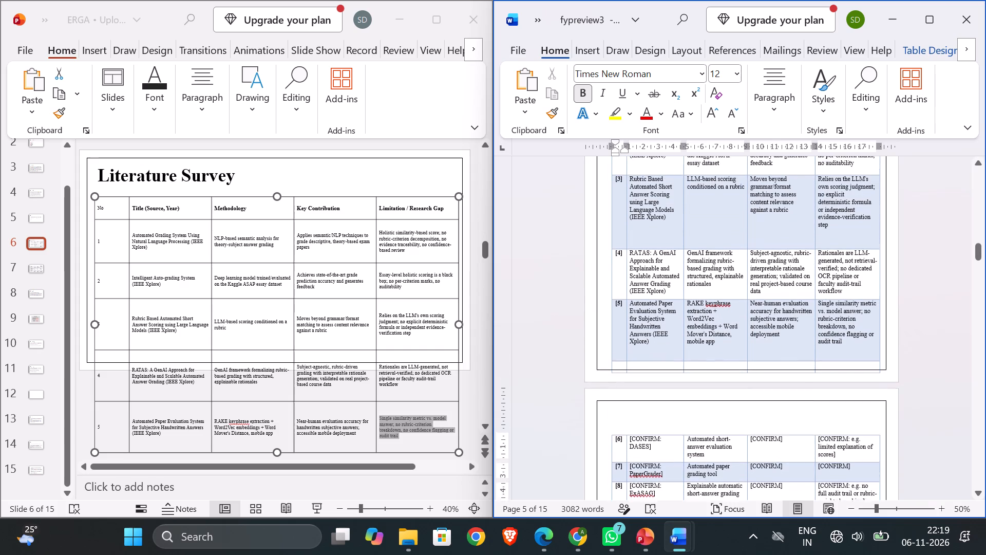
scroll(863, 414, down, 1)
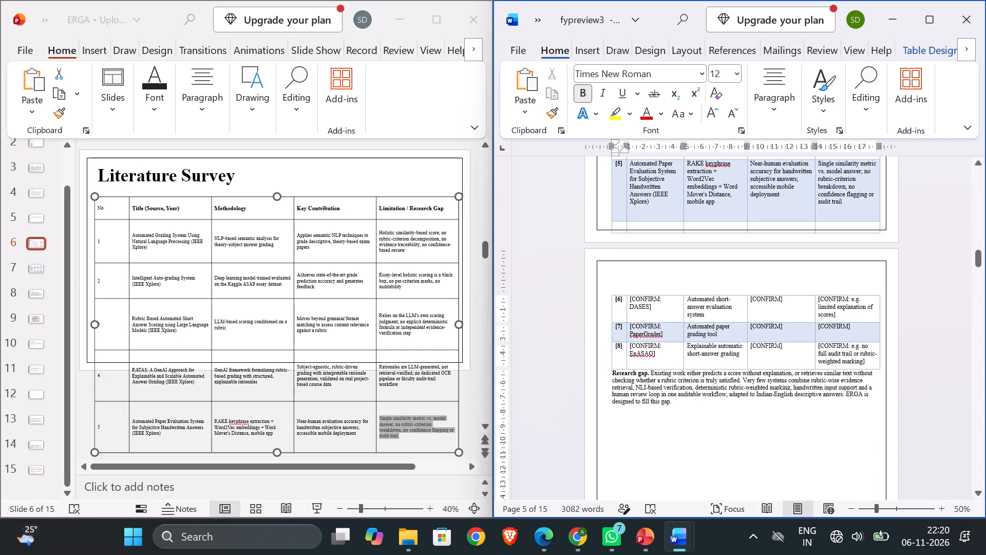
drag(627, 368, 631, 406)
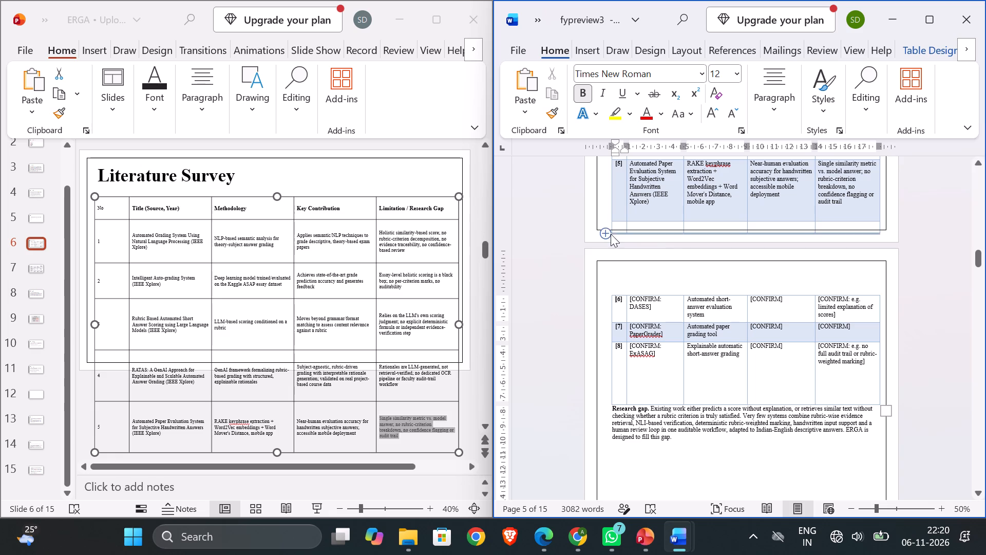
drag(629, 323, 631, 352)
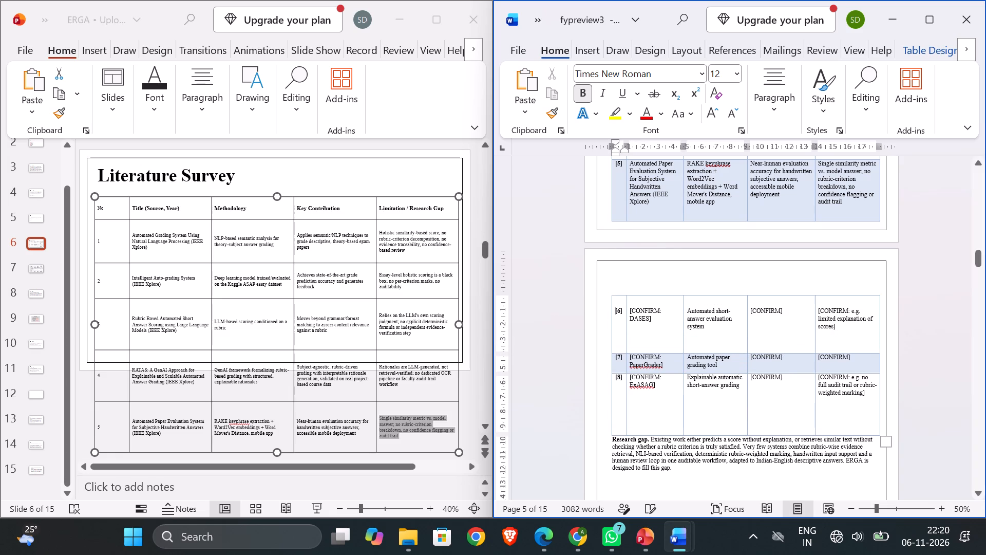
drag(629, 373, 633, 414)
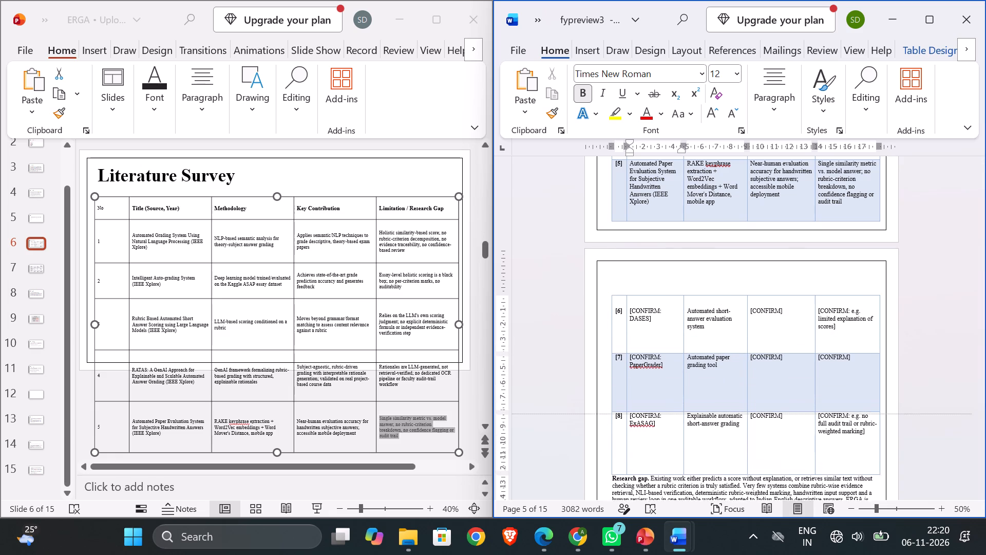
drag(633, 414, 633, 414)
Shorten row [3] by deleting an empty trailing line in its Author / Year cell.
scroll(699, 293, up, 1)
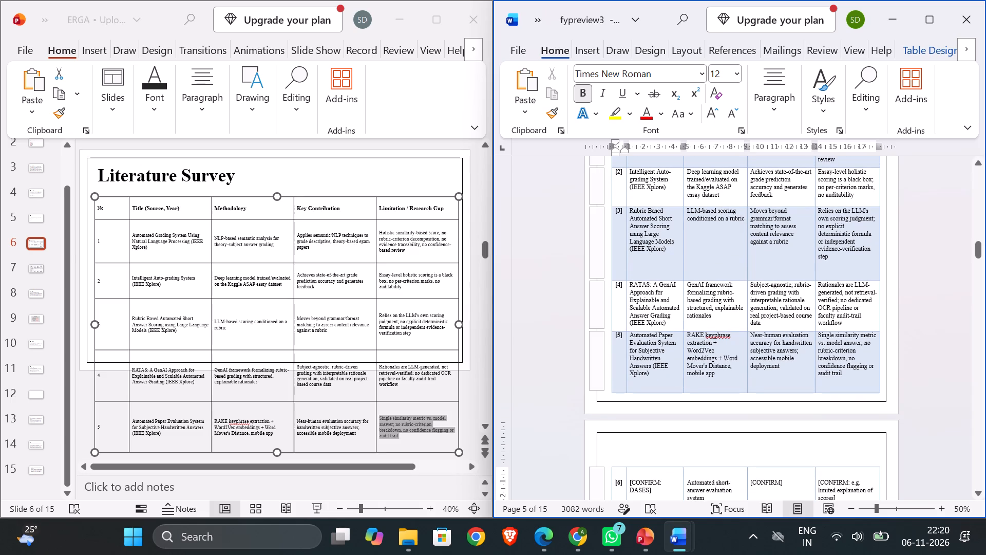
drag(627, 282, 626, 270)
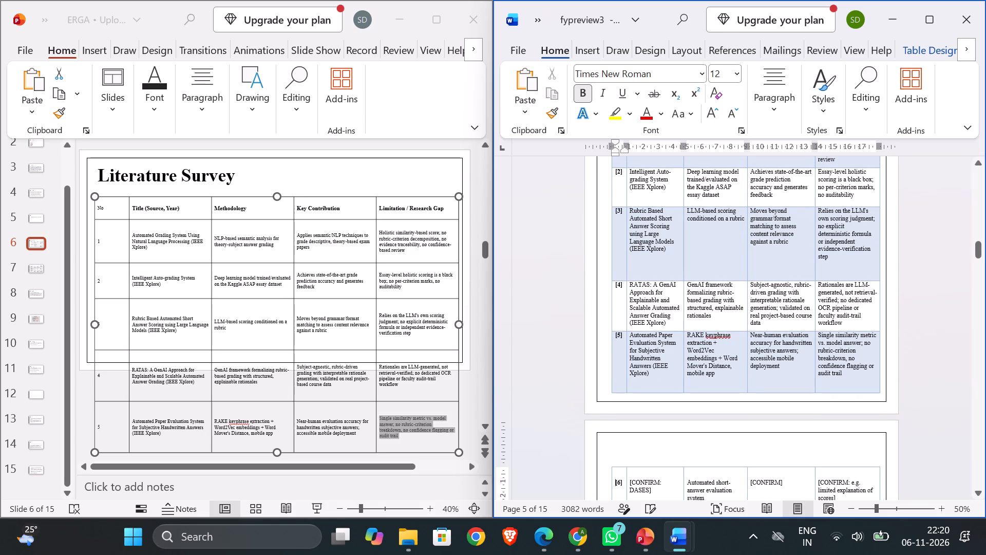
click(628, 281)
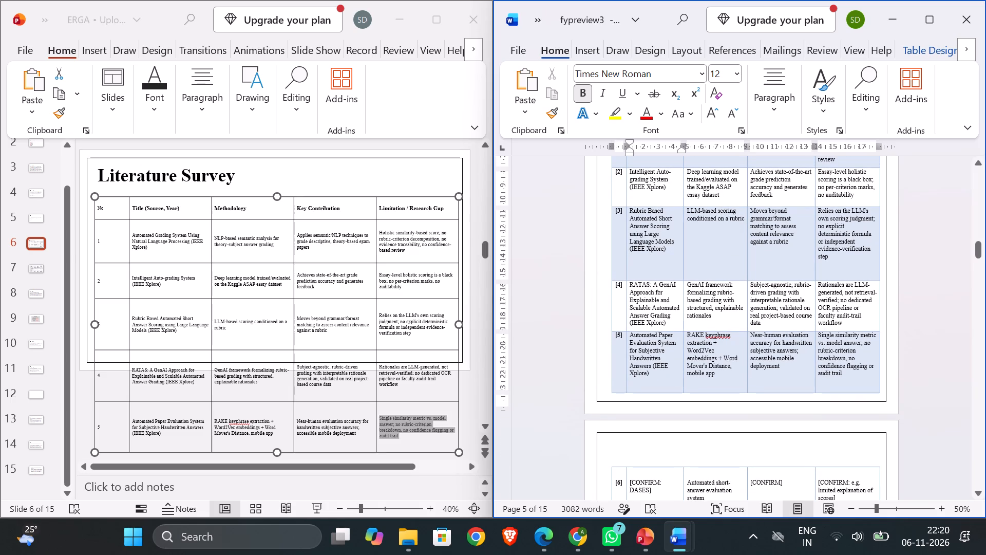
drag(629, 282, 629, 277)
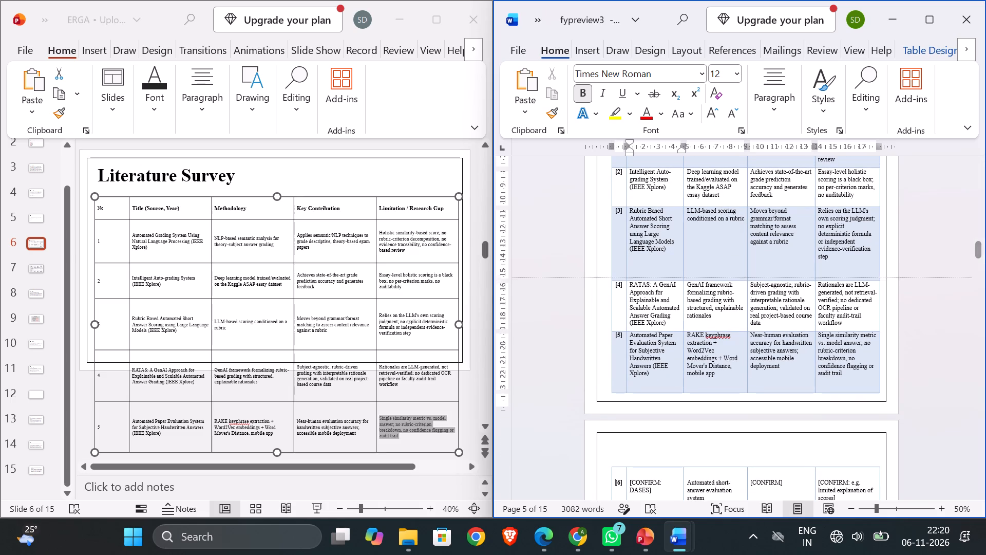
drag(629, 277, 628, 269)
right_click(683, 273)
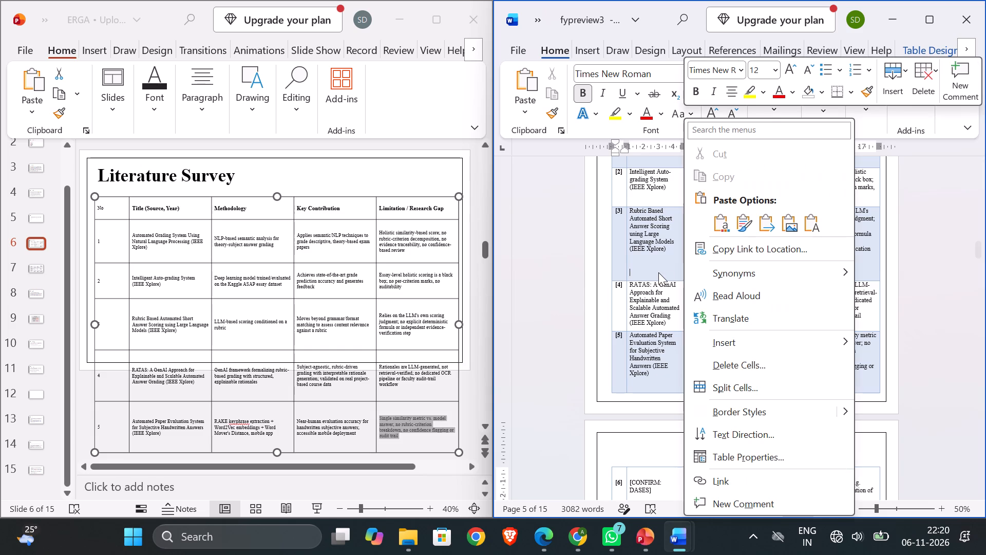
click(644, 268)
key(BackSpace)
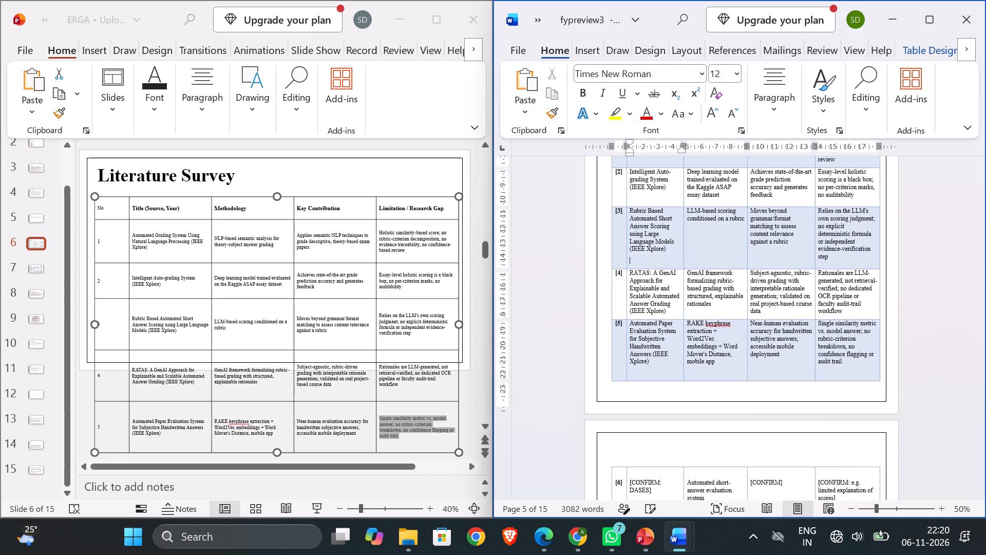
Add an empty line at the end of row [2]'s Key Findings cell.
scroll(644, 268, up, 1)
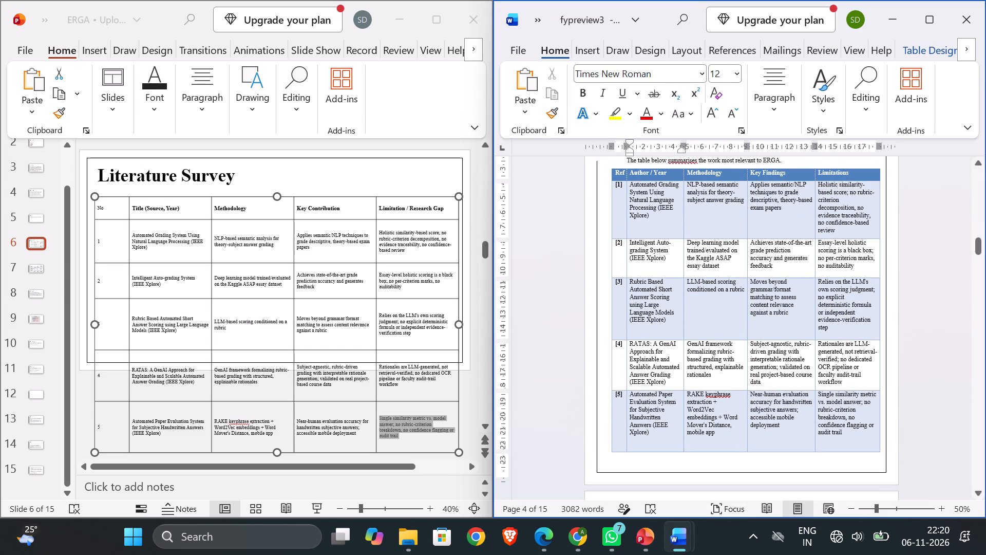
click(672, 253)
click(666, 266)
click(779, 267)
key(Return)
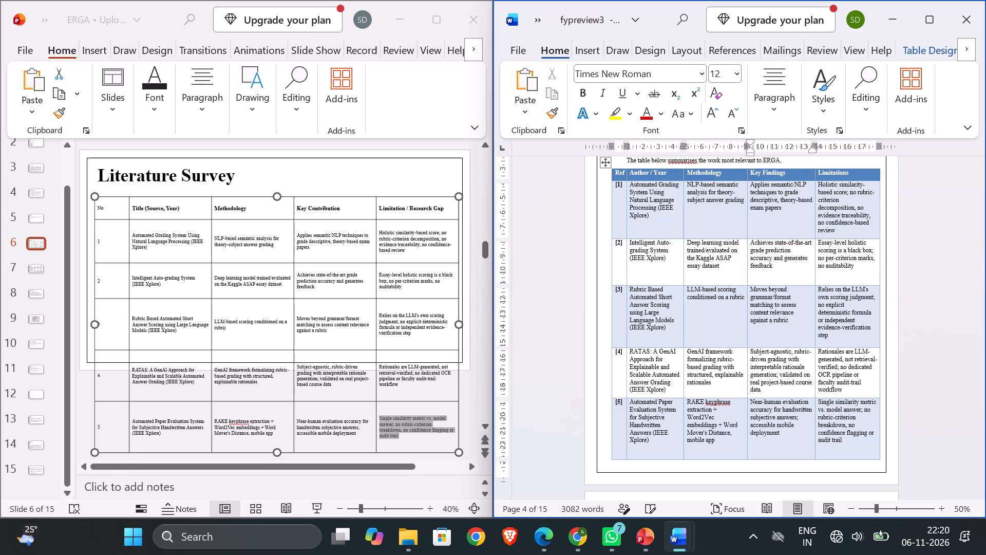
Delete an empty line above the Literature Survey heading.
scroll(779, 267, up, 1)
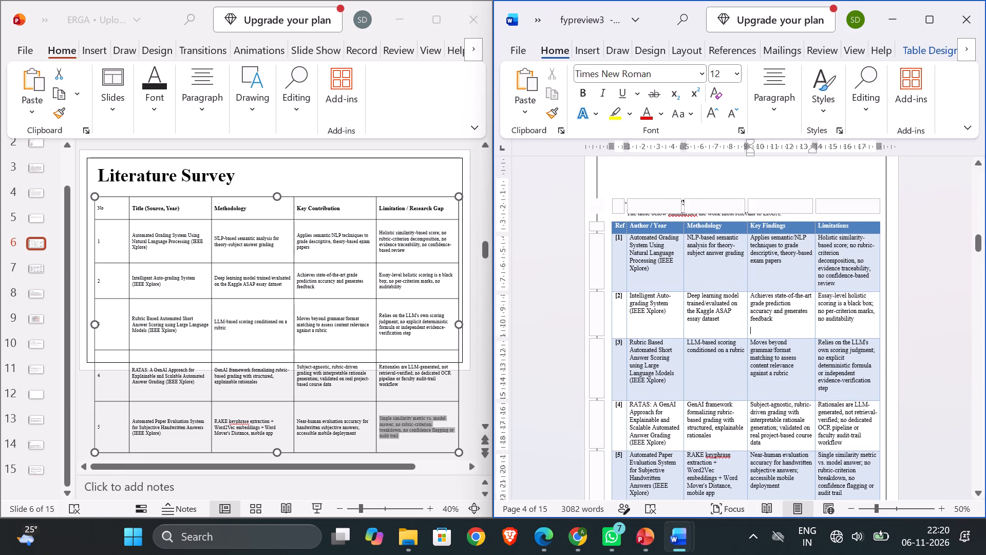
click(713, 173)
key(BackSpace)
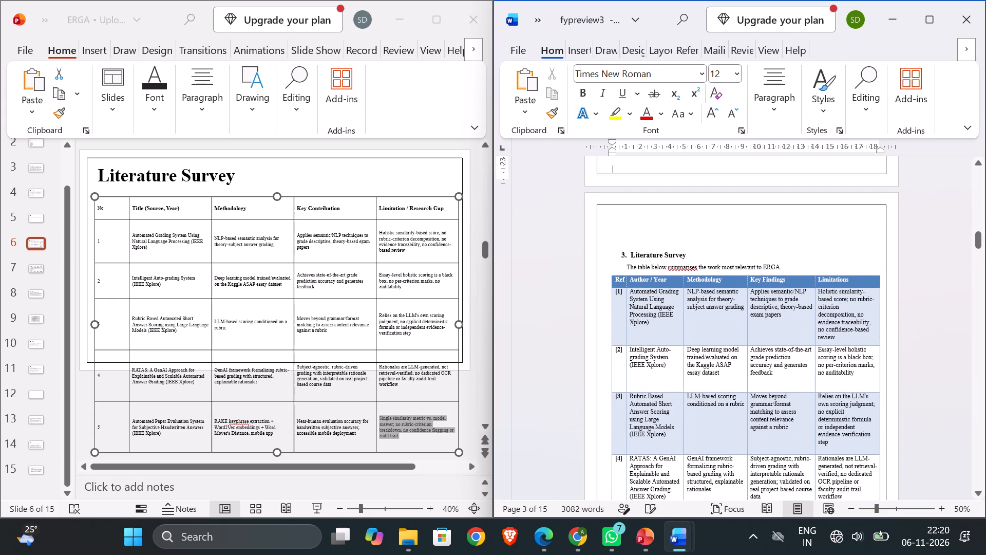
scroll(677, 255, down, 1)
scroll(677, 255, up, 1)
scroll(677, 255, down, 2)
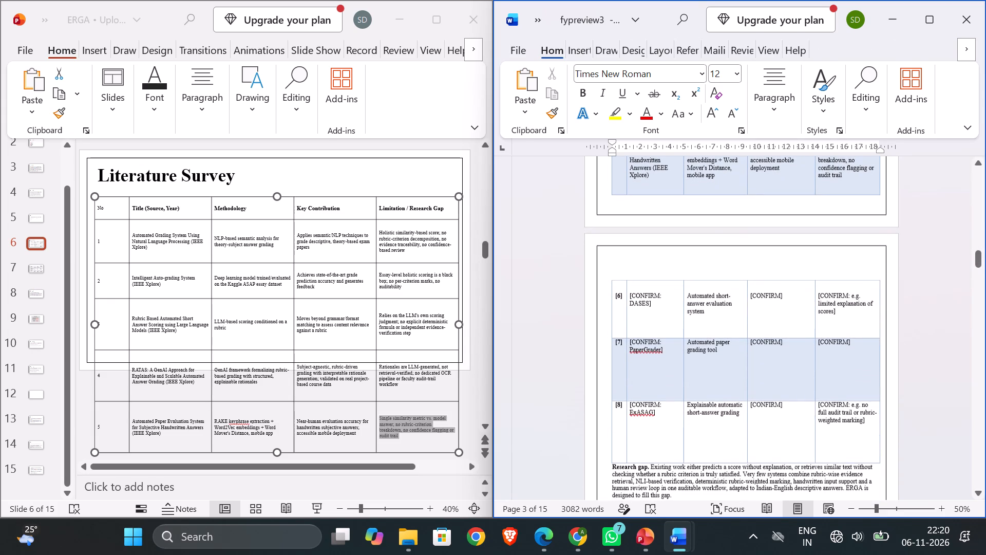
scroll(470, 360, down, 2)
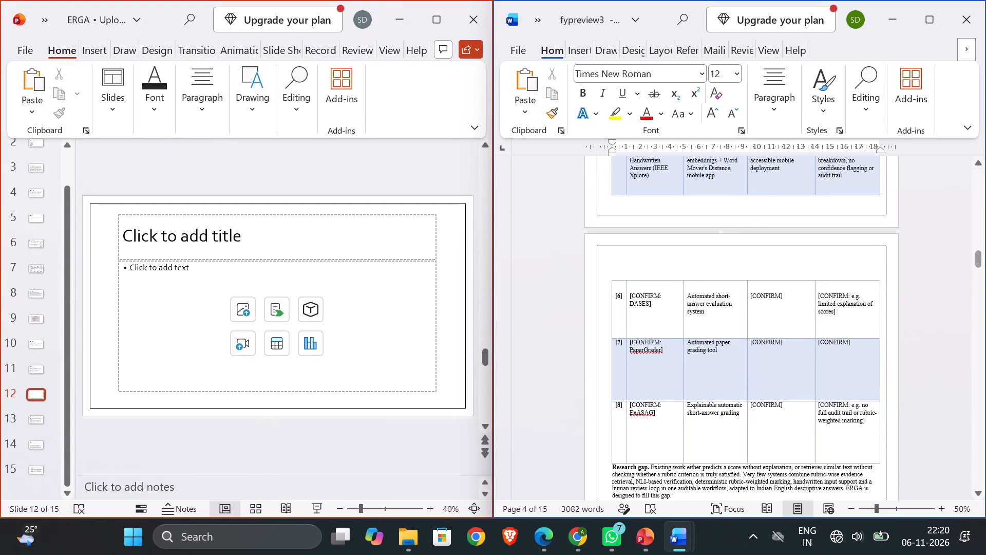
Add two empty rows below row [8] at the end of the Literature Survey table.
scroll(625, 382, down, 1)
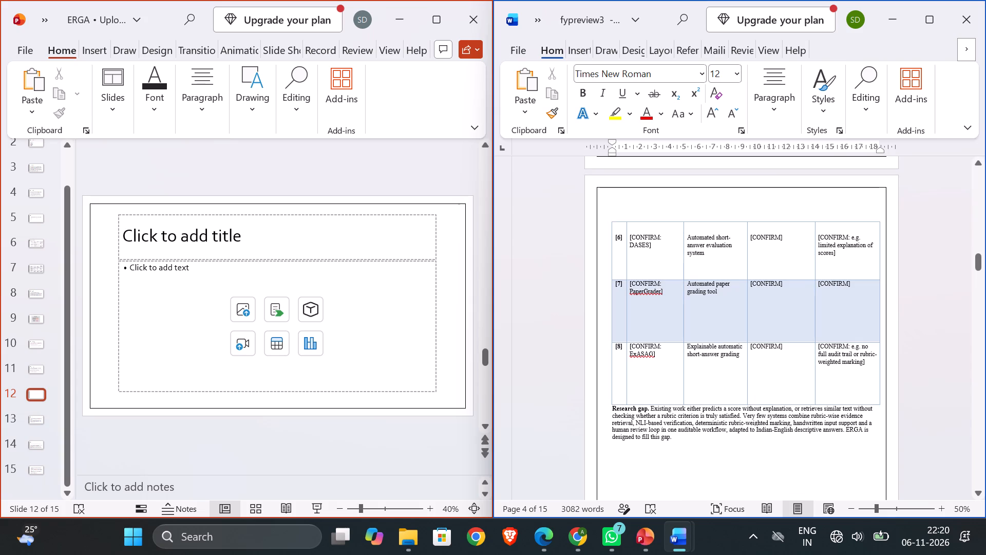
click(627, 399)
scroll(629, 425, down, 1)
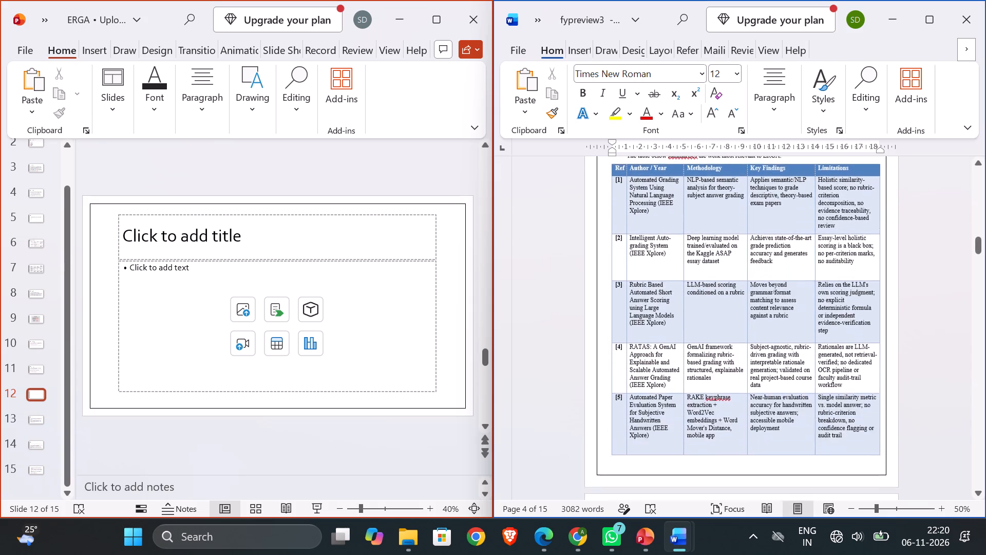
scroll(629, 425, down, 2)
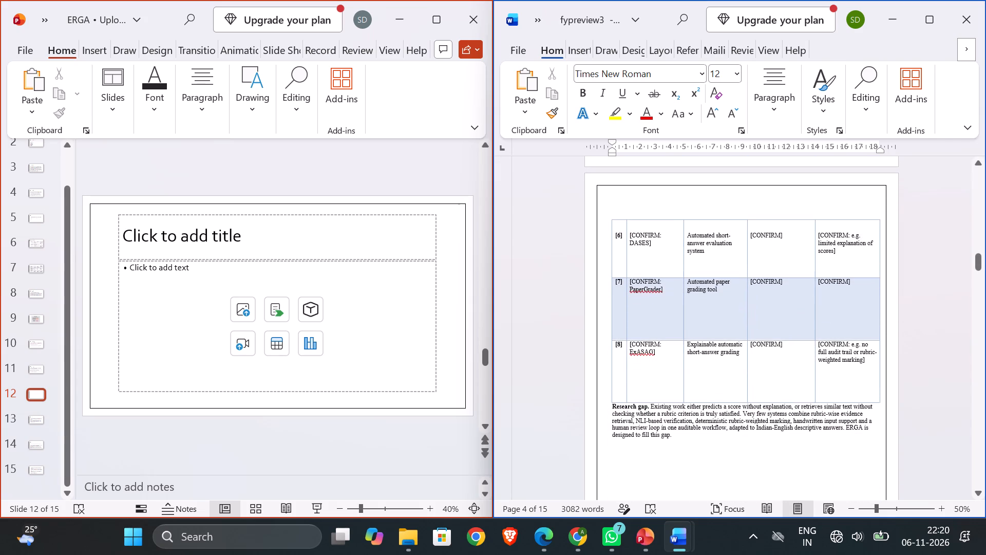
click(625, 402)
click(603, 404)
scroll(648, 431, down, 1)
click(631, 391)
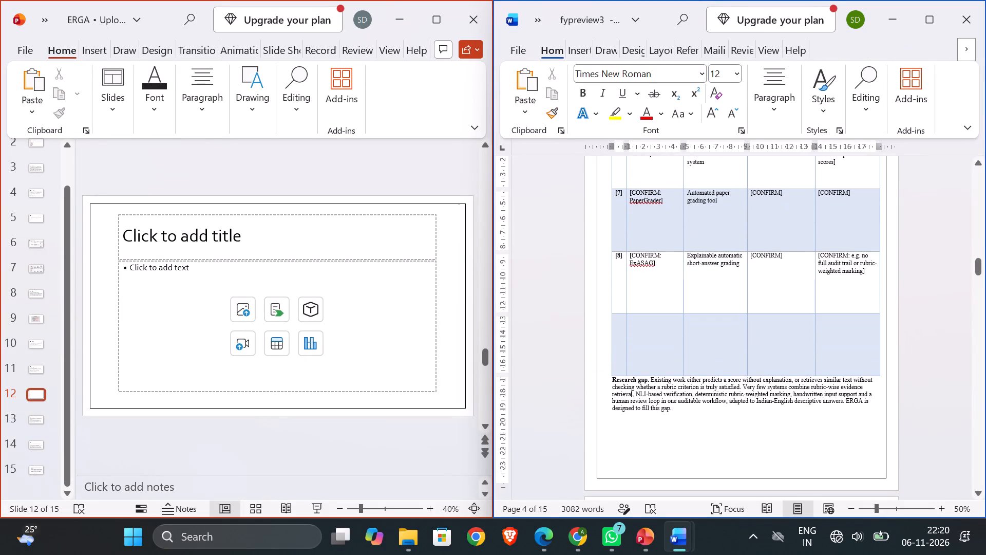
click(605, 377)
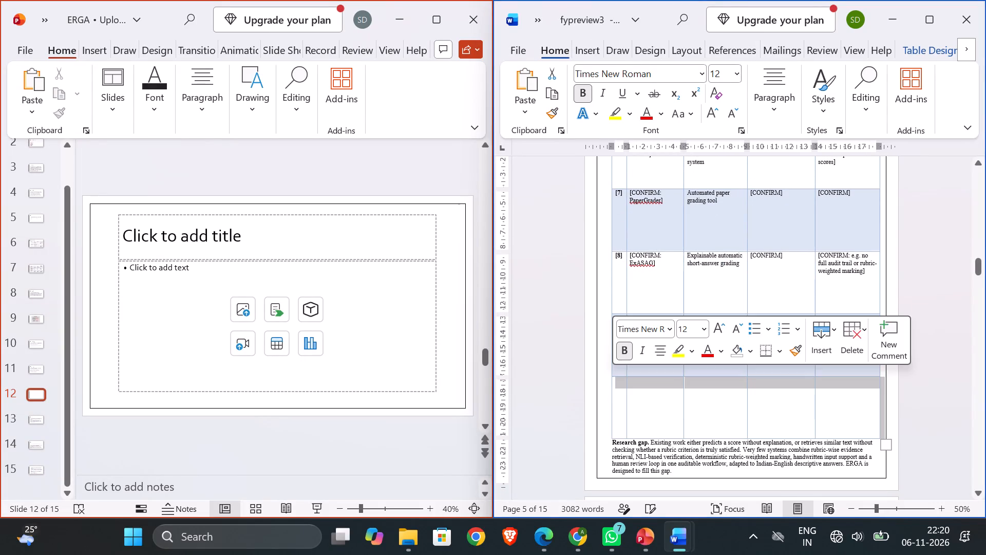
Insert six empty lines before the Research gap paragraph to push it onto the page after the table.
click(613, 442)
key(Return)
key(Return)
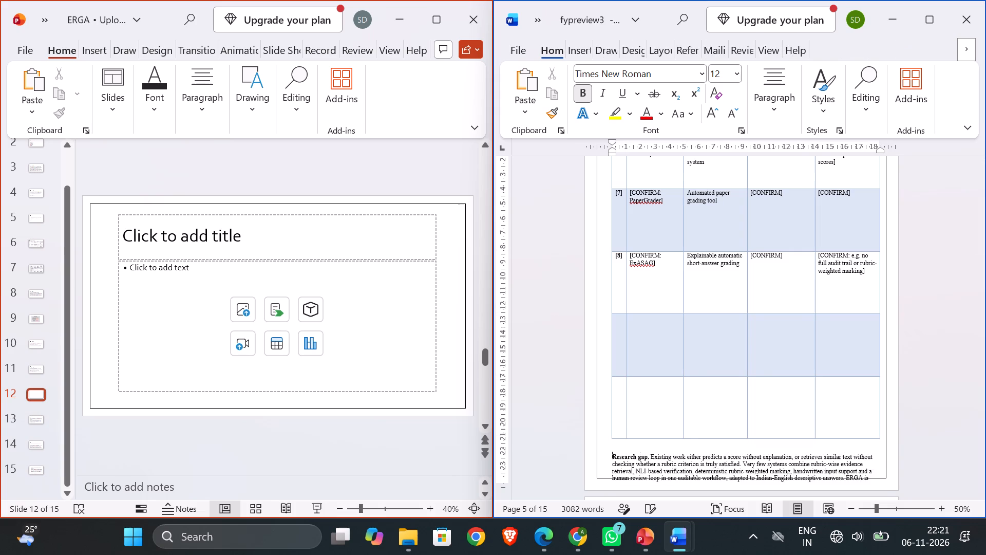
key(Return)
key(Return)
key(Return)
key(Return)
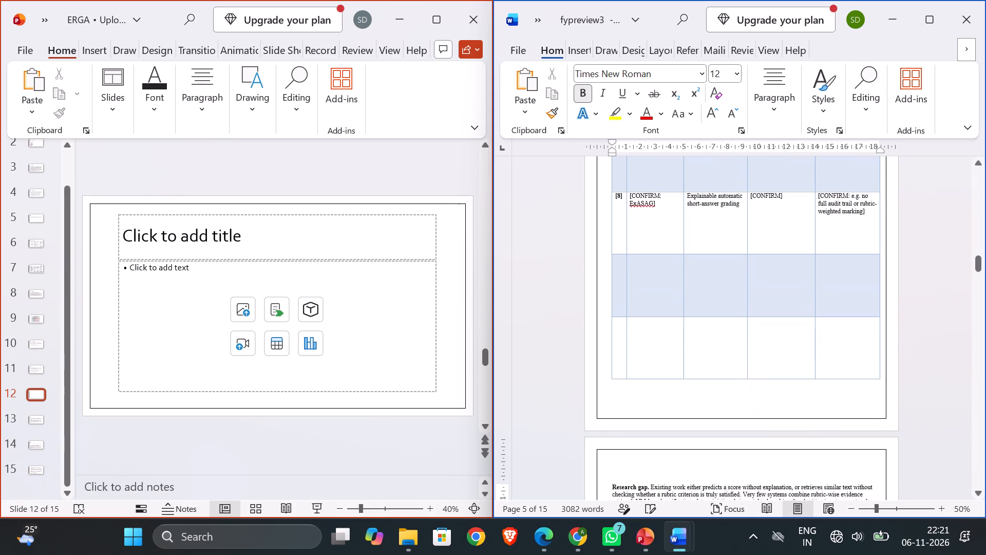
Maximize the fypreview3 window and examine the Literature Survey table's rows and page breaks at a larger size.
click(926, 12)
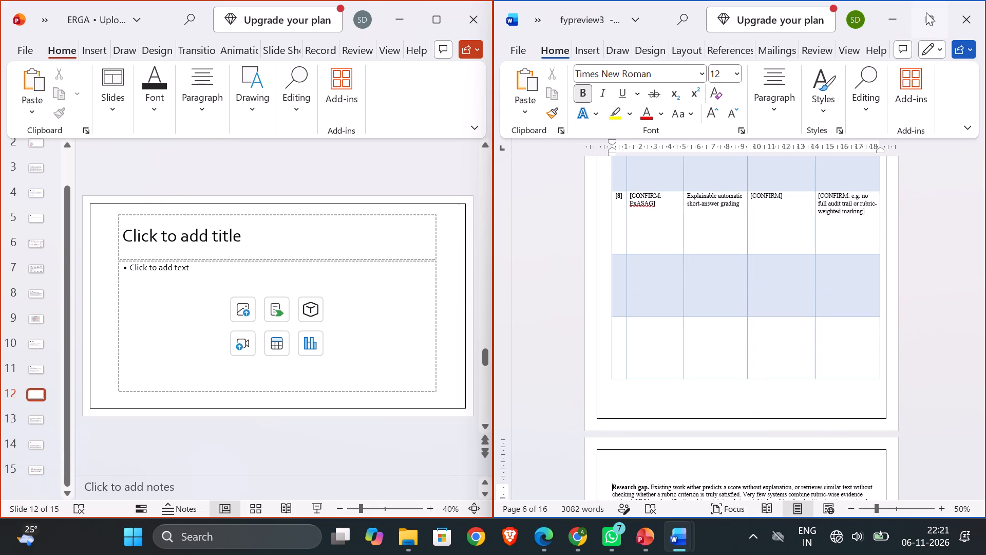
key(ctrl+equal)
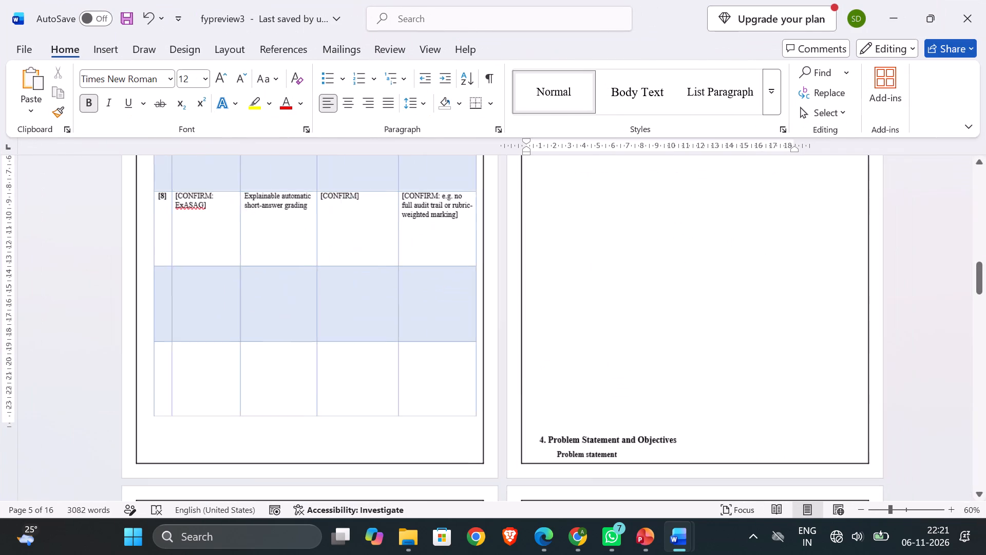
key(ctrl+equal)
key(ctrl+equal)
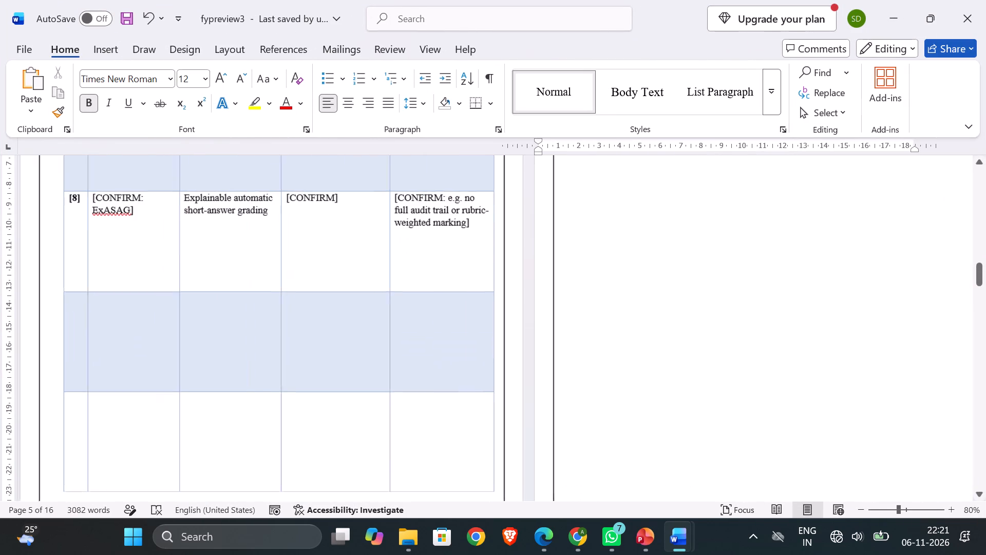
scroll(591, 325, right, 1)
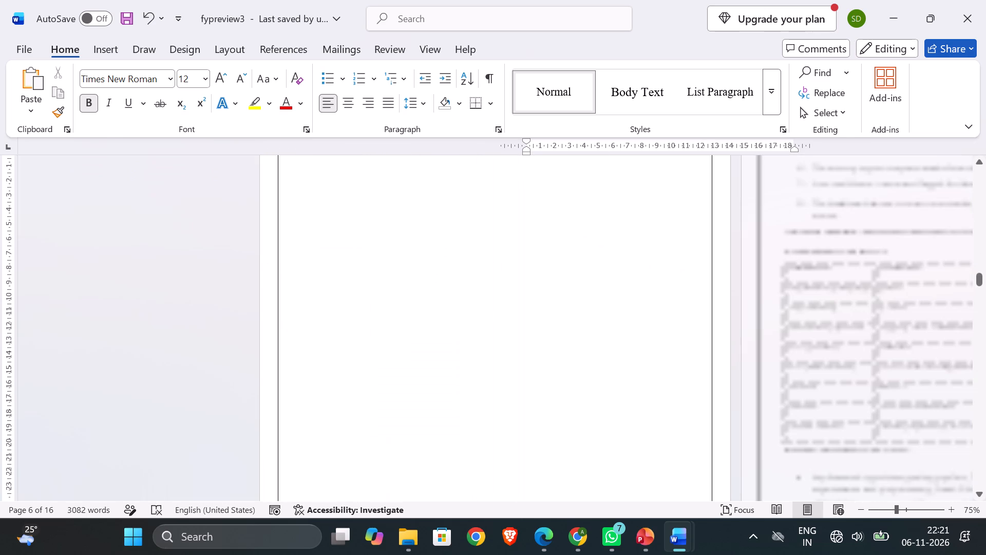
scroll(591, 325, up, 2)
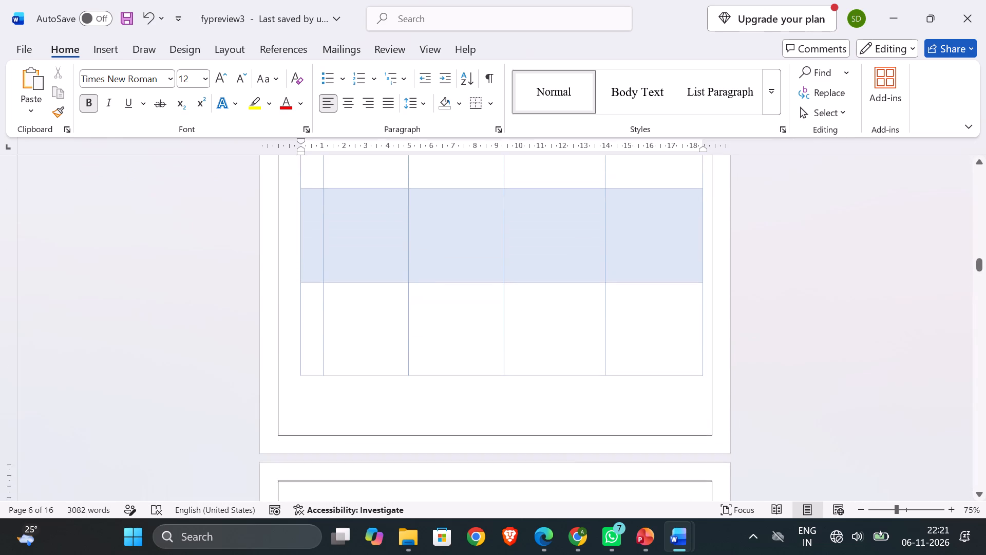
scroll(591, 325, up, 2)
scroll(734, 248, up, 1)
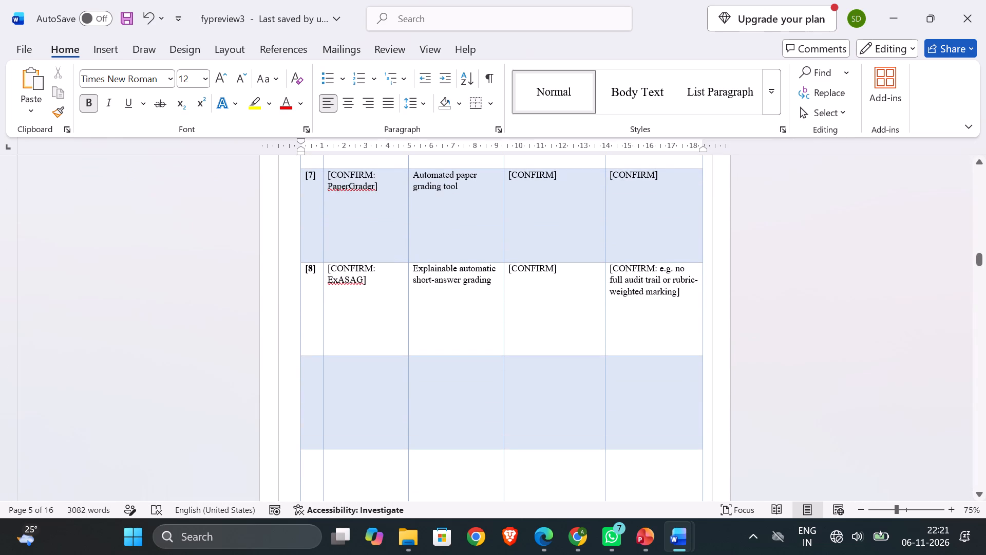
scroll(734, 248, up, 1)
scroll(609, 241, up, 1)
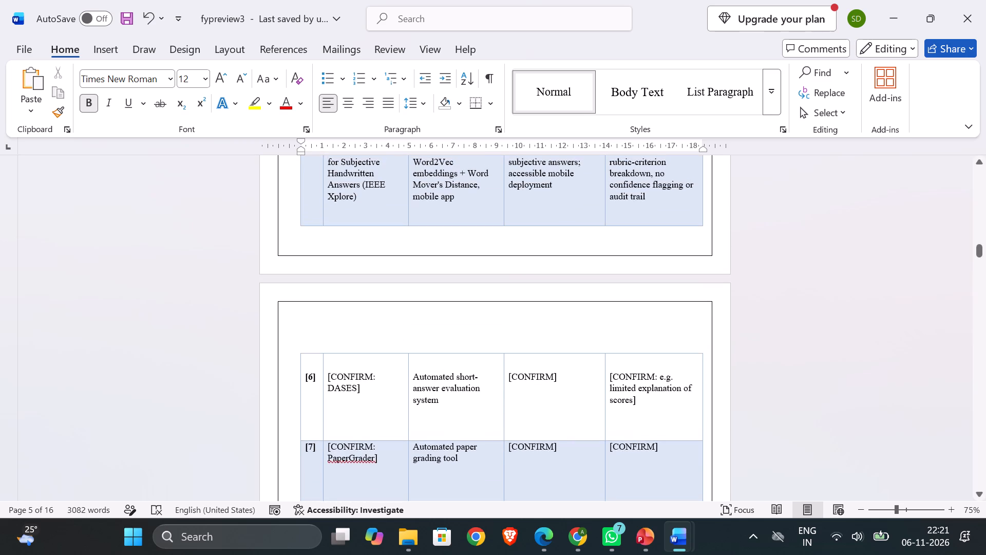
scroll(609, 241, up, 3)
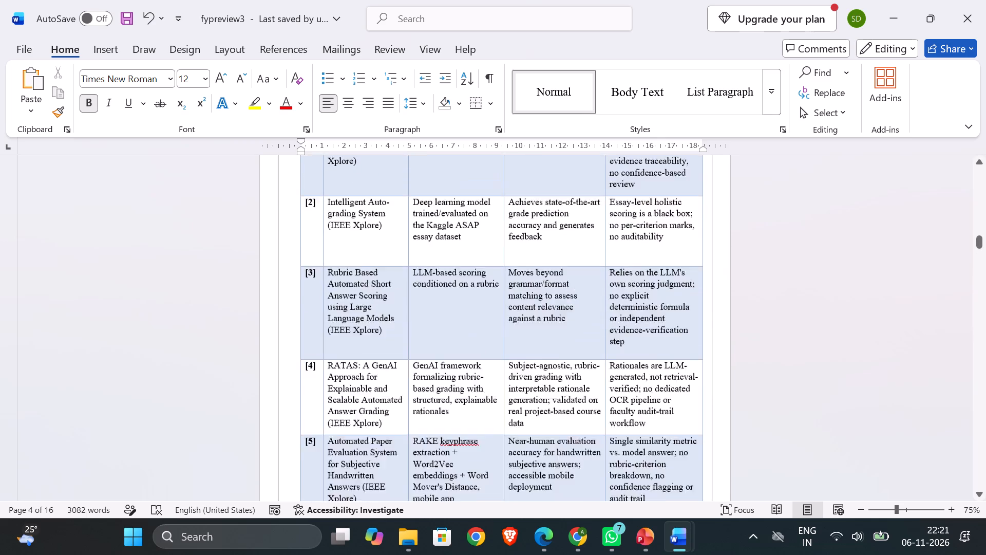
scroll(609, 241, down, 1)
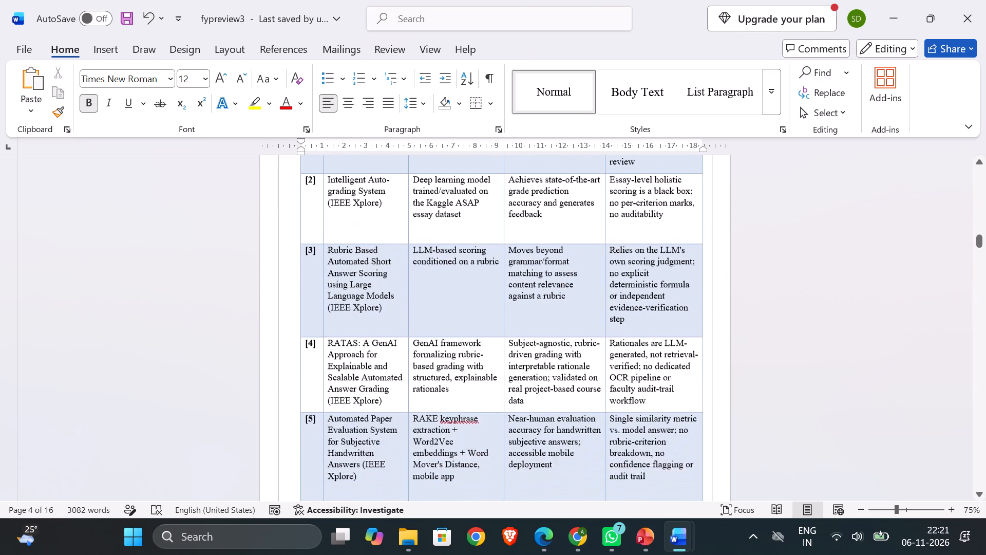
scroll(609, 241, down, 1)
scroll(609, 241, up, 1)
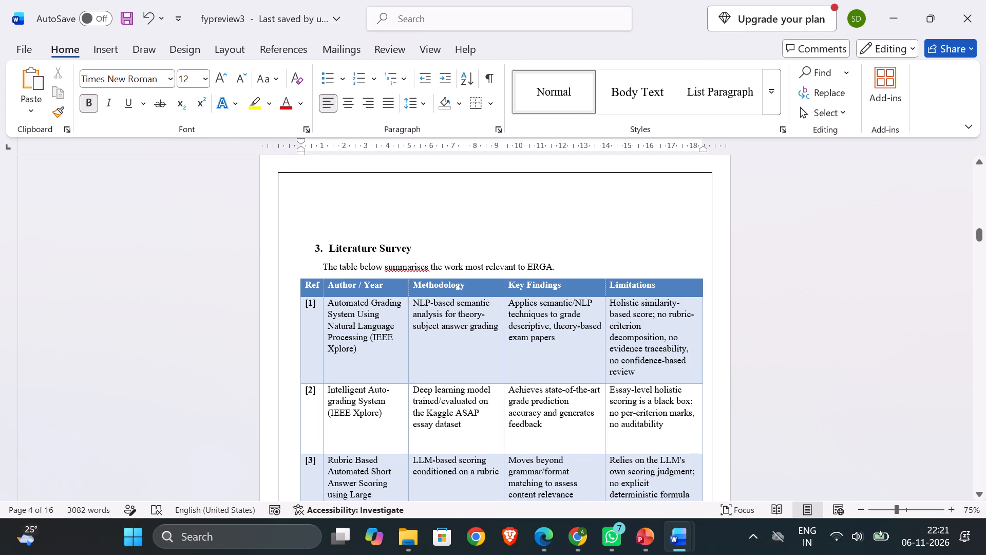
Switch to FinalReview-I.pdf in Edge and examine the columns, row layout and page break of its Literature Survey table.
click(546, 548)
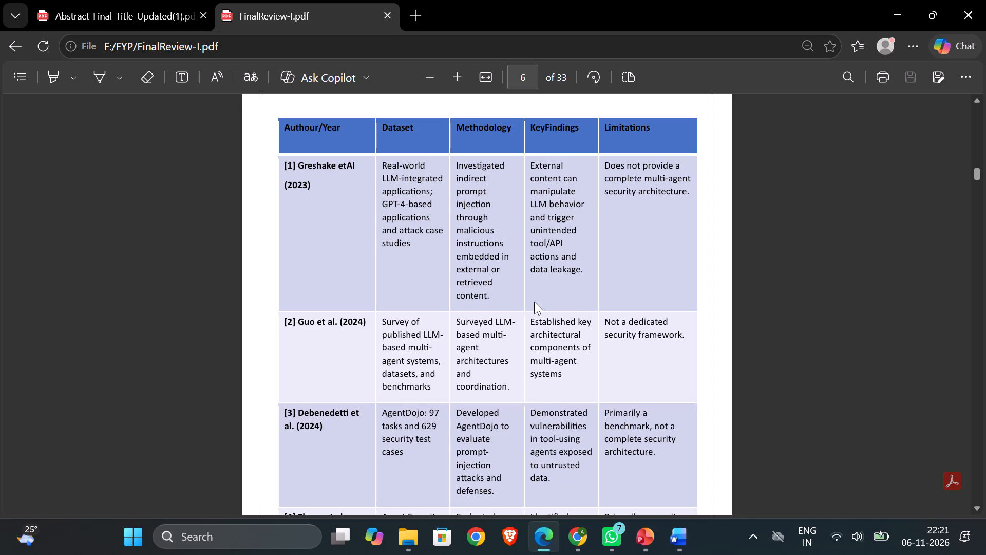
scroll(534, 302, up, 1)
scroll(534, 302, down, 2)
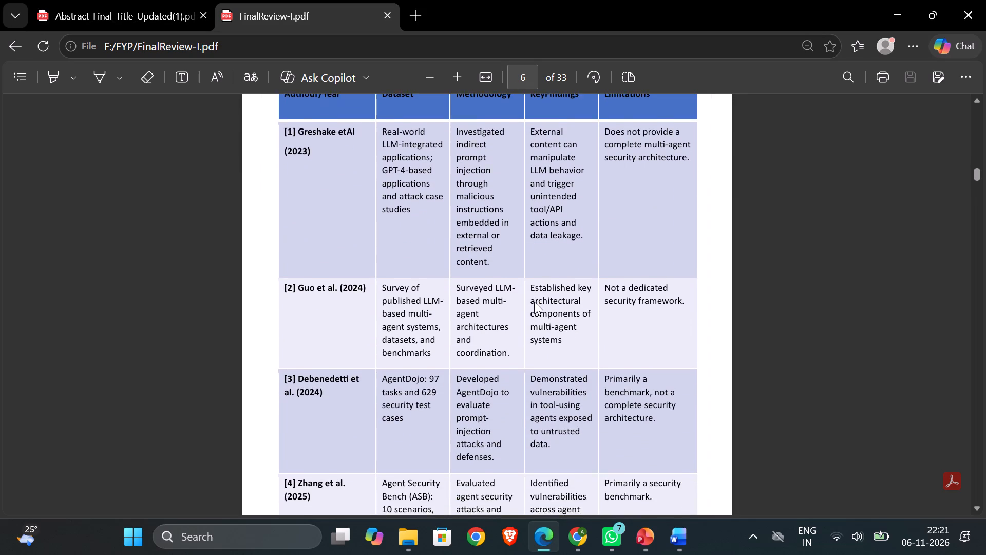
scroll(534, 302, down, 1)
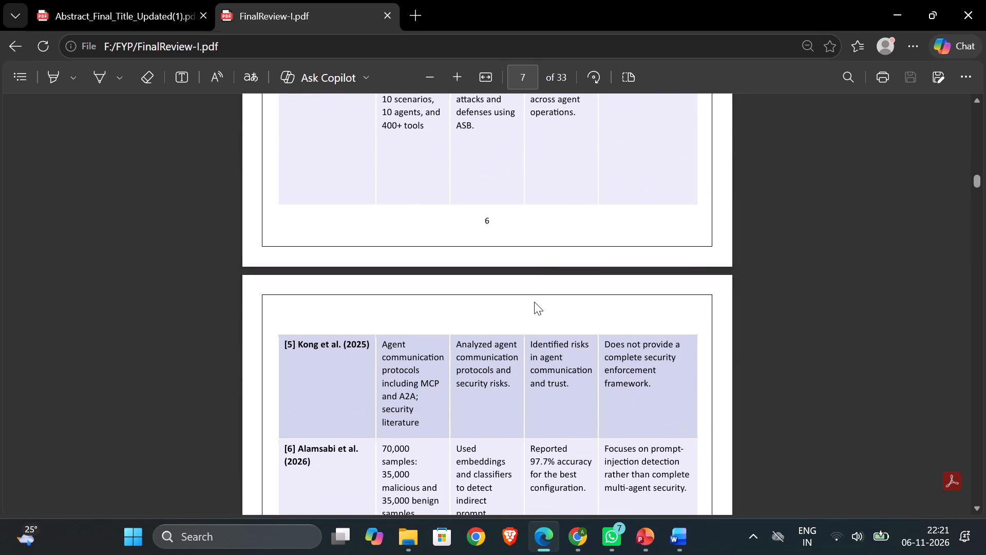
scroll(534, 302, down, 1)
scroll(534, 302, up, 3)
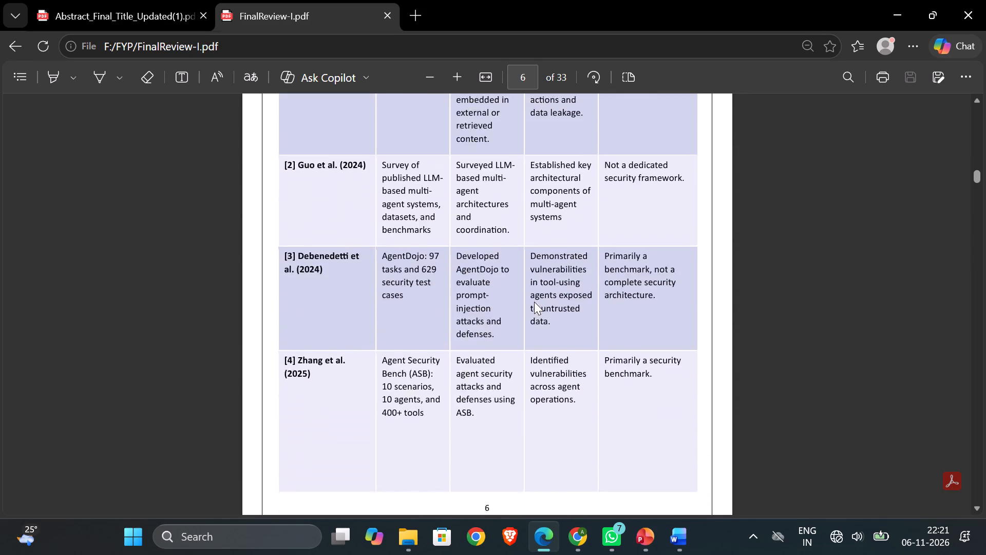
scroll(534, 302, up, 1)
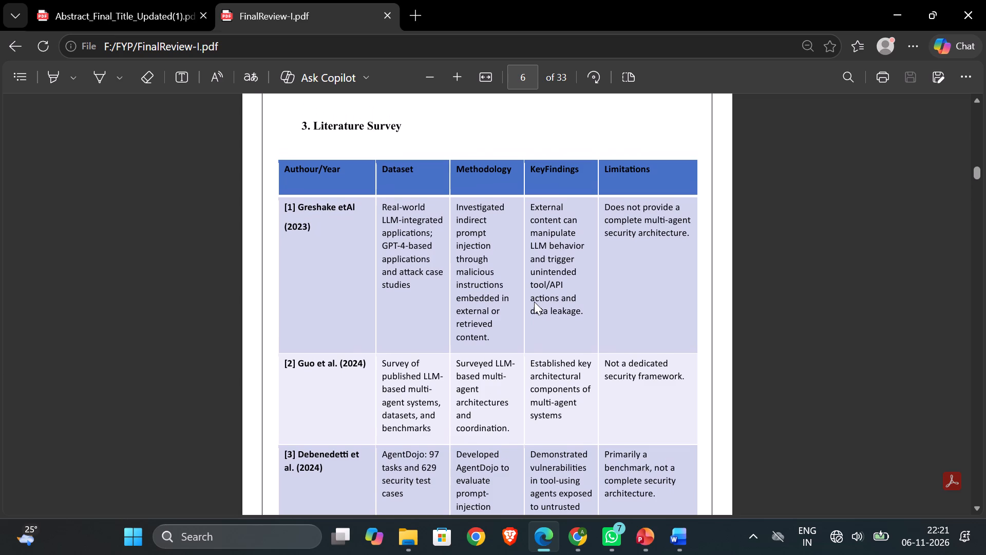
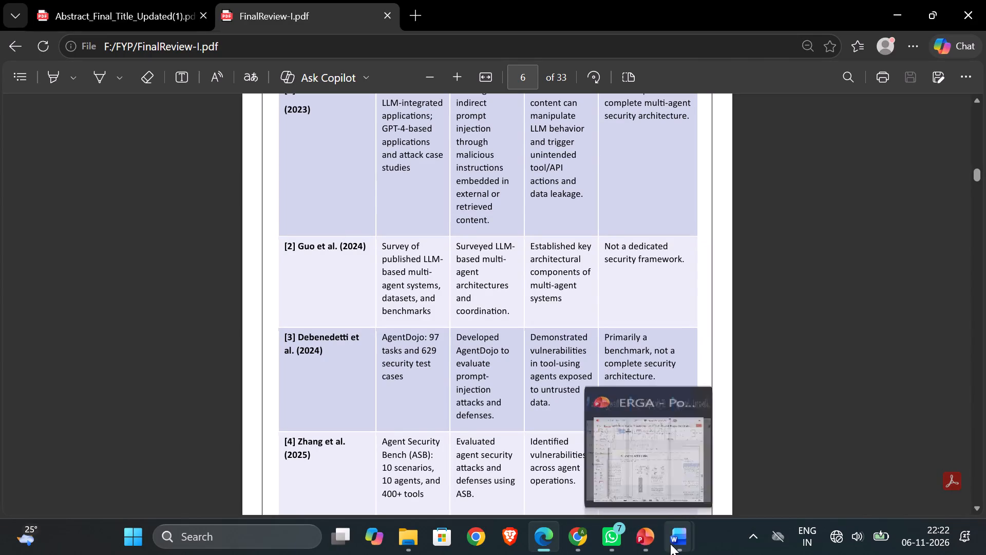
Review the FinalReview-I report from the literature survey through the problem statement to the existing solution and its security limitations.
scroll(625, 277, down, 5)
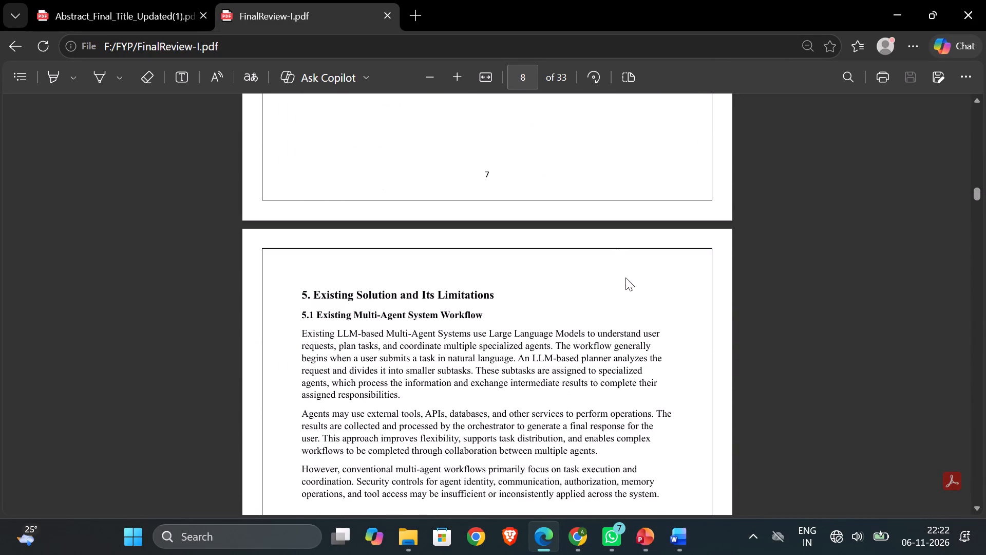
scroll(625, 277, down, 1)
scroll(625, 277, up, 2)
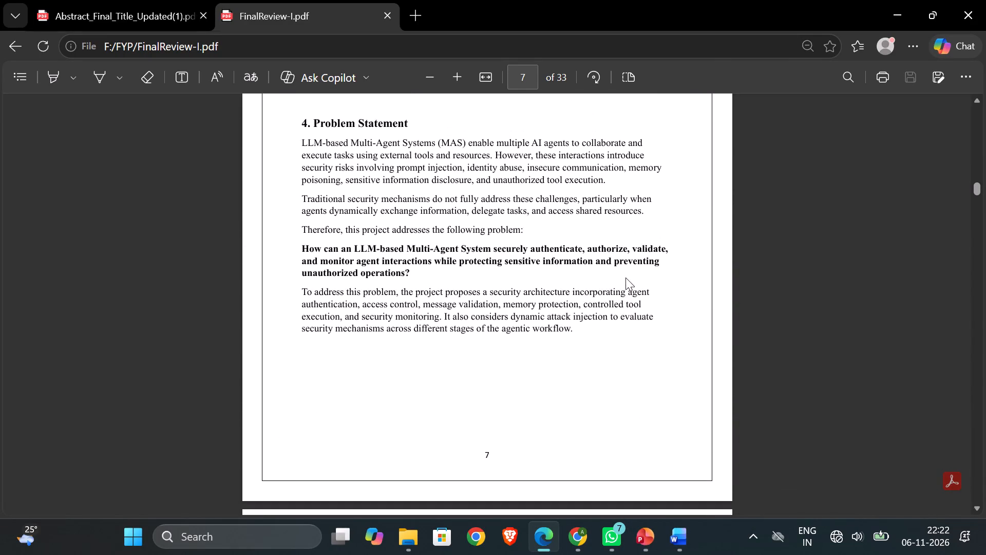
scroll(625, 277, up, 1)
scroll(625, 277, down, 4)
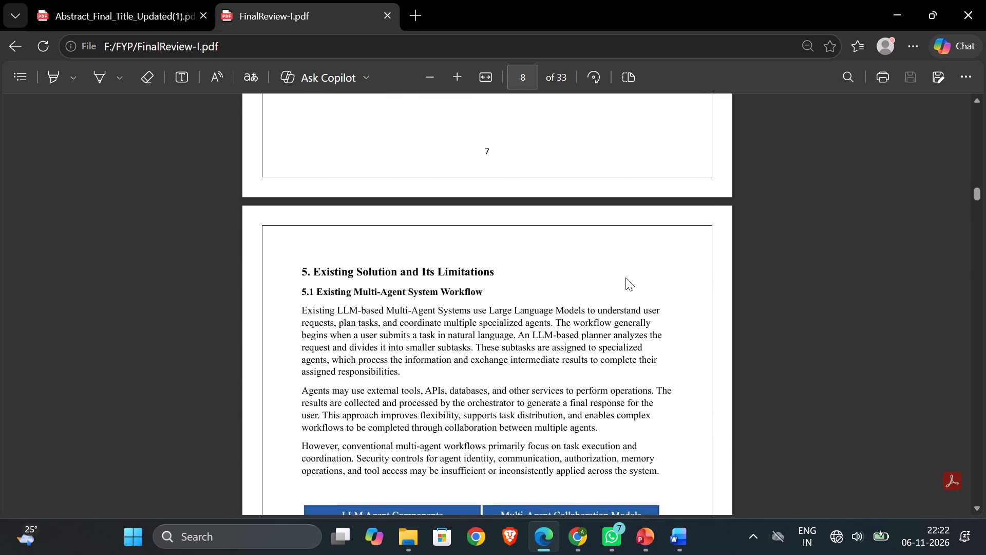
scroll(625, 277, down, 2)
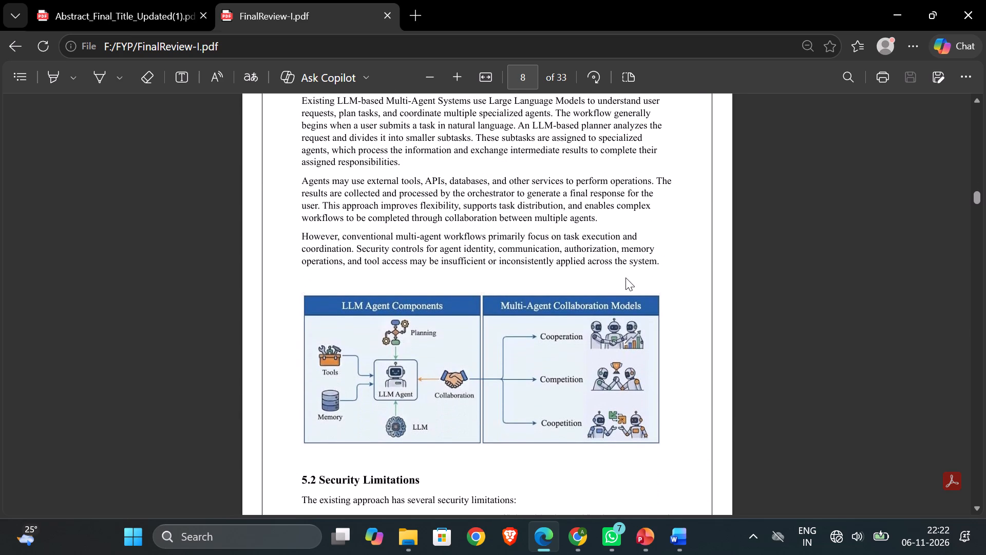
scroll(625, 277, down, 4)
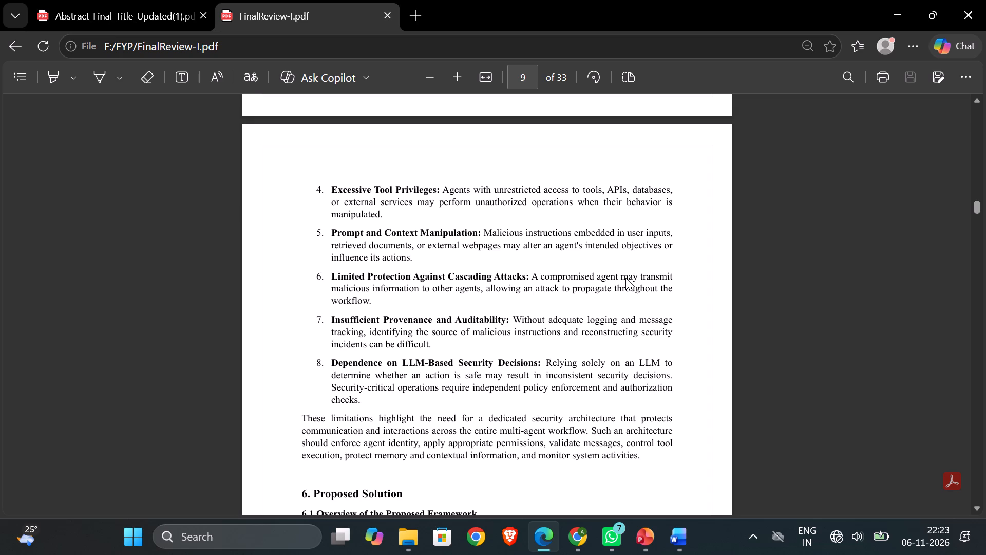
Turn on Wi-Fi in the system quick settings.
click(847, 533)
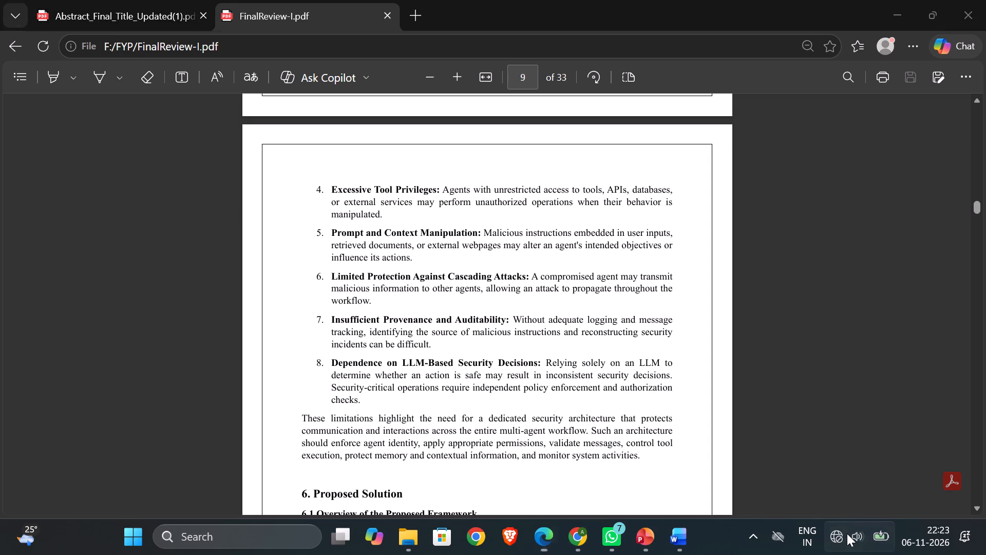
click(842, 538)
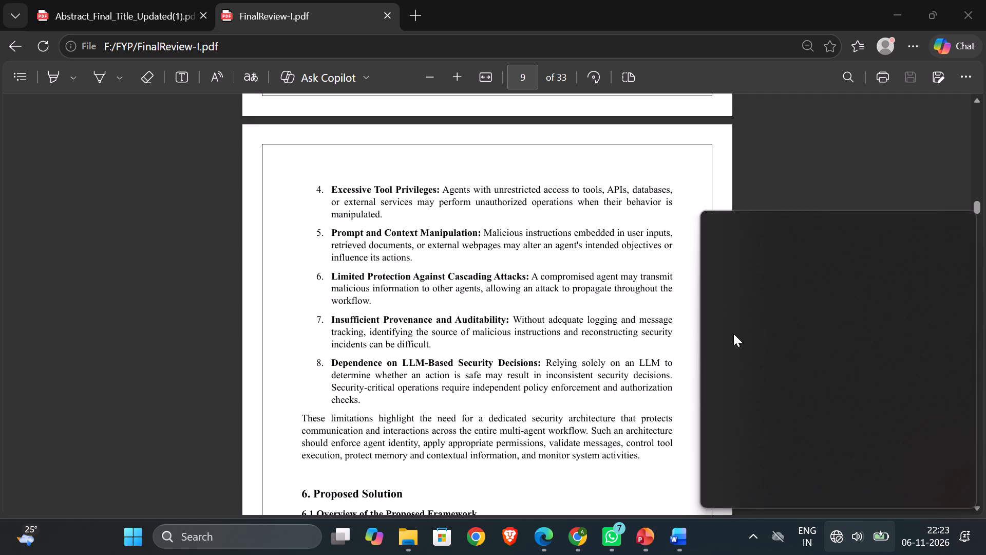
drag(763, 268, 780, 239)
click(780, 239)
scroll(780, 239, up, 2)
Decline the live captions setup and close its prompt to return to the FinalReview-I report.
click(11, 11)
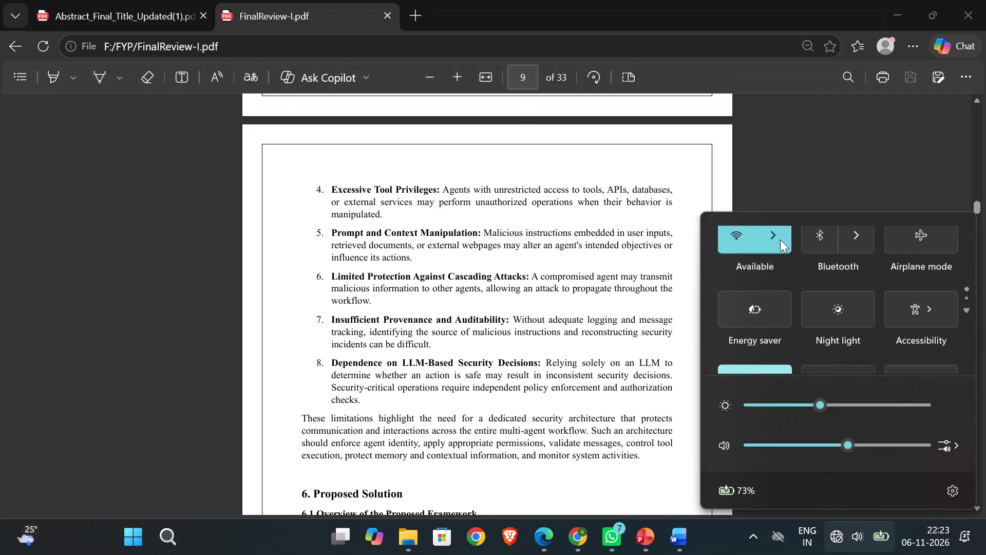
click(645, 46)
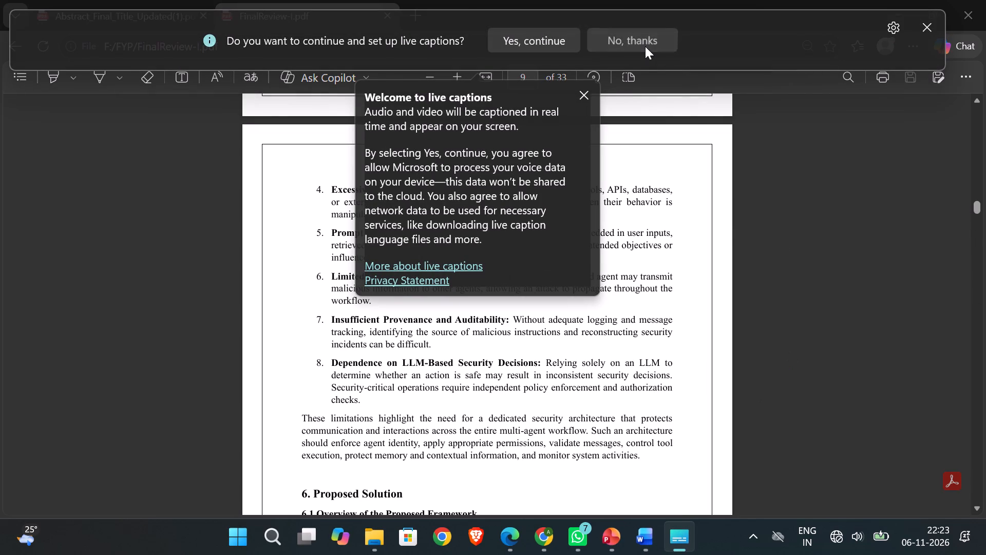
click(581, 87)
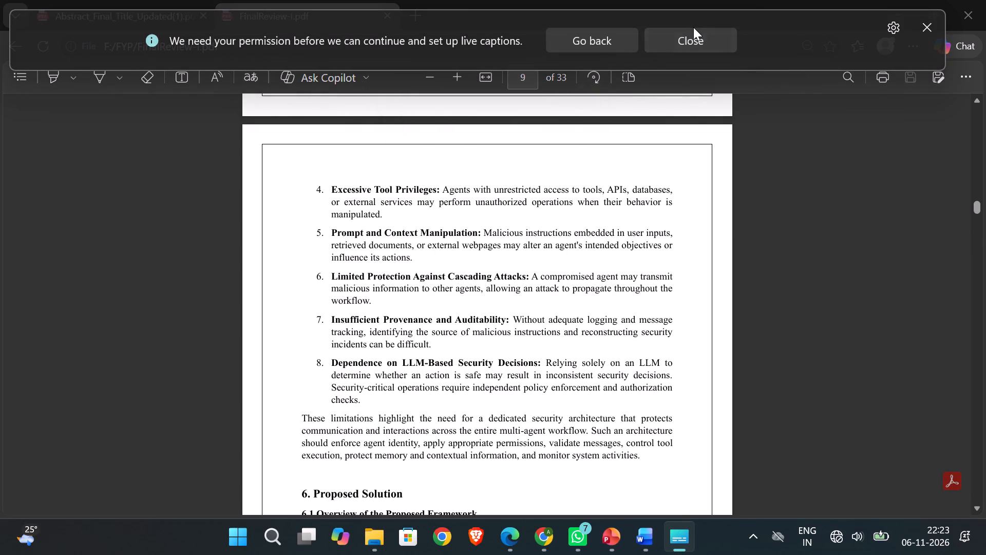
click(694, 27)
click(699, 41)
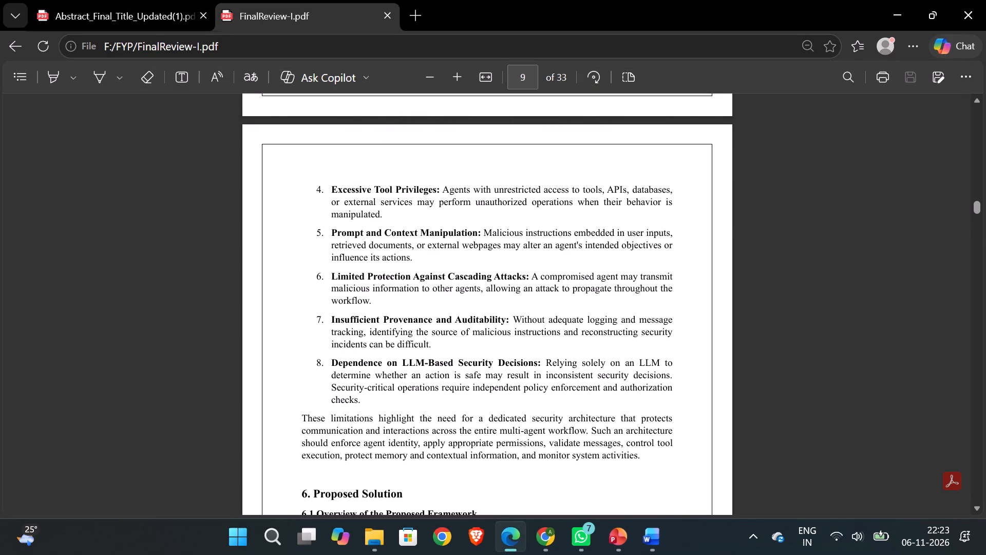
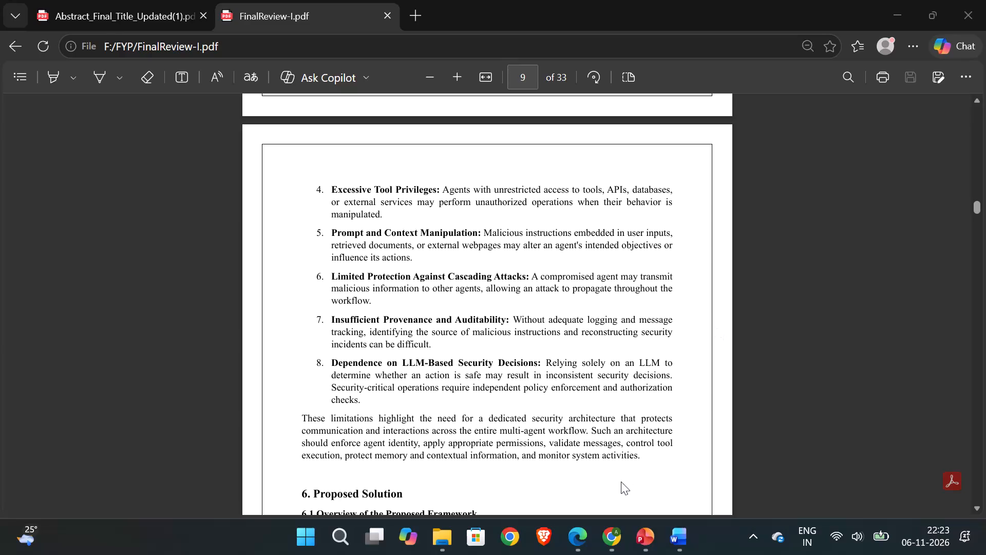
Review the FinalReview-I report from the remaining security limitations through the proposed solution to the methodology's security architecture design.
scroll(620, 482, down, 7)
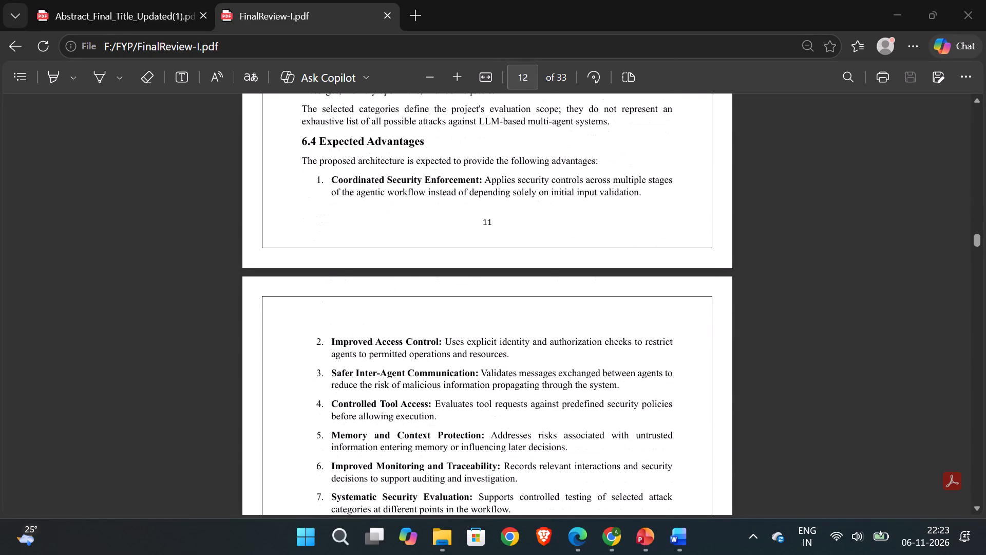
scroll(628, 440, down, 5)
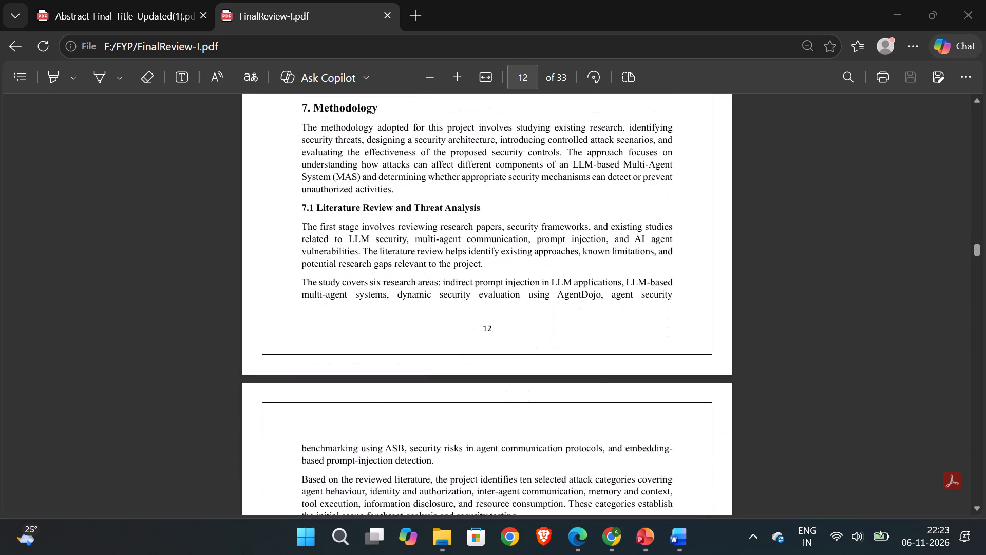
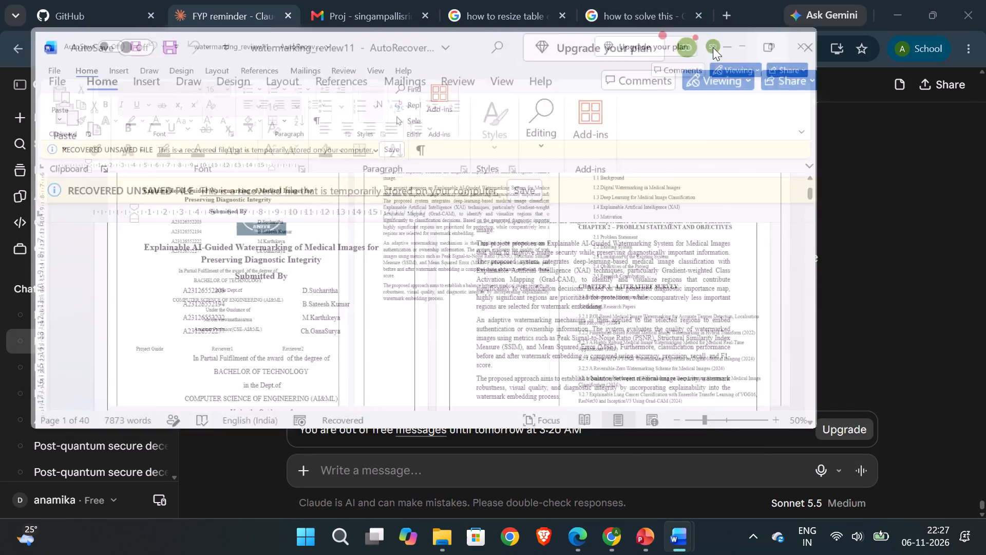
scroll(559, 214, down, 6)
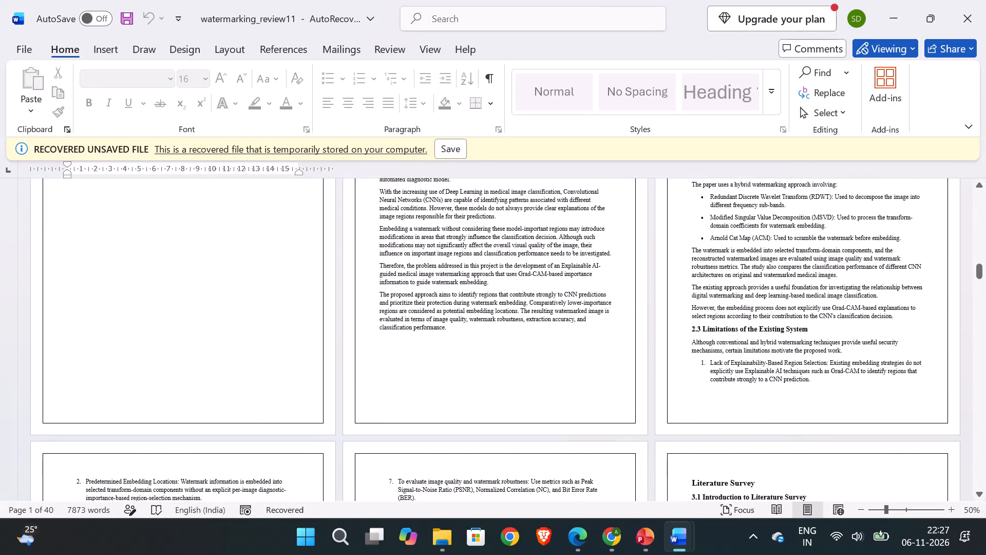
scroll(559, 214, down, 8)
scroll(559, 214, up, 1)
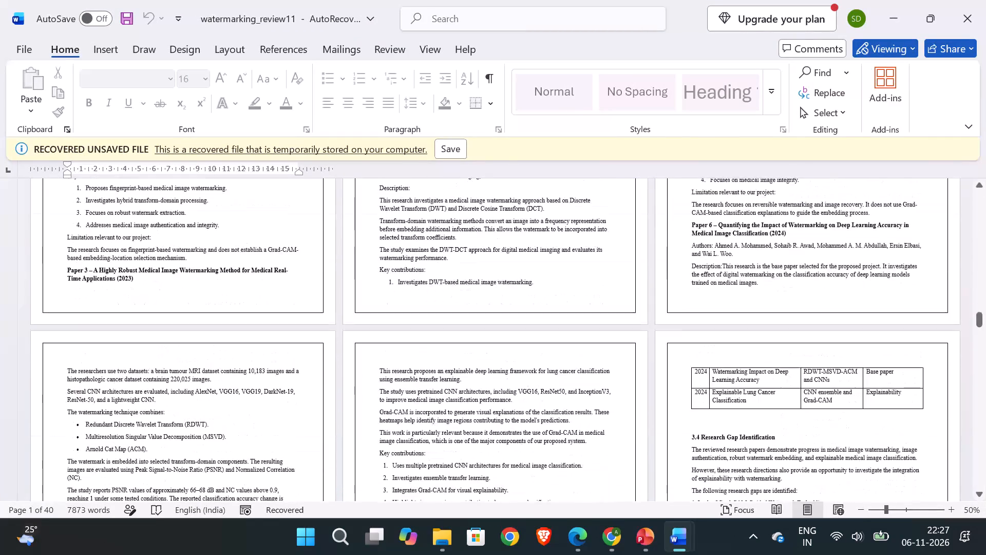
scroll(559, 214, up, 4)
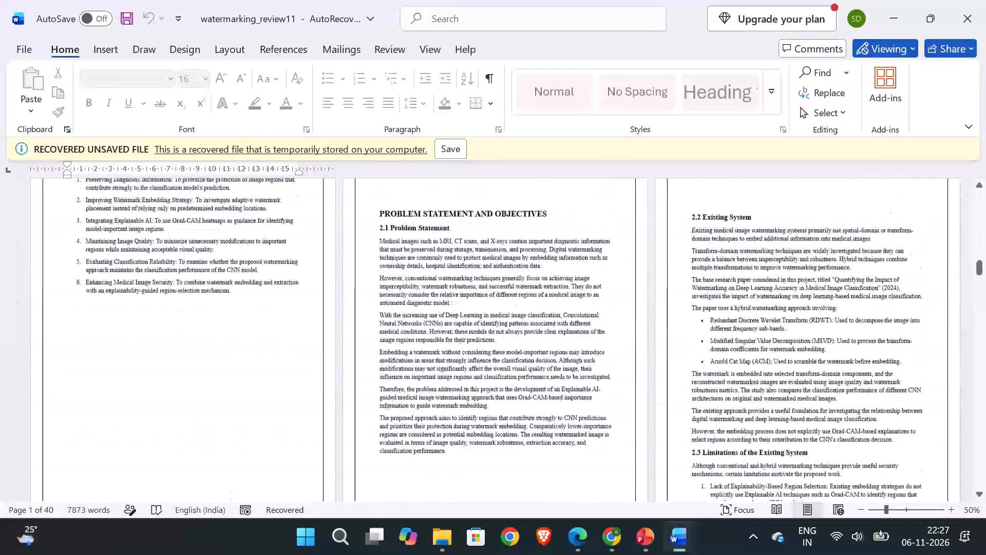
scroll(559, 214, up, 3)
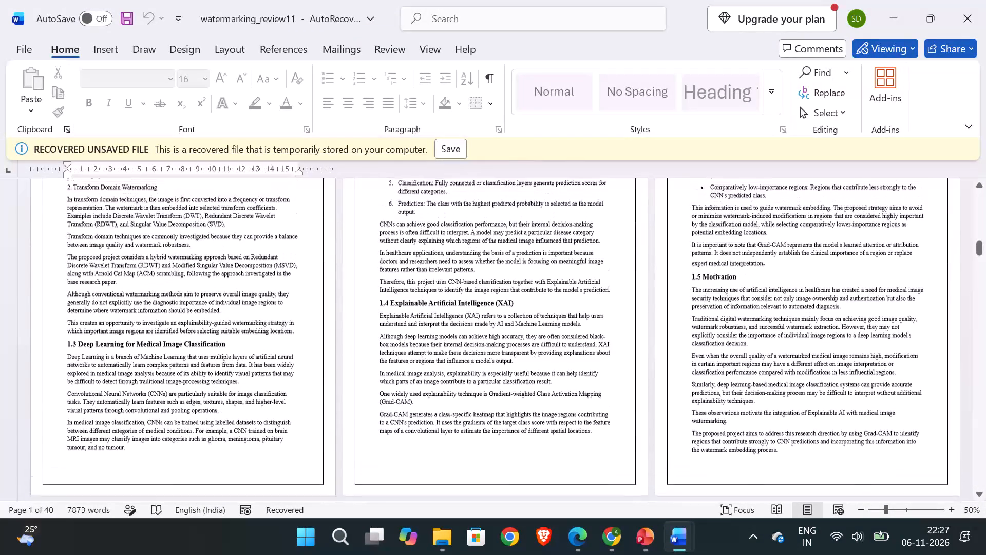
scroll(559, 214, up, 1)
scroll(559, 214, down, 8)
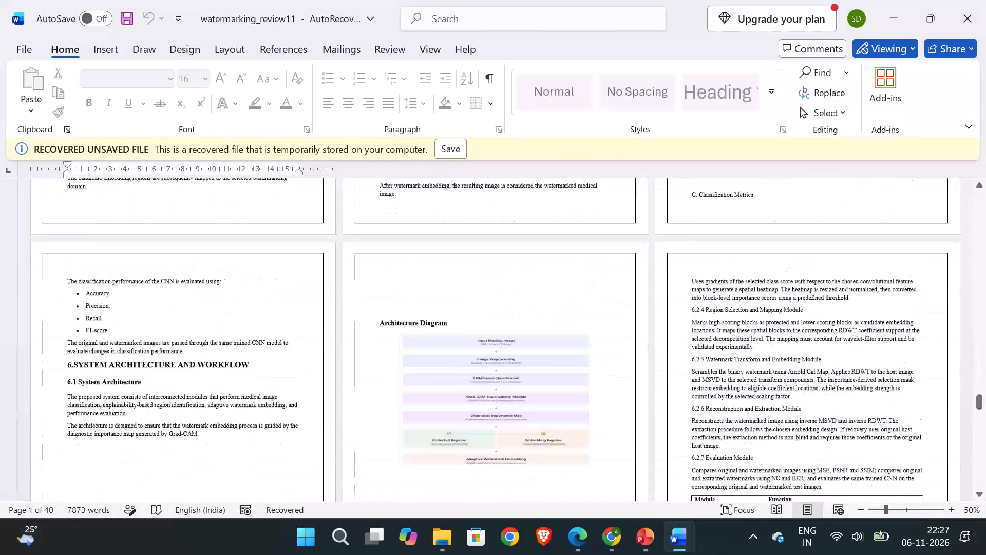
scroll(559, 214, down, 6)
scroll(559, 214, up, 2)
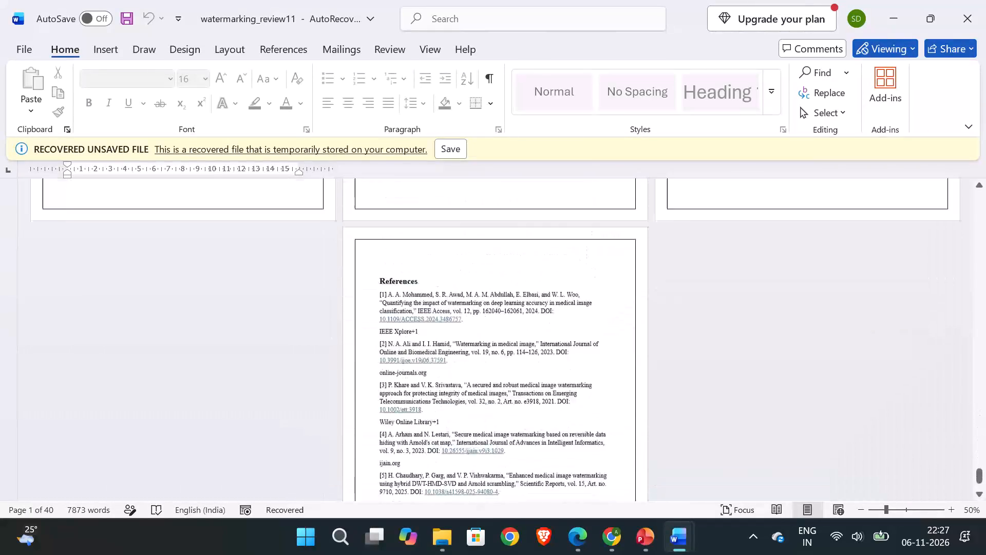
scroll(559, 214, down, 6)
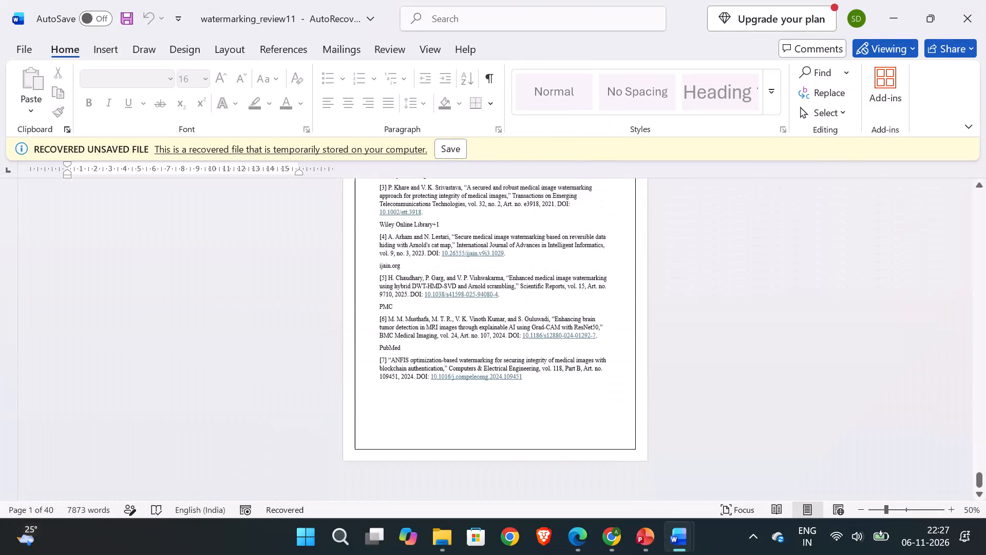
scroll(559, 214, down, 3)
Close the watermarking_review11 document without saving its changes.
click(985, 0)
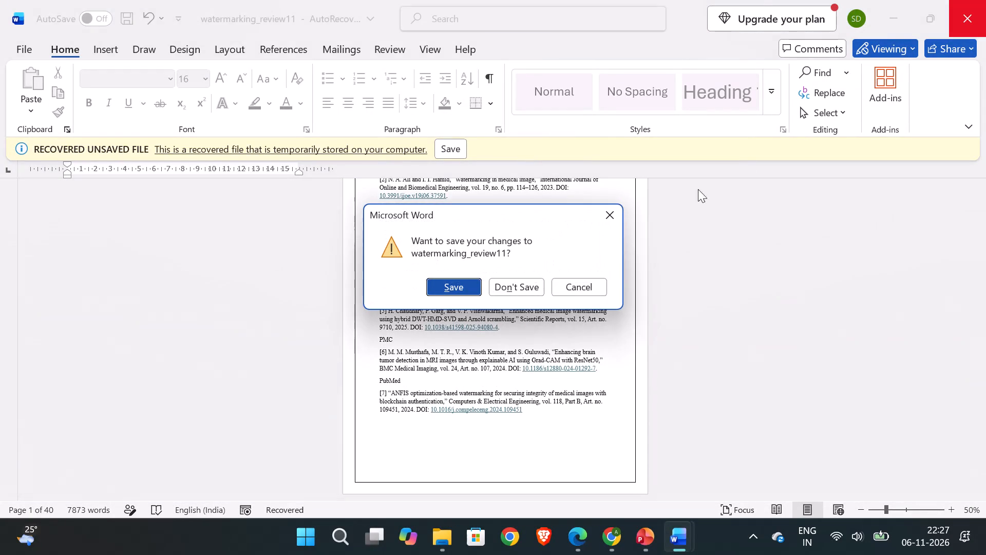
click(535, 287)
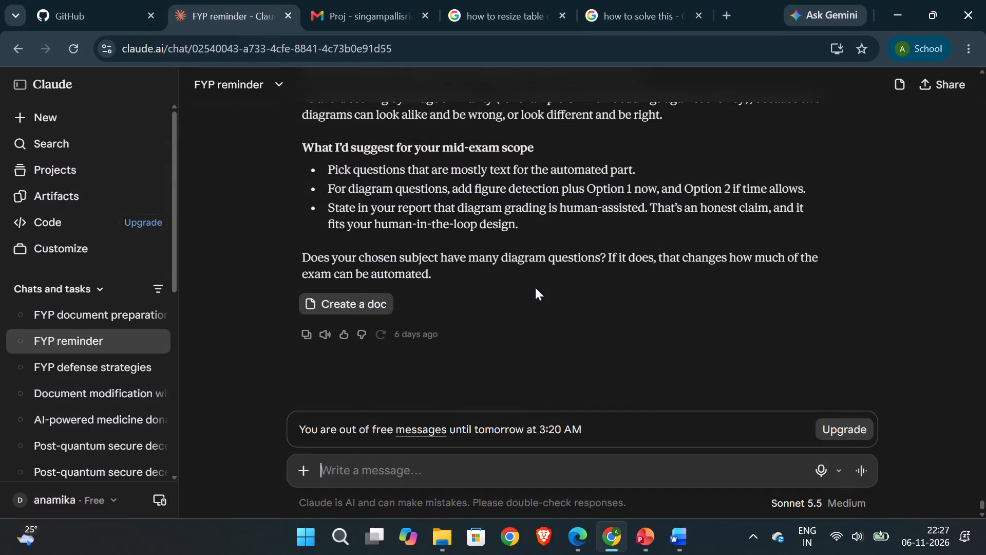
In the fypreview3 Word document, remove the extra blank lines above the Introduction heading.
click(678, 533)
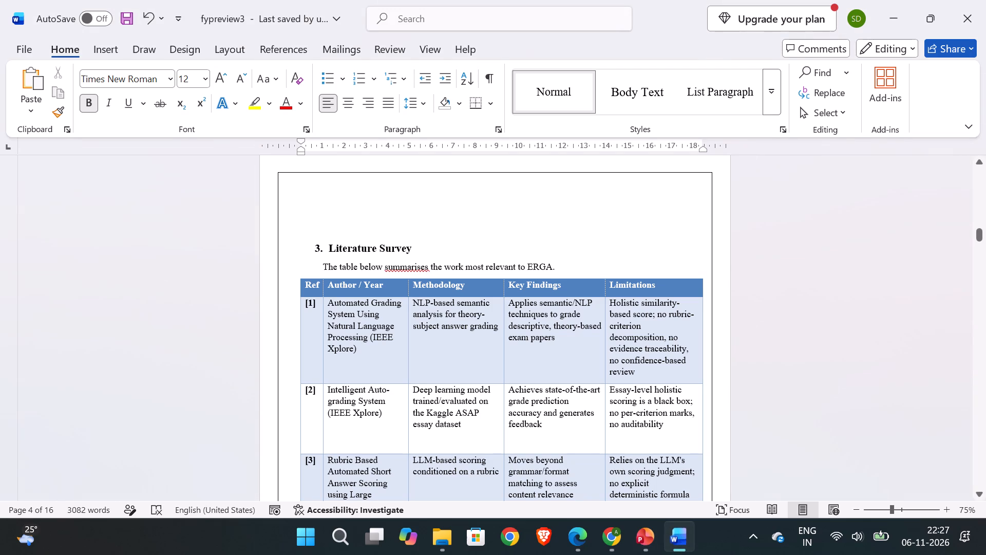
scroll(555, 363, up, 2)
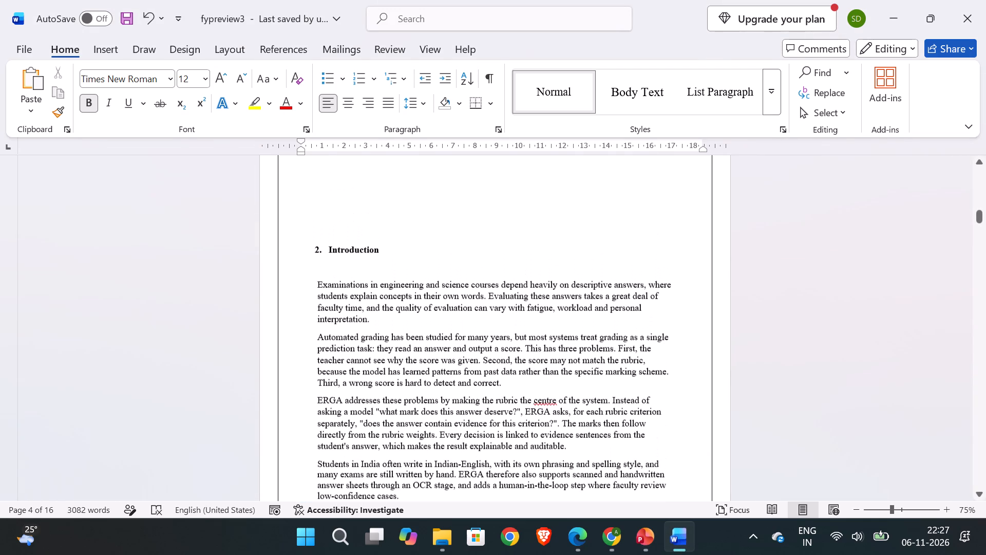
drag(379, 263, 320, 249)
click(288, 211)
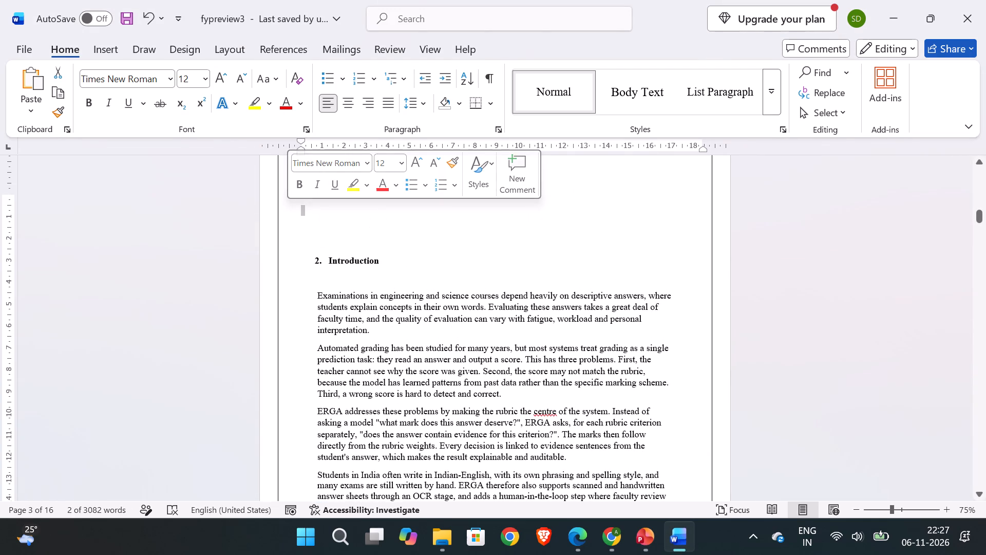
key(BackSpace)
key(BackSpace)
key(BackSpace)
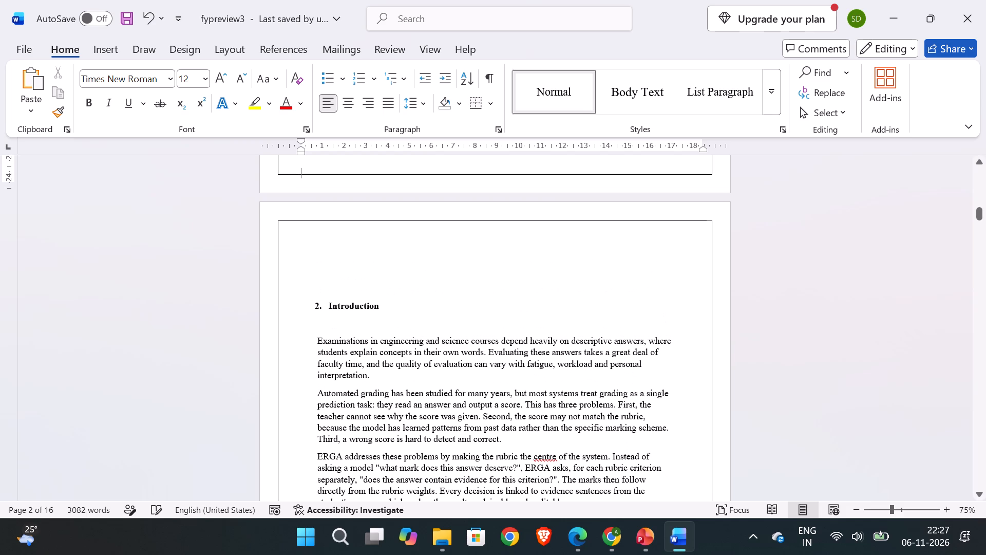
key(Down)
key(Down)
key(Down)
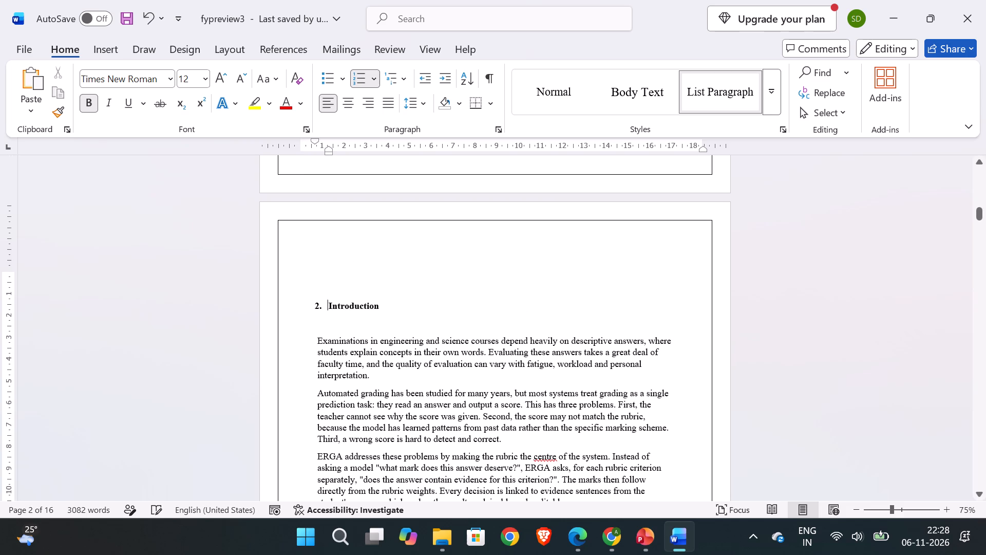
key(Up)
key(BackSpace)
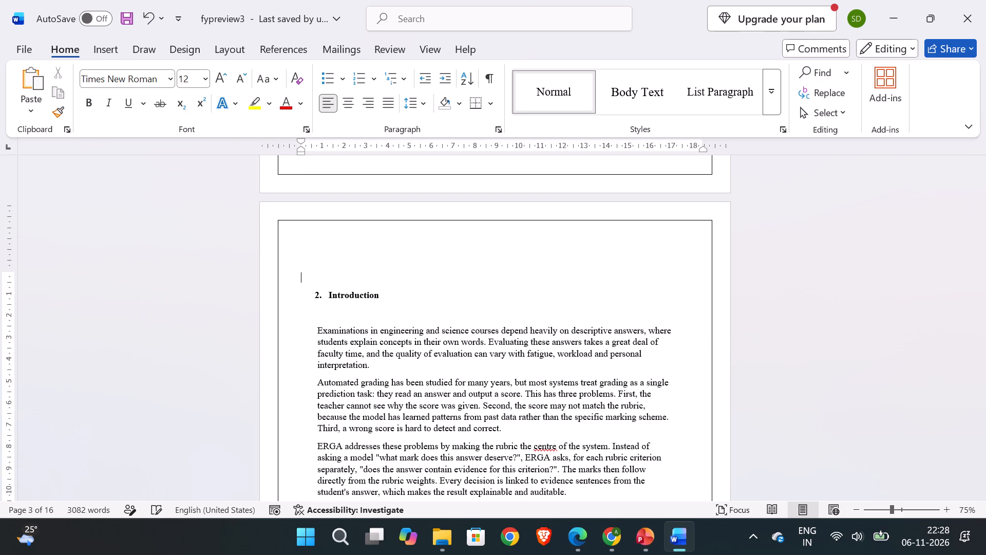
key(BackSpace)
key(BackSpace)
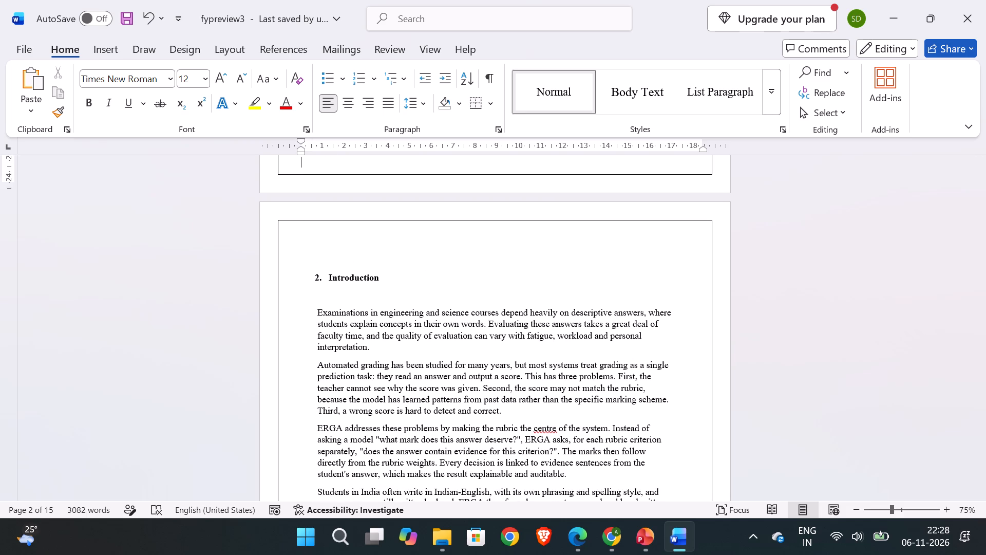
Set the font size of the "Introduction" heading to 16.
click(321, 255)
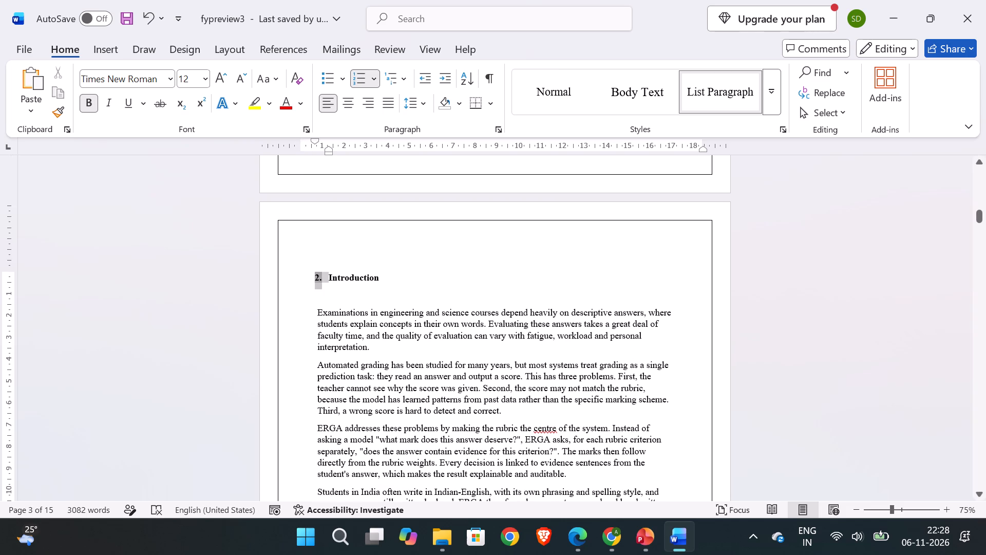
scroll(314, 270, up, 1)
drag(386, 324, 330, 320)
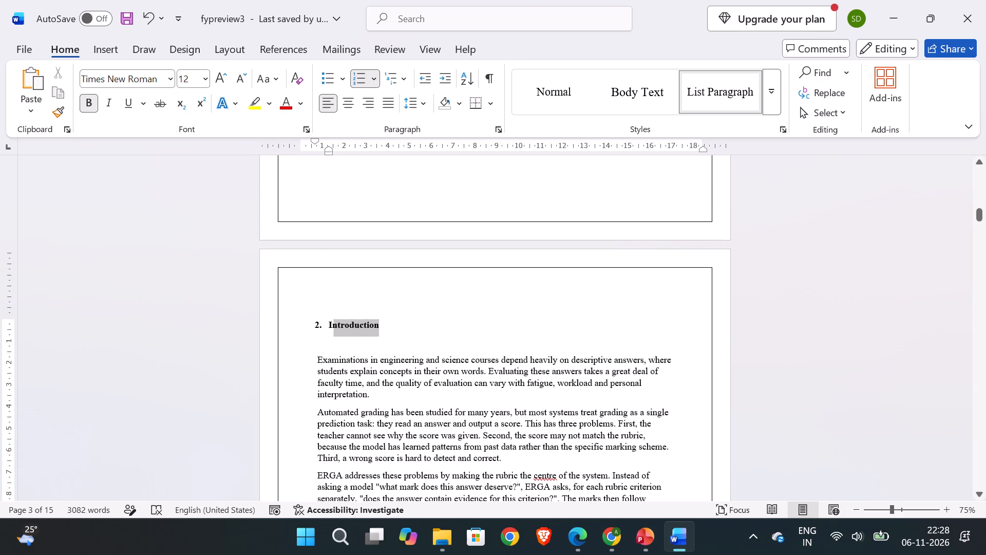
drag(330, 320, 309, 321)
click(199, 74)
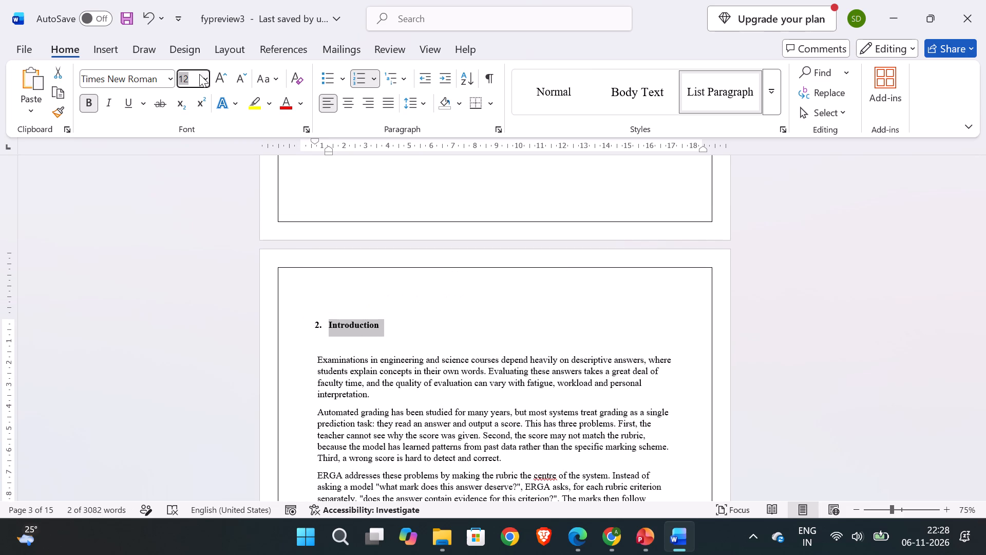
key(BackSpace)
text(16)
key(Return)
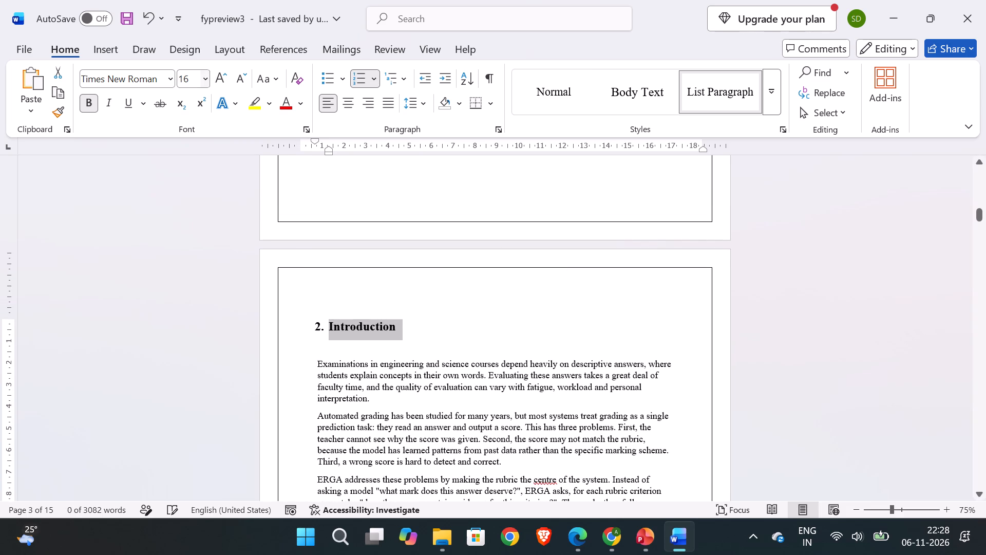
Check the font size of the "Abstract" heading and look over the abstract page.
click(286, 164)
scroll(408, 259, up, 1)
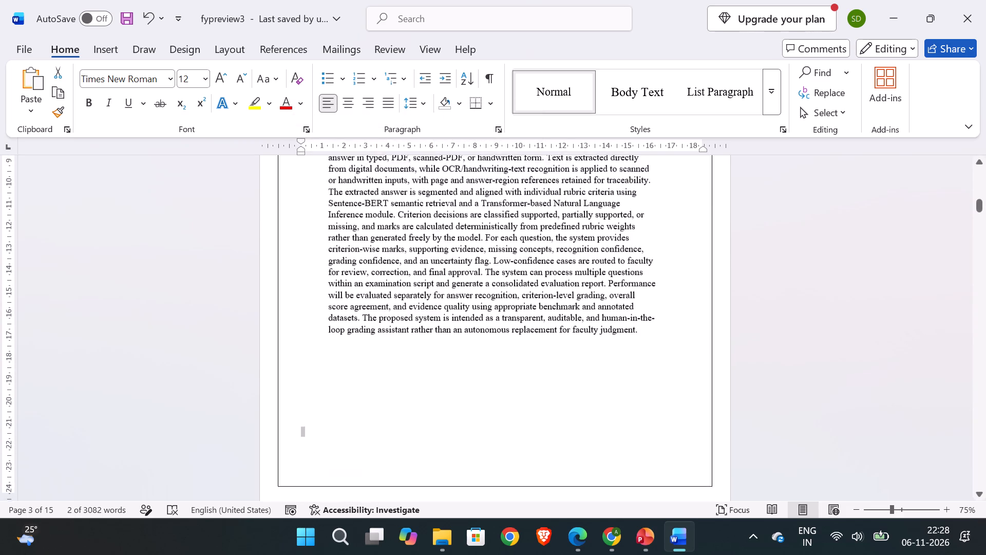
scroll(408, 259, up, 1)
drag(383, 250, 310, 250)
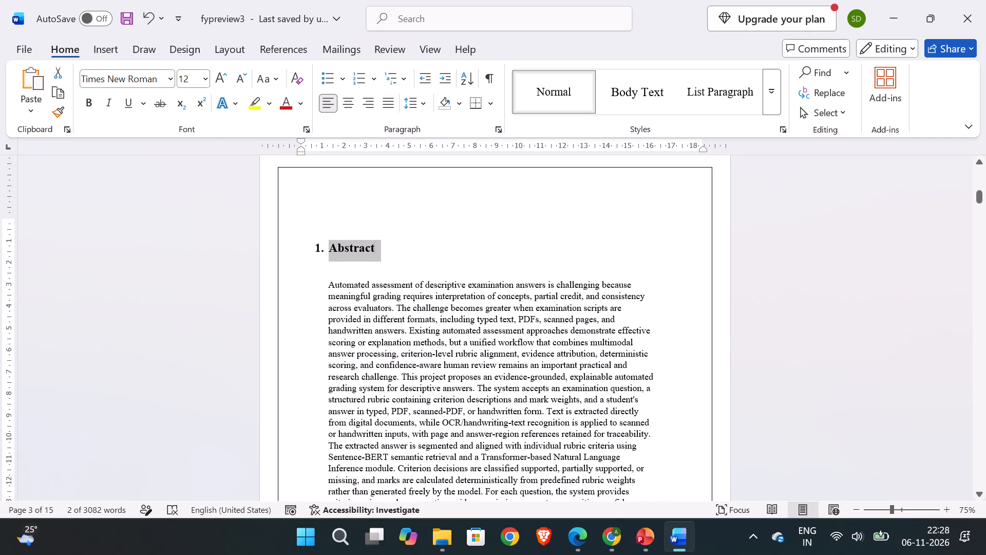
drag(310, 250, 309, 249)
click(465, 201)
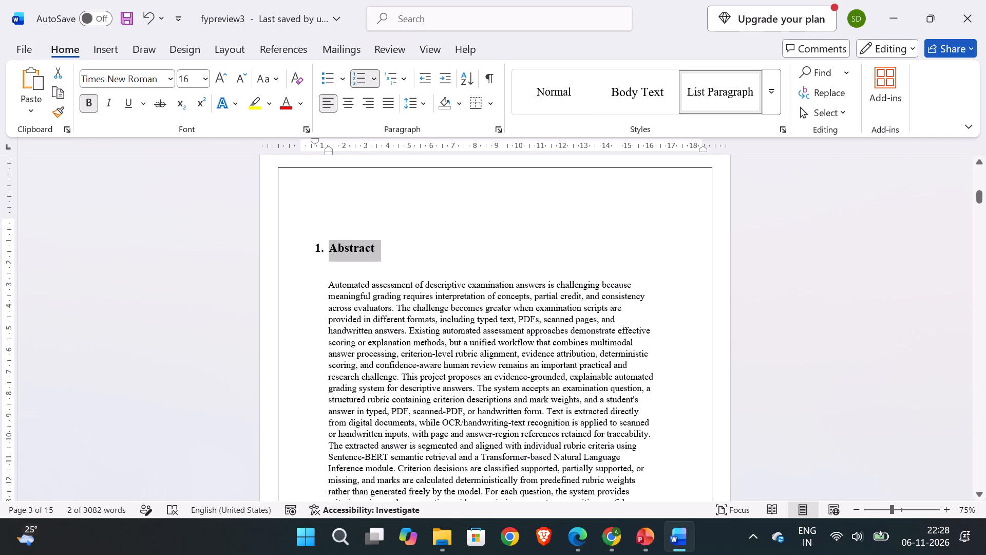
scroll(465, 201, down, 1)
scroll(563, 219, up, 1)
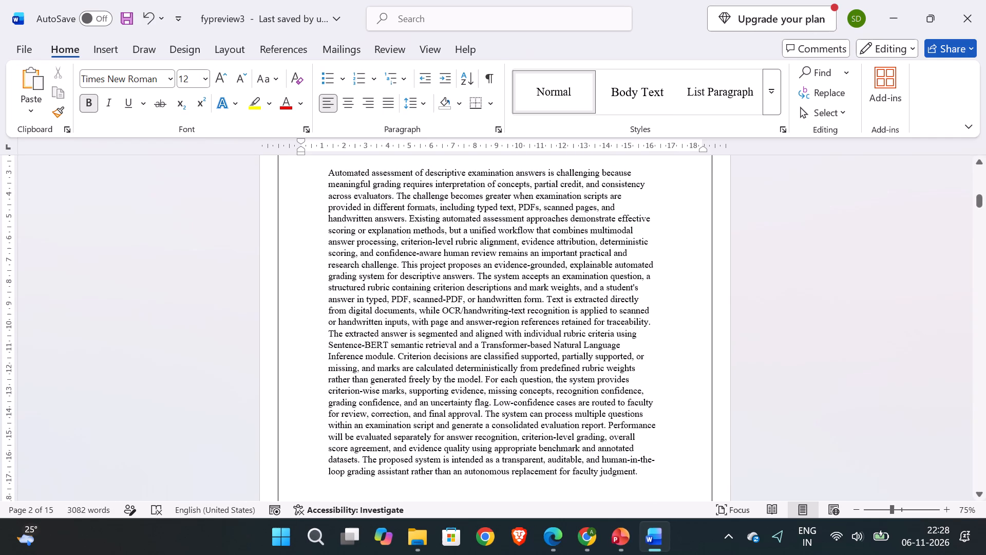
Split the abstract before "This project proposes an evidence-grounded", leaving a blank line between the two parts.
click(405, 269)
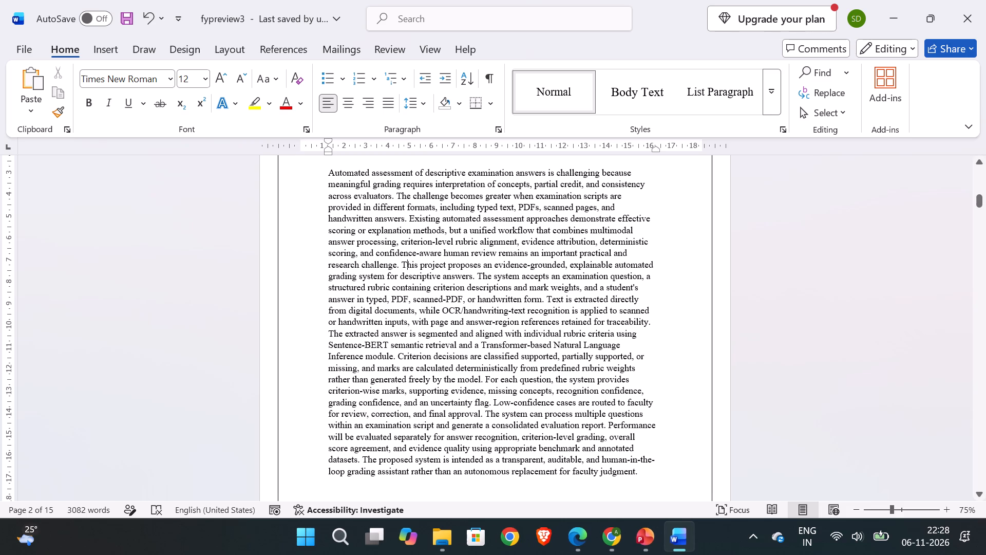
click(400, 267)
key(shift+Return)
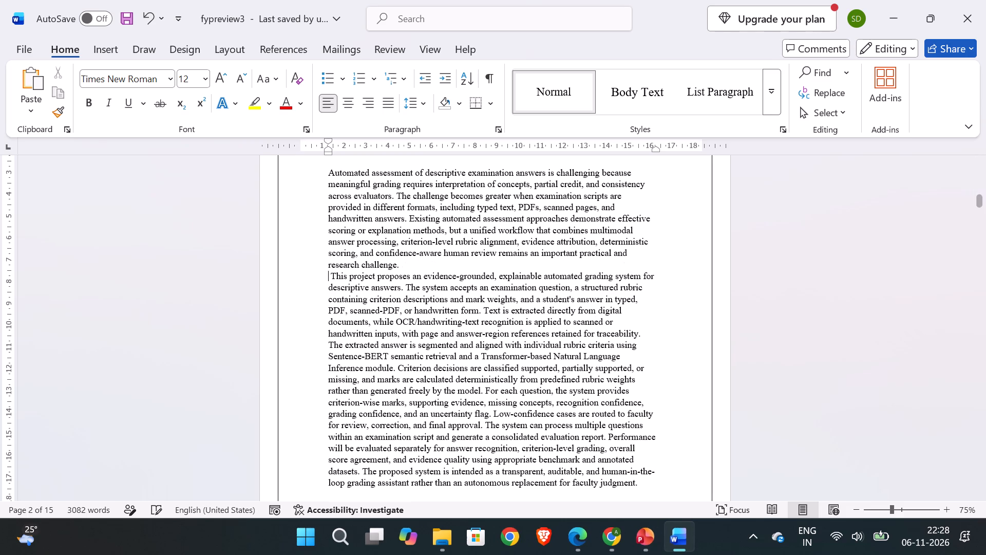
key(shift+Return)
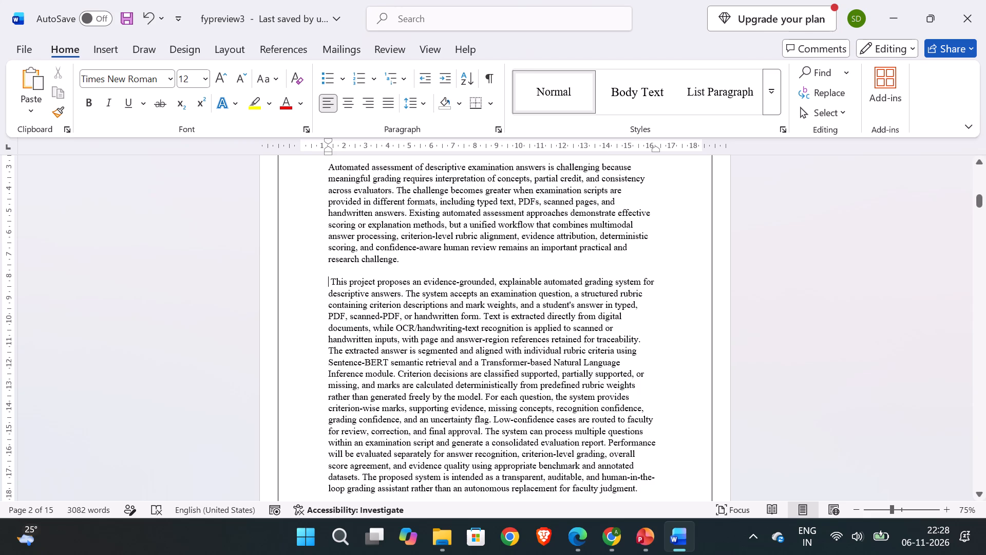
right_click(366, 271)
click(650, 314)
key(BackSpace)
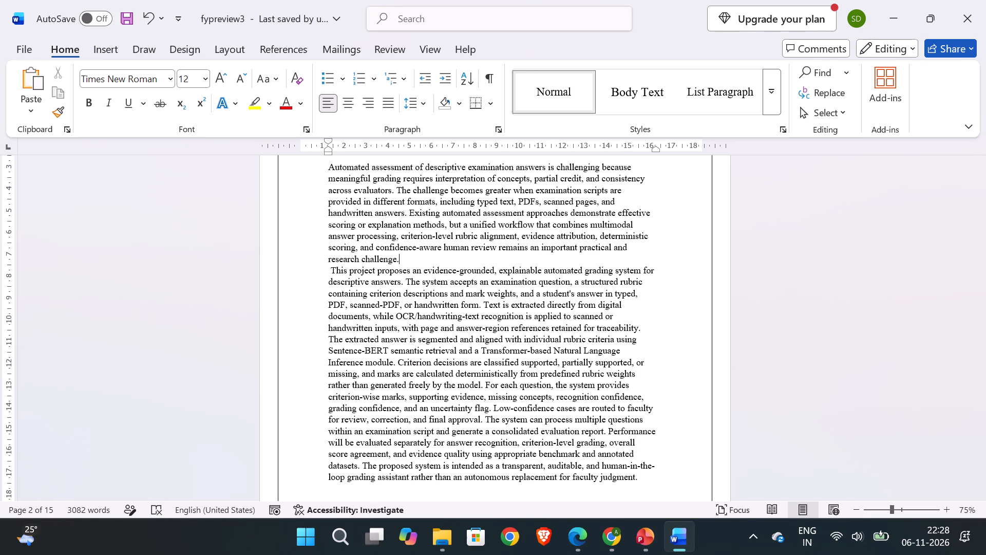
key(Return)
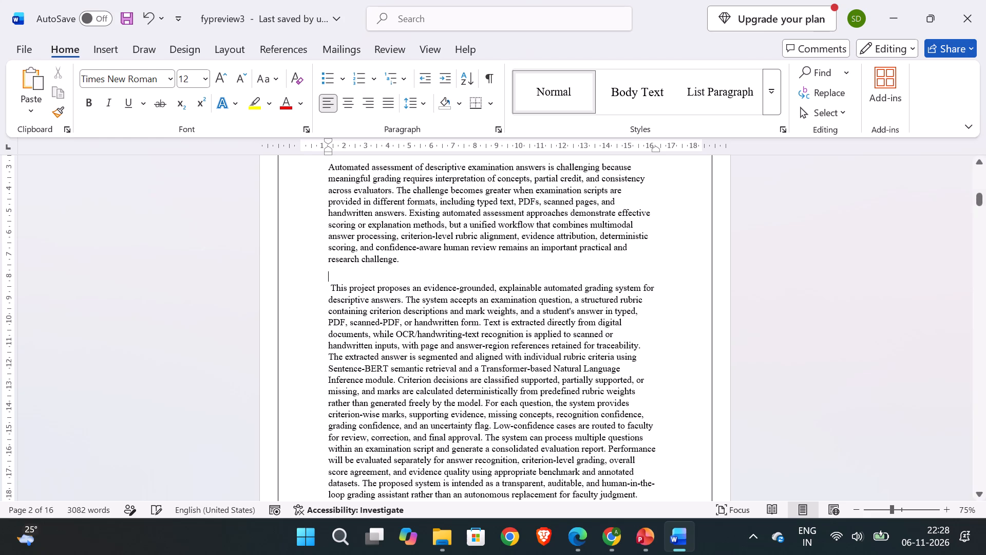
Switch to the FinalReview-I PDF in Edge and examine the paragraph layout of its Abstract section.
click(581, 535)
scroll(518, 330, up, 7)
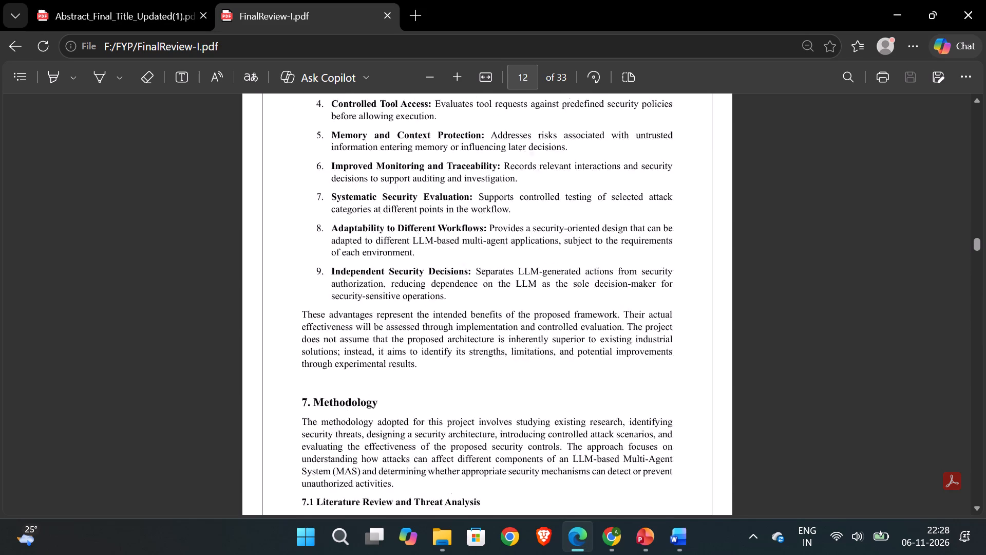
scroll(518, 330, up, 17)
scroll(518, 330, down, 2)
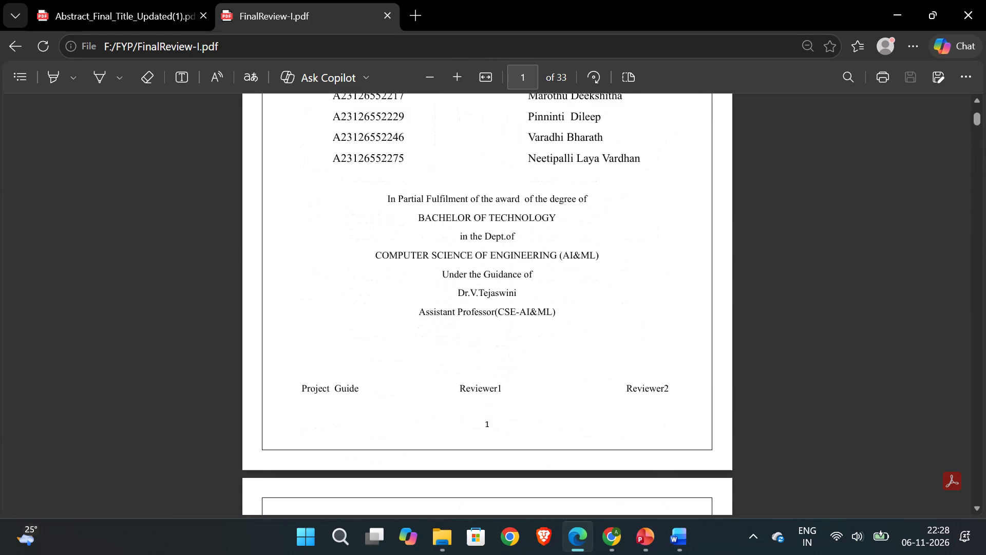
scroll(518, 330, down, 4)
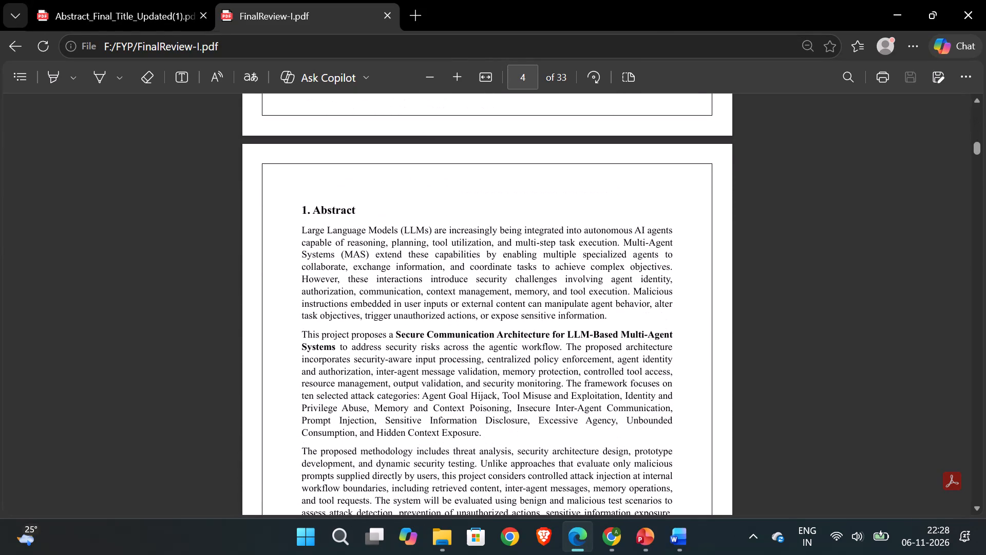
scroll(518, 330, down, 2)
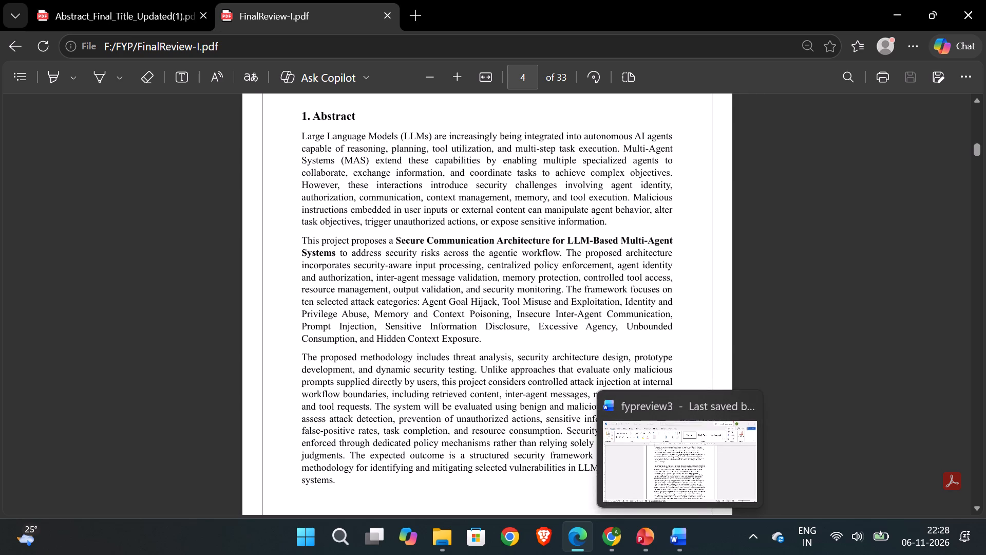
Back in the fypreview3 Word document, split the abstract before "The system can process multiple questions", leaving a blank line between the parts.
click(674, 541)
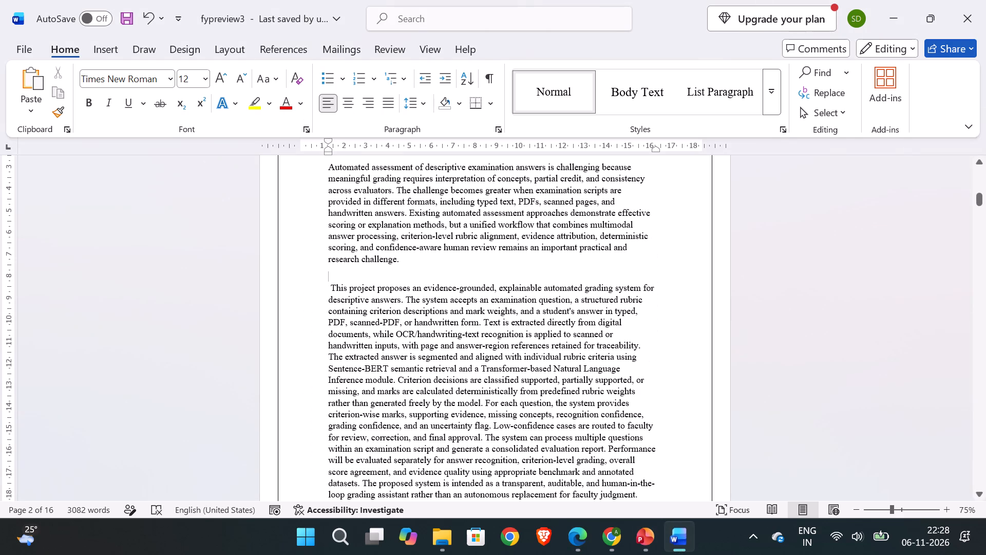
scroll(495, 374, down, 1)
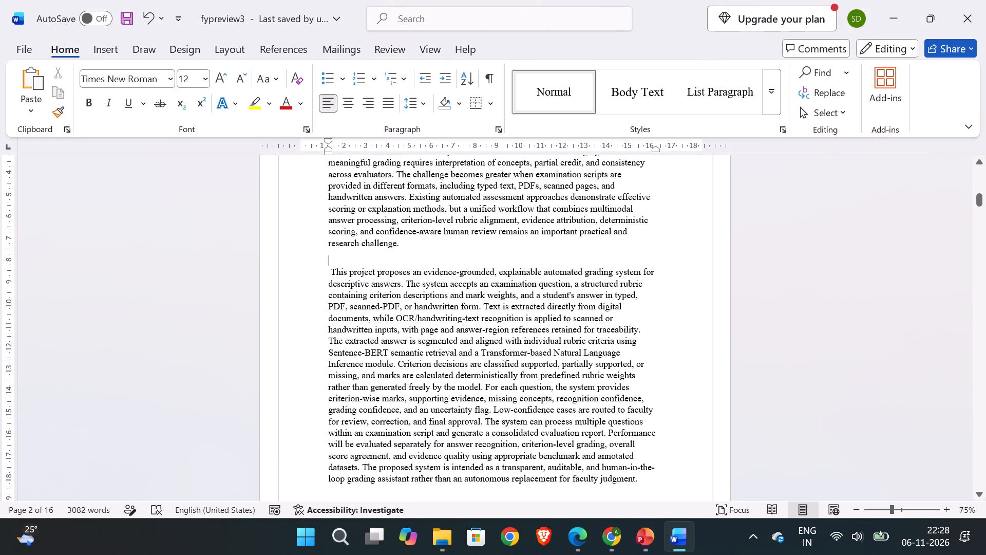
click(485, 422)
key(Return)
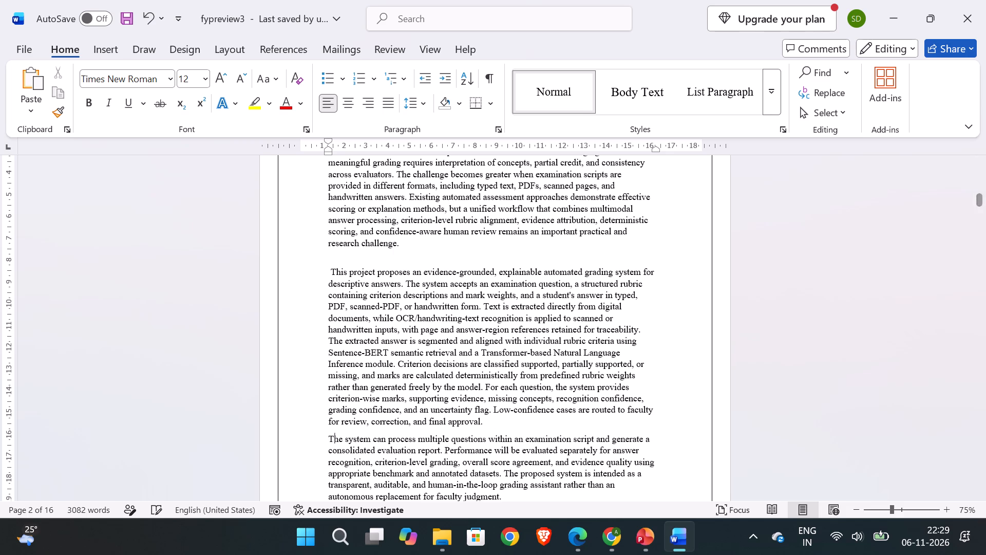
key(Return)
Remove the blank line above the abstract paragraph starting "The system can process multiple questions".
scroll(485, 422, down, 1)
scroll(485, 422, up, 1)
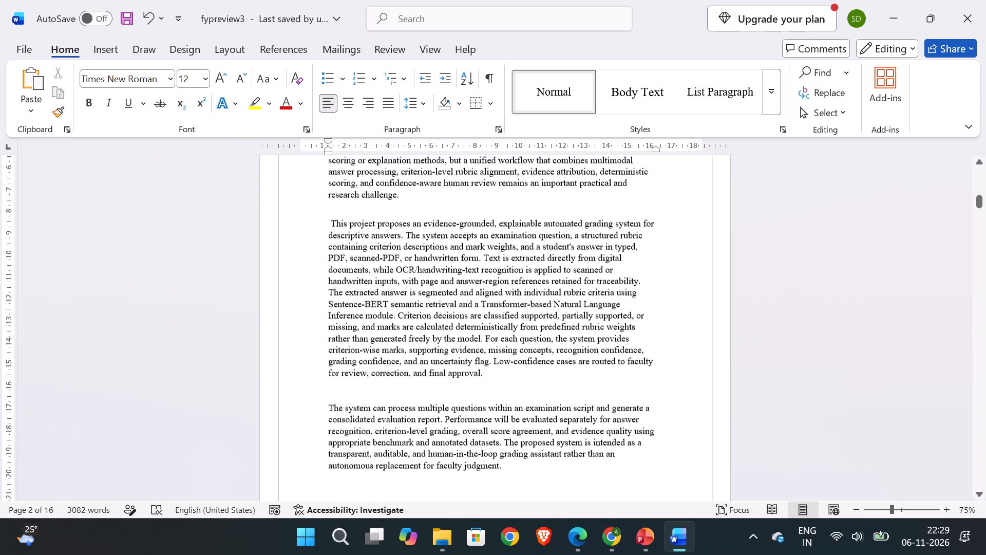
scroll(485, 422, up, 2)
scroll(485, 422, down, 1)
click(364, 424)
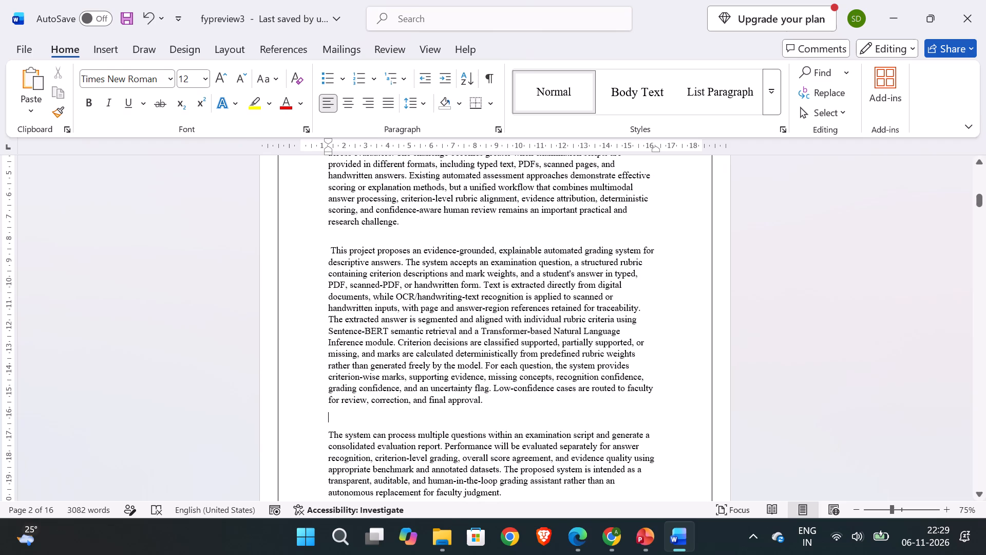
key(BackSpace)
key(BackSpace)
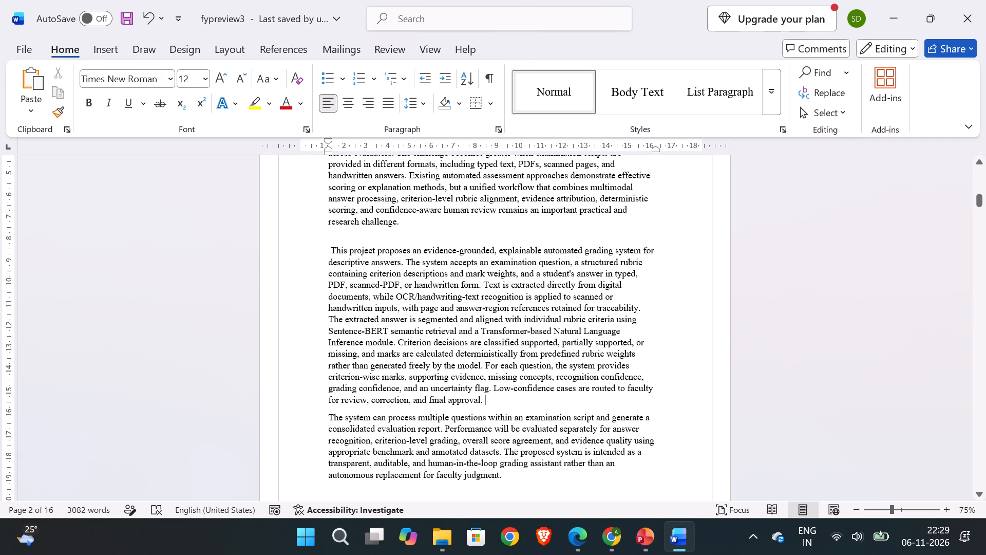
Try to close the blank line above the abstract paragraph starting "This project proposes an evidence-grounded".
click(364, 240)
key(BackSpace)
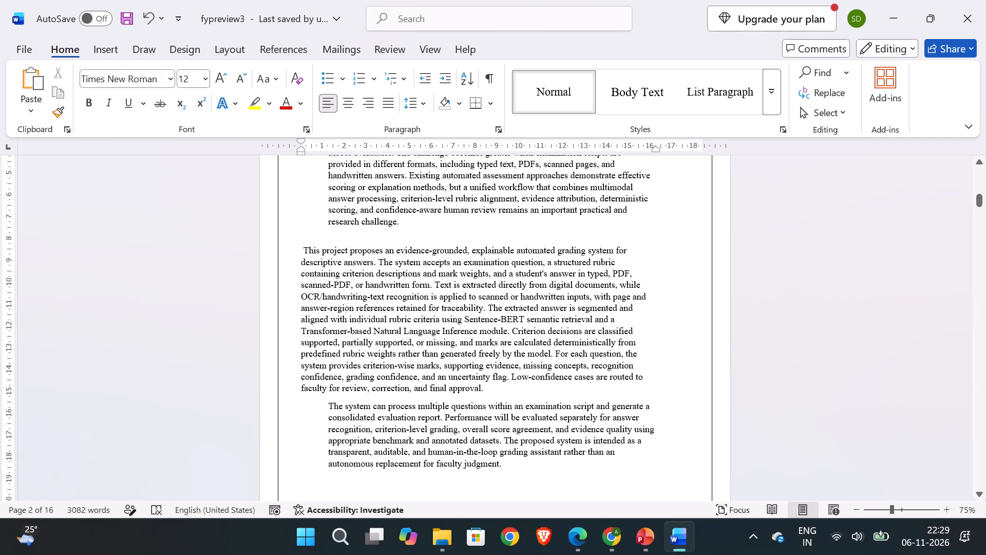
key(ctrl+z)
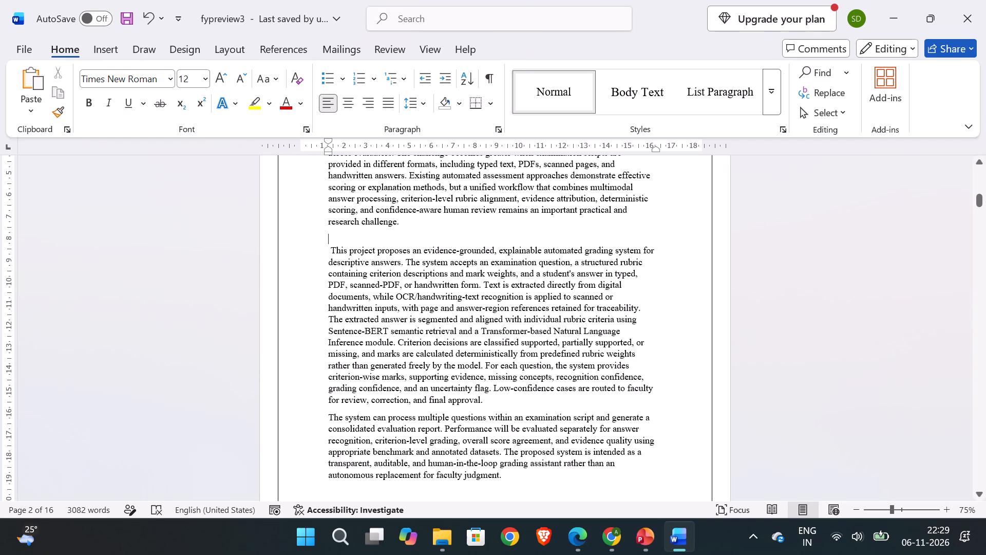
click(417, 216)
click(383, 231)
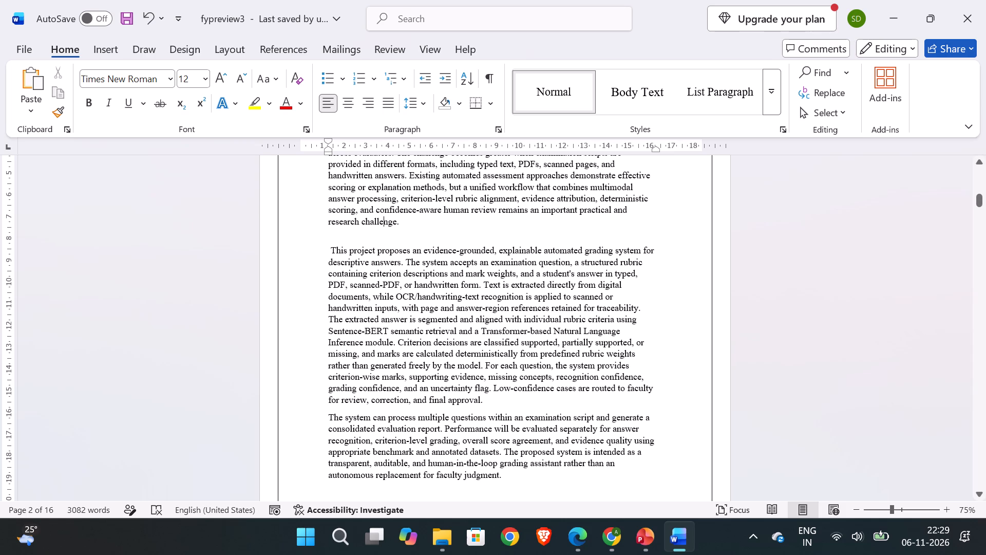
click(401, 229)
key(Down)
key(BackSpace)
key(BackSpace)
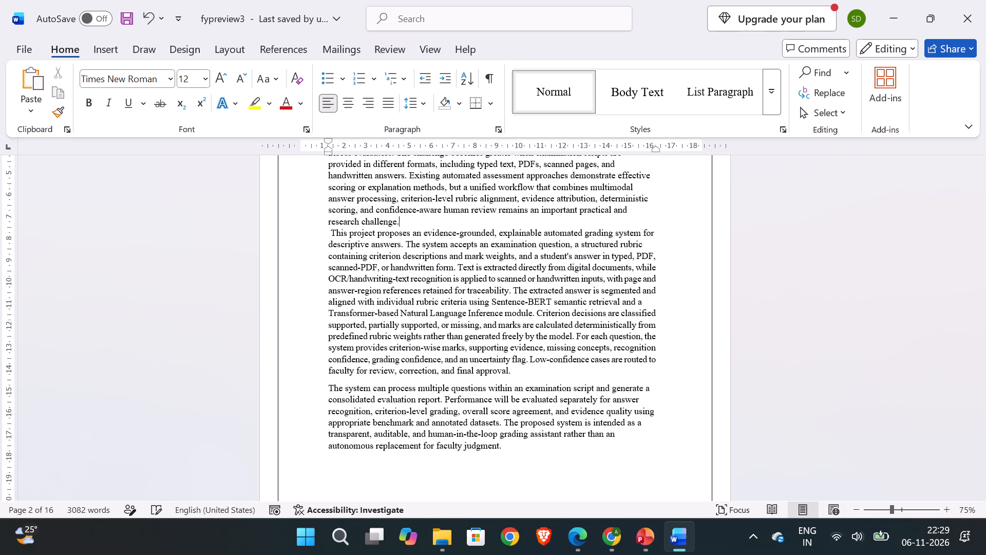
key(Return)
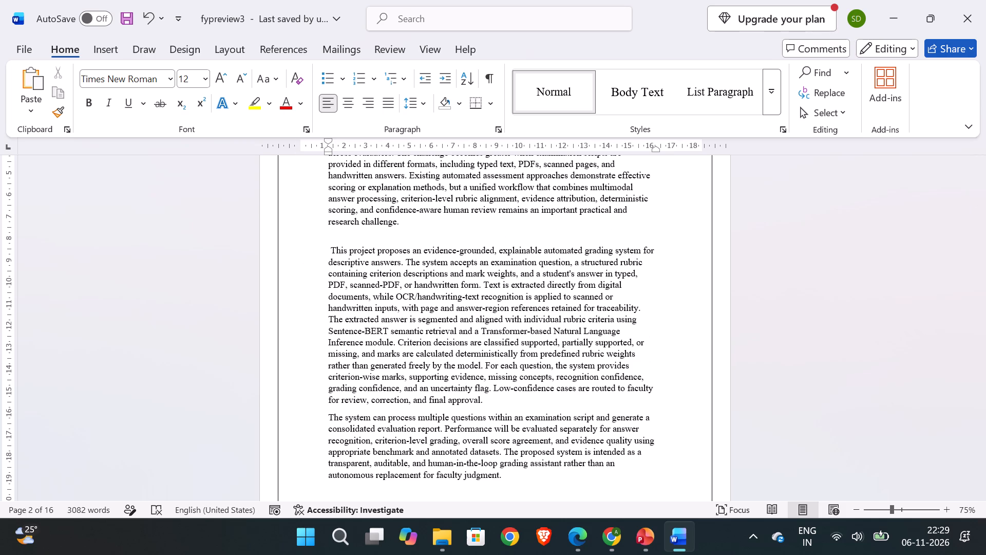
Undo the recent paragraph splits and blank-line changes in the abstract.
key(ctrl+z)
key(ctrl+z)
key(ctrl+z)
key(ctrl+z)
key(ctrl+z)
key(ctrl+z)
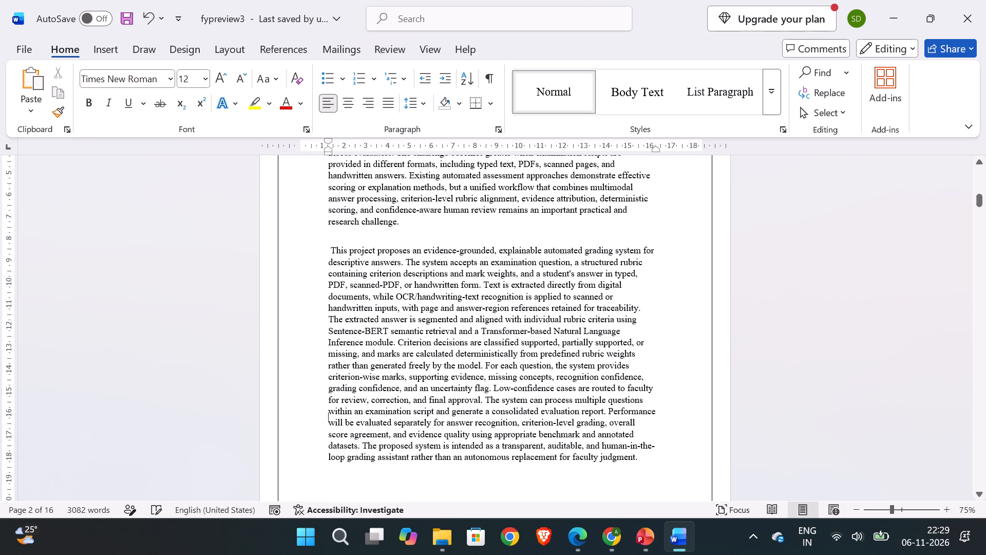
key(ctrl+z)
key(ctrl+z)
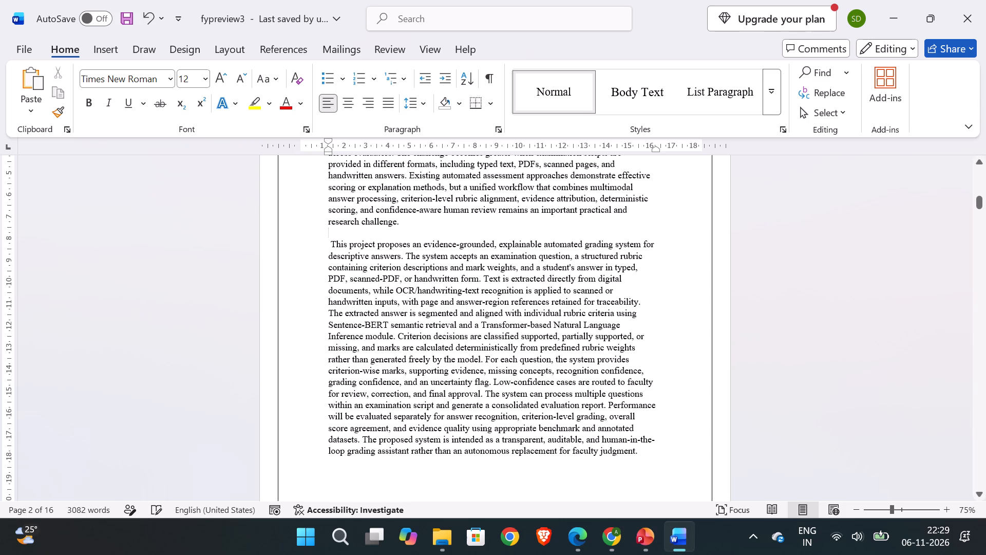
key(ctrl+z)
Split the abstract into paragraphs before "This project proposes" and before "The system can process multiple questions", without blank lines between them.
key(Return)
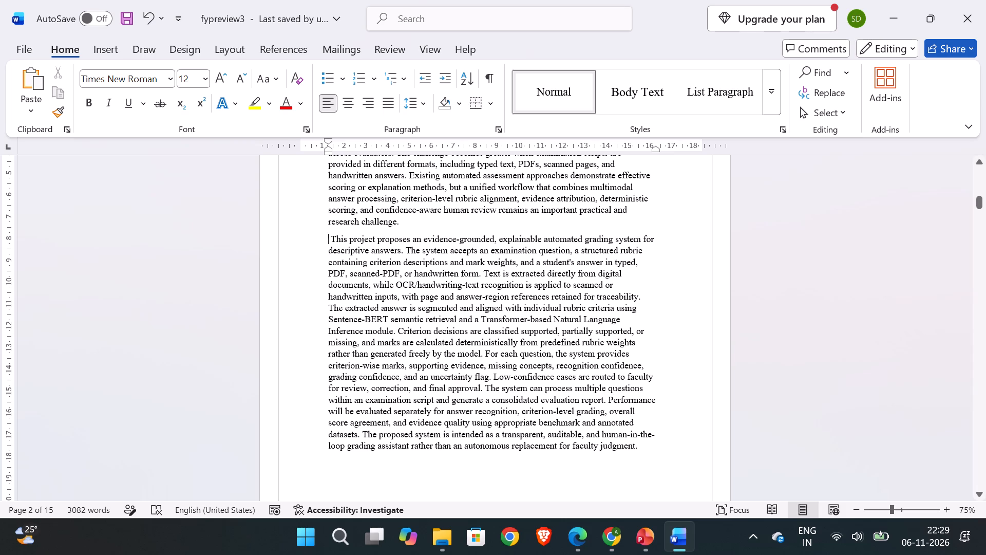
click(486, 390)
key(Return)
scroll(527, 301, up, 1)
scroll(527, 301, down, 1)
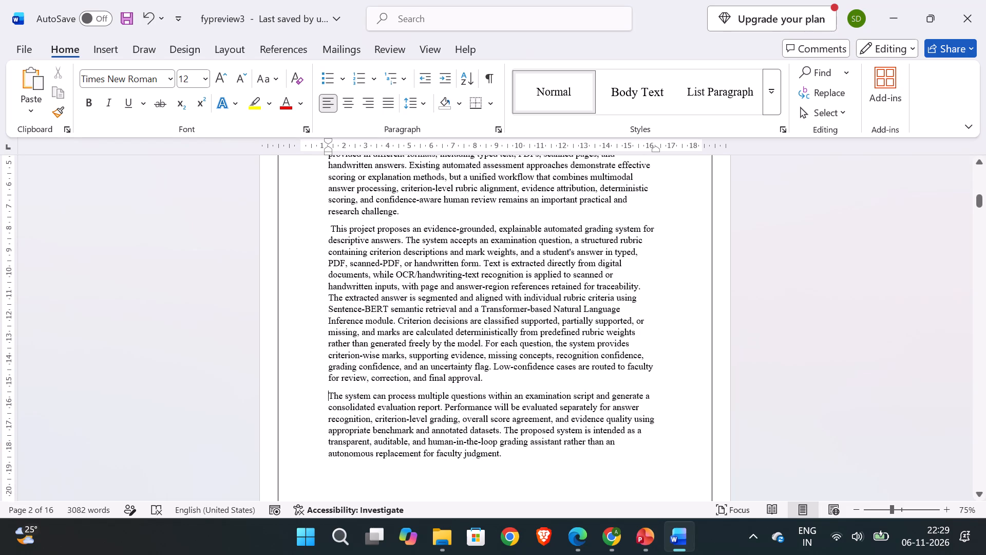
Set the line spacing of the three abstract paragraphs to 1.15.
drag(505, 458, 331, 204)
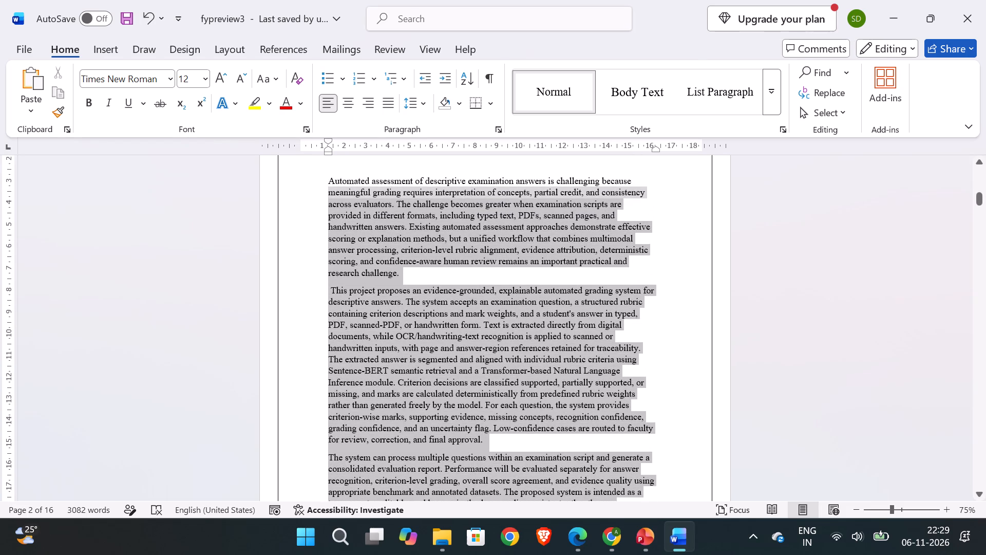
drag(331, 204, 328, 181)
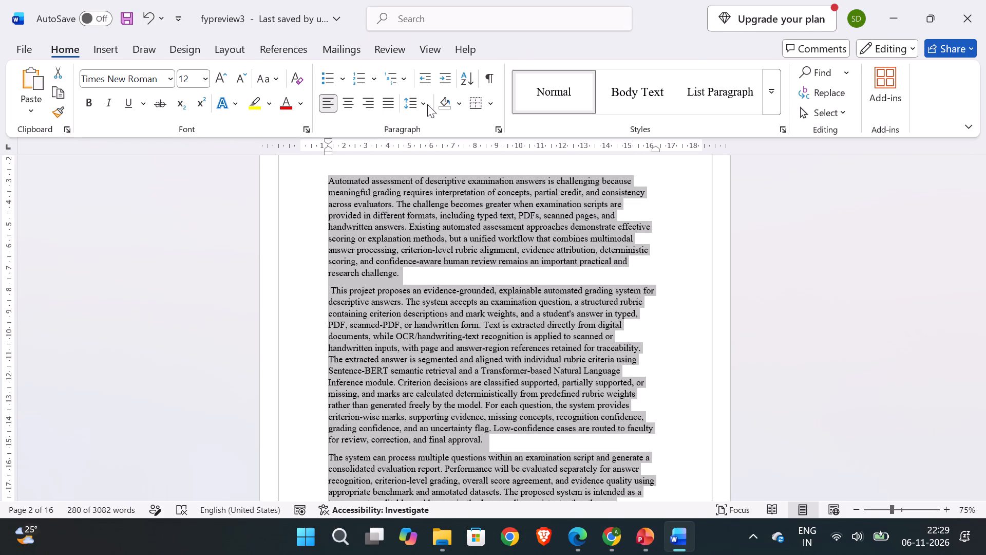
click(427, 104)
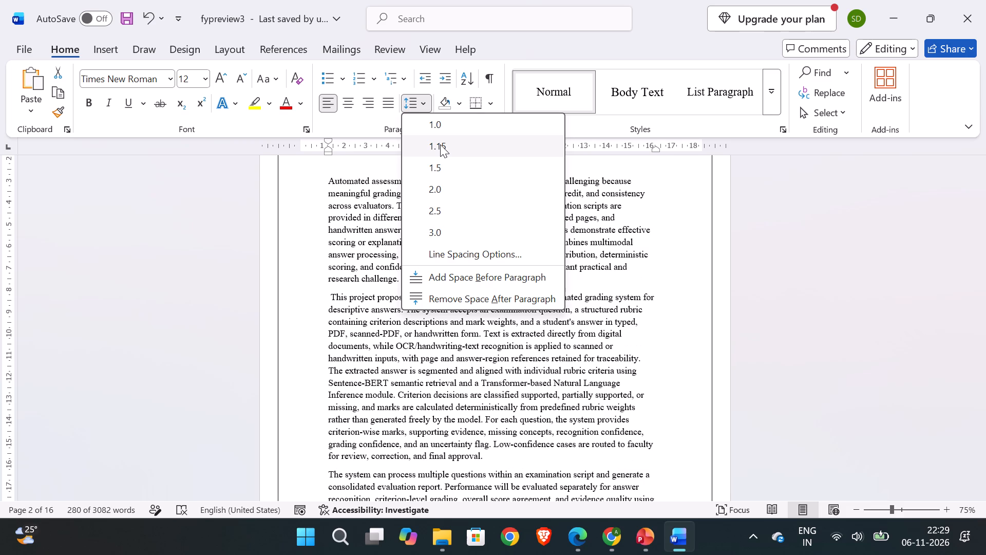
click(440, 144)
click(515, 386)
Set the line spacing of the four body paragraphs under the Introduction heading to 1.5.
scroll(515, 386, down, 1)
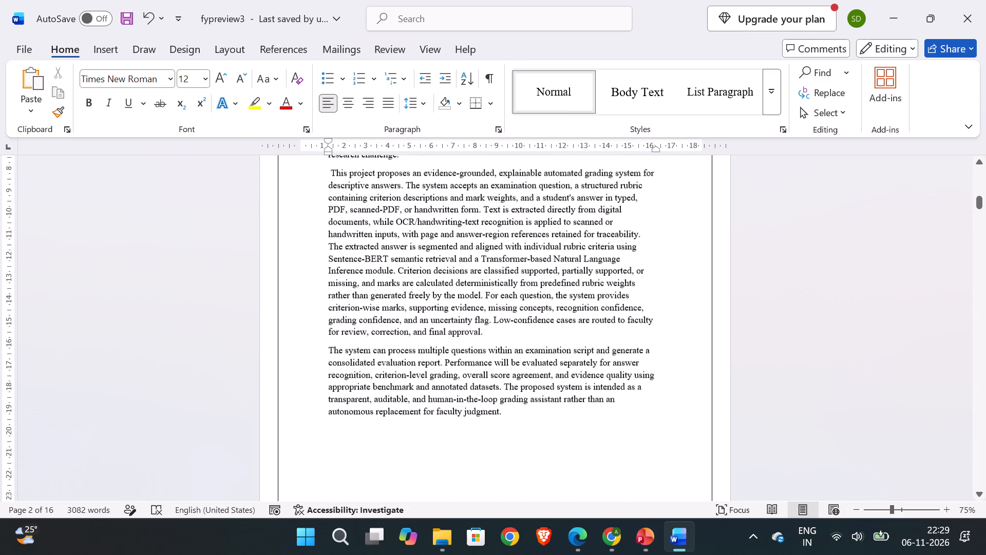
scroll(515, 386, up, 2)
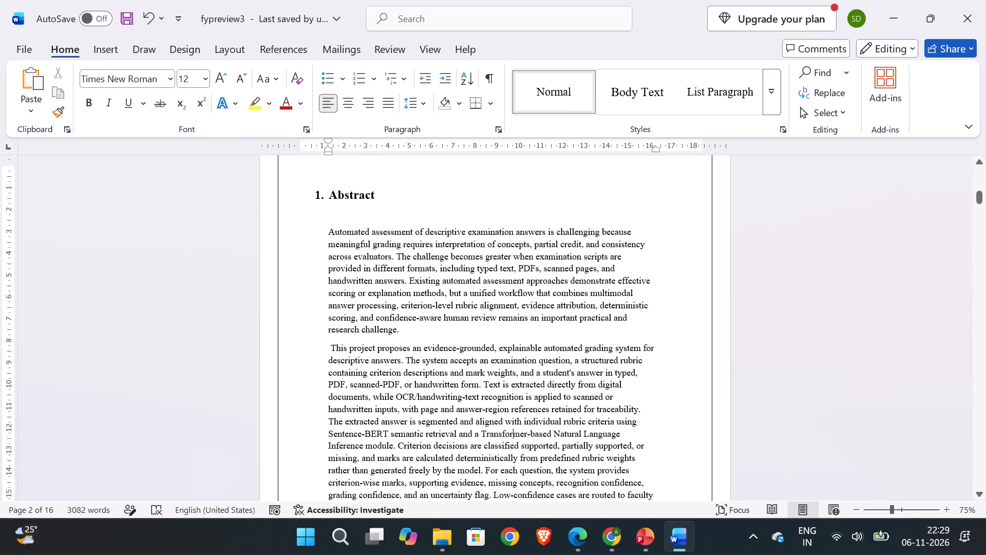
scroll(515, 386, up, 1)
scroll(515, 386, down, 4)
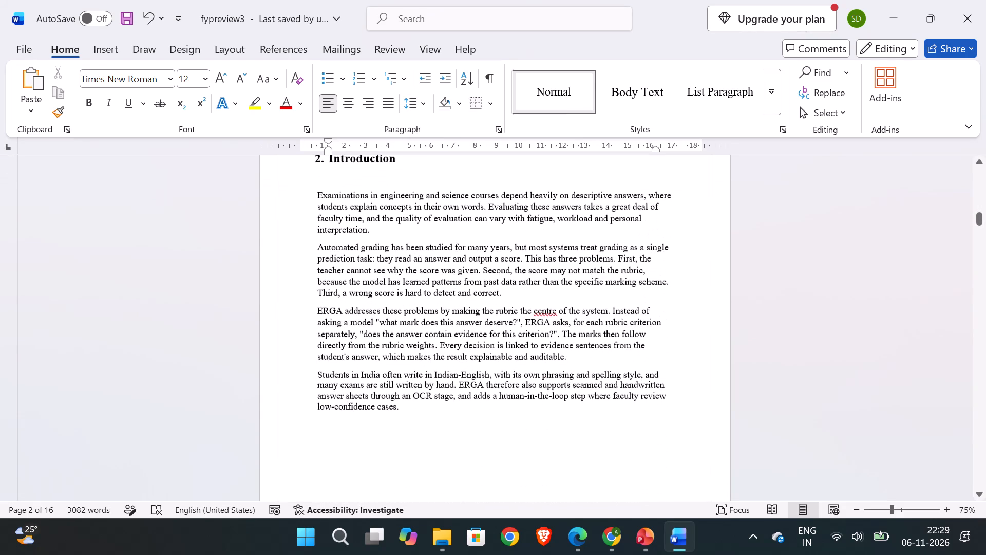
drag(404, 408, 317, 174)
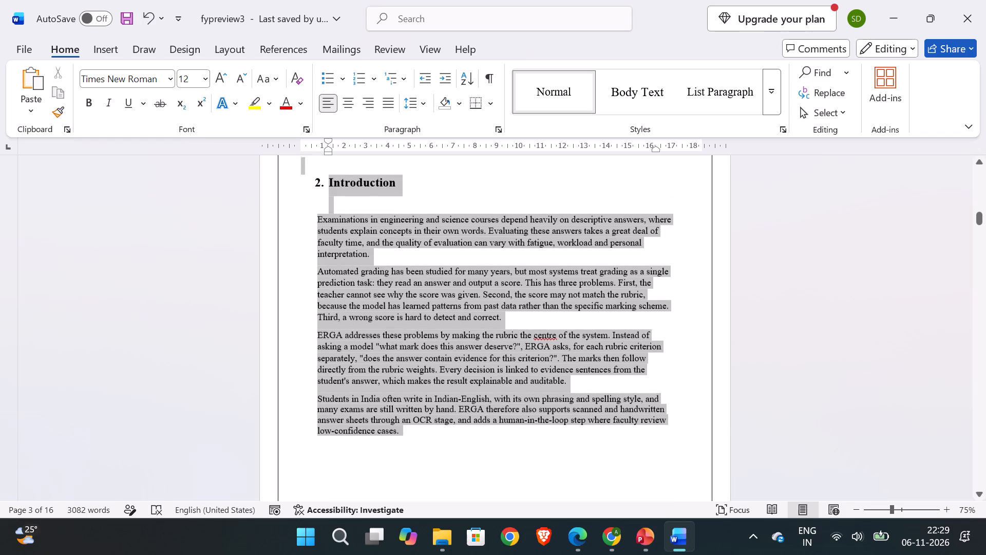
drag(317, 174, 313, 223)
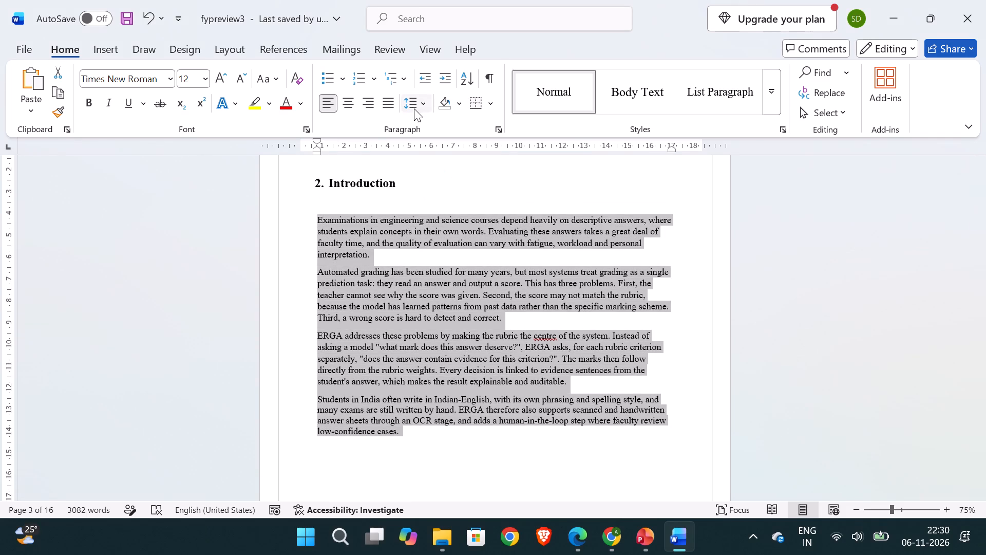
click(424, 104)
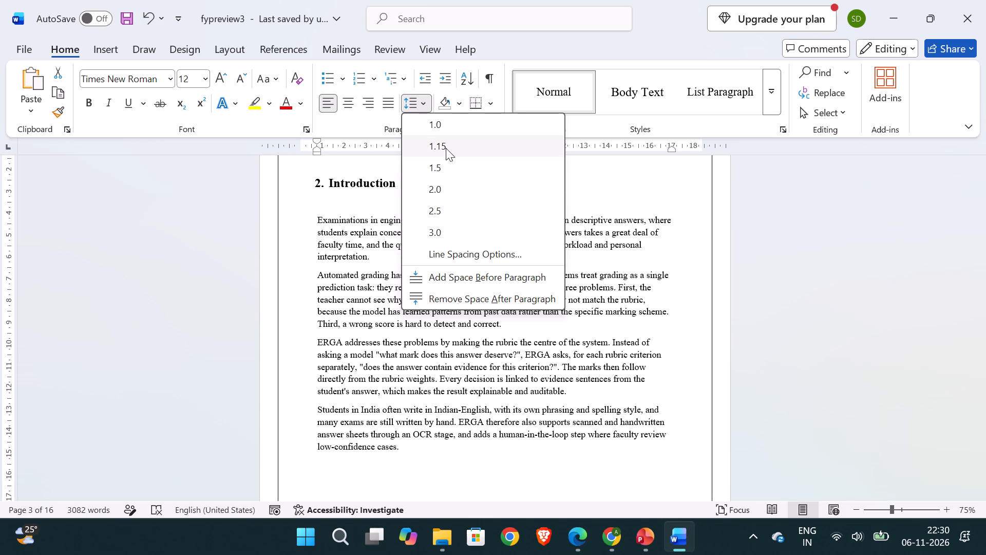
click(445, 171)
click(503, 328)
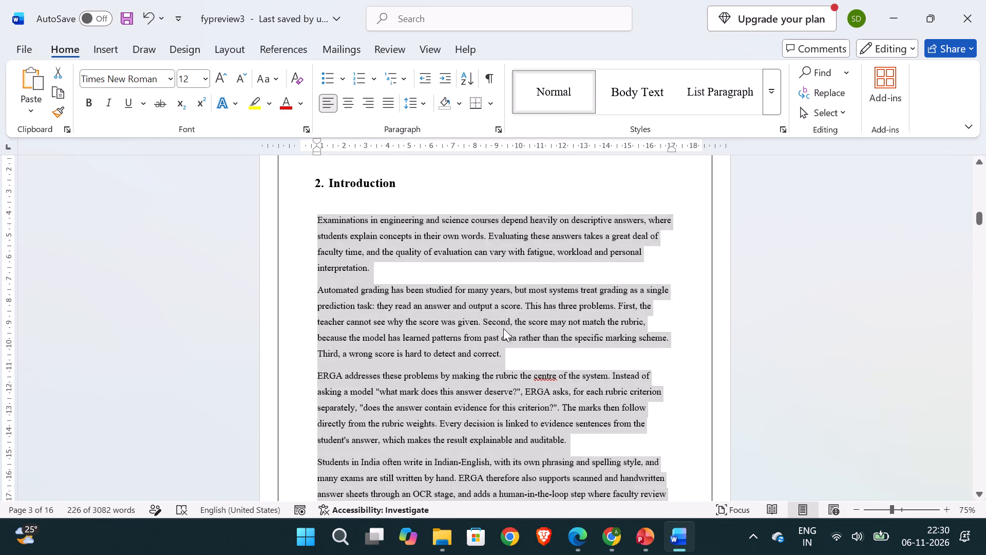
Set the line spacing of all the abstract text below its heading to 1.5.
scroll(503, 328, down, 2)
scroll(503, 328, up, 1)
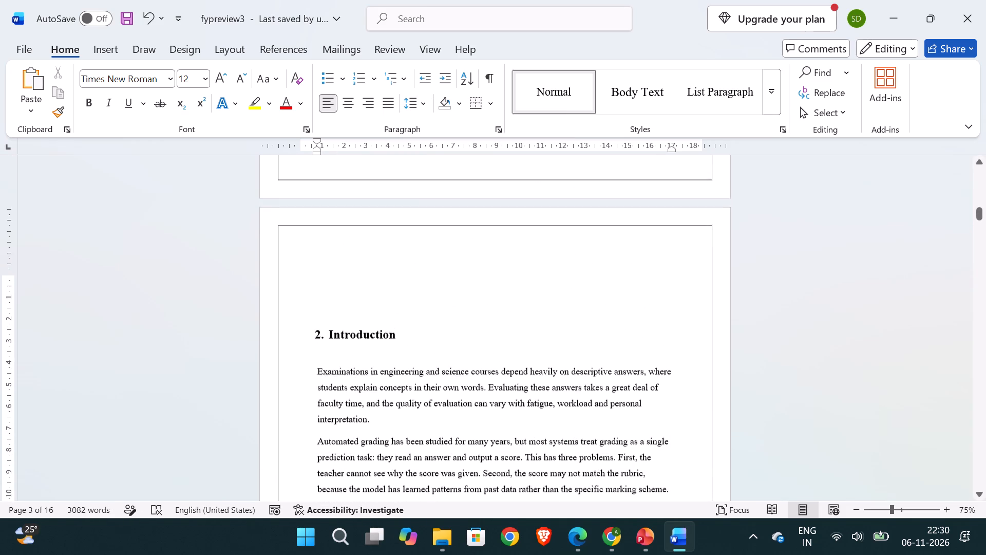
scroll(503, 328, up, 1)
scroll(503, 328, down, 1)
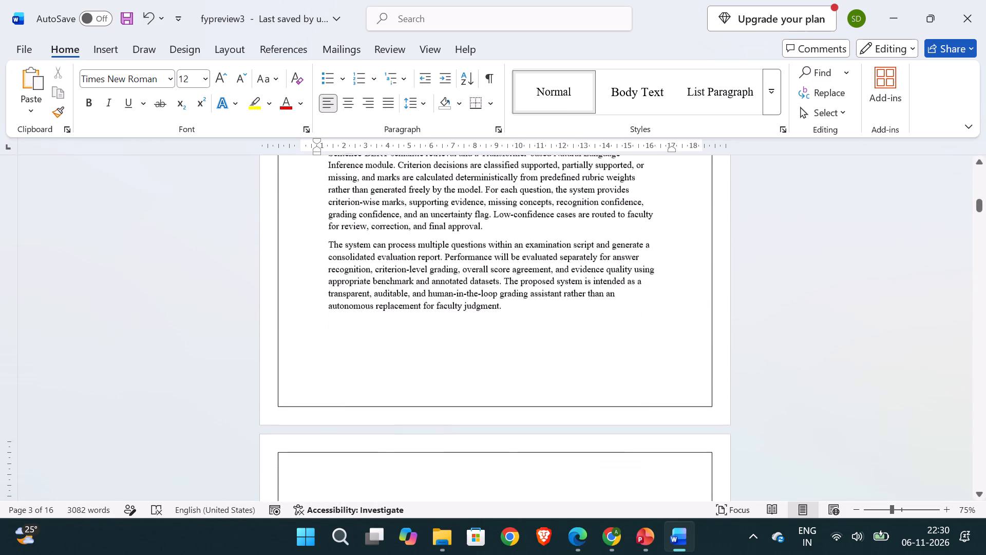
scroll(503, 328, up, 1)
drag(503, 323, 333, 101)
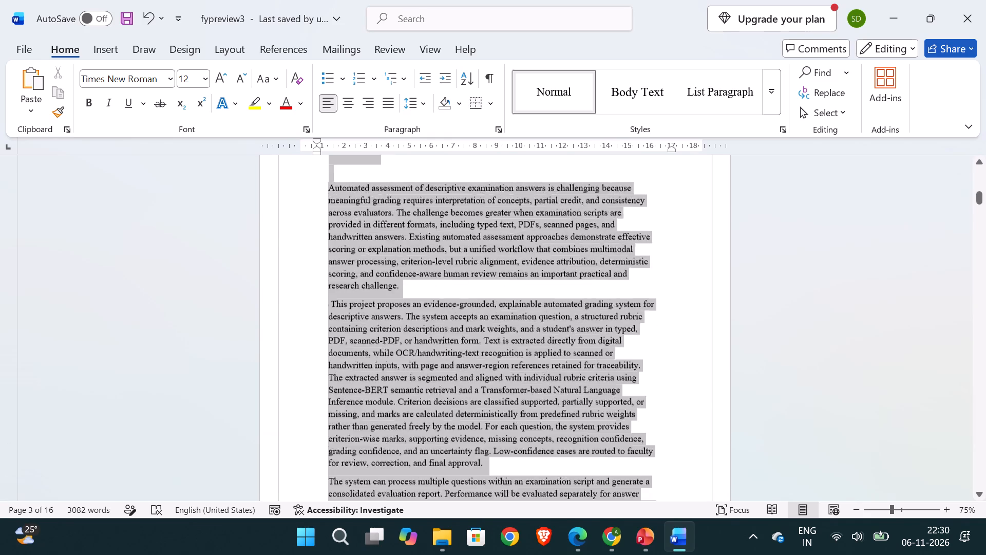
drag(333, 101, 335, 421)
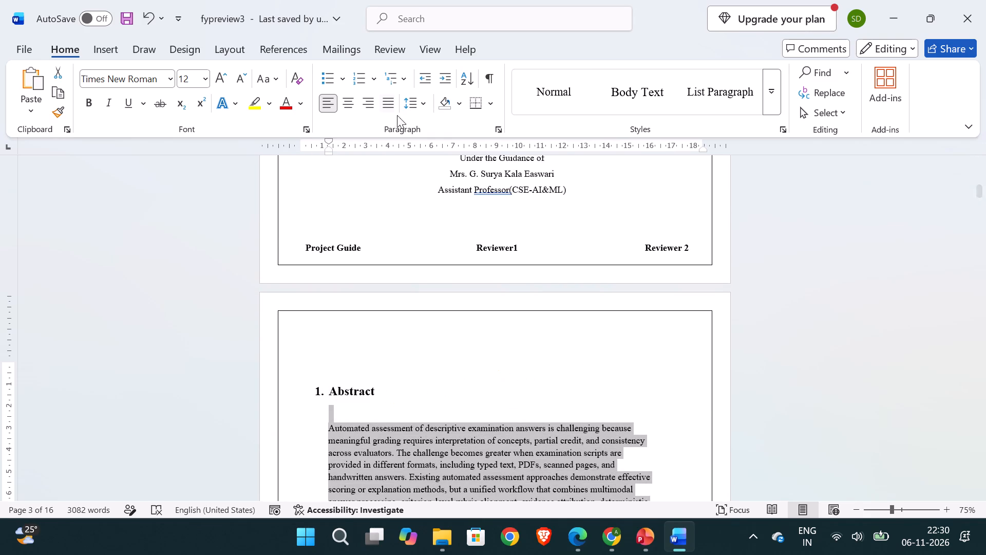
click(426, 104)
click(433, 158)
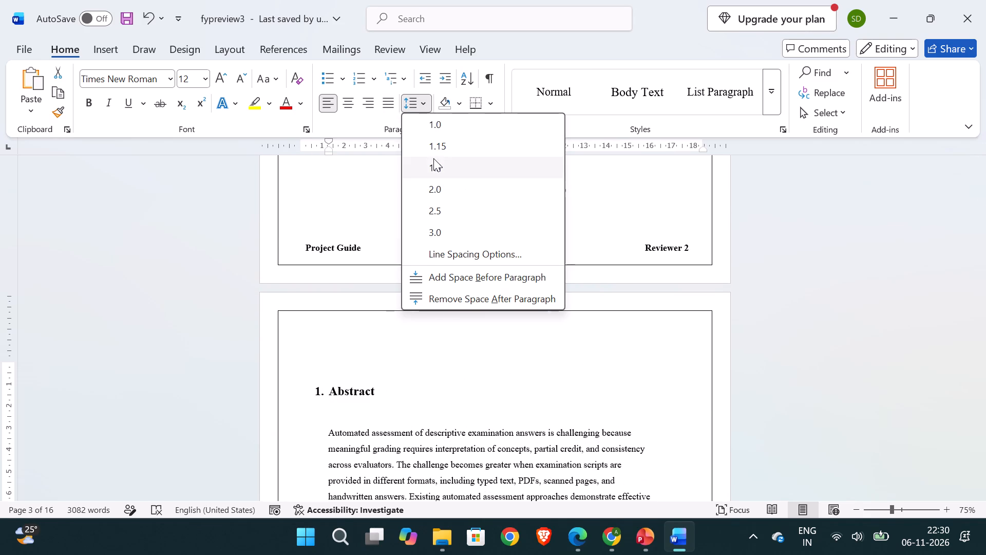
Review how the abstract and the Introduction text flow across the pages with their current line spacing.
click(472, 306)
scroll(472, 306, down, 2)
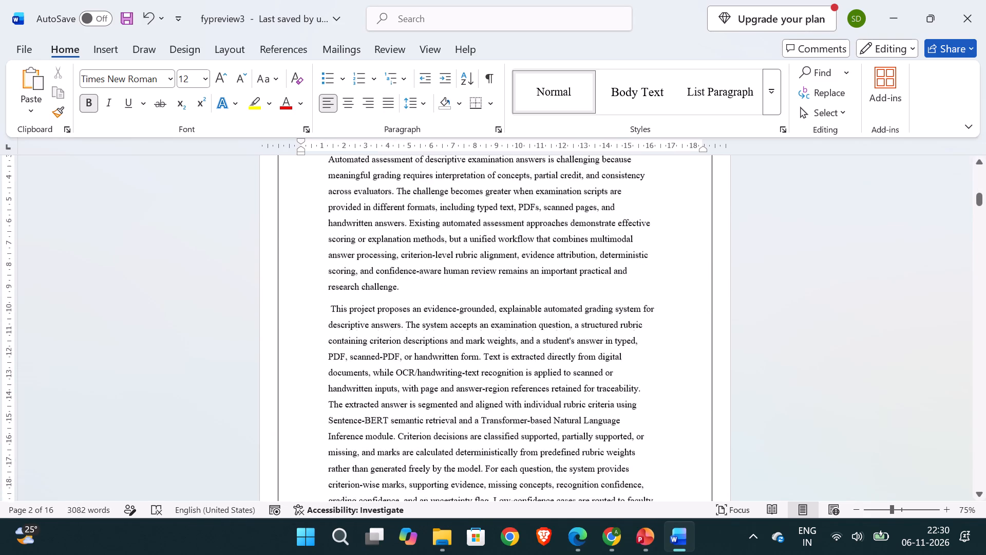
scroll(472, 306, down, 1)
scroll(472, 306, up, 1)
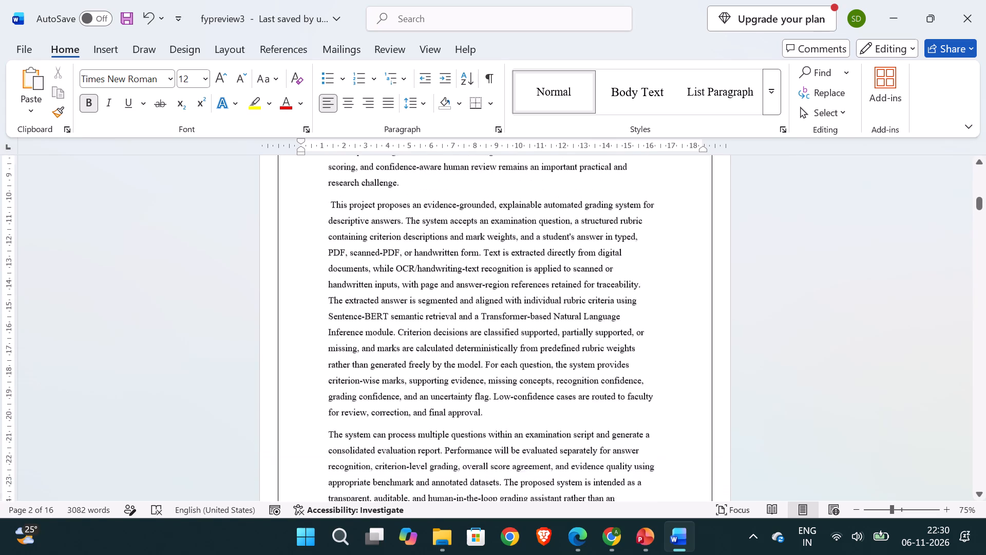
scroll(472, 306, down, 2)
scroll(472, 306, up, 1)
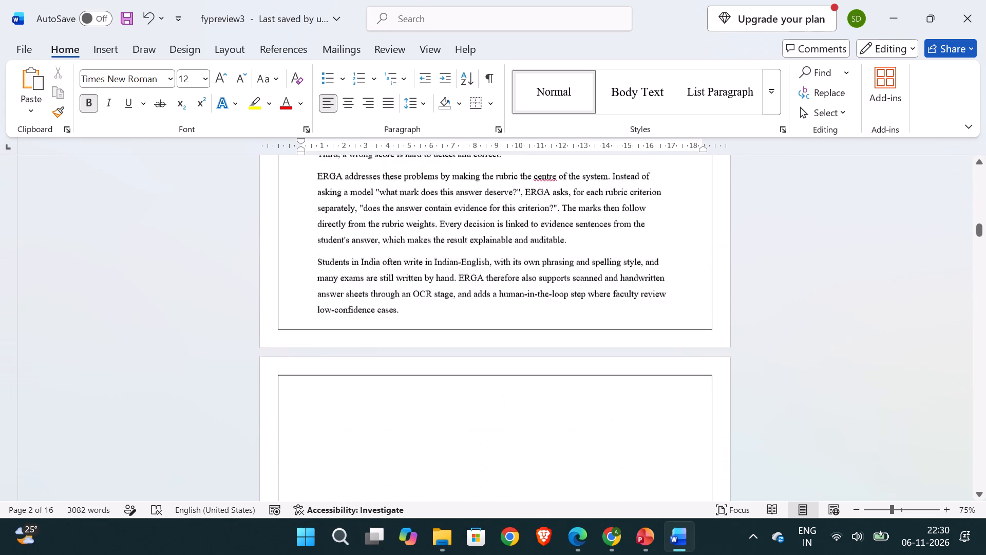
scroll(472, 306, up, 3)
scroll(410, 300, up, 1)
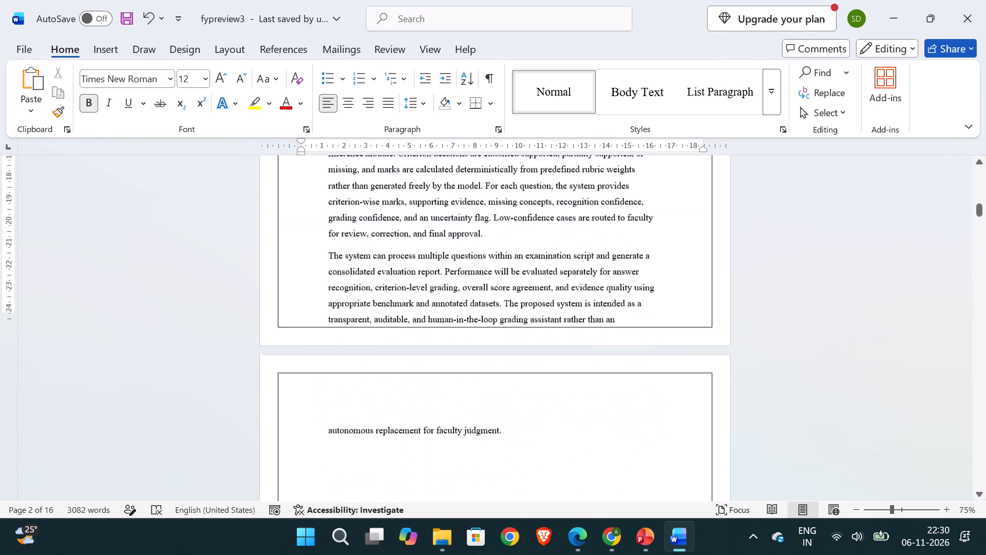
scroll(351, 405, up, 1)
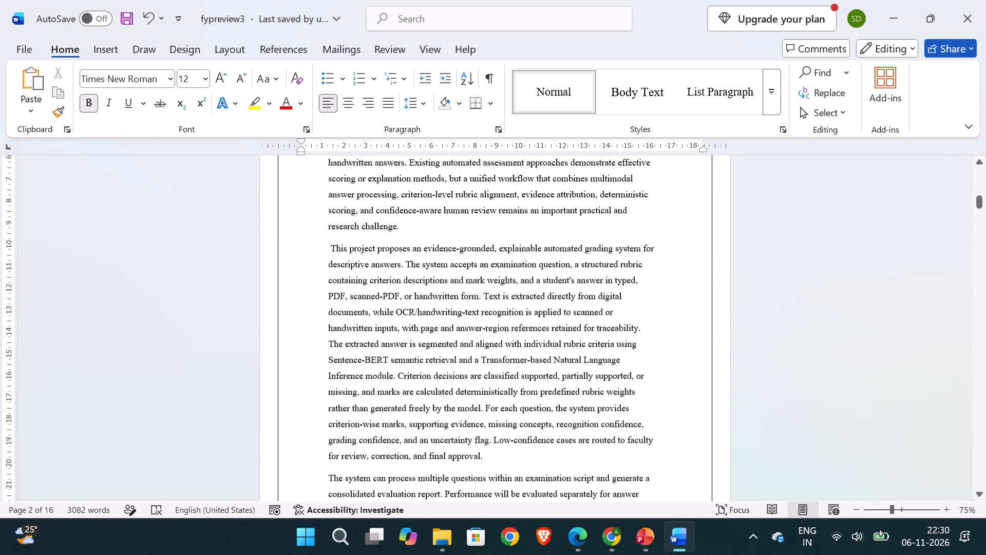
scroll(351, 405, up, 1)
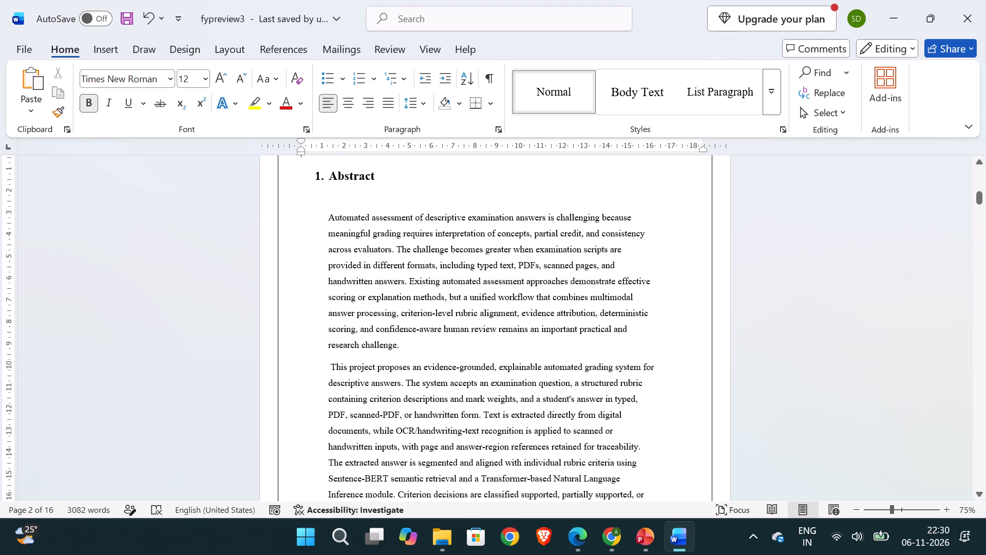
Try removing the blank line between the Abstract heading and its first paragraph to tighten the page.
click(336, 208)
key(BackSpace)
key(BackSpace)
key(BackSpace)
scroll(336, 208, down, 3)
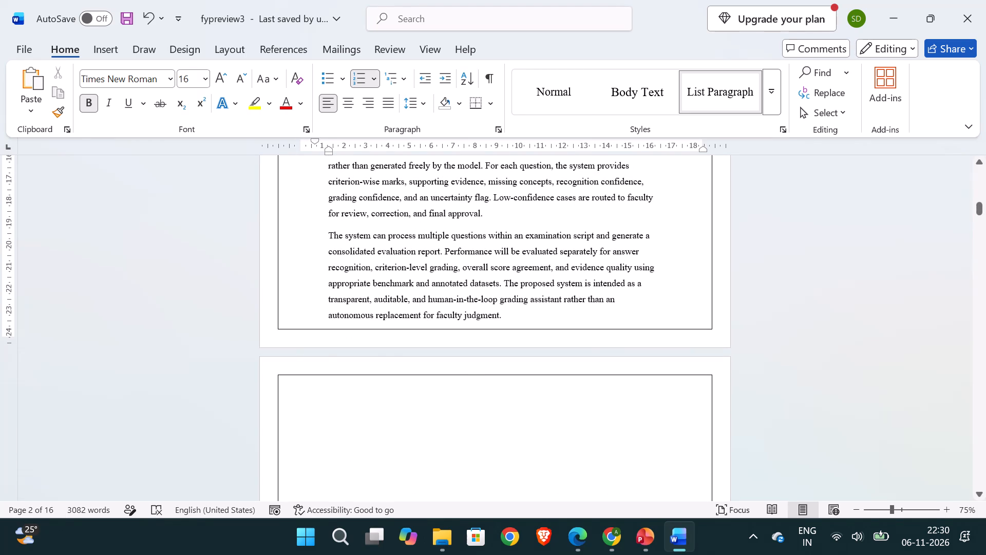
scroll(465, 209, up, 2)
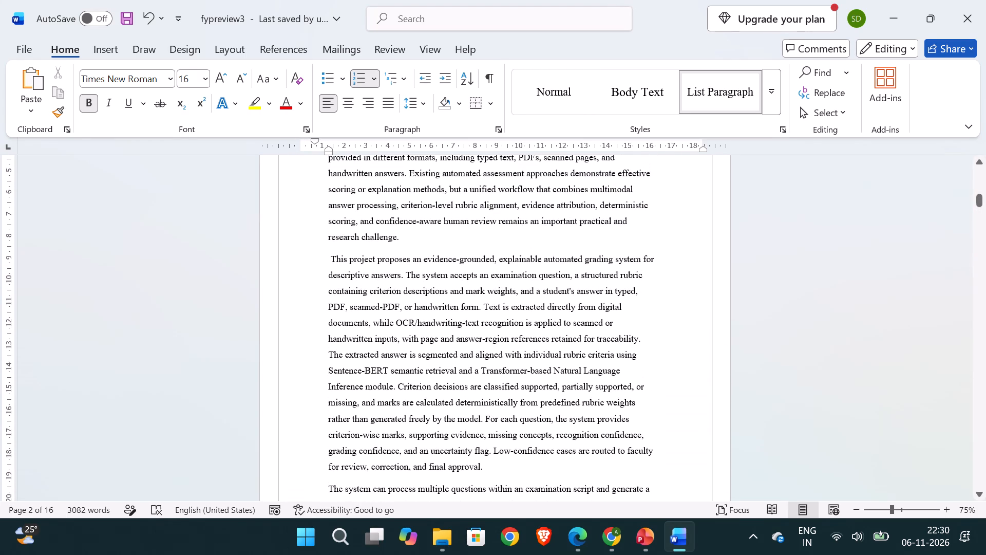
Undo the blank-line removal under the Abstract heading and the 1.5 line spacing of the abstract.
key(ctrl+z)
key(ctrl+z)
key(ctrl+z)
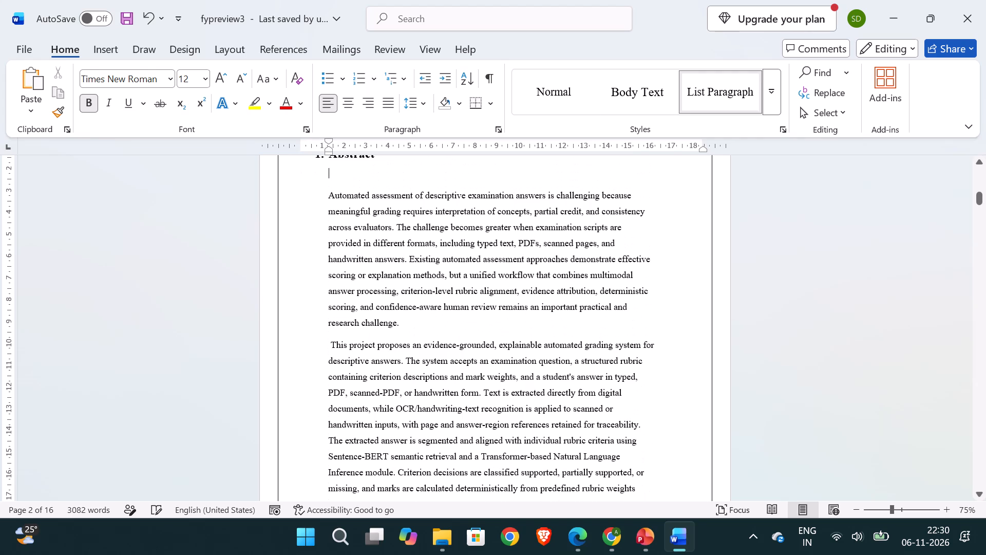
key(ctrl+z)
Widen the first abstract paragraph by moving its right indent out to about 17.5 on the ruler.
click(482, 244)
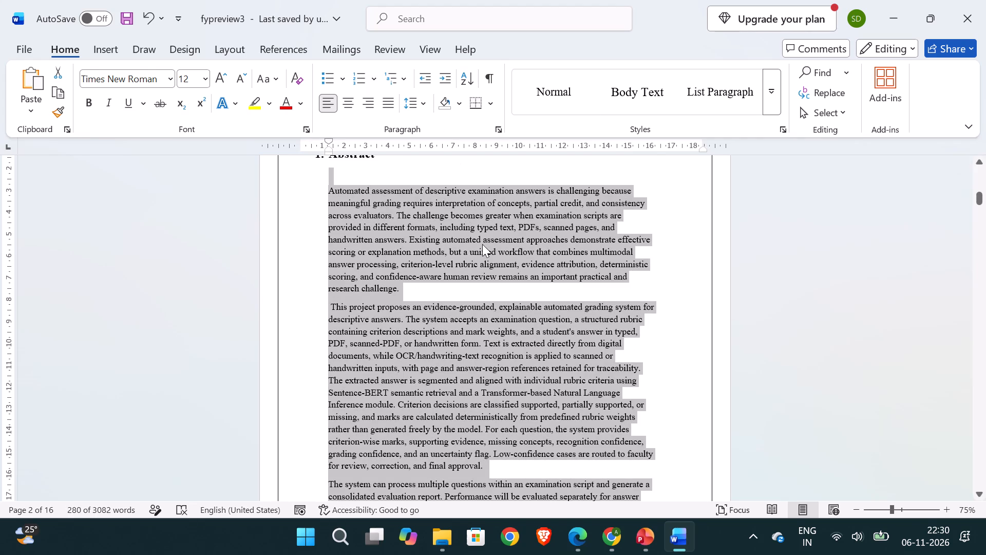
scroll(482, 244, down, 2)
scroll(482, 244, up, 1)
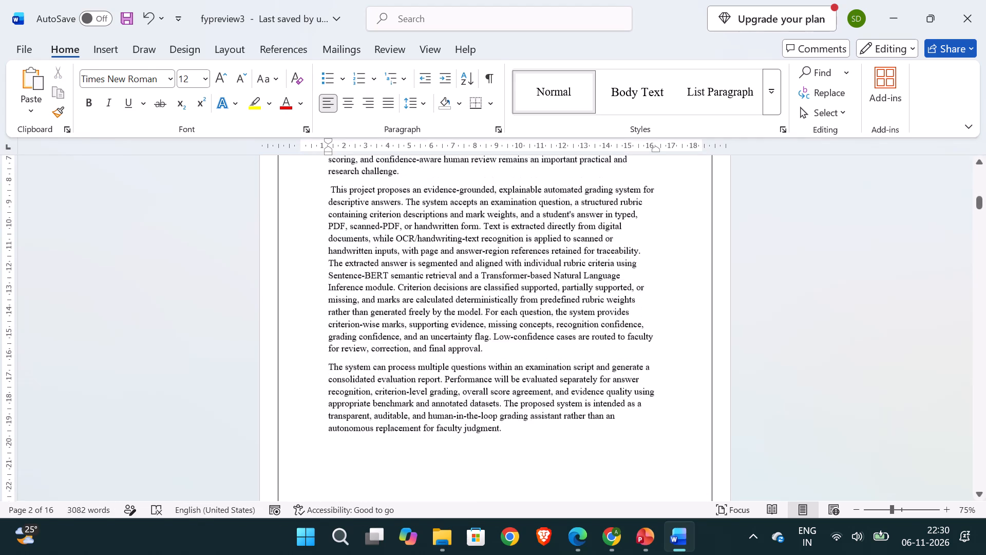
scroll(482, 244, up, 3)
click(575, 292)
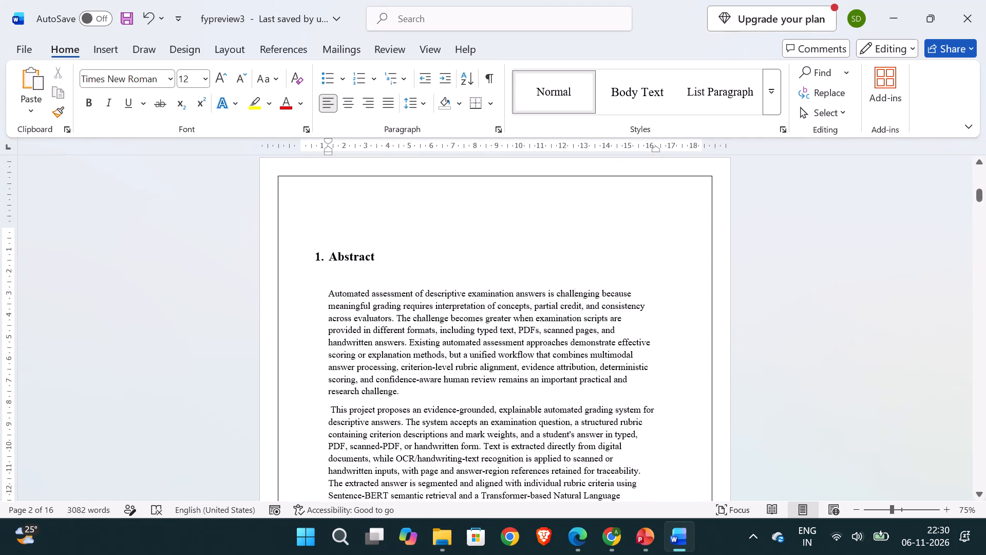
click(635, 300)
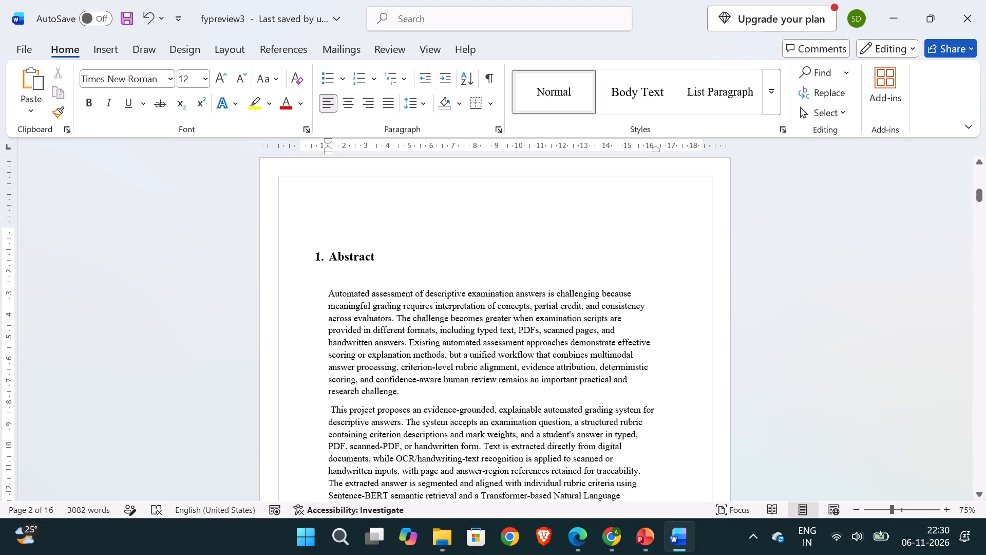
drag(655, 151, 678, 149)
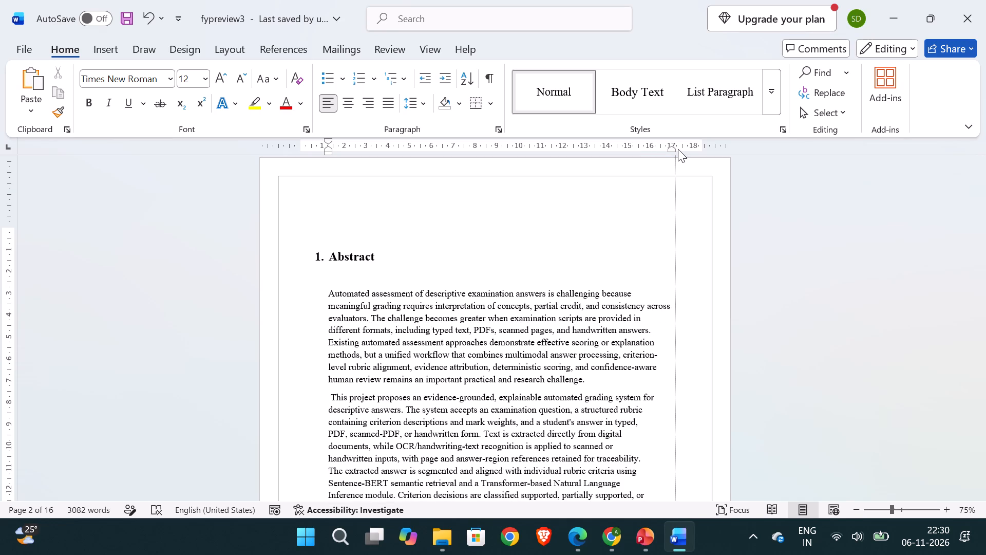
drag(678, 149, 681, 149)
Set the line spacing of the three abstract paragraphs to 1.5.
scroll(606, 356, down, 1)
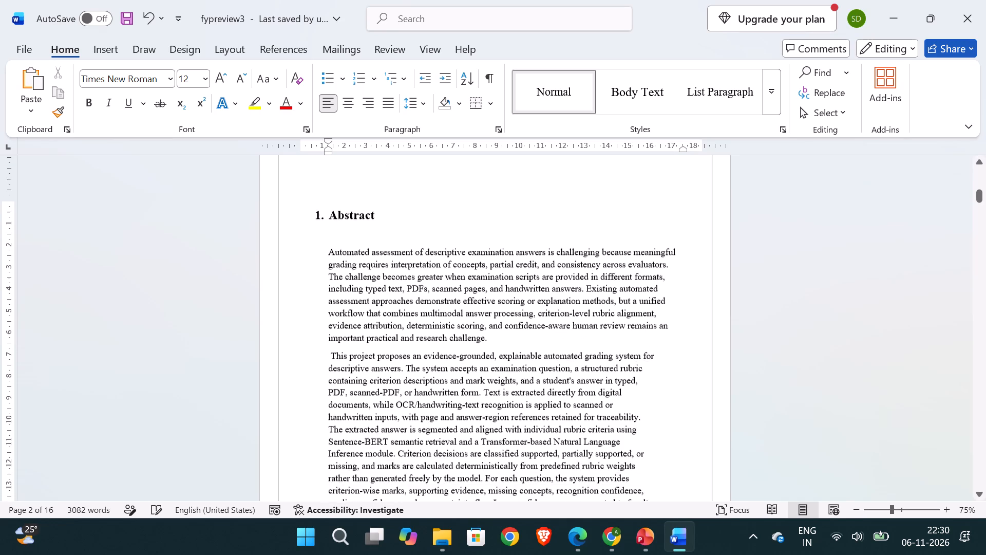
scroll(606, 356, down, 1)
scroll(542, 404, down, 1)
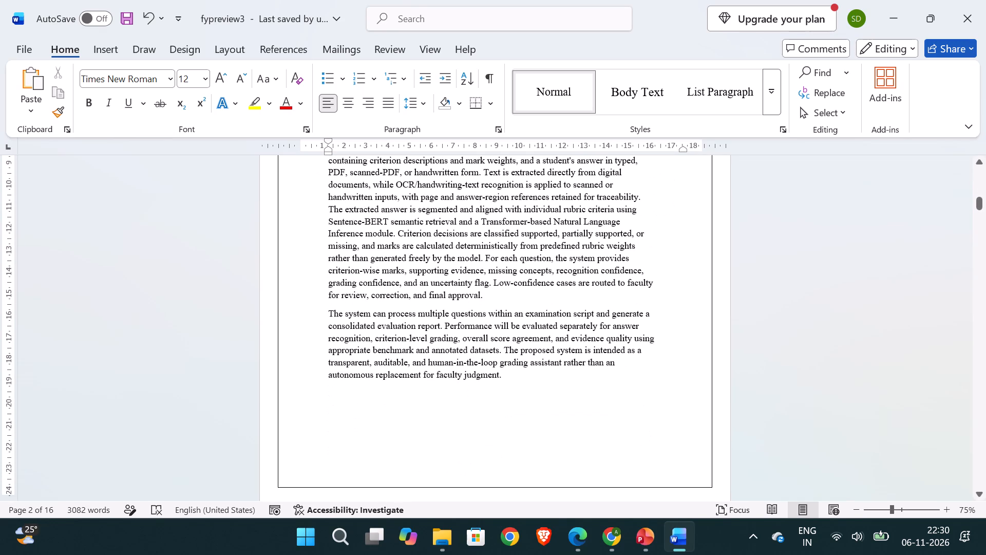
drag(502, 377, 359, 192)
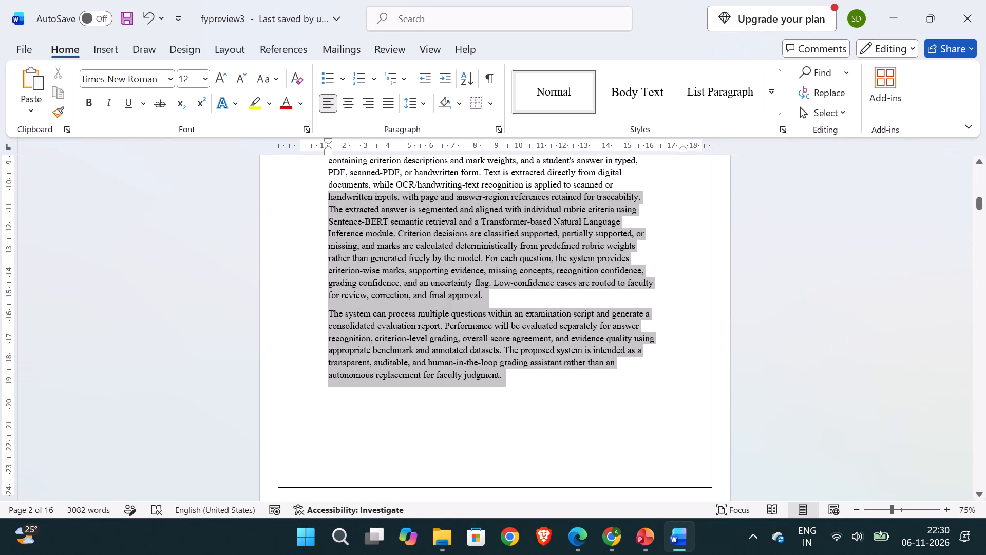
drag(359, 192, 330, 189)
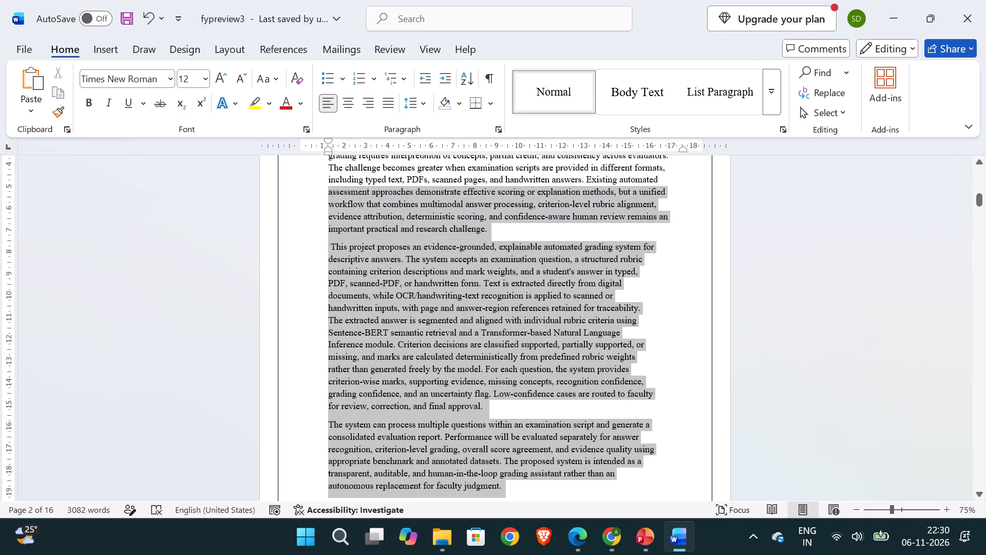
drag(330, 189, 338, 238)
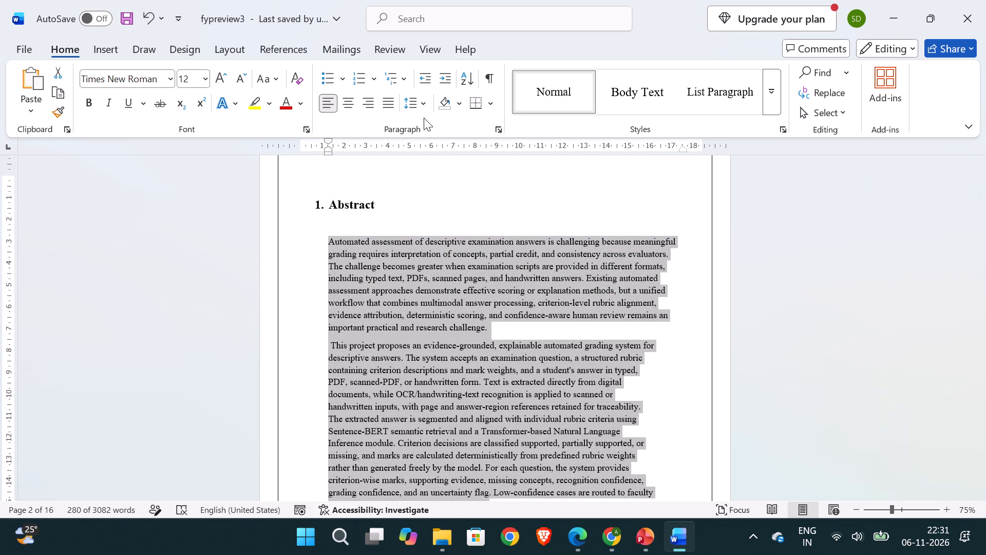
click(425, 108)
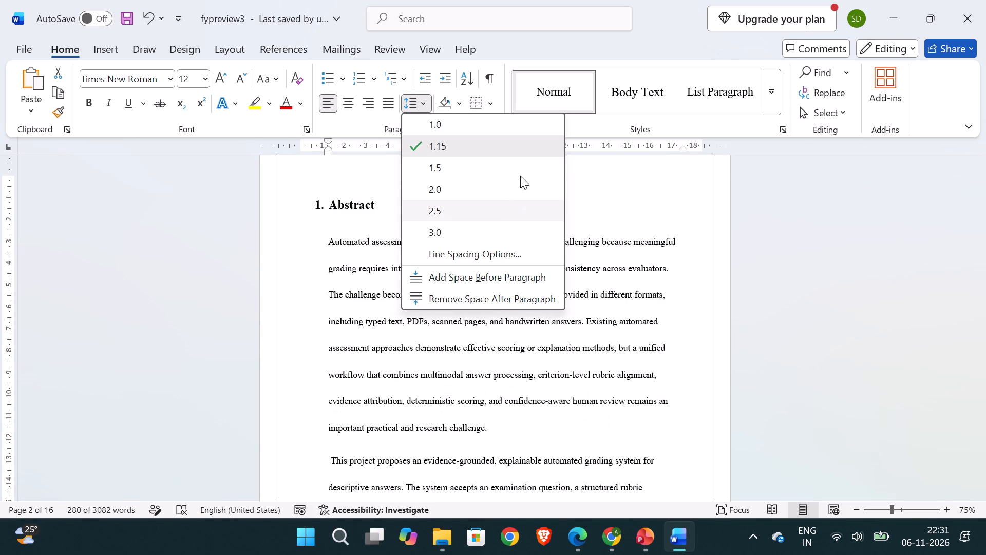
scroll(565, 340, down, 2)
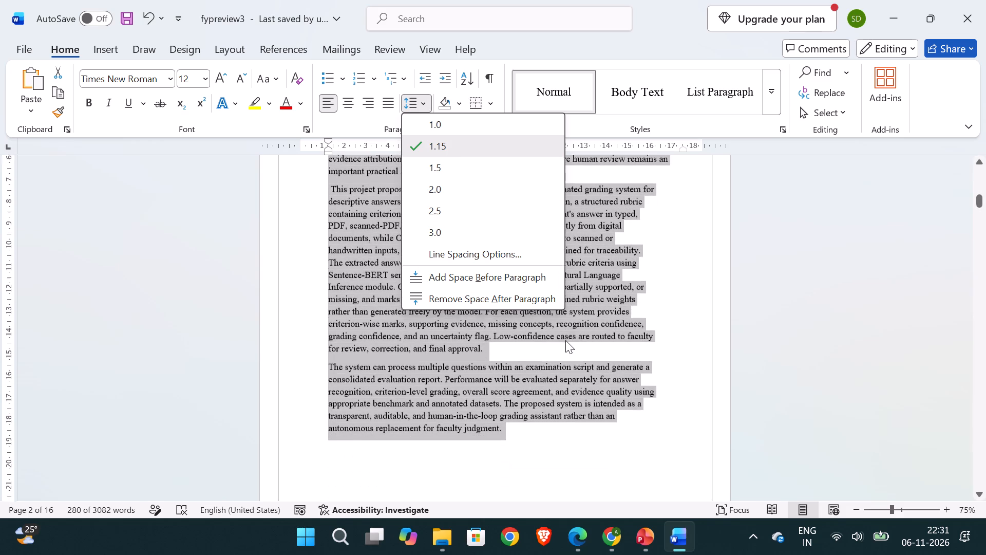
scroll(565, 340, down, 1)
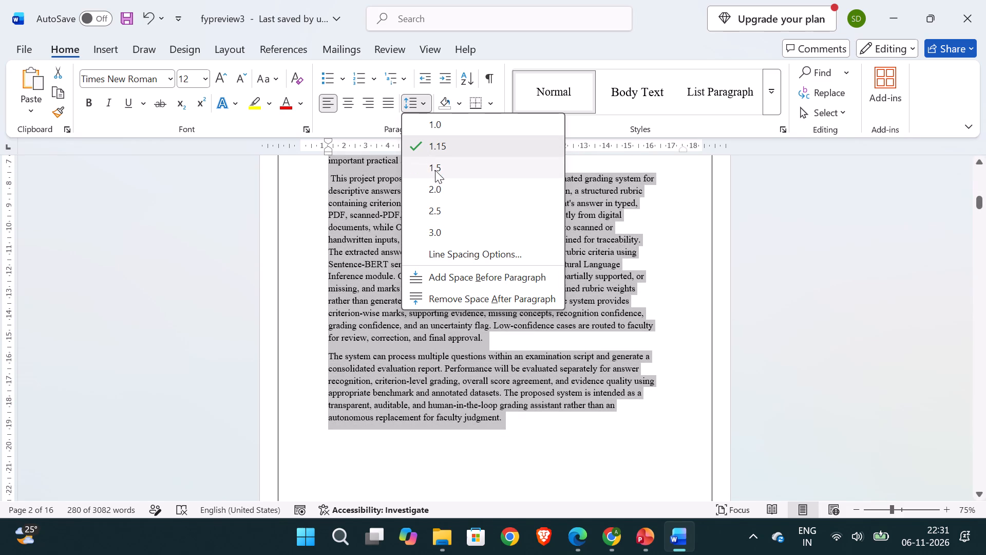
click(435, 170)
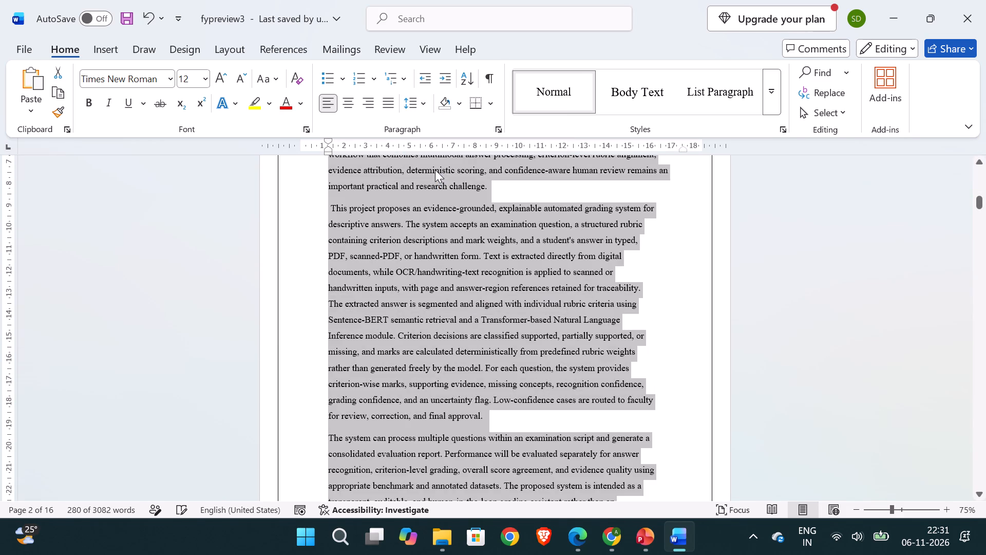
scroll(536, 376, down, 1)
click(536, 376)
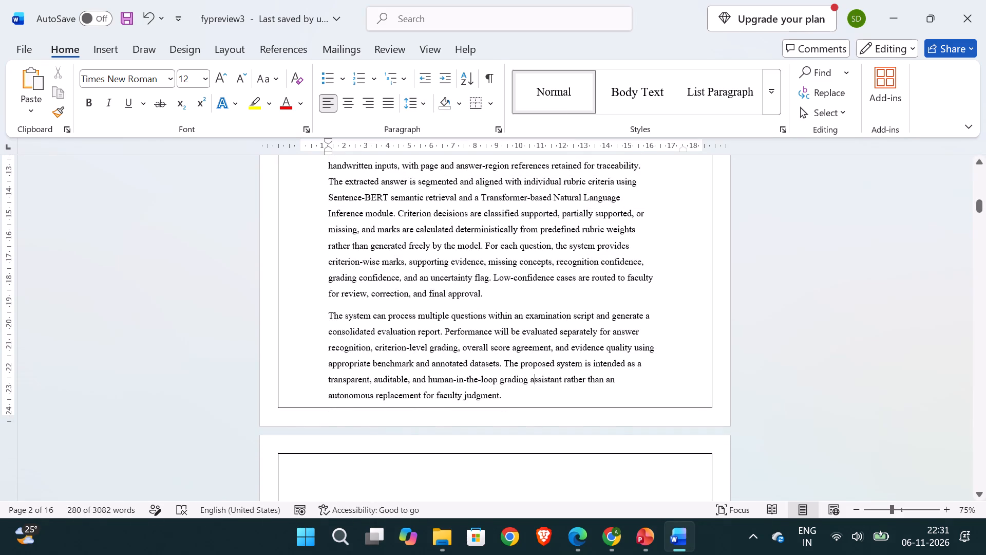
Delete two blank lines above the Abstract heading on the second page.
scroll(536, 376, up, 3)
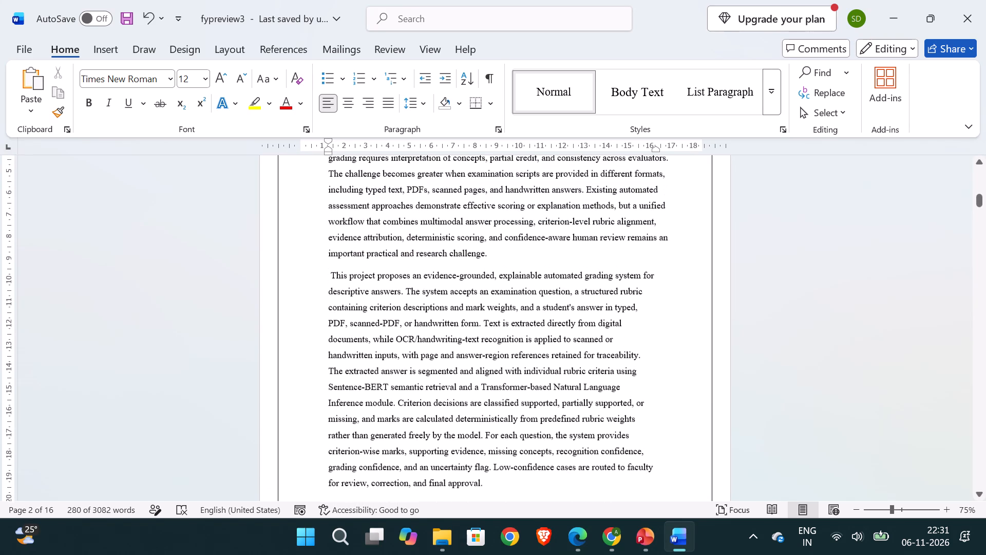
scroll(536, 376, up, 1)
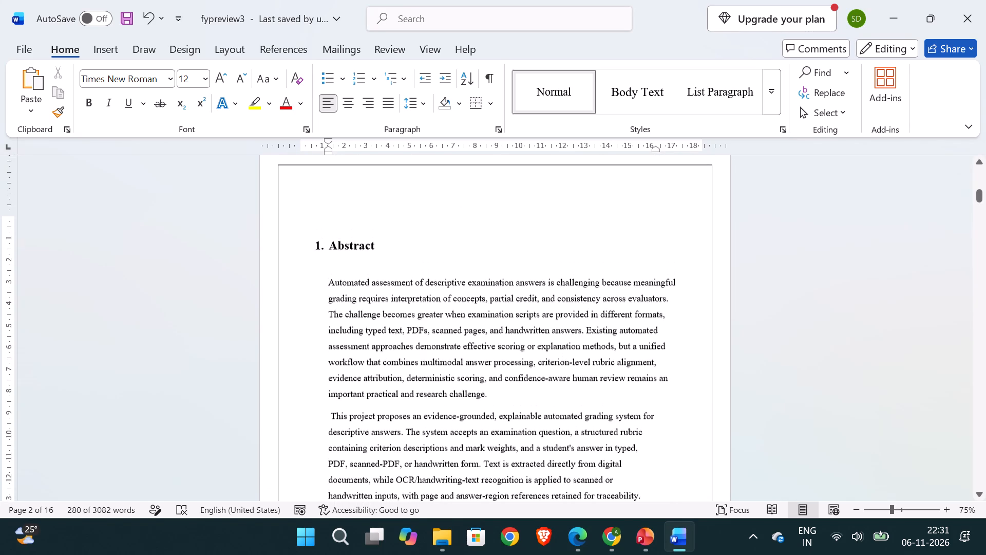
scroll(536, 376, up, 1)
click(330, 251)
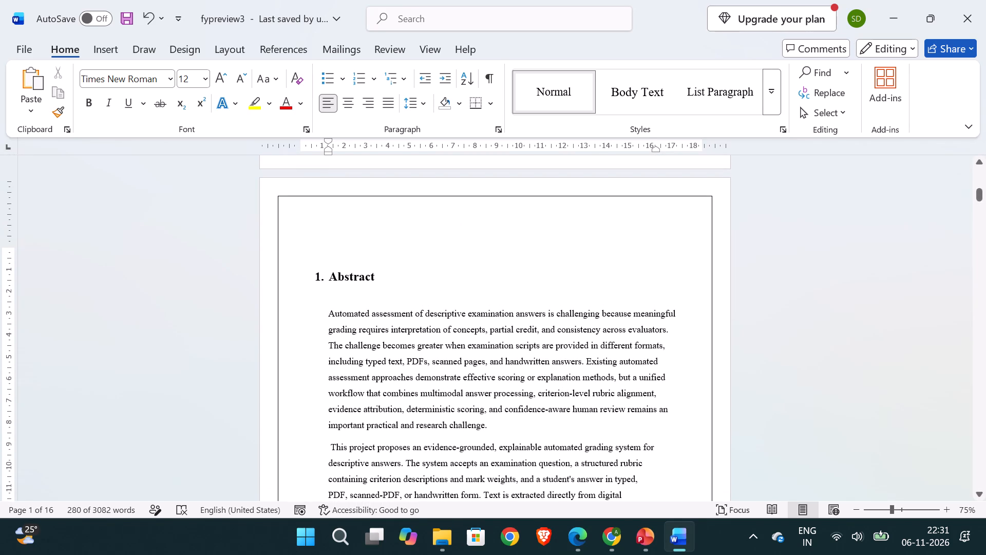
key(BackSpace)
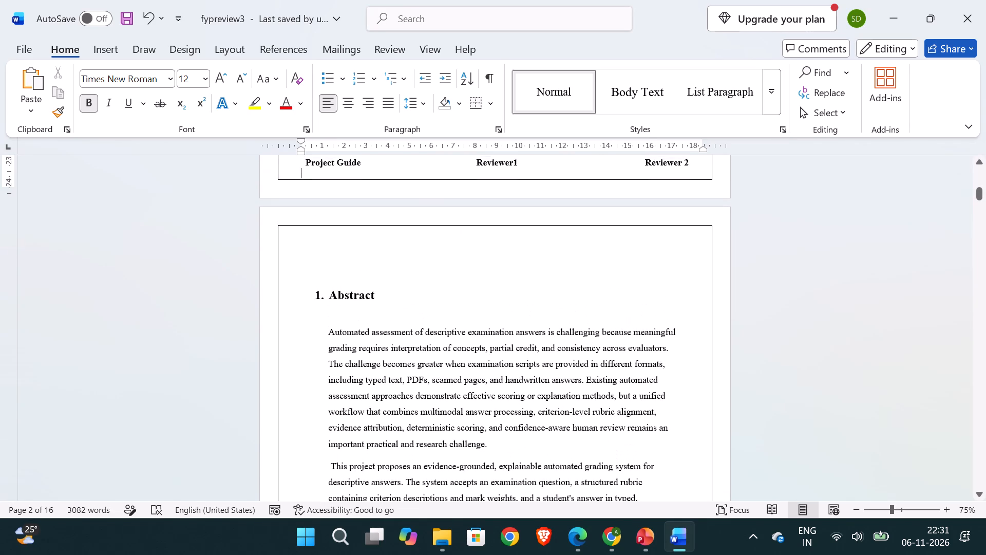
click(332, 275)
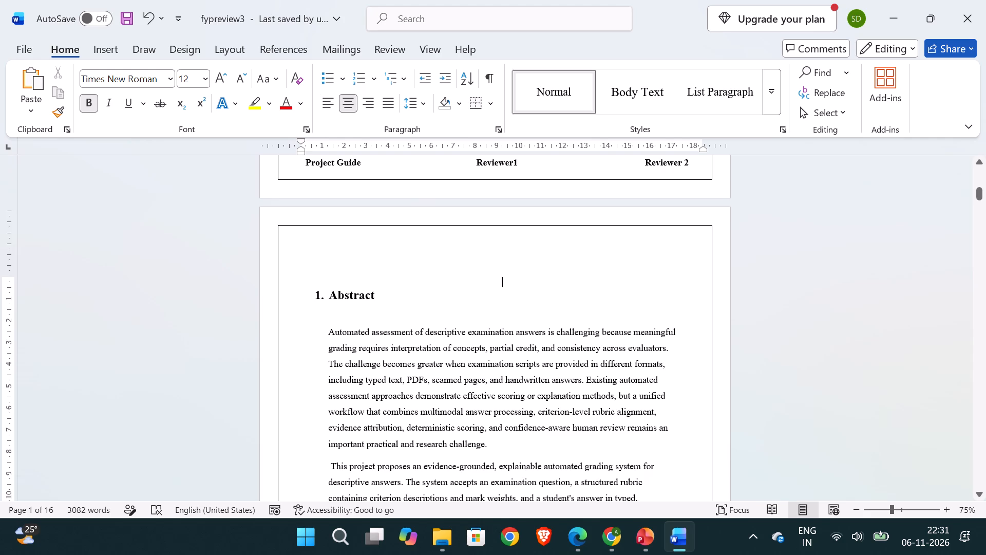
key(BackSpace)
key(BackSpace)
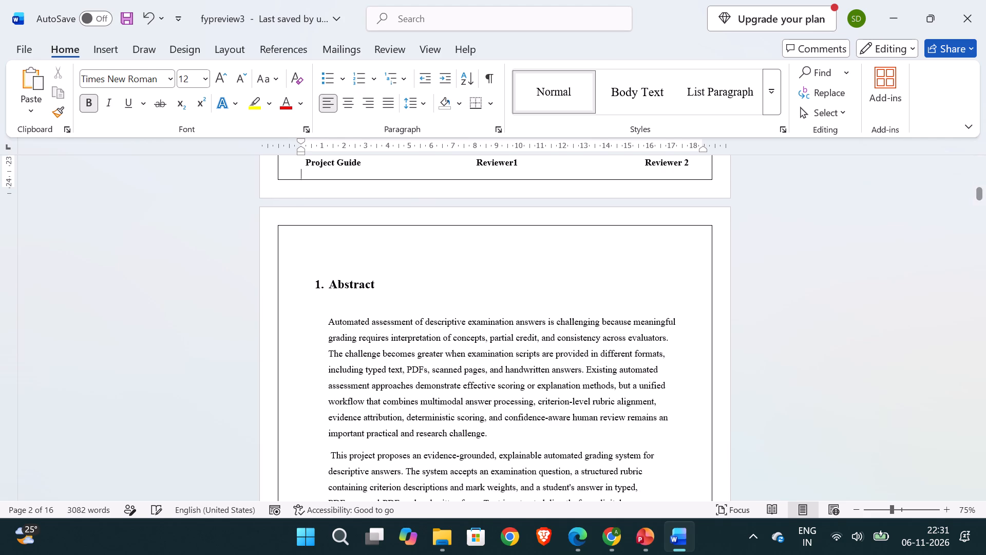
Remove the Abstract heading's numbering and indent, and delete backwards from its start to pull it up.
click(365, 247)
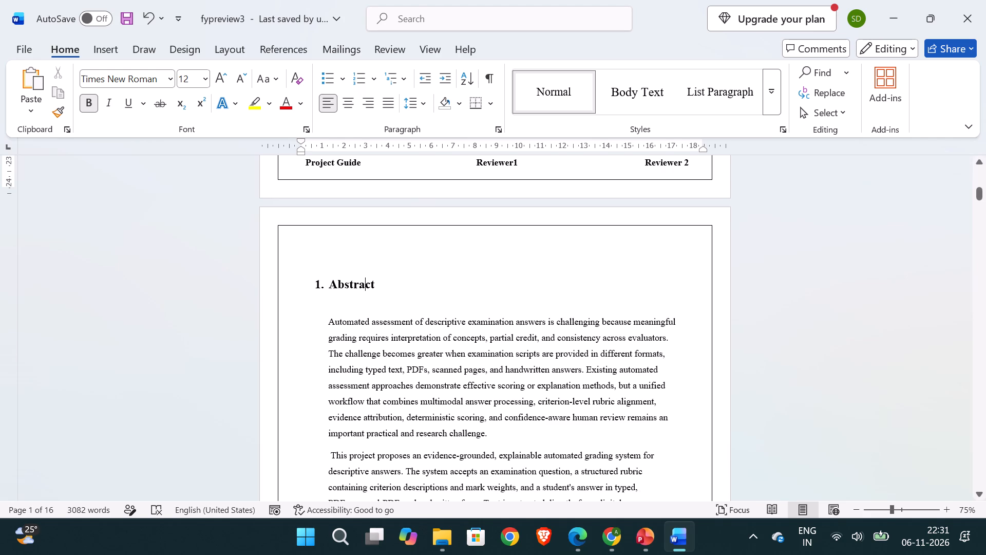
click(376, 253)
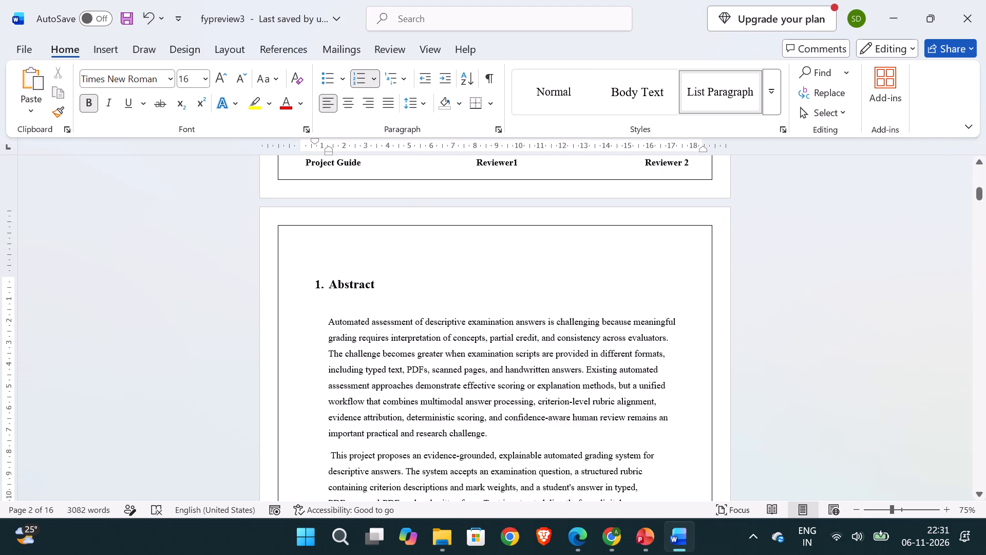
click(327, 254)
key(BackSpace)
key(BackSpace)
key(BackSpace)
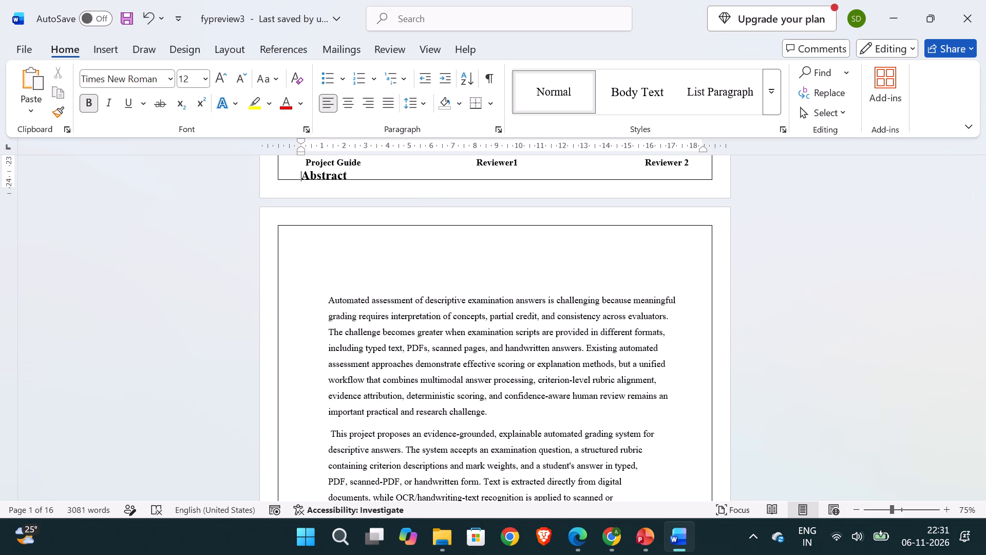
Undo the last backward deletions at the start of the Abstract heading, putting it back on the second page.
key(ctrl+z)
key(ctrl+z)
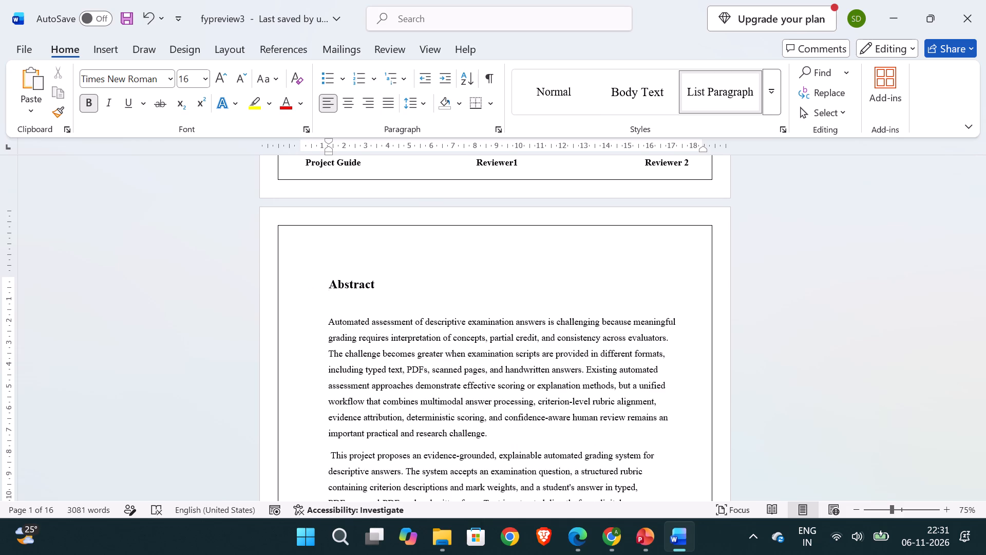
key(ctrl+z)
Delete the blank lines above the Introduction heading so it moves up to the top of its page.
click(438, 330)
scroll(438, 330, down, 2)
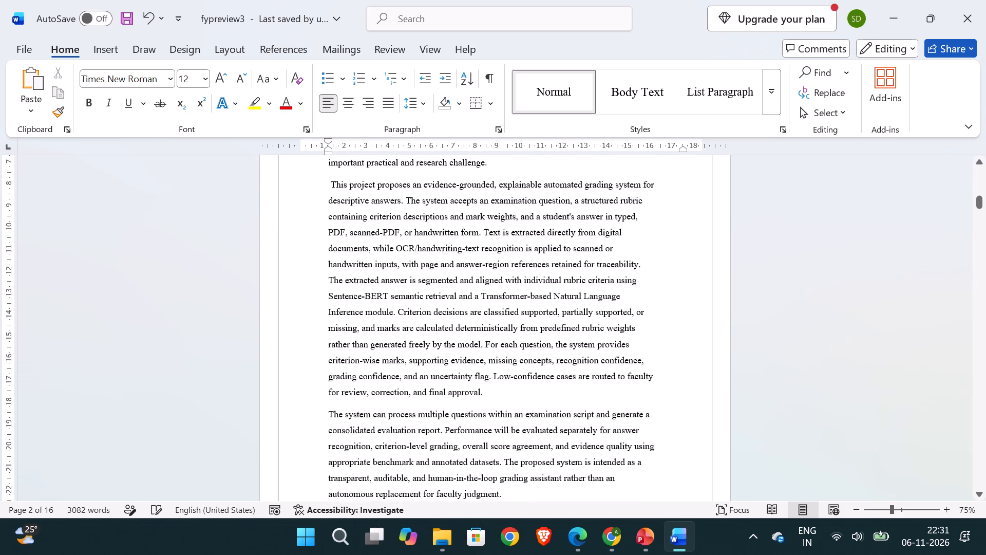
scroll(438, 330, down, 2)
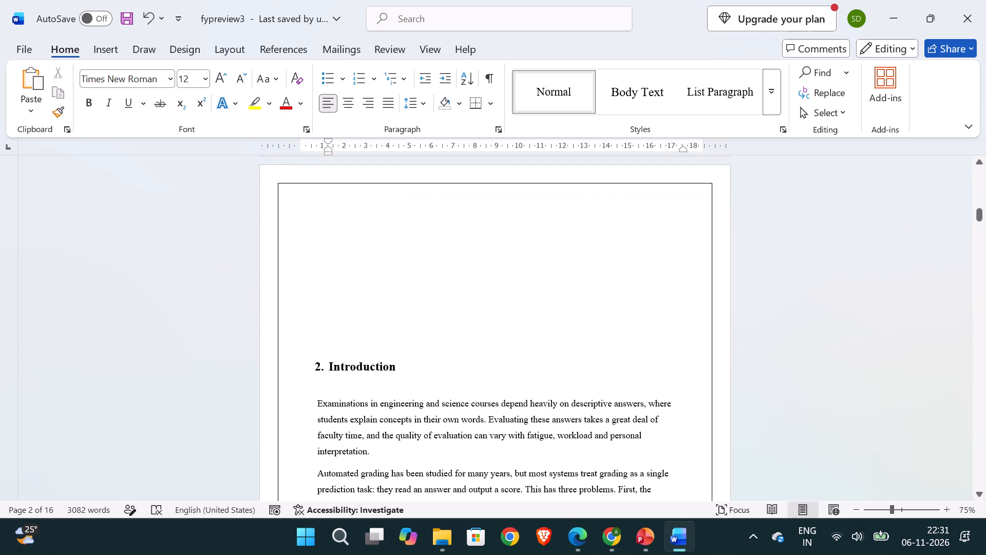
click(365, 322)
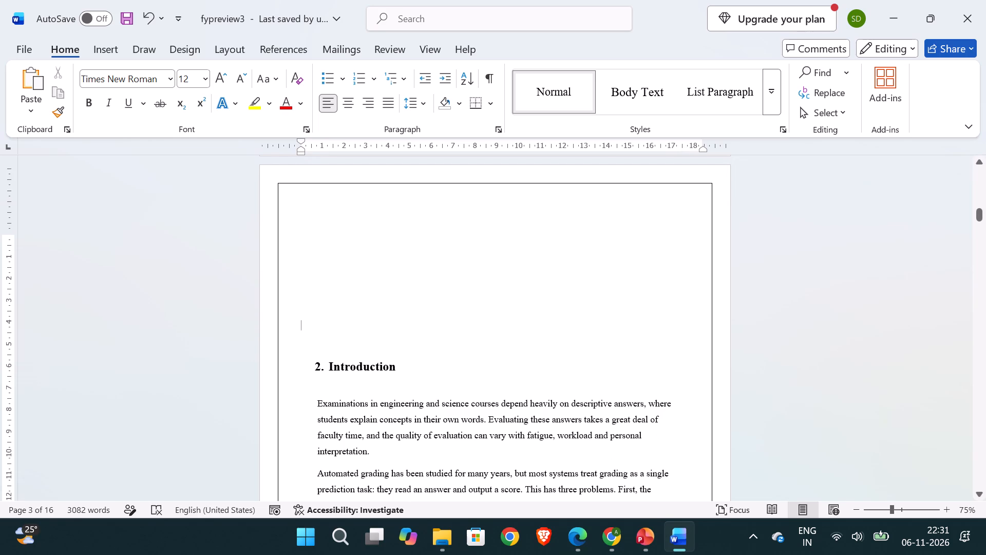
click(314, 355)
key(Down)
key(Up)
key(BackSpace)
key(BackSpace)
key(BackSpace)
key(BackSpace)
key(BackSpace)
key(BackSpace)
key(BackSpace)
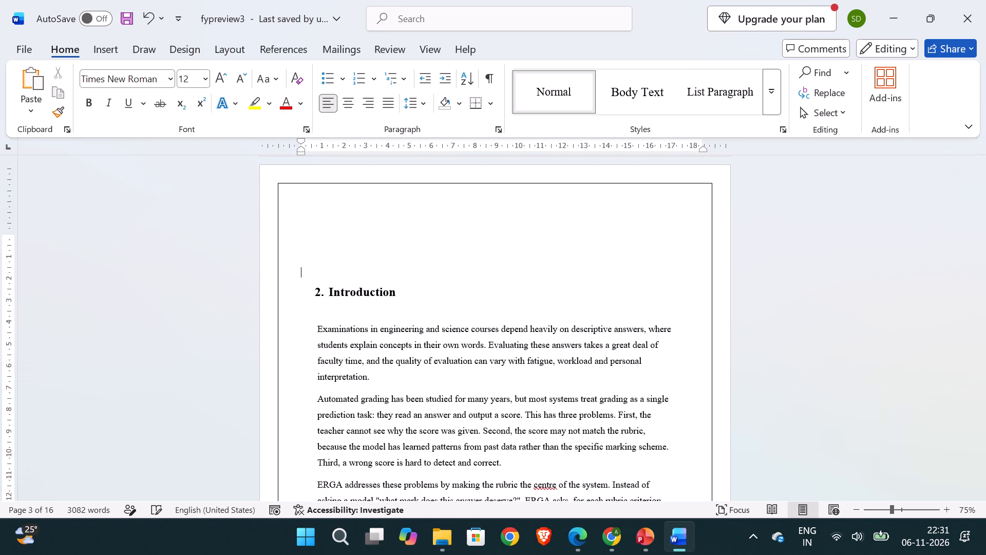
key(BackSpace)
key(BackSpace)
key(BackSpace)
key(BackSpace)
key(BackSpace)
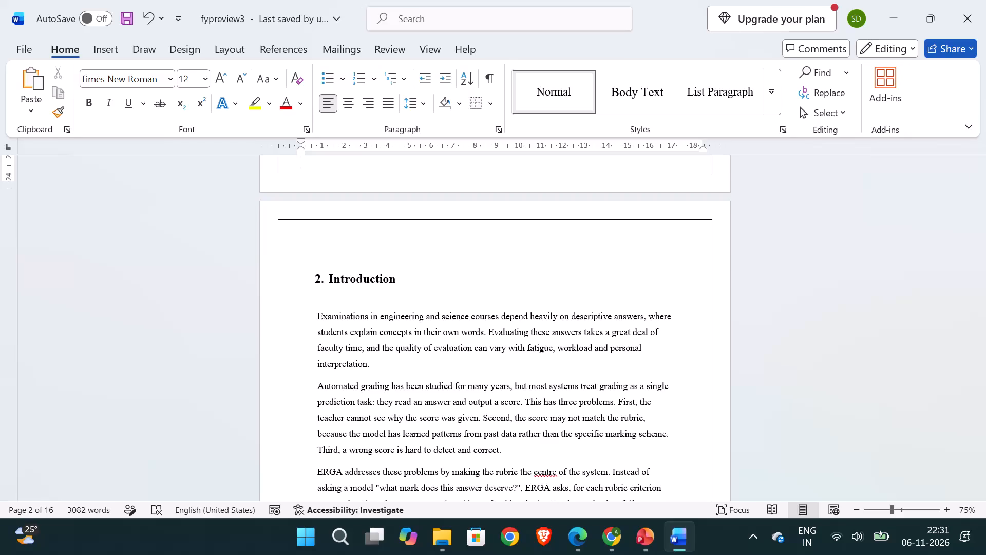
Review the pages from the Introduction through the Literature Survey table, checking the Limitations column's right edge against the ruler.
scroll(434, 527, down, 2)
click(626, 290)
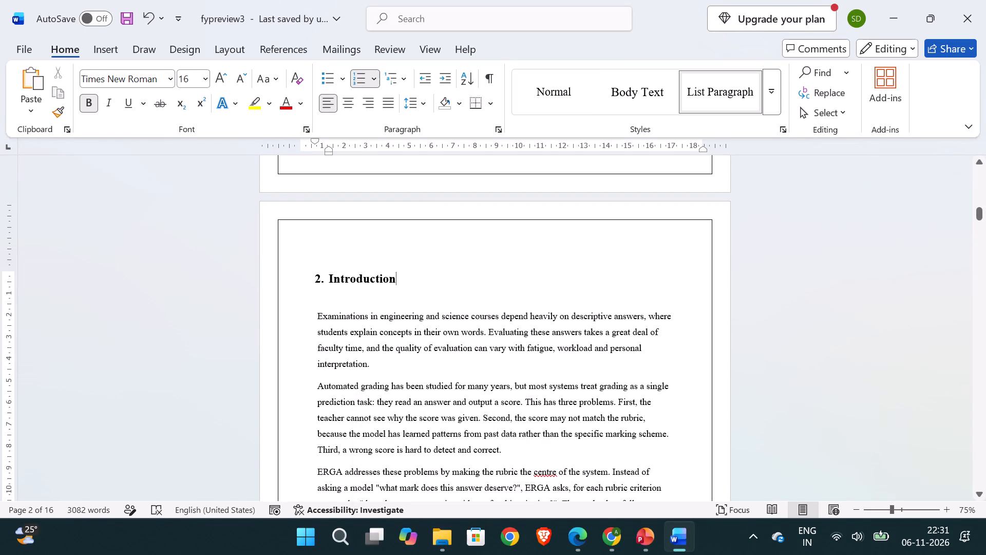
scroll(626, 290, down, 5)
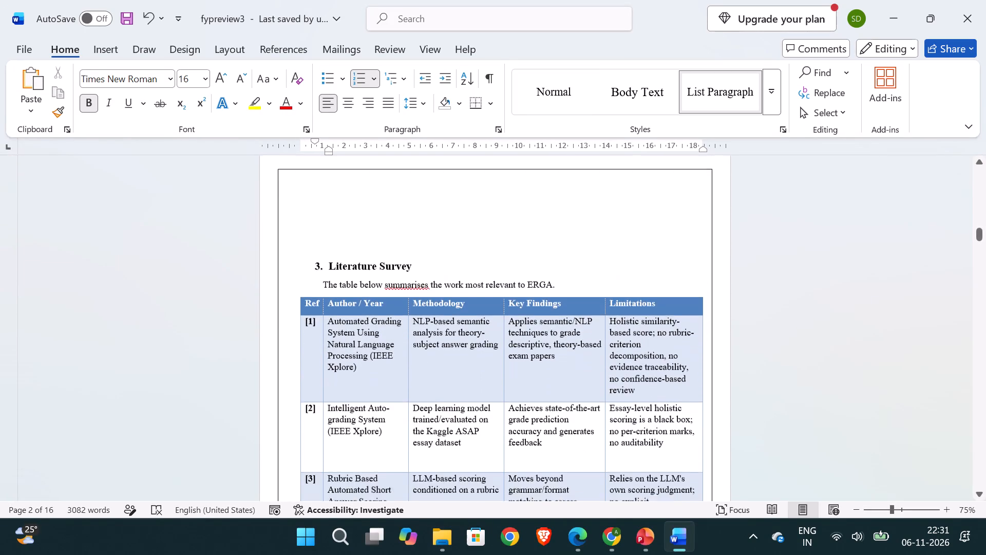
scroll(626, 290, down, 1)
scroll(626, 290, left, 1)
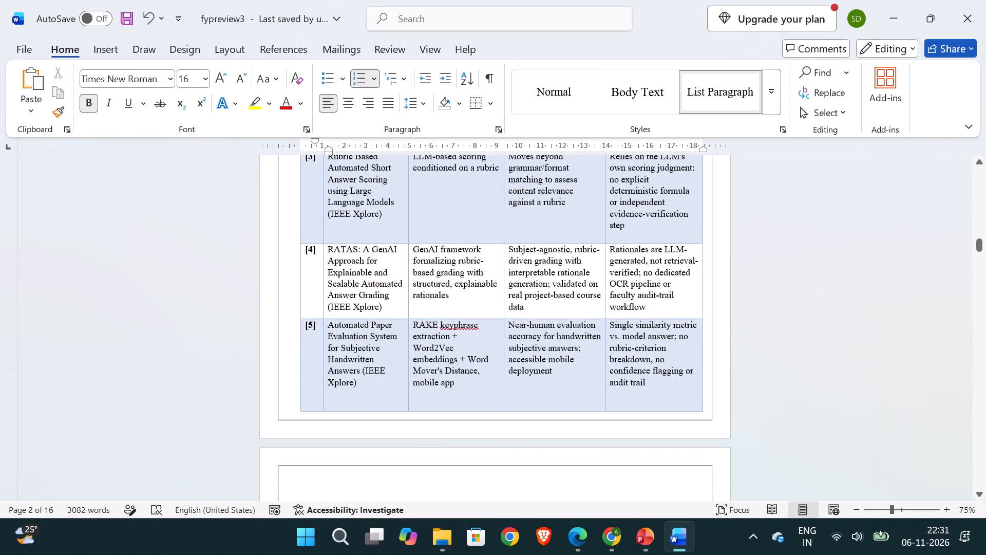
scroll(698, 289, up, 1)
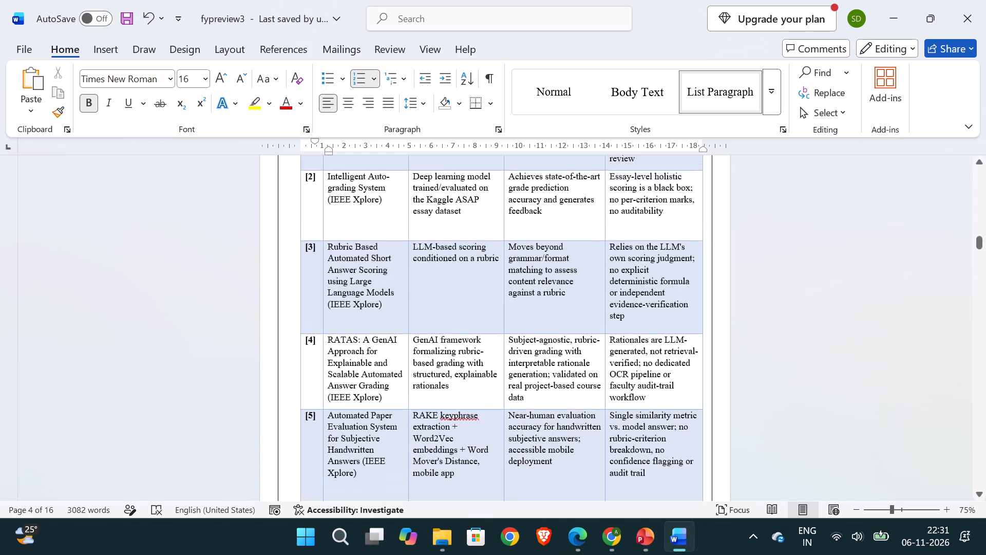
scroll(698, 289, up, 1)
click(700, 327)
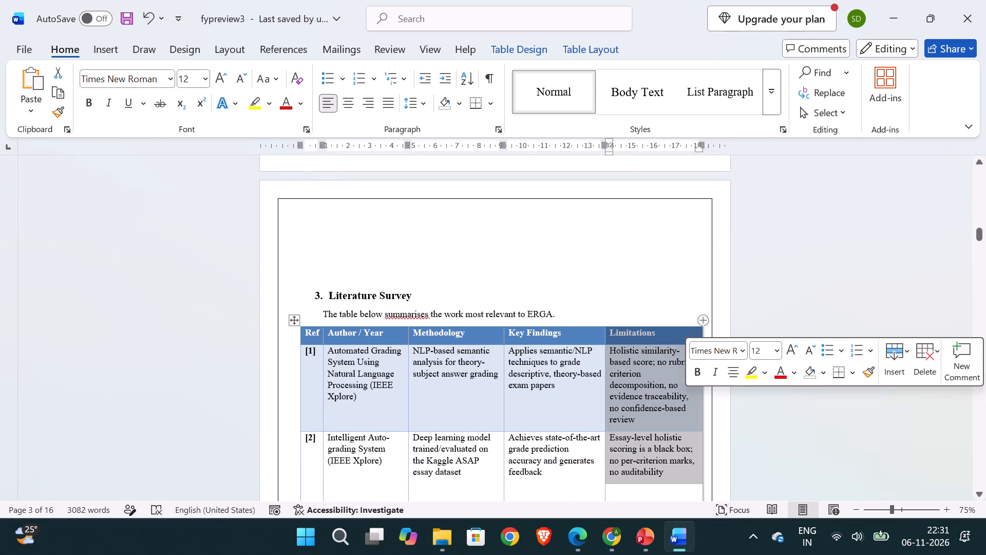
click(697, 147)
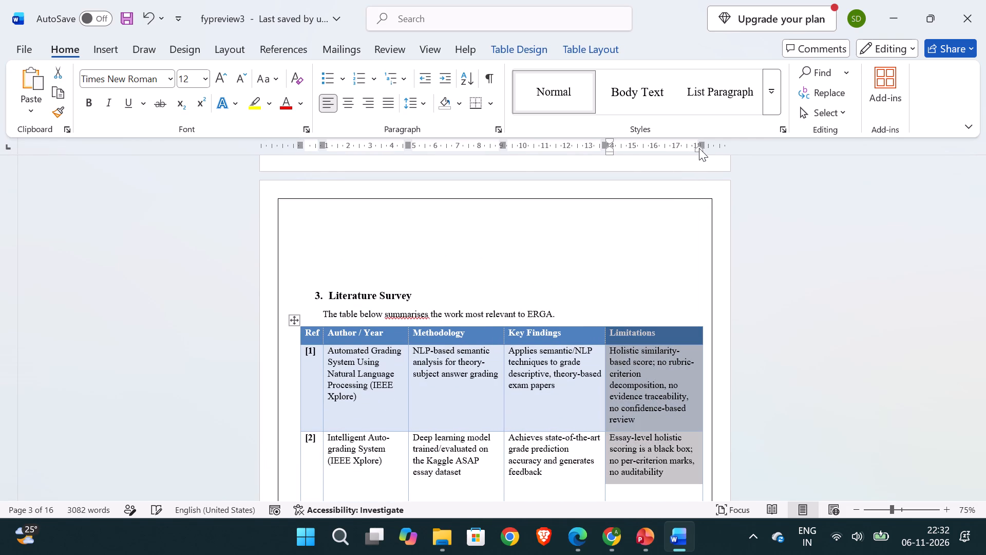
click(617, 200)
Clear the "[CONFIRM: DASES]" placeholder from the Author / Year cell of row [6] in the Literature Survey table.
scroll(617, 200, down, 2)
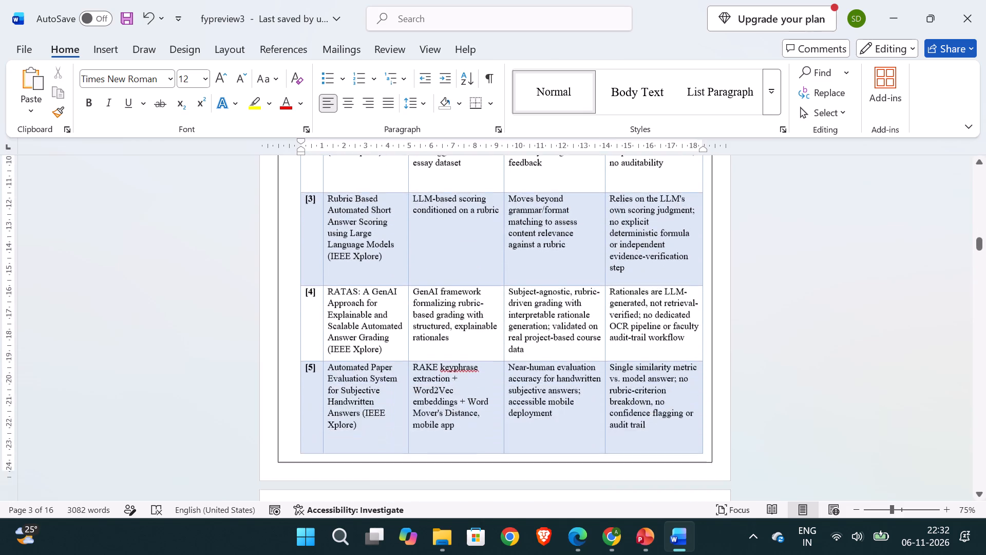
scroll(617, 200, down, 3)
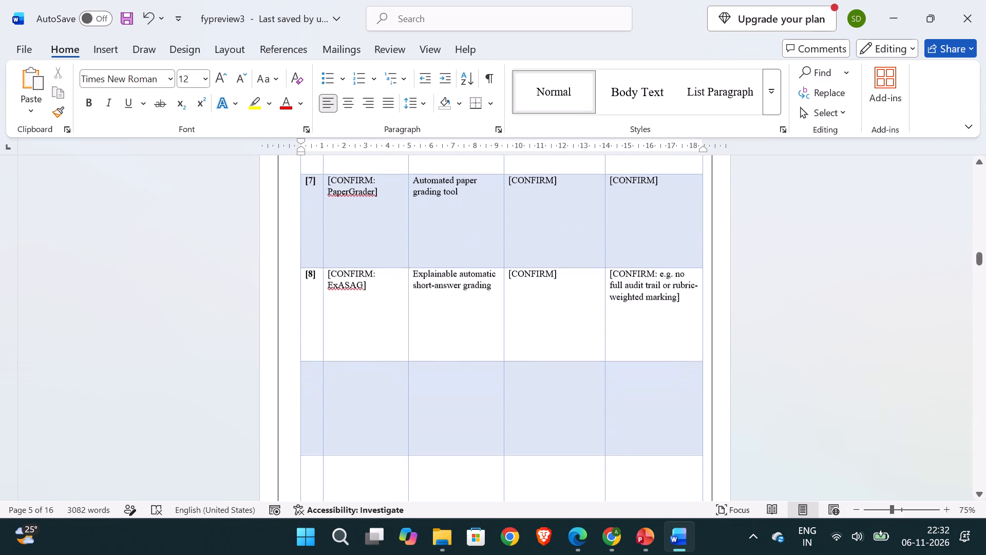
scroll(617, 200, down, 2)
scroll(617, 200, up, 1)
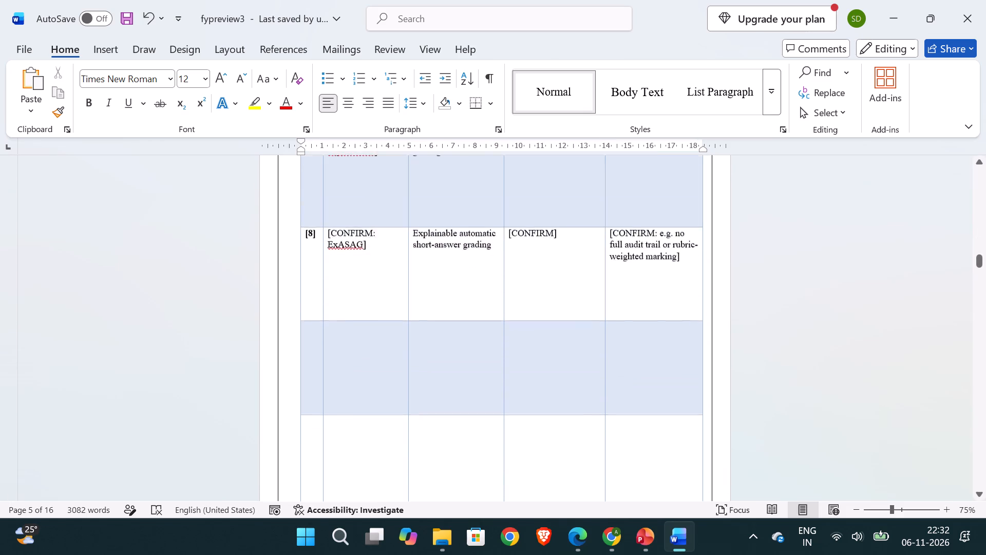
scroll(617, 200, up, 1)
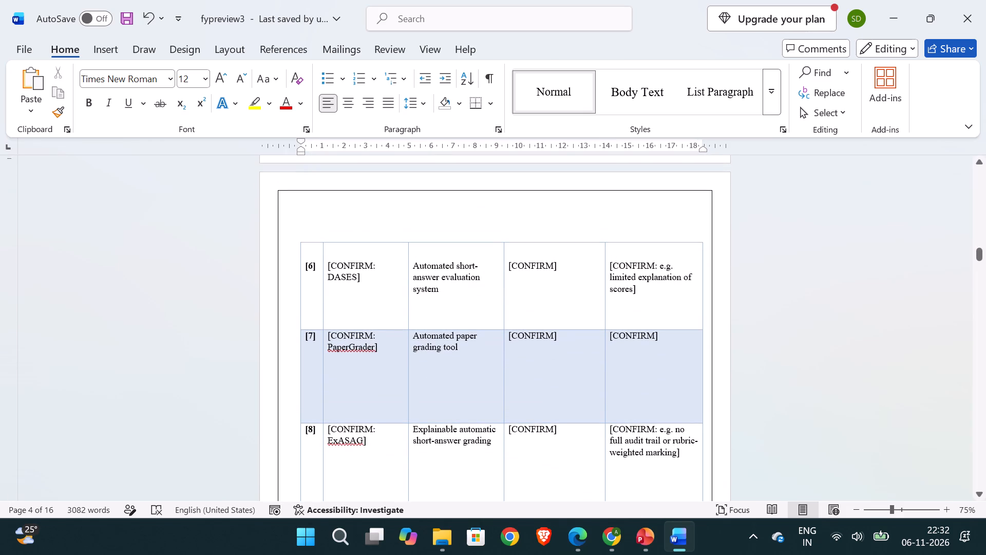
drag(368, 289, 336, 267)
key(Home)
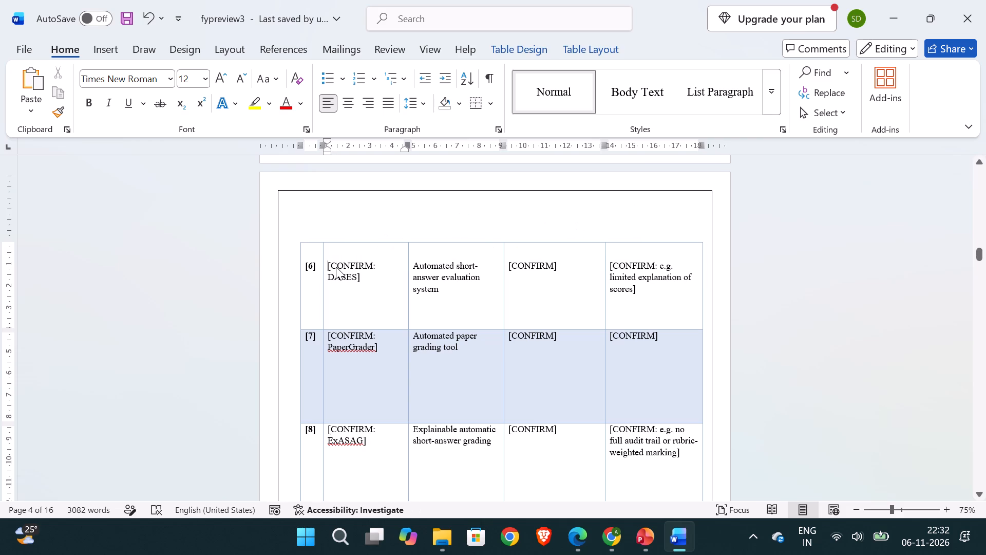
drag(364, 279, 329, 267)
key(BackSpace)
key(BackSpace)
Place the Word document side by side with the ERGA PowerPoint presentation and show slide 7 with literature entries 6 to 10.
key(super+Left)
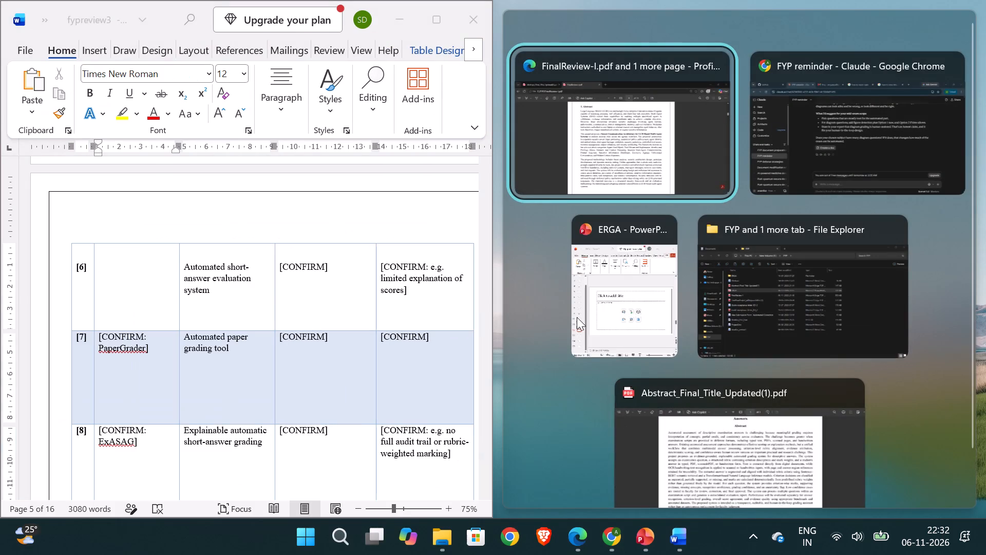
click(577, 317)
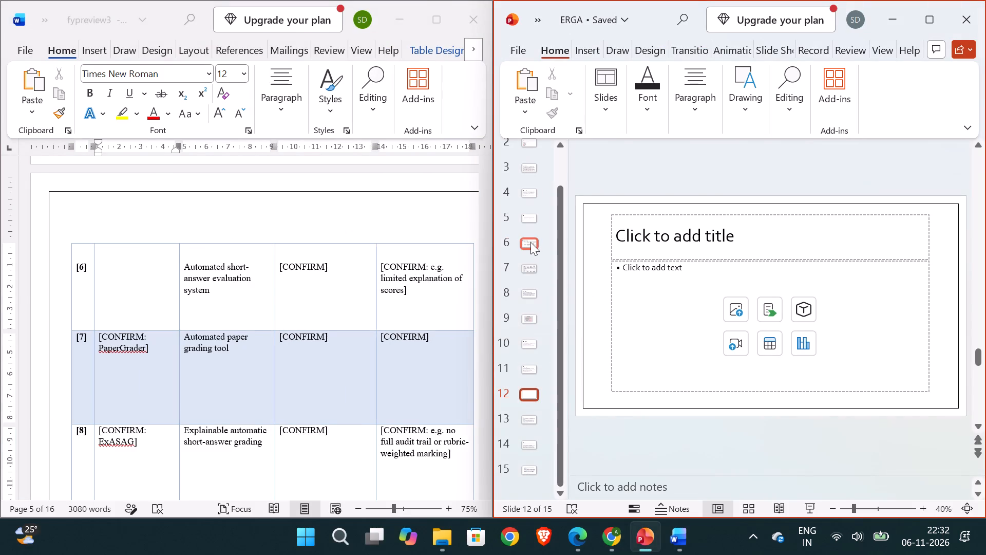
click(530, 242)
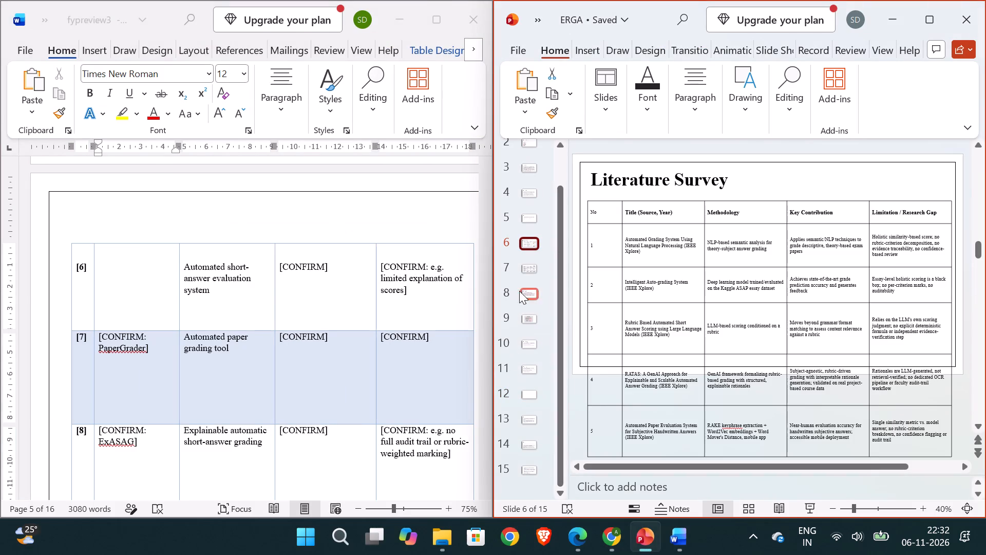
click(527, 262)
click(527, 265)
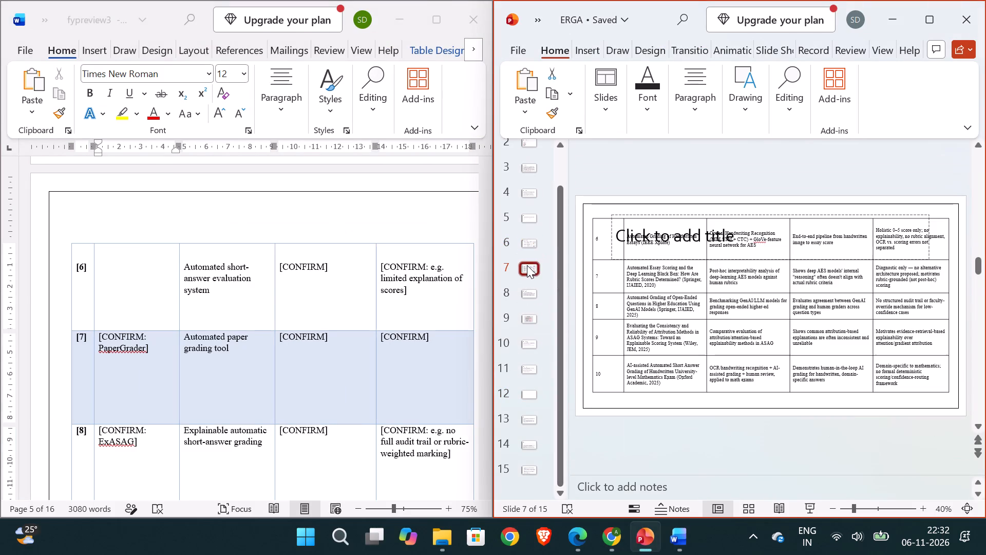
Move the literature table on slide 7 down so it no longer overlaps the title placeholder.
click(689, 262)
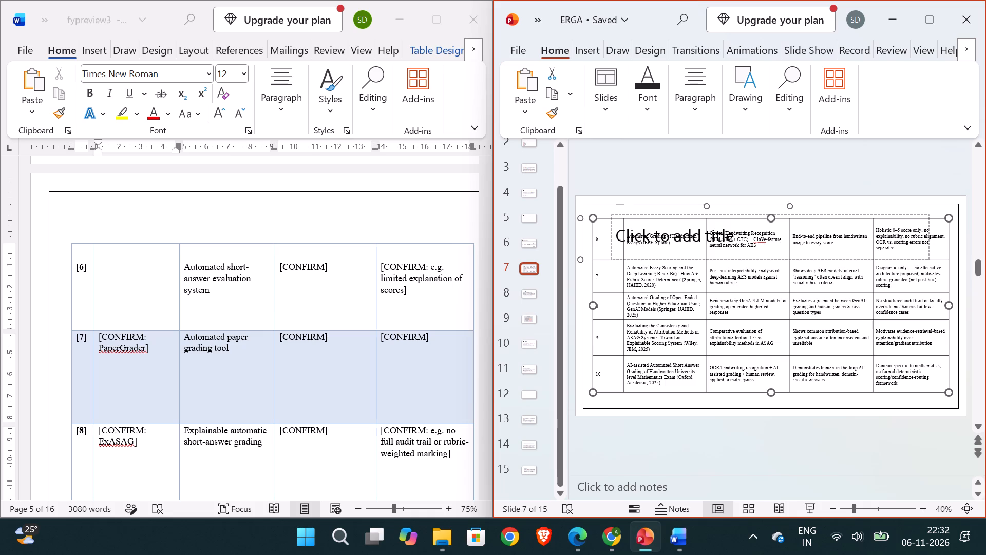
drag(705, 219, 704, 282)
Copy entry 6's title, "Automated Grading of Handwritten Essays (IEEE Xplore)", from the slide into row [6]'s Author / Year cell in Word.
drag(671, 309, 627, 299)
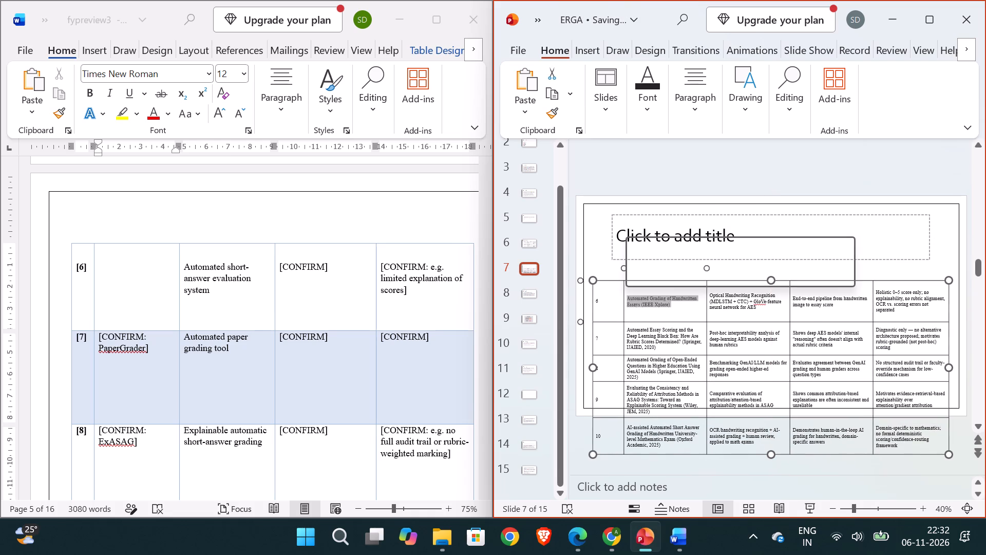
key(ctrl+c)
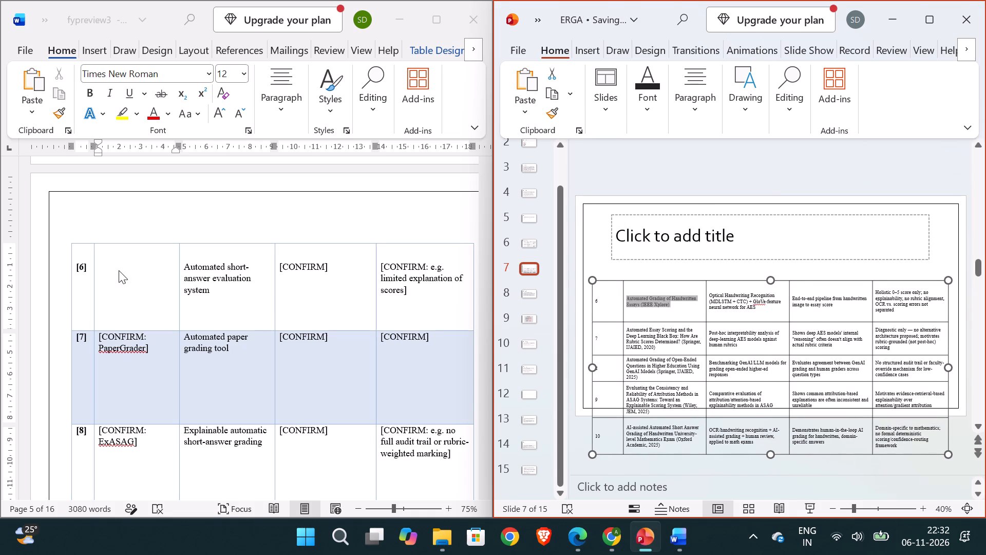
click(119, 270)
key(ctrl+v)
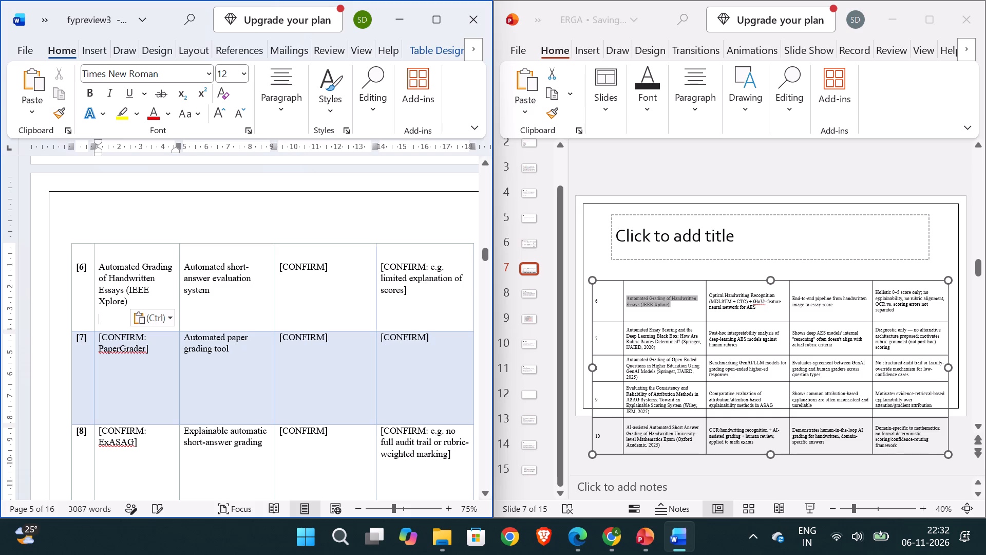
Clear the placeholder text from the Methodology, Key Findings and Limitations cells of row [6].
key(Right)
key(Right)
key(Right)
drag(217, 296, 183, 267)
key(BackSpace)
drag(338, 266, 292, 263)
key(BackSpace)
key(BackSpace)
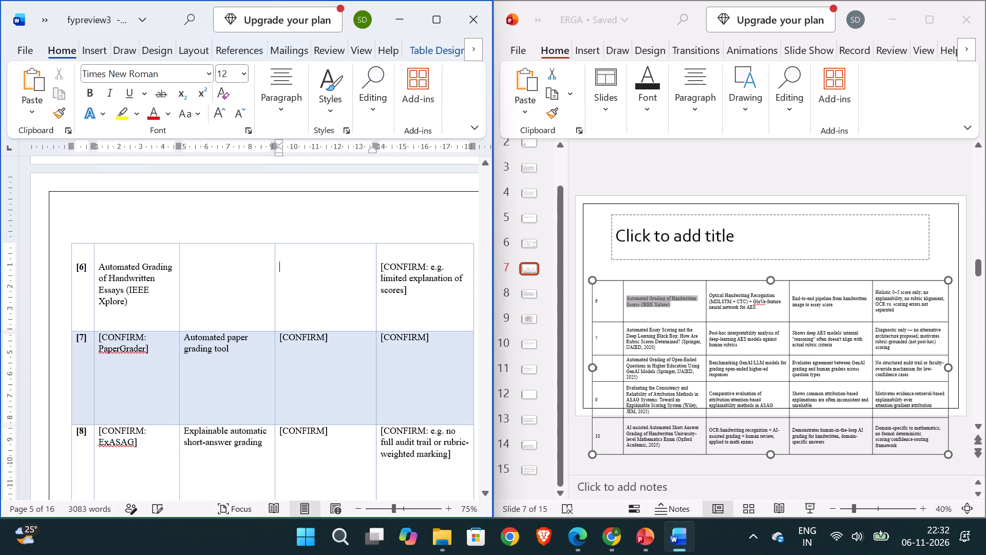
drag(424, 296, 383, 267)
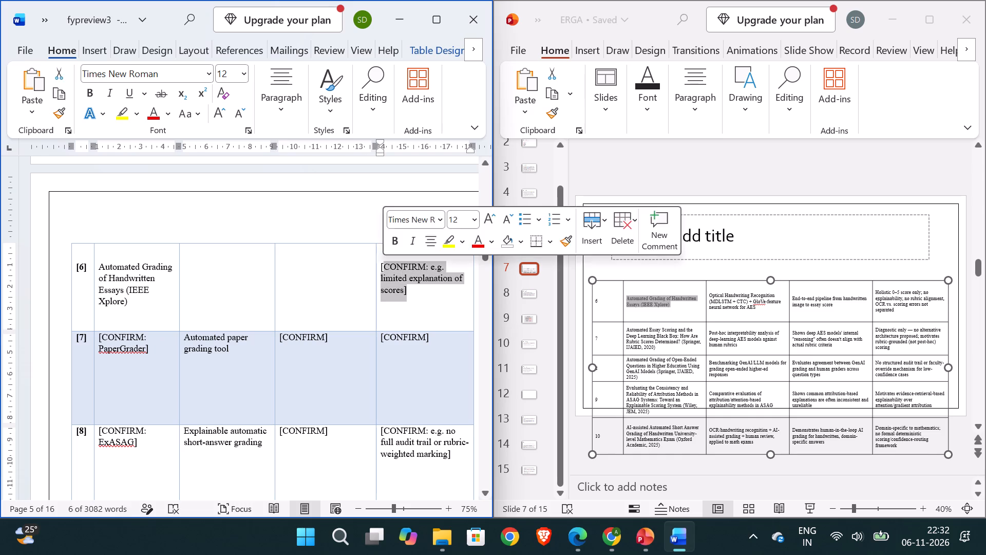
key(BackSpace)
Copy entry 6's methodology, "Optical Handwriting Recognition (MDLSTM + CTC) + GloVe-feature neural network for AES", from the slide into row [6]'s Methodology cell in Word.
click(760, 306)
click(760, 306)
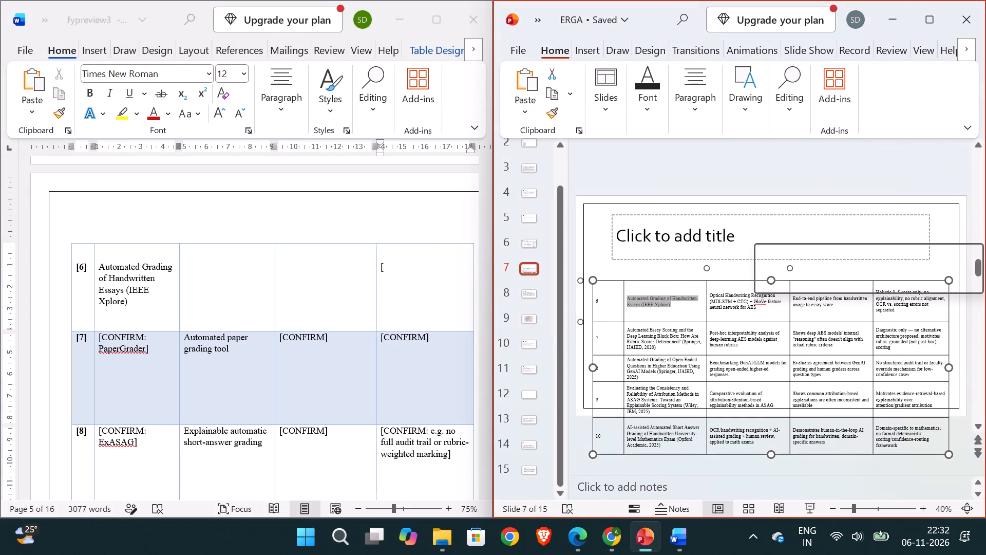
drag(760, 306, 719, 294)
click(719, 294)
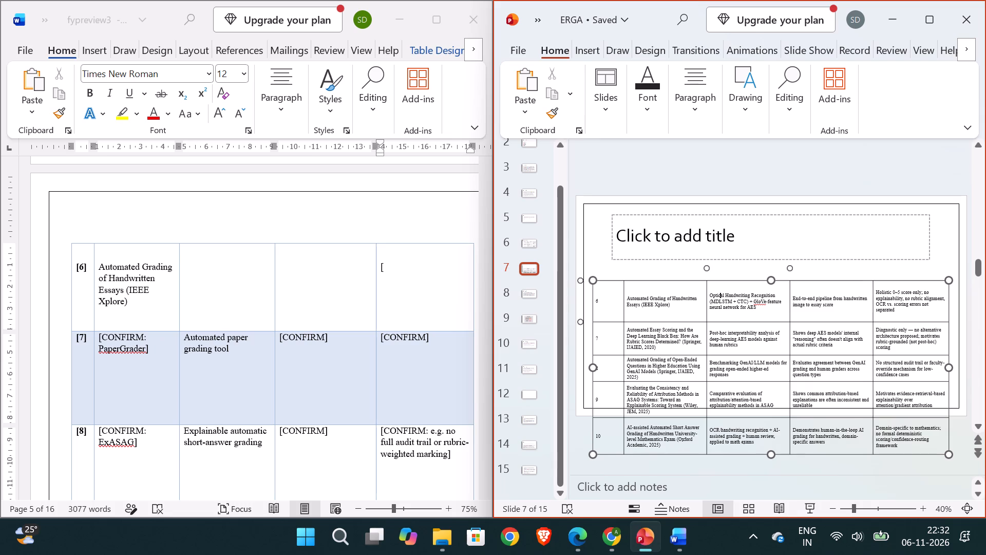
drag(759, 309, 715, 297)
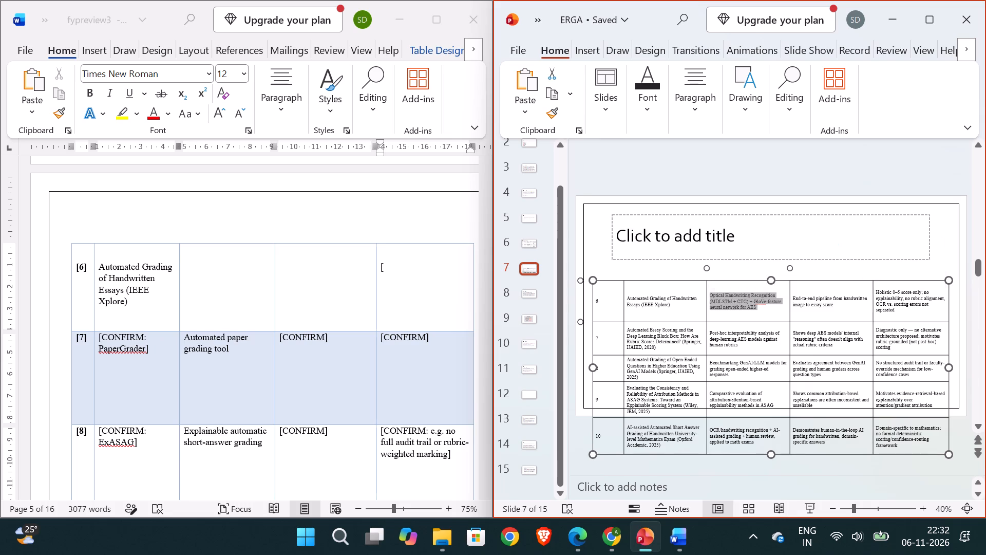
key(ctrl+c)
click(231, 271)
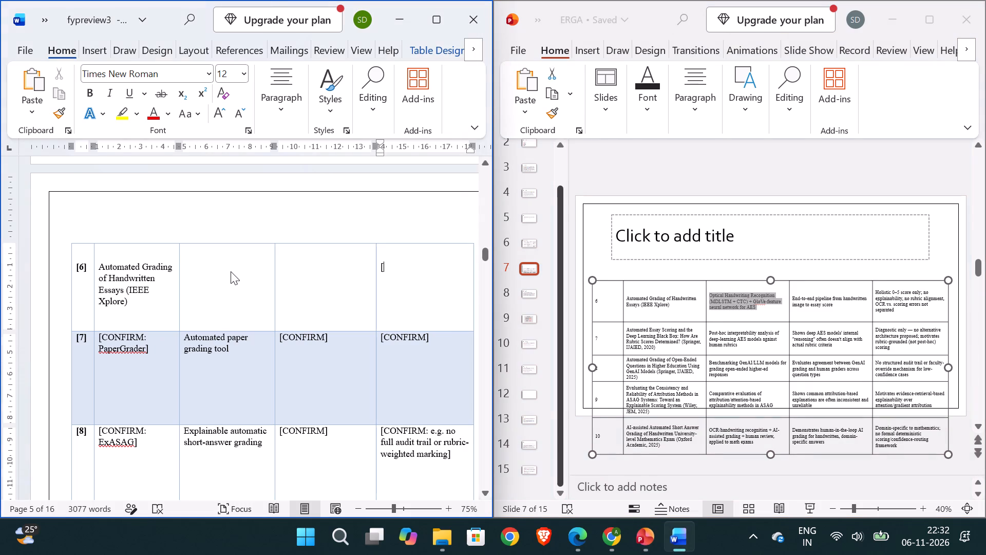
click(196, 276)
key(ctrl+v)
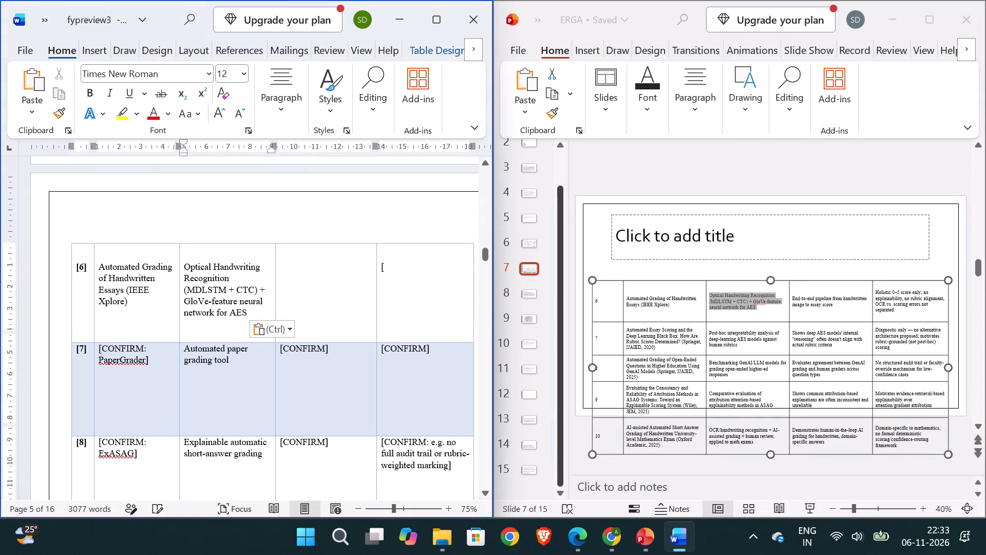
Copy entry 6's finding, "End-to-end pipeline from handwritten image to essay score", from the slide into row [6]'s Key Findings cell.
click(810, 298)
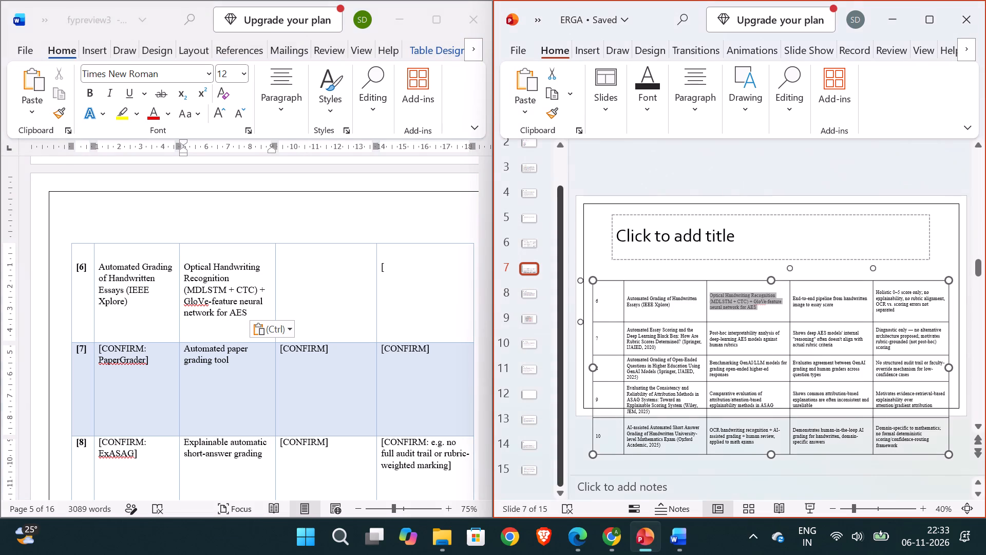
drag(836, 307, 795, 299)
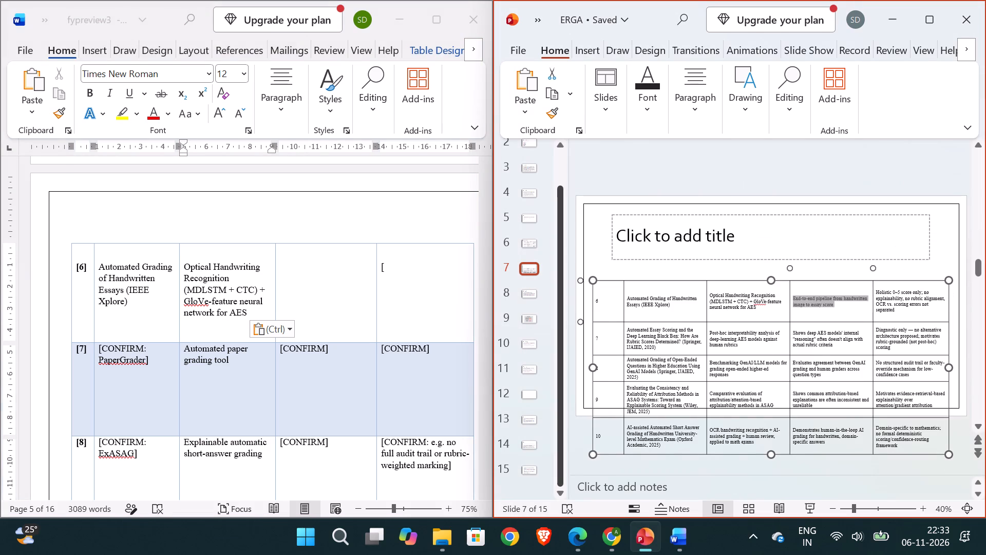
key(ctrl+c)
click(295, 271)
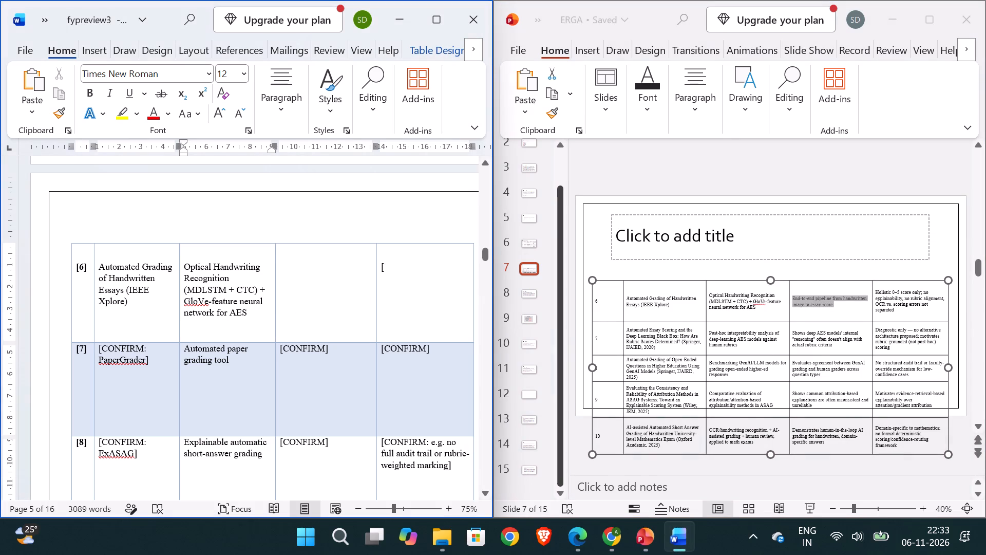
key(Right)
key(ctrl+v)
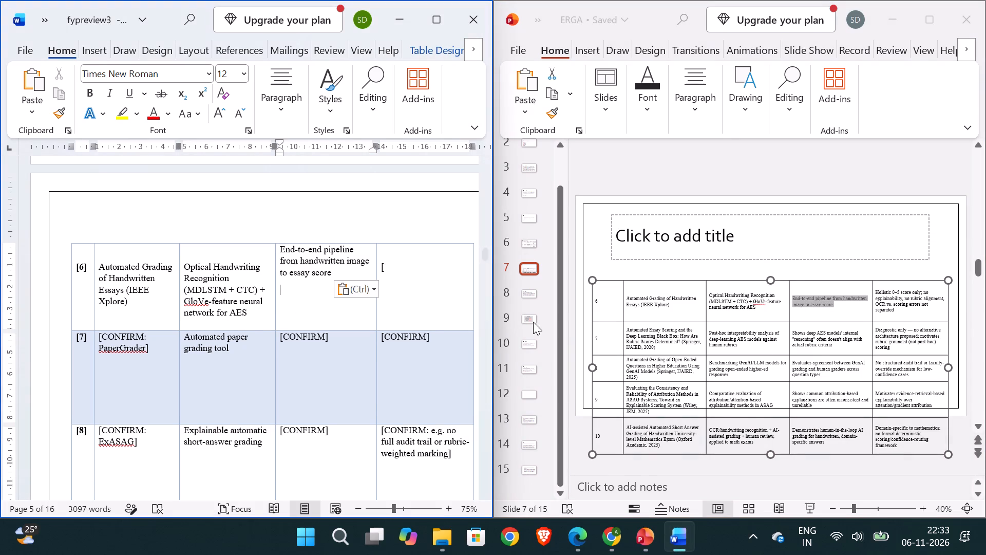
Replace the leftover bracket in row [6]'s Limitations cell with entry 6's slide text starting "Holistic 0–5 score only; no explainability".
click(890, 308)
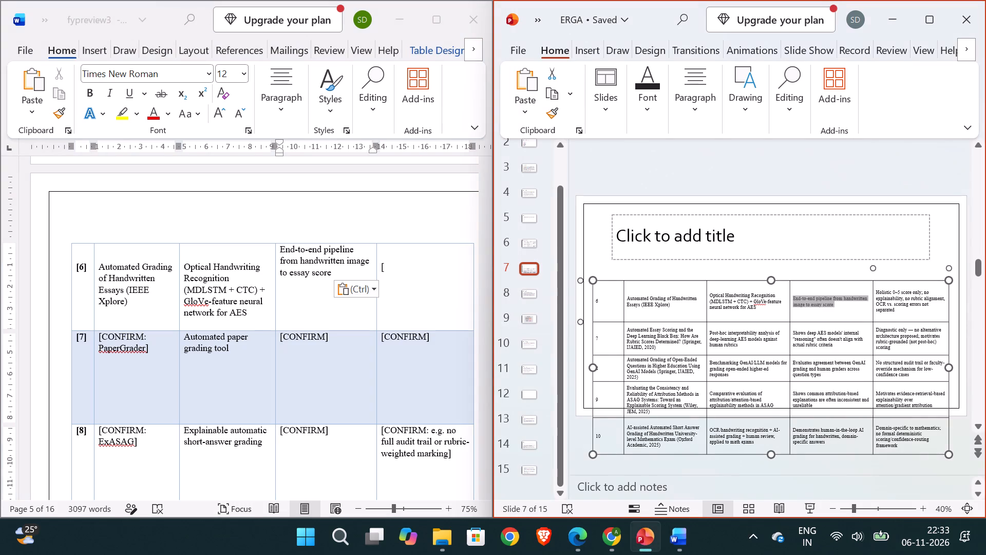
drag(897, 309, 876, 291)
key(ctrl+c)
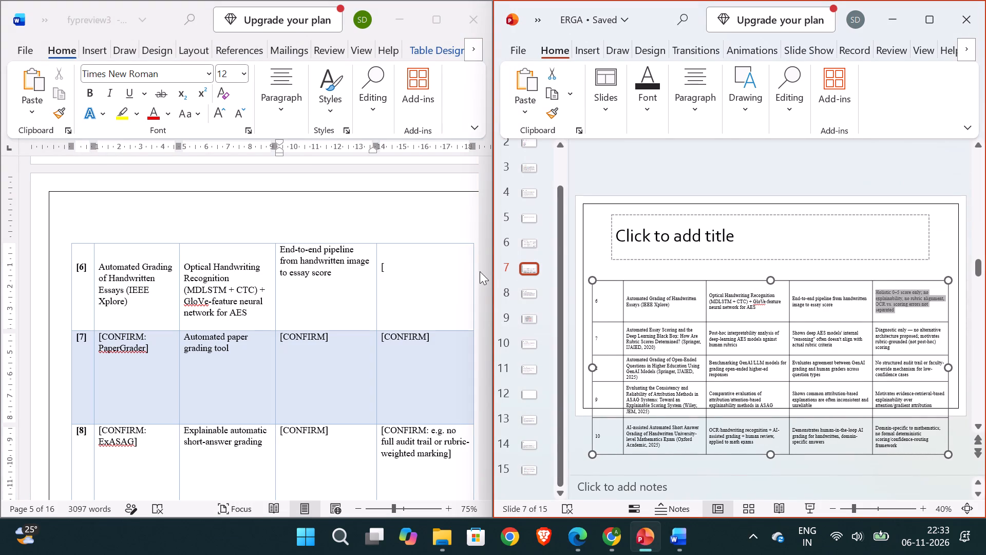
click(391, 261)
key(Right)
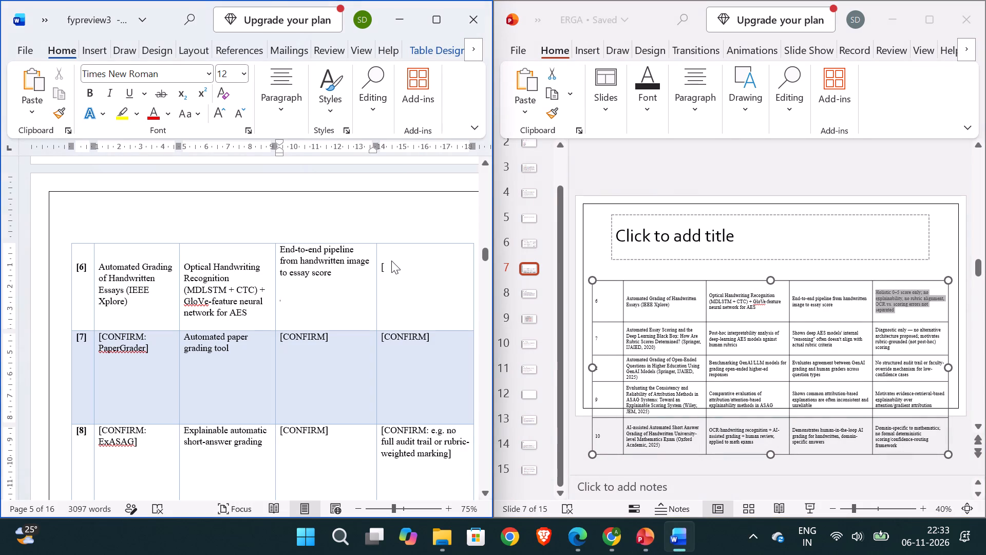
key(BackSpace)
key(Right)
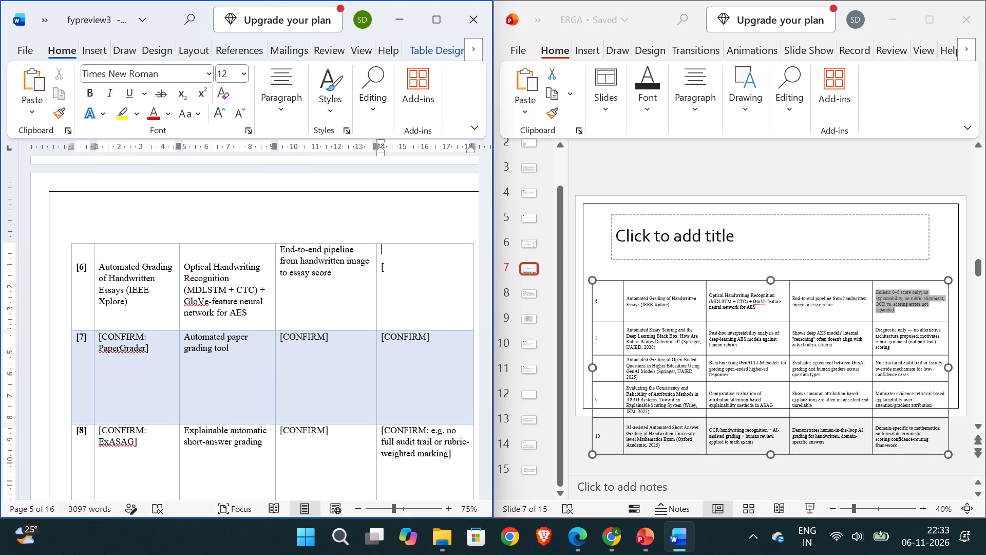
key(Right)
key(Right)
key(BackSpace)
key(BackSpace)
key(ctrl+v)
Remove the blank line above the text in row [6]'s Methodology and Author / Year cells.
scroll(222, 357, down, 1)
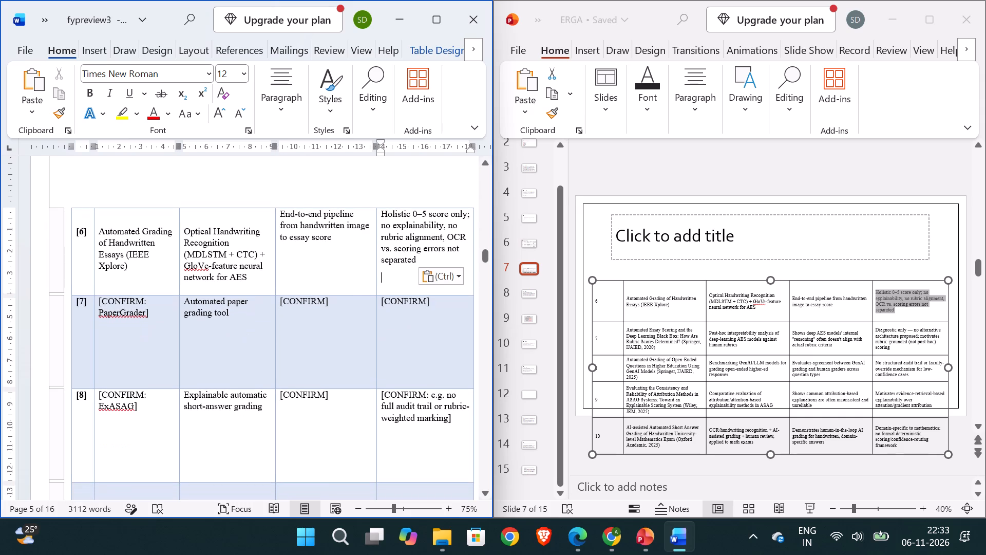
click(185, 223)
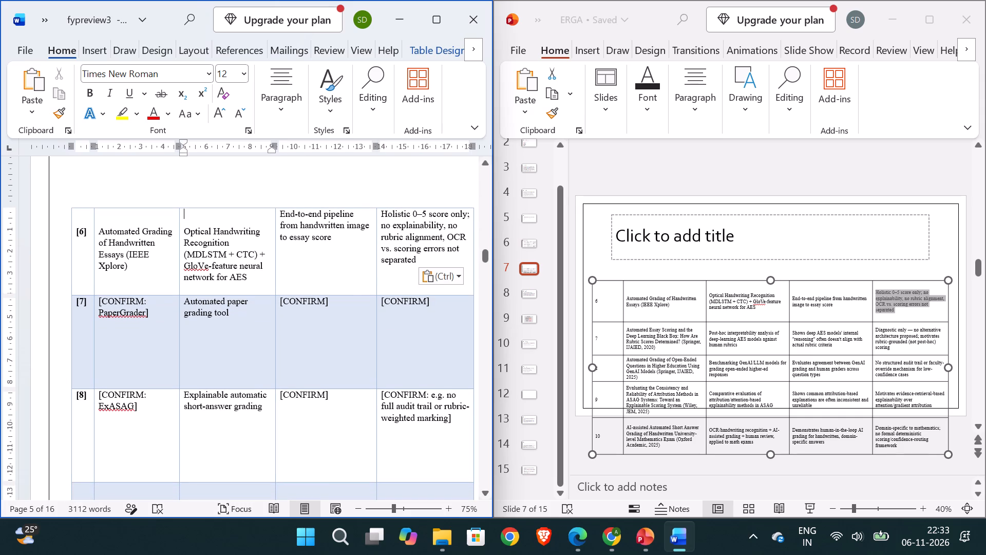
key(Down)
key(BackSpace)
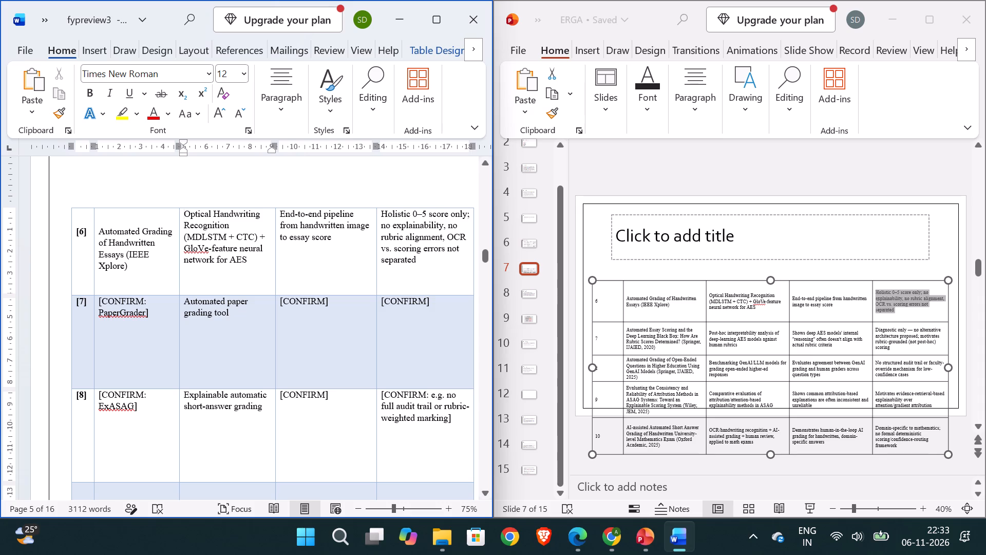
click(100, 231)
key(BackSpace)
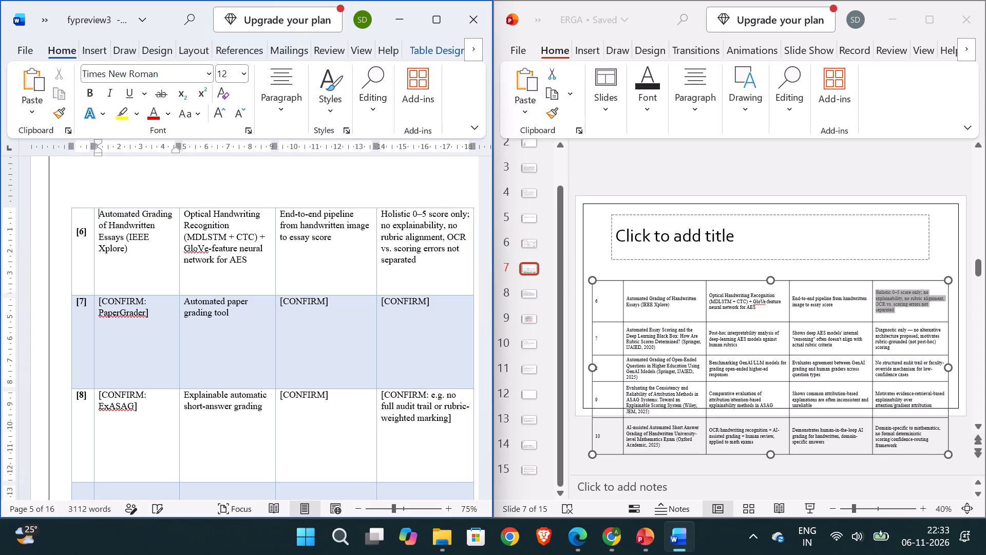
Clear the placeholder text from the Limitations, Key Findings, Methodology and Author / Year cells of row [7].
drag(437, 308, 387, 304)
key(BackSpace)
key(BackSpace)
key(Left)
key(BackSpace)
key(BackSpace)
key(BackSpace)
key(BackSpace)
key(BackSpace)
key(BackSpace)
key(BackSpace)
key(BackSpace)
key(BackSpace)
key(BackSpace)
key(BackSpace)
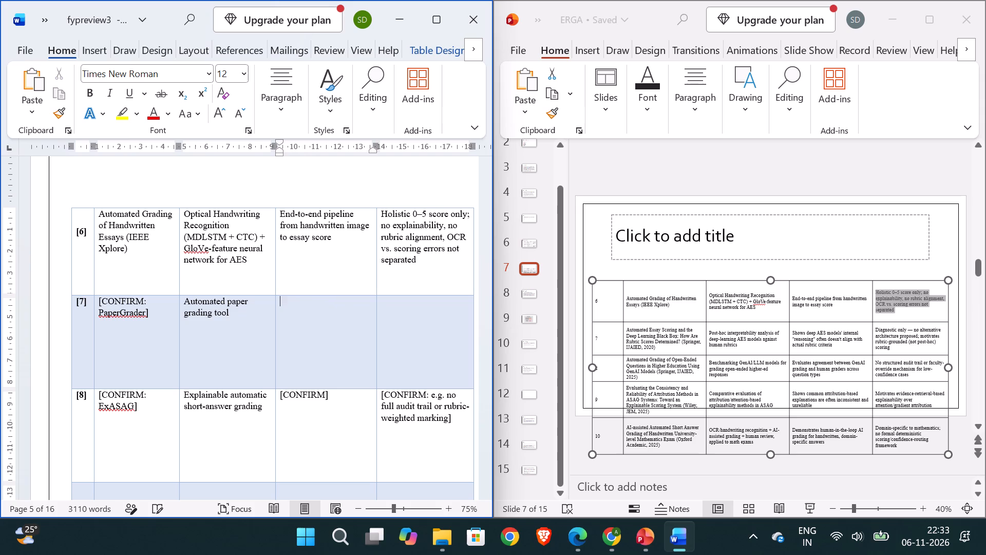
key(Left)
key(BackSpace)
key(BackSpace)
key(BackSpace)
key(BackSpace)
key(BackSpace)
key(BackSpace)
key(BackSpace)
key(BackSpace)
key(BackSpace)
key(BackSpace)
key(BackSpace)
key(BackSpace)
key(BackSpace)
key(BackSpace)
key(BackSpace)
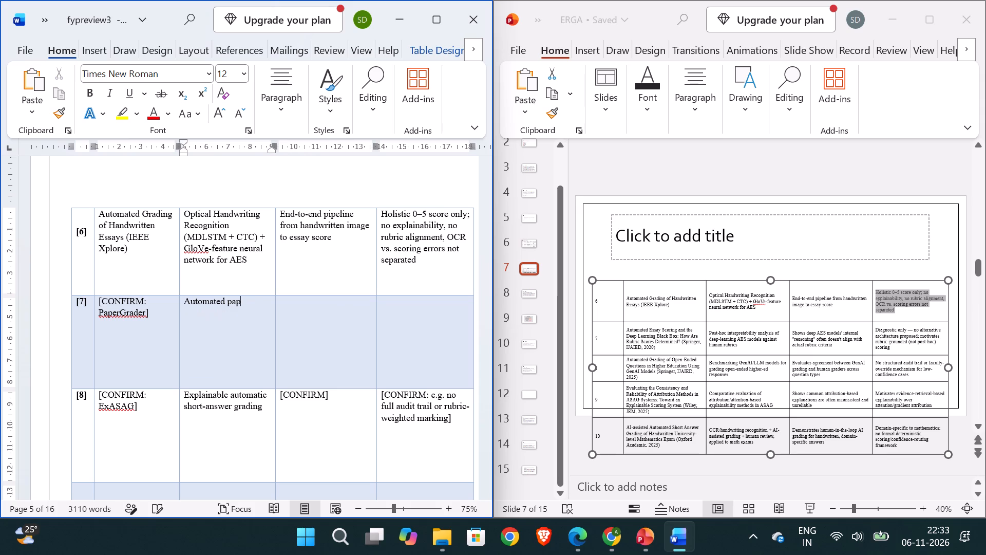
key(BackSpace)
key(BackSpace)
key(BackSpace)
key(BackSpace)
key(BackSpace)
key(BackSpace)
key(BackSpace)
key(BackSpace)
key(BackSpace)
key(BackSpace)
key(BackSpace)
key(BackSpace)
key(BackSpace)
key(Left)
key(BackSpace)
key(BackSpace)
key(BackSpace)
key(BackSpace)
key(BackSpace)
key(BackSpace)
key(BackSpace)
key(BackSpace)
key(BackSpace)
key(BackSpace)
key(BackSpace)
key(BackSpace)
key(BackSpace)
key(BackSpace)
key(BackSpace)
key(BackSpace)
key(BackSpace)
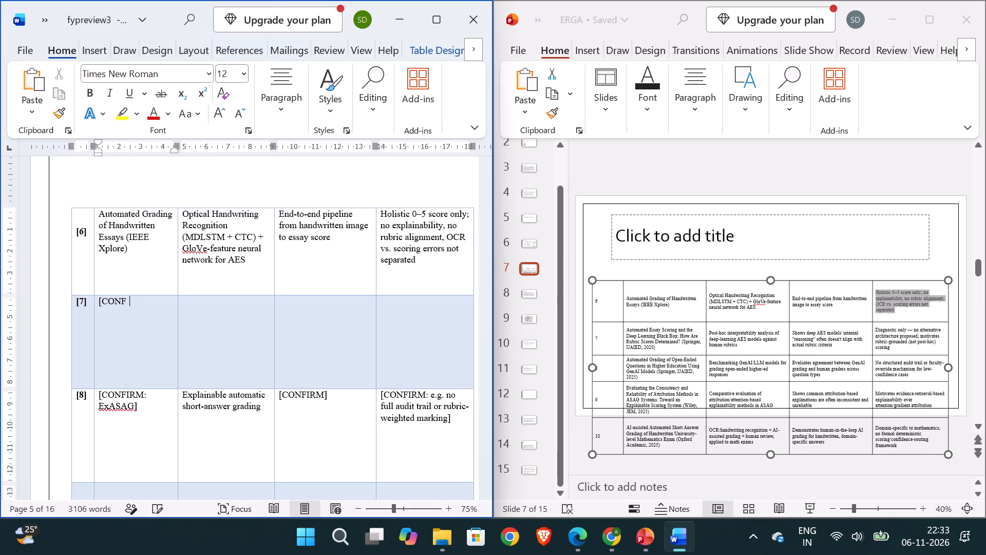
key(BackSpace)
key(BackSpace)
key(BackSpace)
key(BackSpace)
key(BackSpace)
Copy entry 7's title, "Automated Essay Scoring and the Deep Learning Black Box: How Are Rubric Scores Determined?", with its source into row [7]'s Author / Year cell.
click(664, 338)
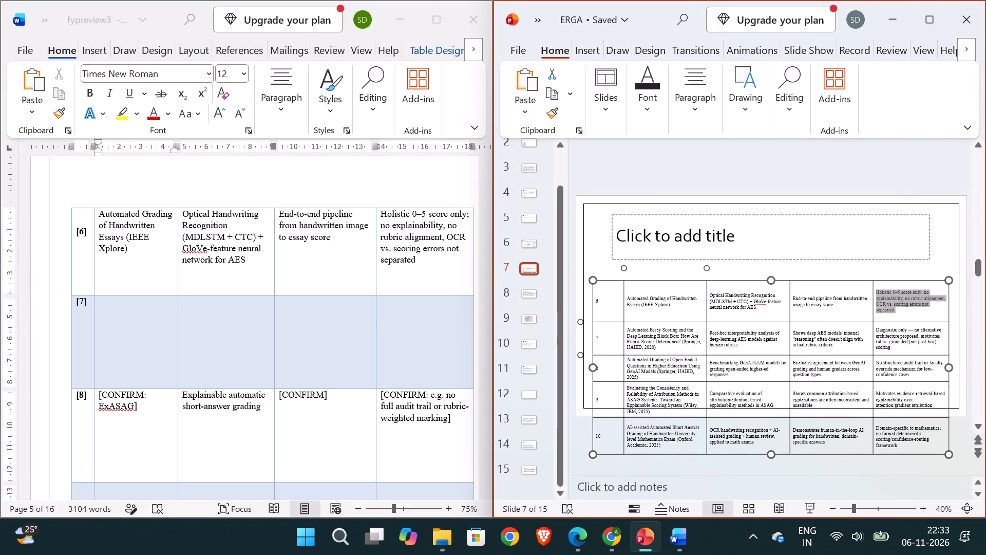
drag(661, 347, 631, 331)
key(ctrl+c)
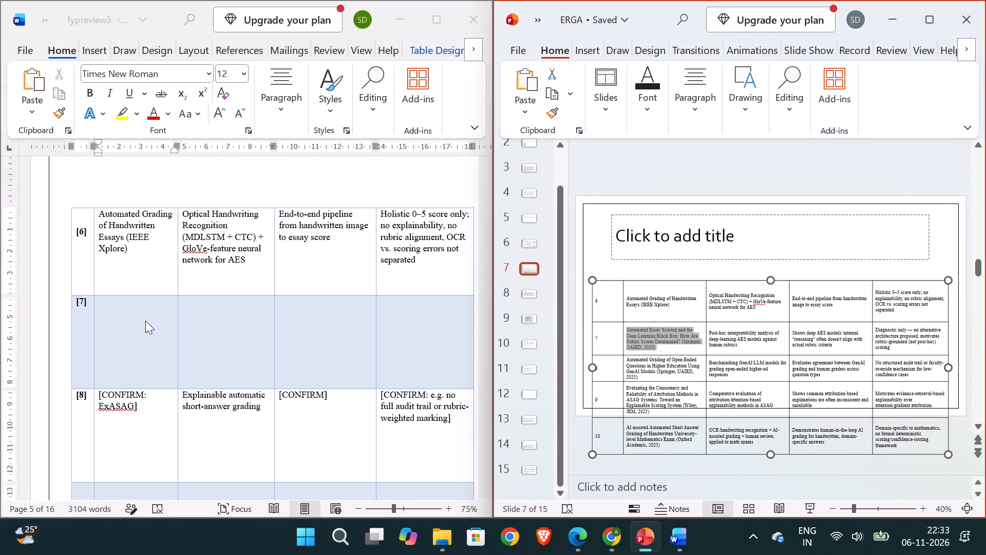
click(131, 313)
key(ctrl+v)
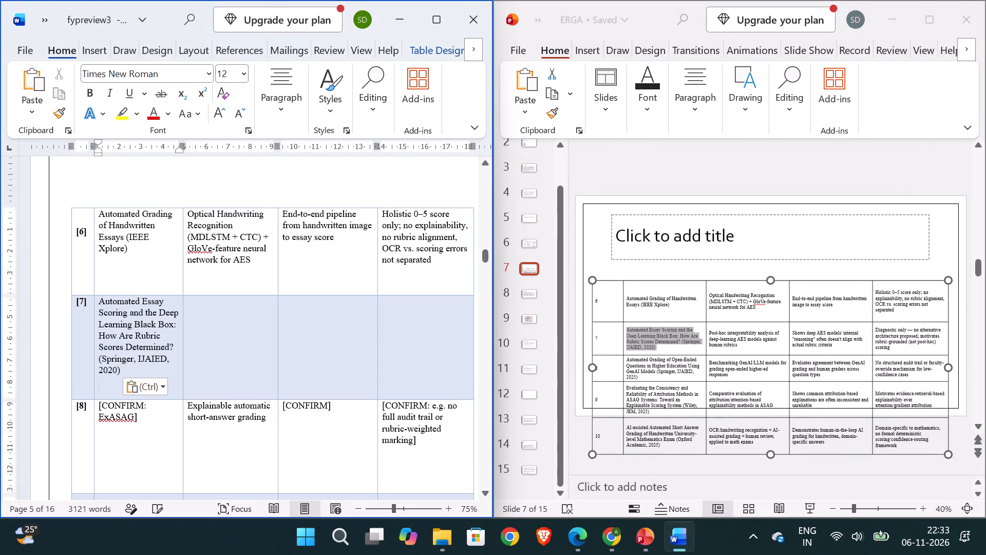
Copy entry 7's methodology, "Post-hoc interpretability analysis of deep-learning AES models against human rubrics", from the slide into row [7]'s Methodology cell.
key(Right)
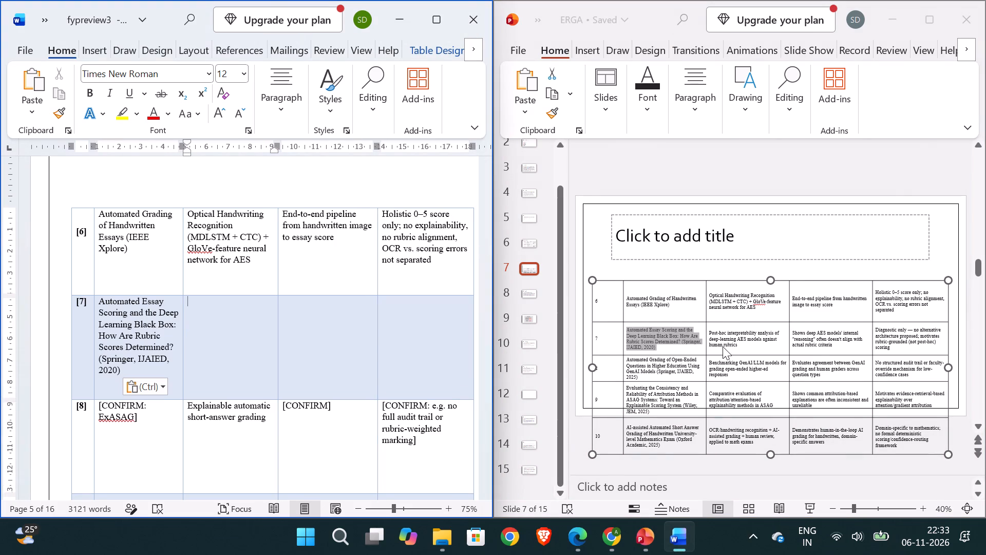
click(723, 346)
drag(739, 348, 711, 332)
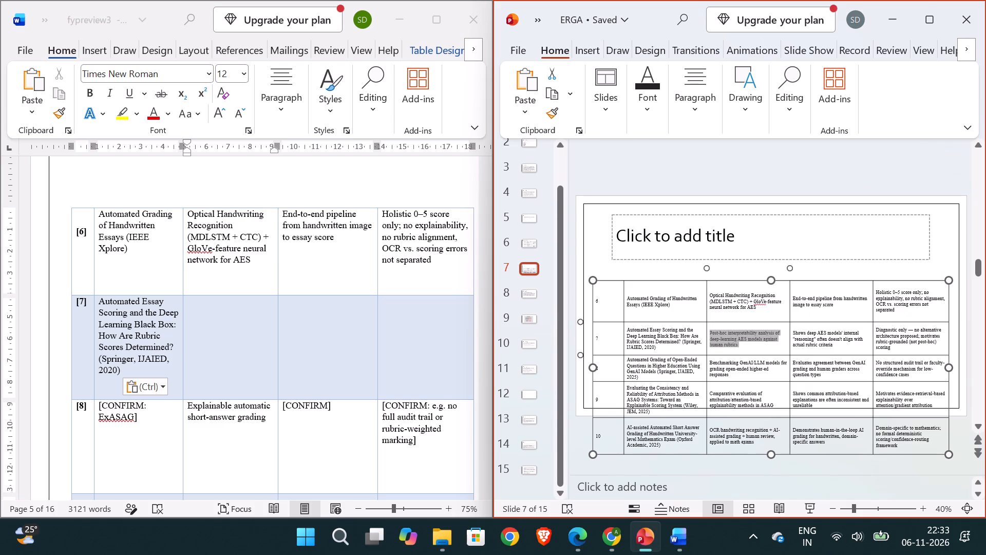
key(ctrl+c)
click(217, 313)
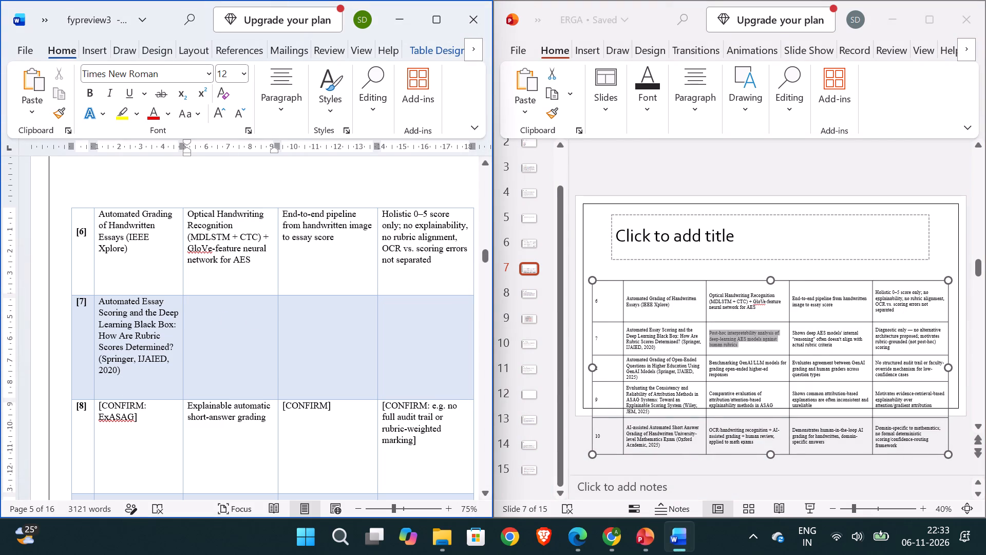
key(ctrl+v)
Copy entry 7's finding, "Shows deep AES models' internal "reasoning" often doesn't align with actual rubric criteria", into row [7]'s Key Findings cell.
click(839, 339)
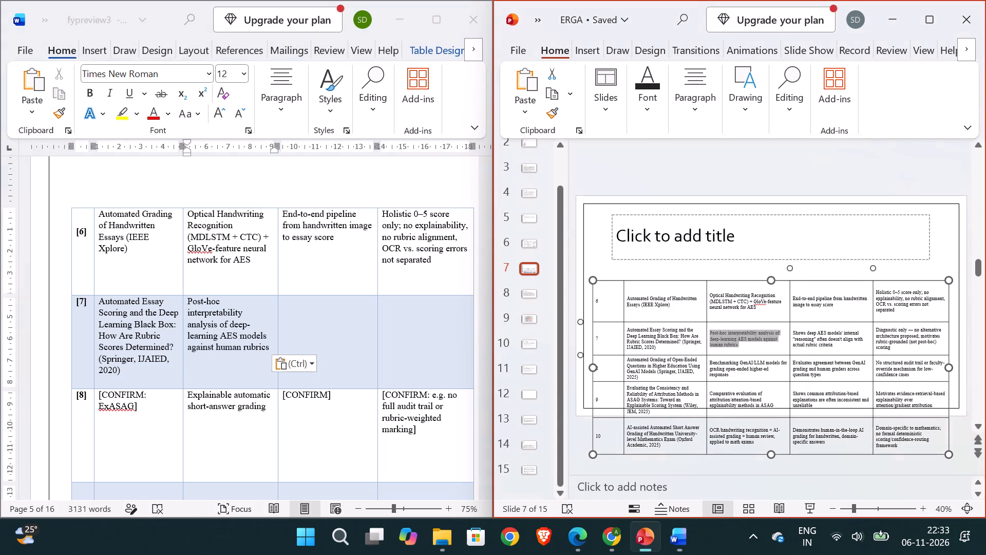
drag(837, 346, 795, 333)
key(ctrl+c)
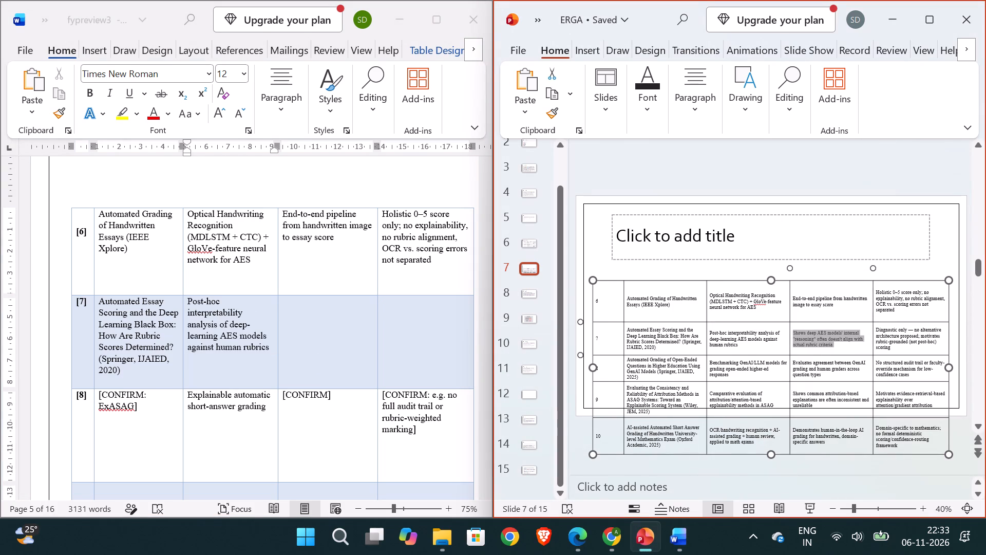
click(319, 301)
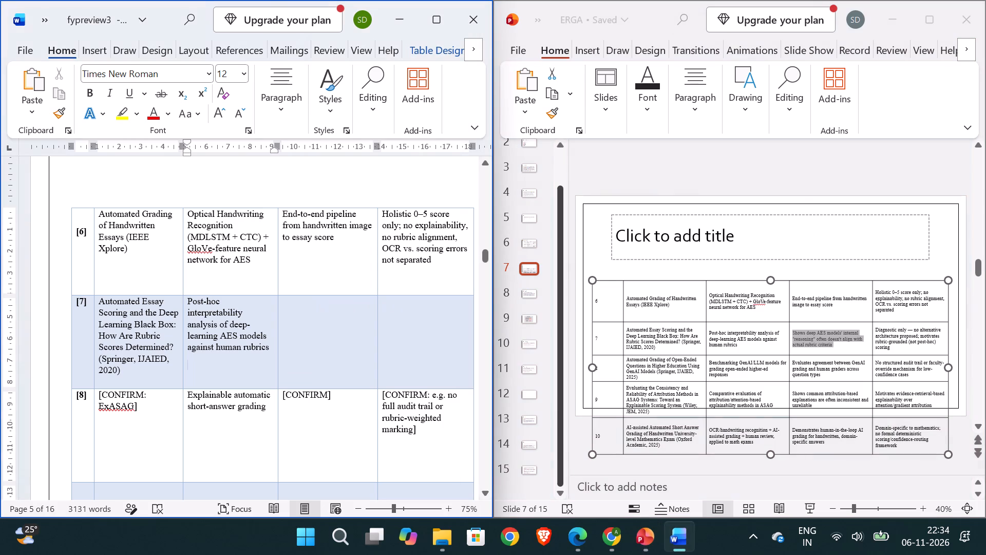
key(Right)
key(ctrl+v)
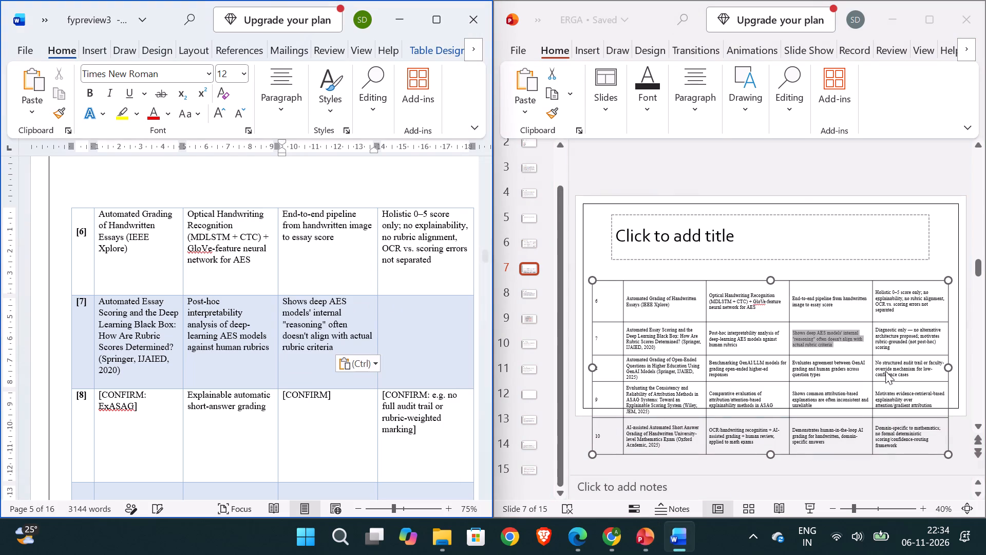
Copy entry 7's limitation, "Diagnostic only — no alternative architecture proposed; motivates rubric-grounded (not post-hoc) scoring", into row [7]'s Limitations cell.
click(895, 344)
click(895, 344)
drag(895, 344, 877, 329)
click(877, 329)
drag(877, 329, 896, 348)
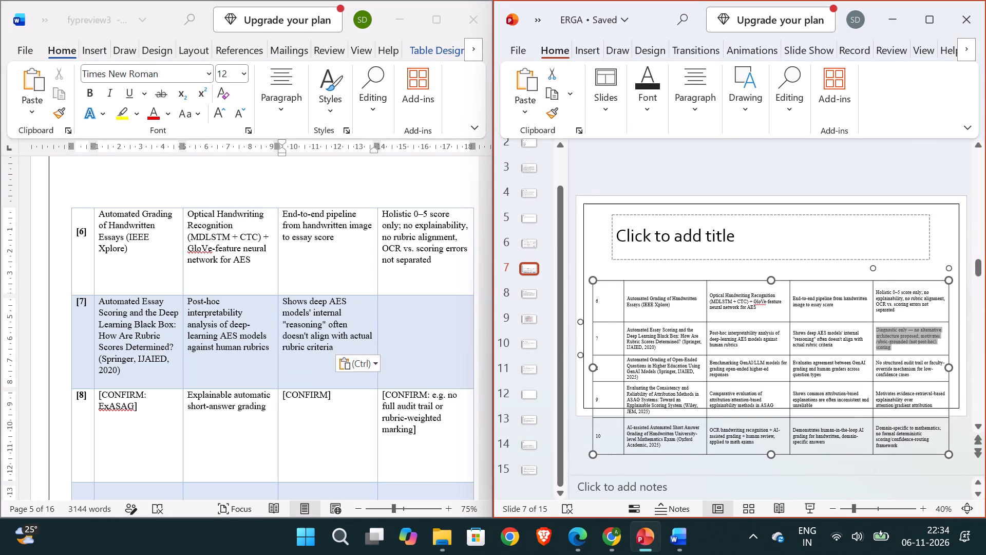
drag(896, 348, 896, 349)
key(ctrl+c)
click(406, 318)
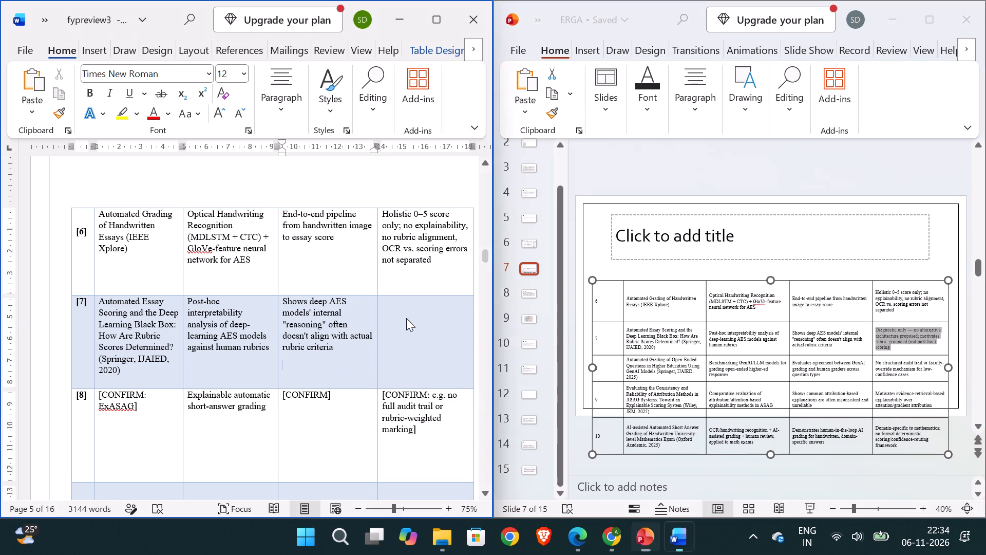
key(Right)
key(ctrl+v)
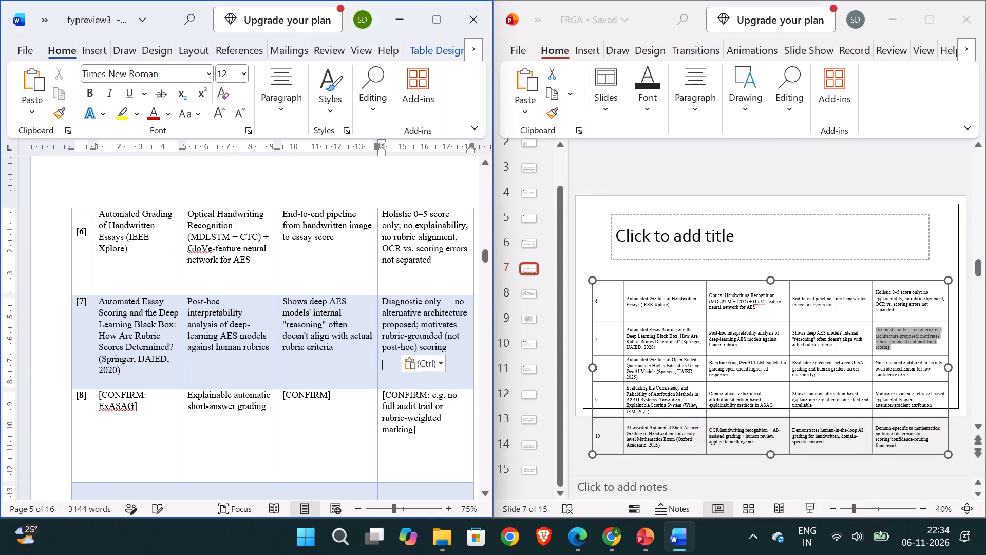
Copy entry 8's title from the slide and clear the placeholder text from row [8]'s Author / Year, Methodology, Key Findings and Limitations cells.
click(661, 337)
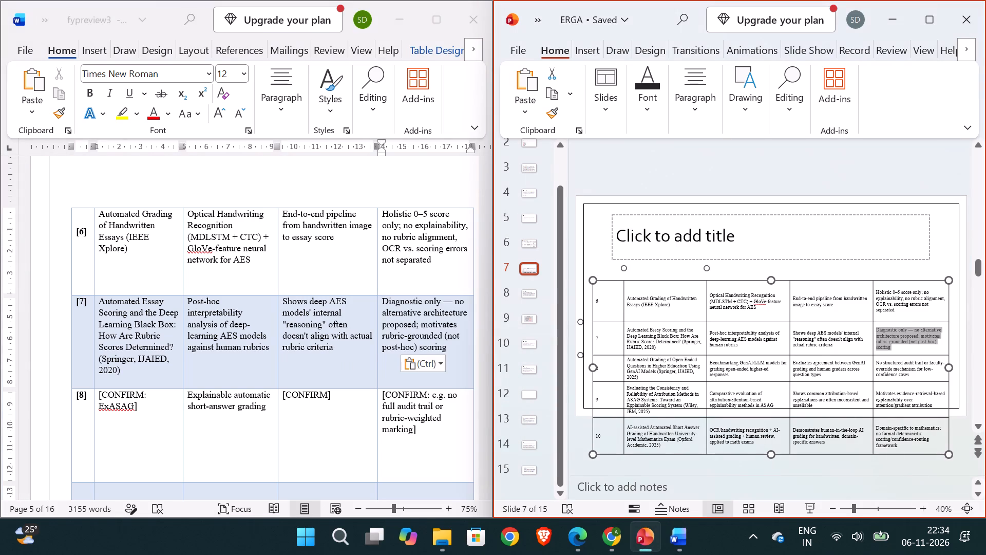
drag(637, 375, 626, 361)
key(ctrl+c)
click(156, 429)
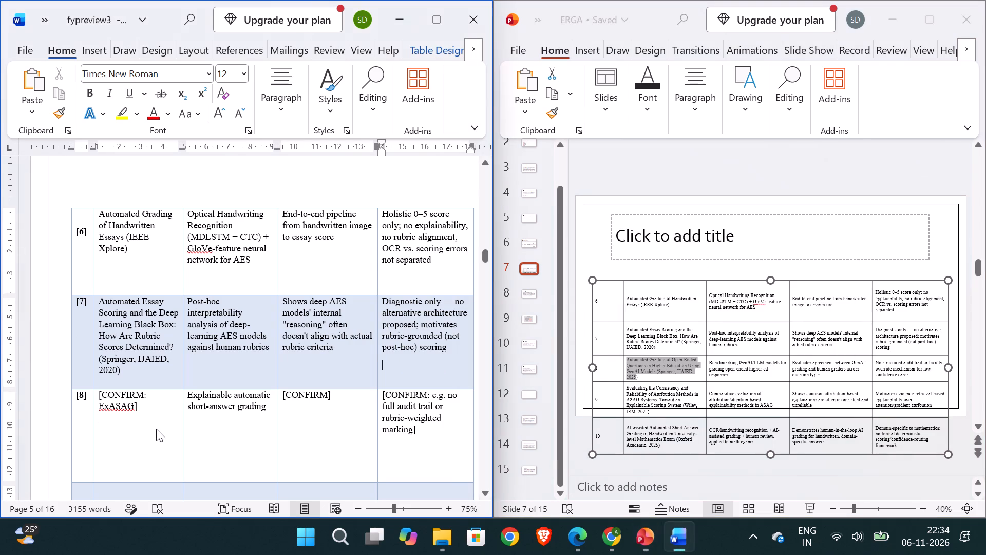
drag(144, 414, 94, 394)
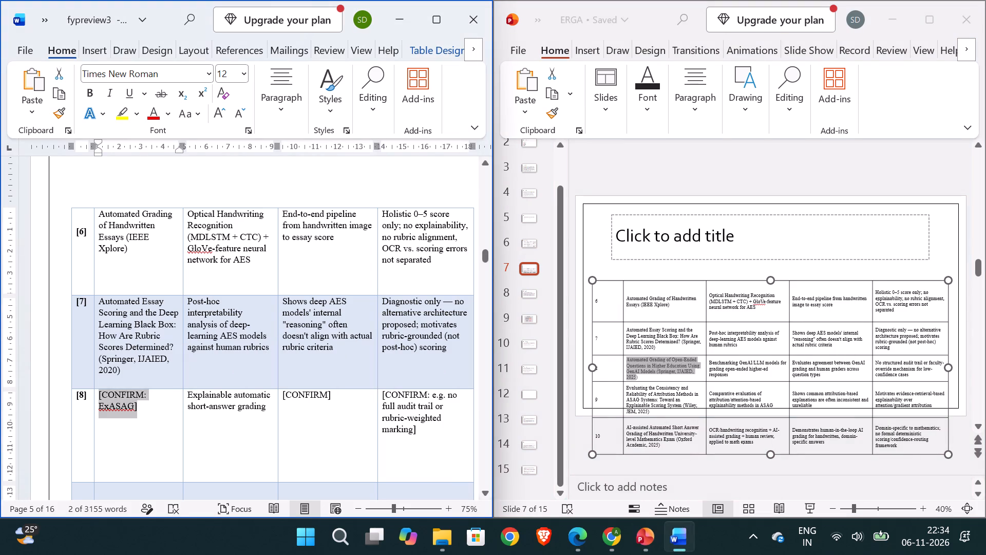
key(BackSpace)
key(Right)
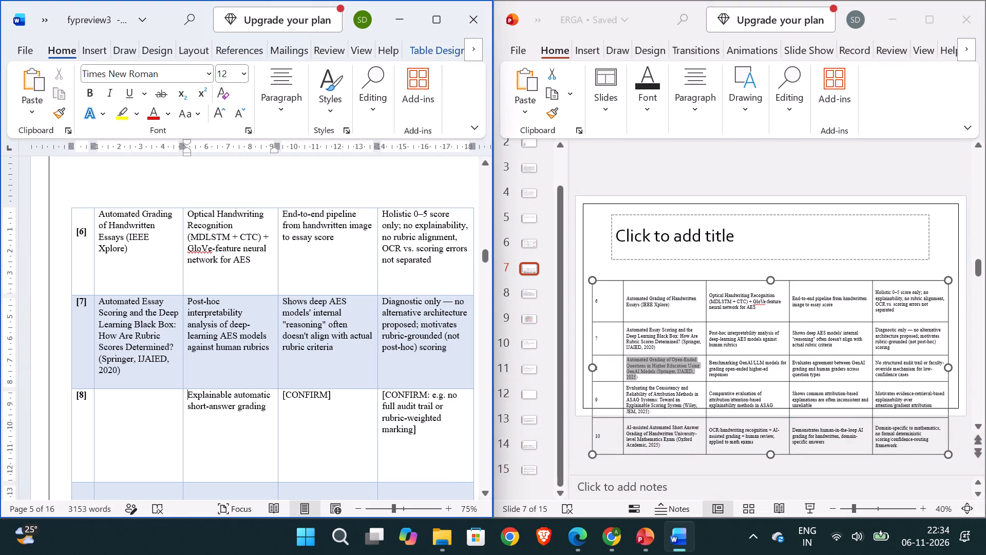
drag(264, 406, 194, 398)
key(BackSpace)
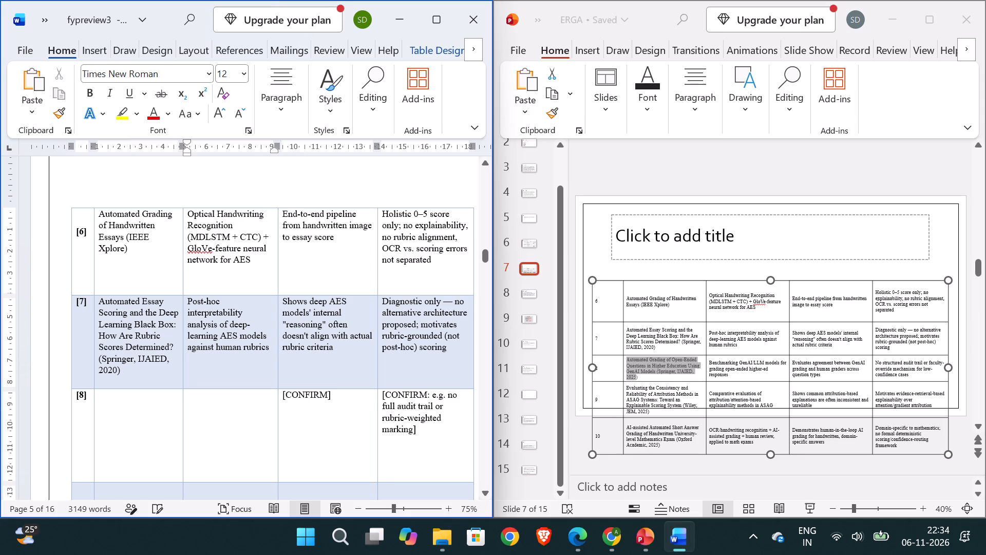
drag(346, 399, 297, 395)
key(BackSpace)
key(BackSpace)
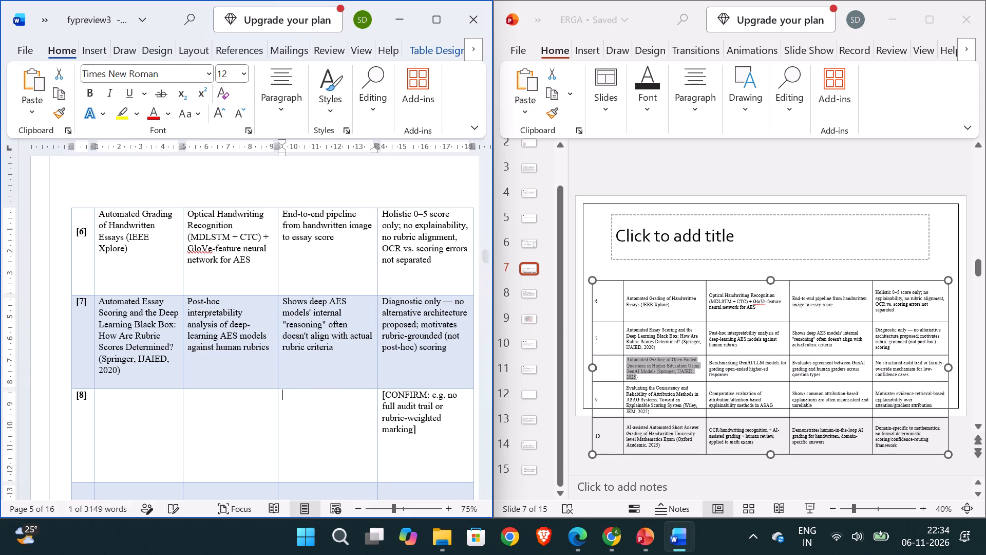
drag(429, 433, 383, 399)
key(BackSpace)
Paste the title "Automated Grading of Open-Ended Questions in Higher Education Using GenAI Models", with its source, into row [8]'s Author / Year cell.
click(119, 412)
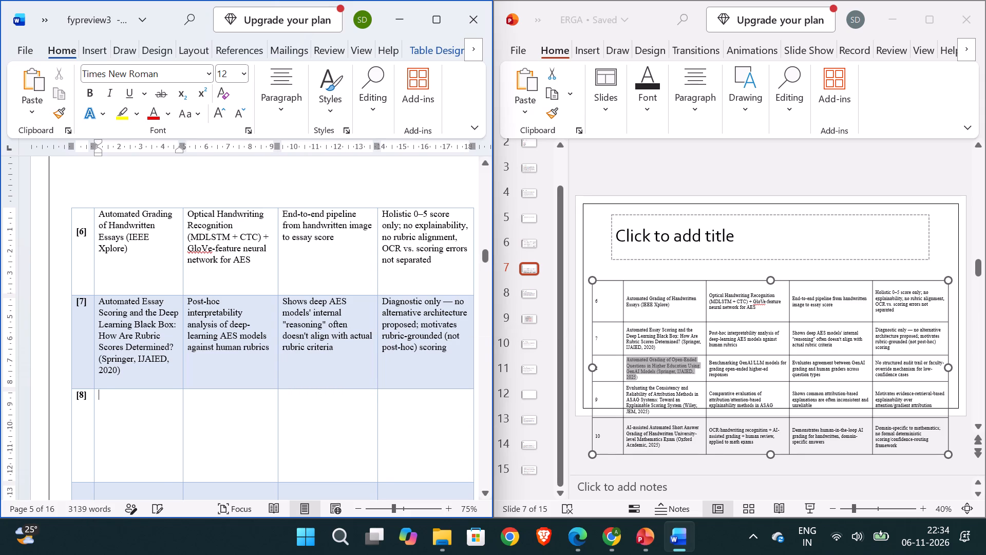
key(ctrl+v)
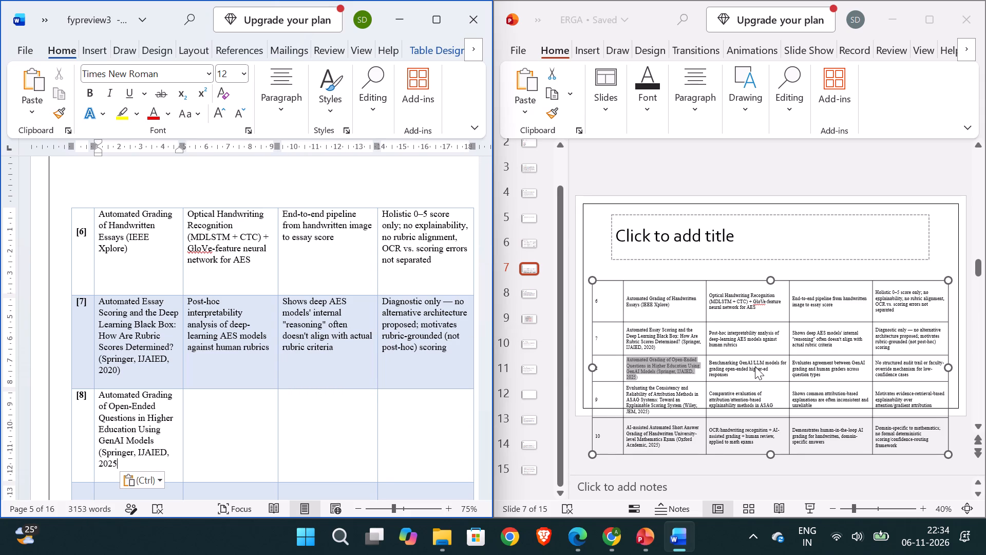
Copy entry 8's methodology, "Benchmarking GenAI/LLM models for grading open-ended higher-ed responses", from the slide into row [8]'s Methodology cell.
click(755, 366)
drag(738, 376, 709, 365)
key(ctrl+c)
click(222, 400)
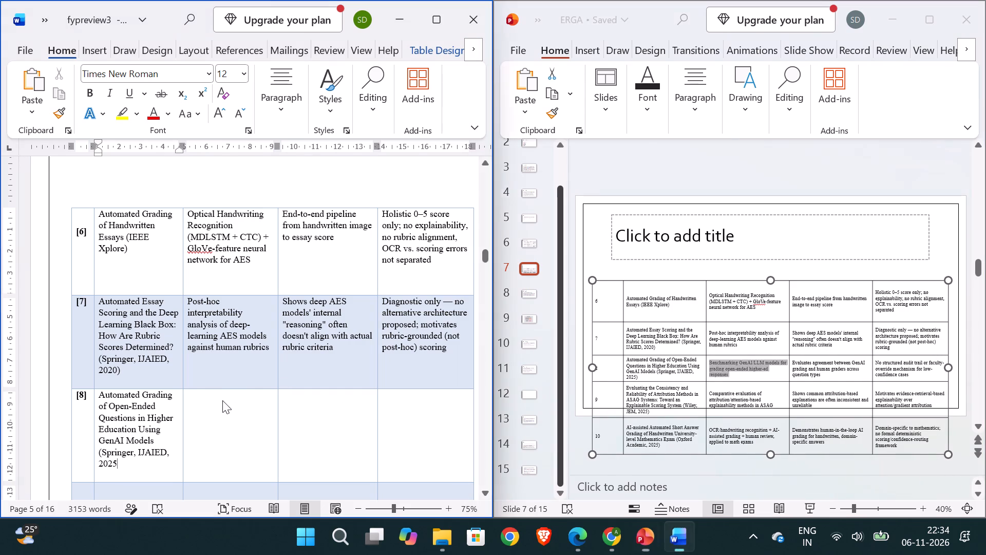
key(Right)
key(ctrl+v)
Copy entry 8's finding, "Evaluates agreement between GenAI grading and human graders across question types", into row [8]'s Key Findings cell.
key(Right)
key(Right)
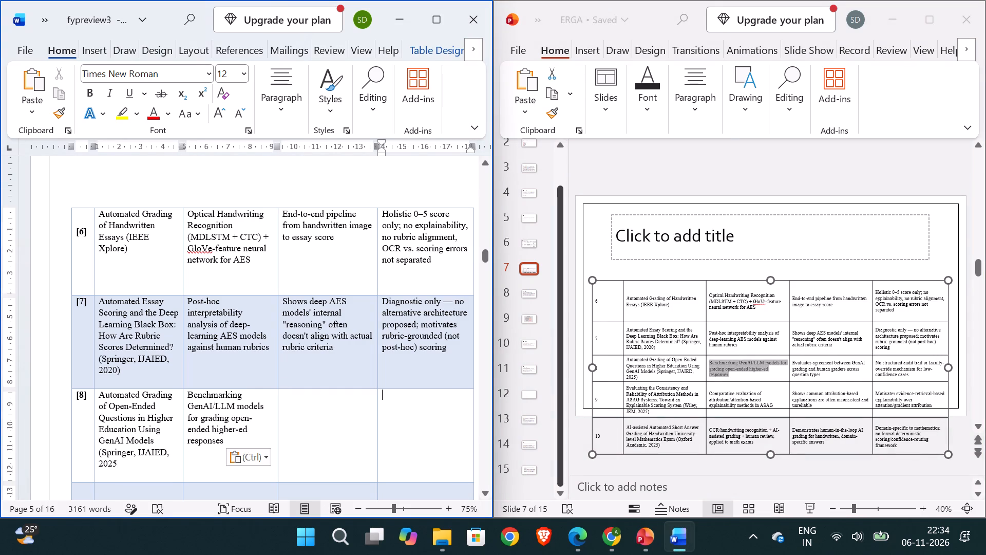
key(Left)
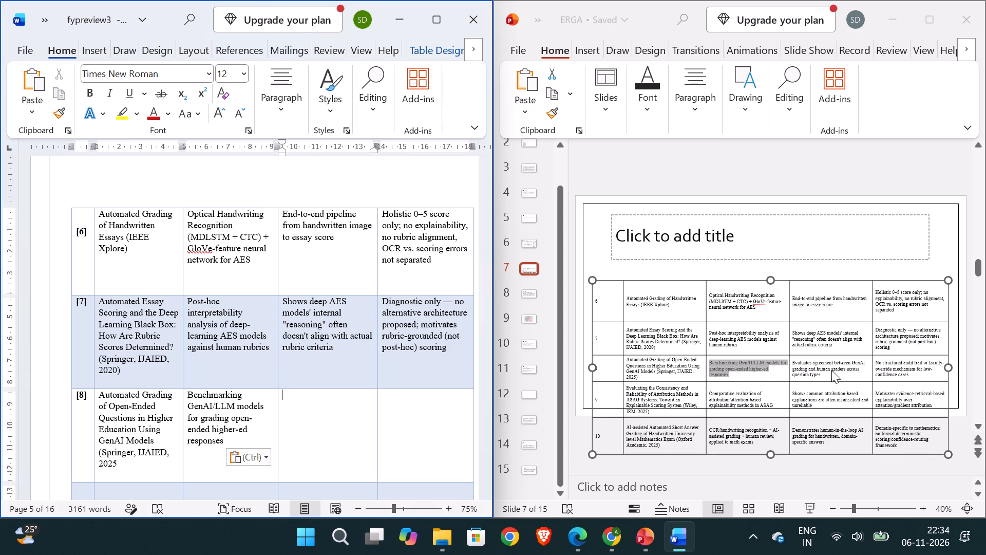
click(831, 370)
drag(819, 375, 792, 363)
key(ctrl+c)
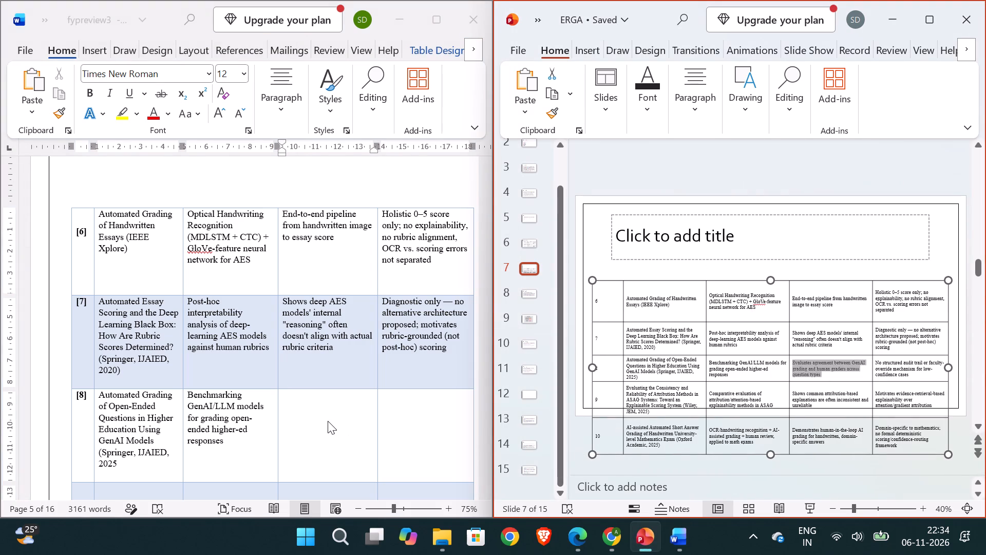
click(328, 421)
key(ctrl+v)
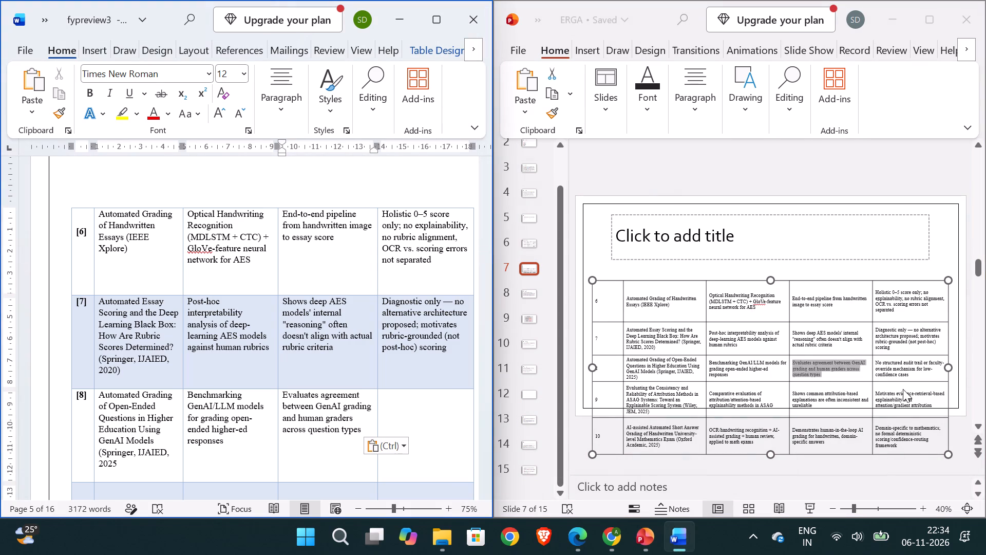
Copy entry 8's limitation, "No structured audit trail or faculty-override mechanism for low-confidence cases", into row [8]'s Limitations cell.
click(910, 378)
drag(914, 378, 878, 364)
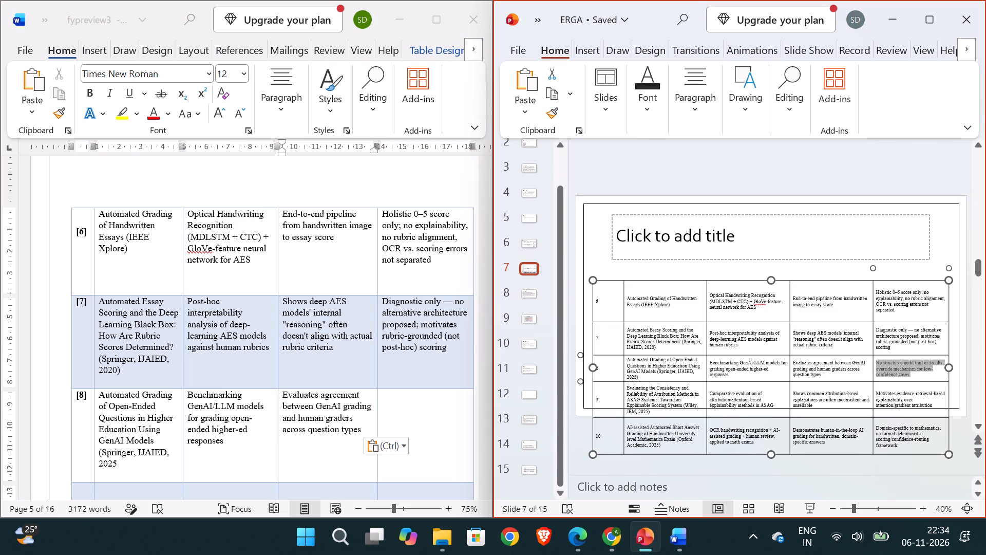
drag(878, 364, 878, 364)
key(ctrl+c)
click(335, 423)
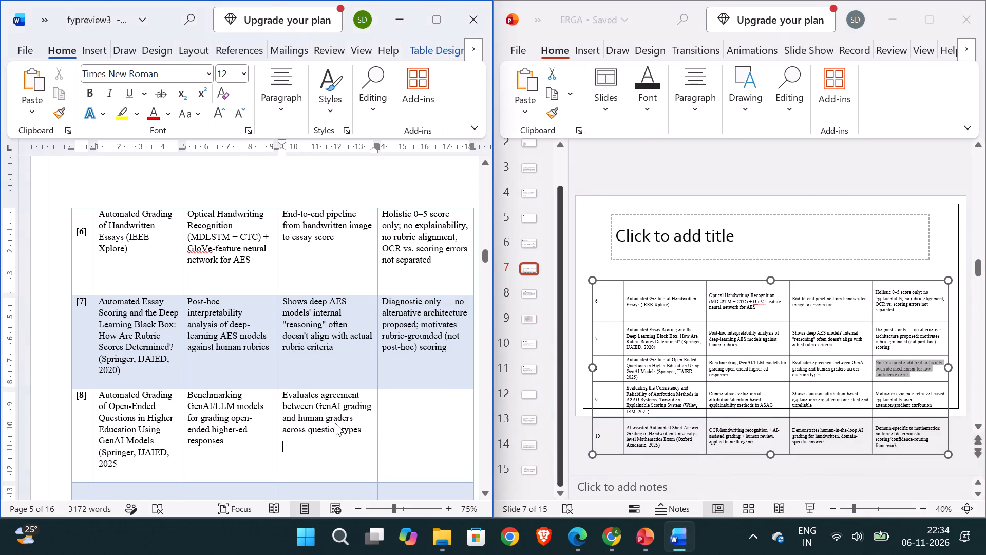
key(Right)
key(Right)
key(Left)
key(ctrl+v)
Label the next row [9] and copy entry 9's title, "Evaluating the Consistency and Reliability of Attribution Methods in ASAG Systems…", with source into Author / Year.
scroll(342, 344, down, 1)
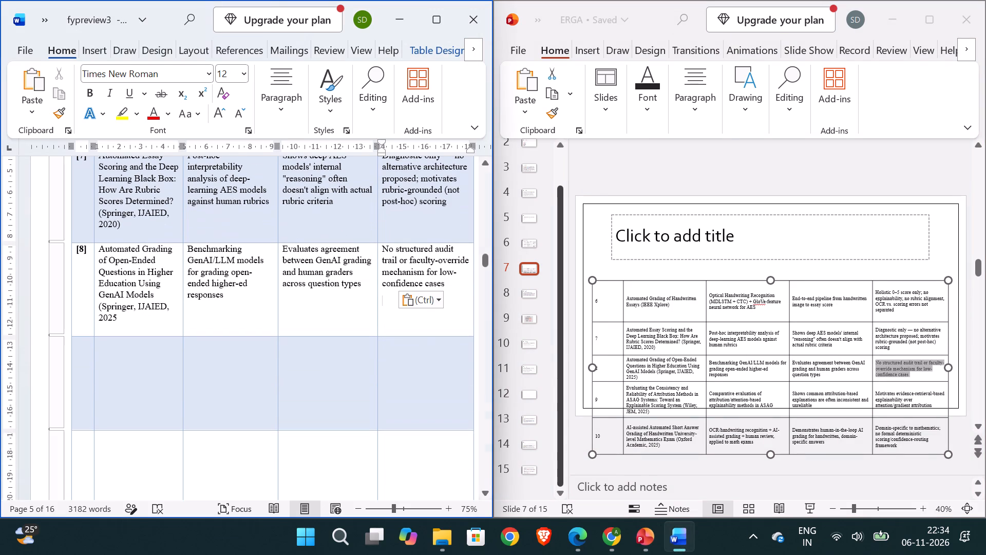
click(659, 396)
drag(654, 414, 623, 384)
click(623, 384)
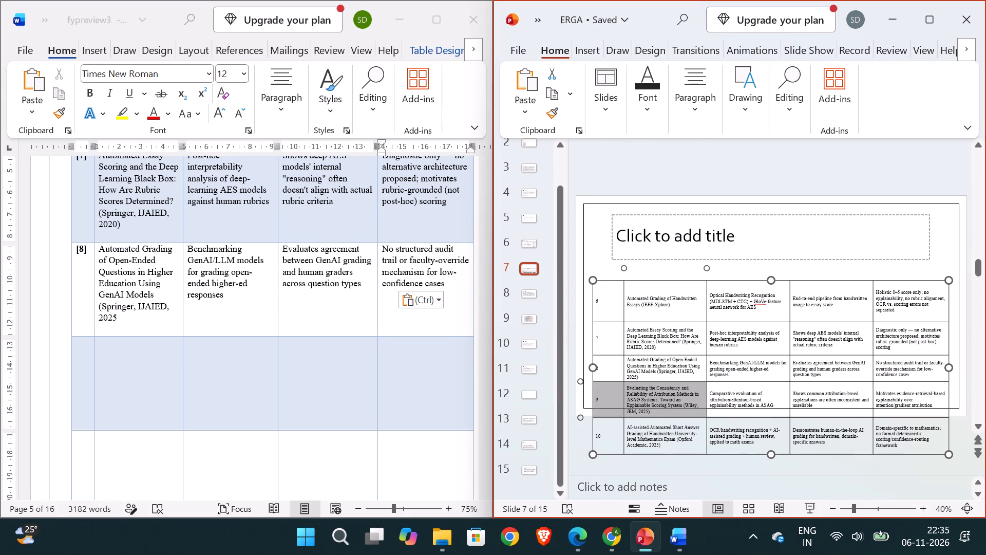
click(631, 390)
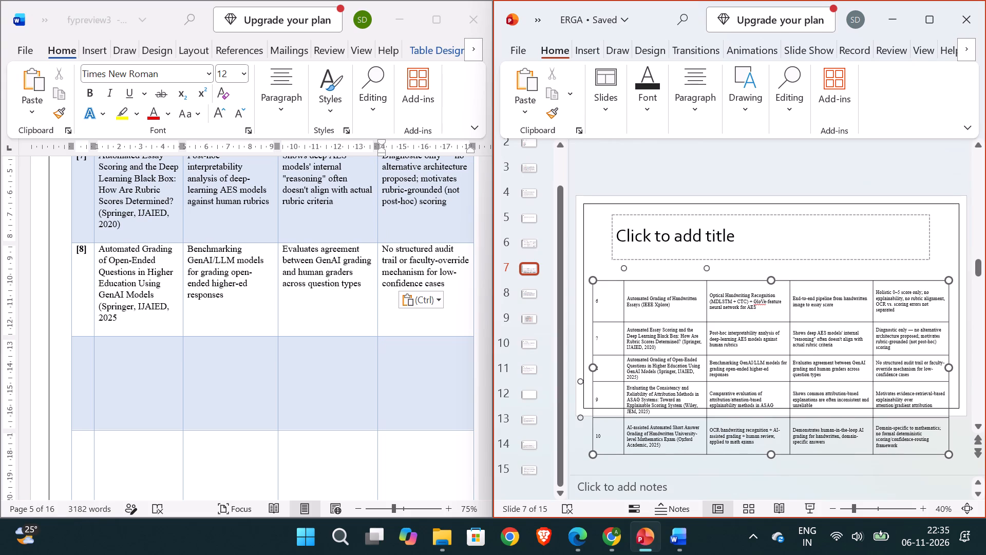
drag(659, 409, 628, 385)
key(ctrl+c)
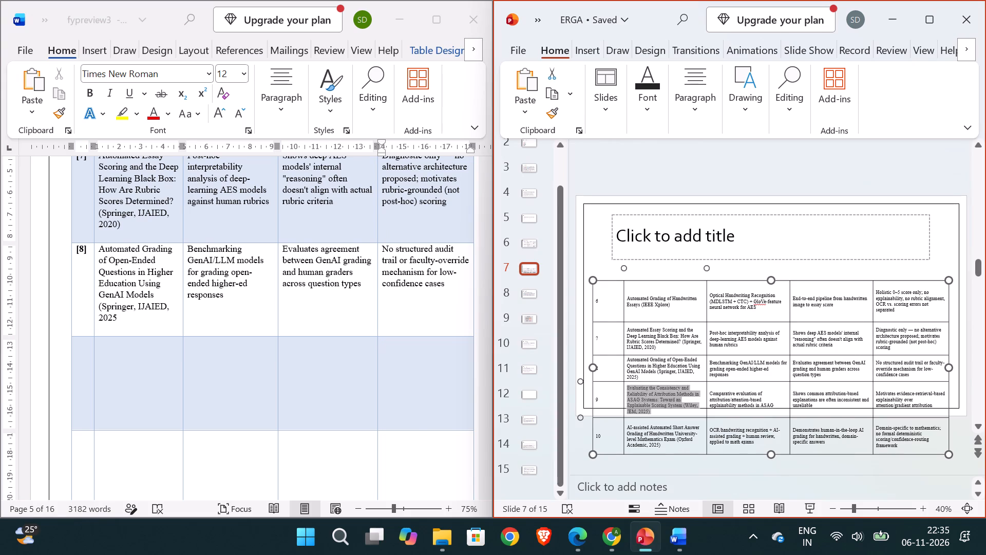
click(96, 344)
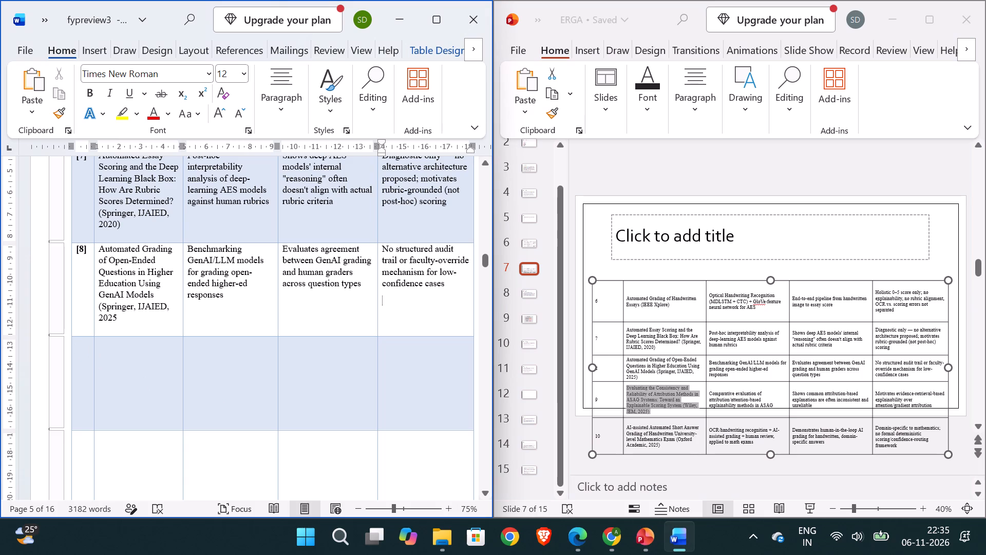
click(89, 344)
click(89, 344)
key(9)
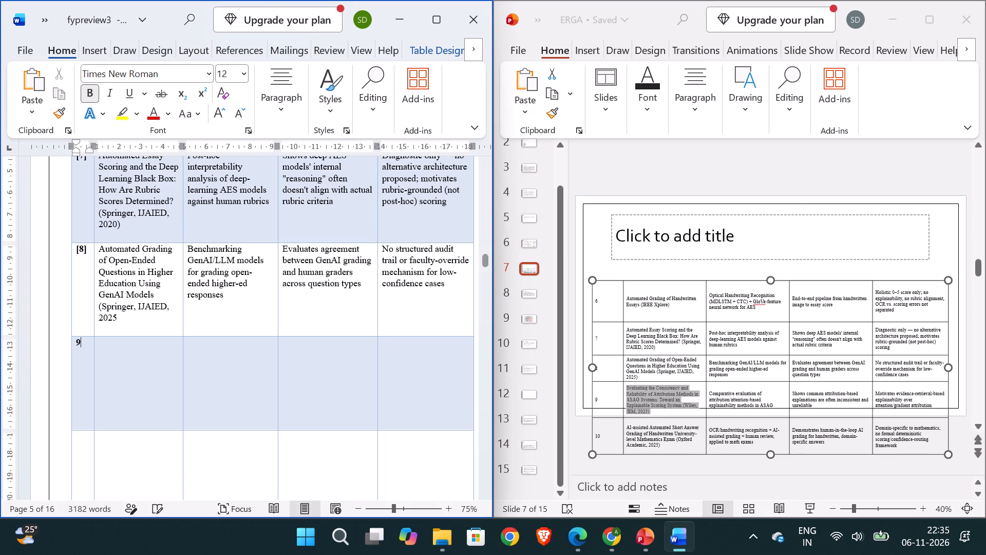
key(BackSpace)
text([9])
key(Right)
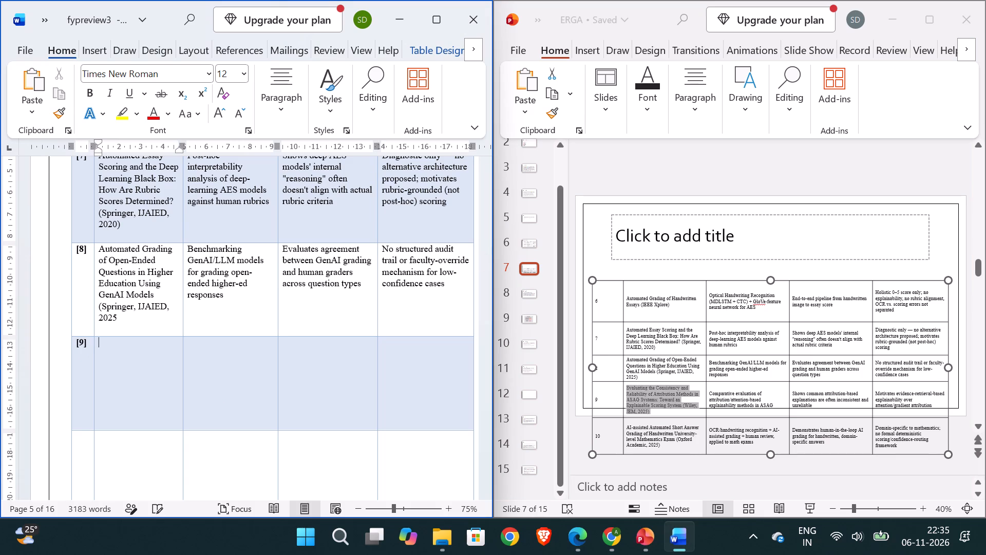
key(ctrl+v)
Copy entry 9's methodology, "Comparative evaluation of attribution/attention-based explainability methods in ASAG", from the slide into row [9]'s Methodology cell.
key(Right)
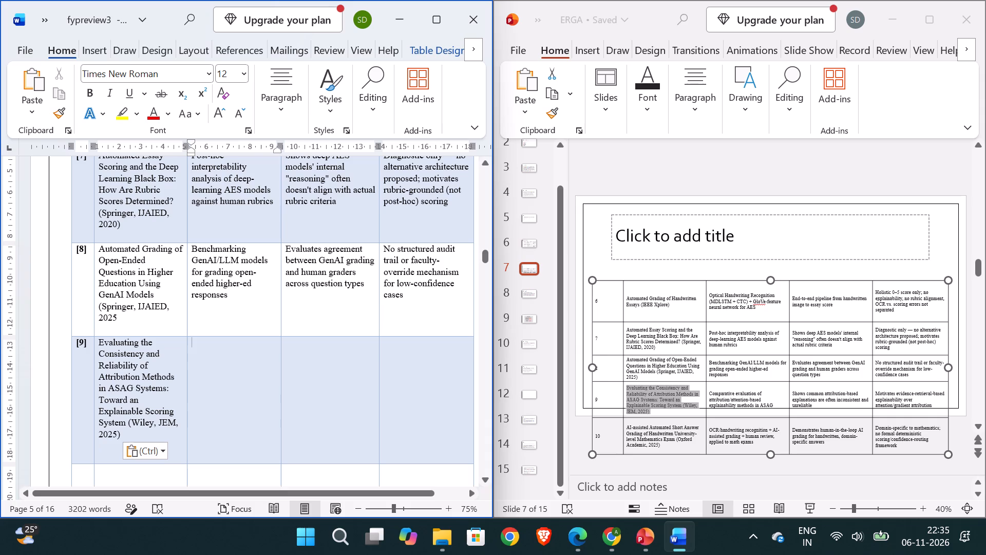
click(743, 399)
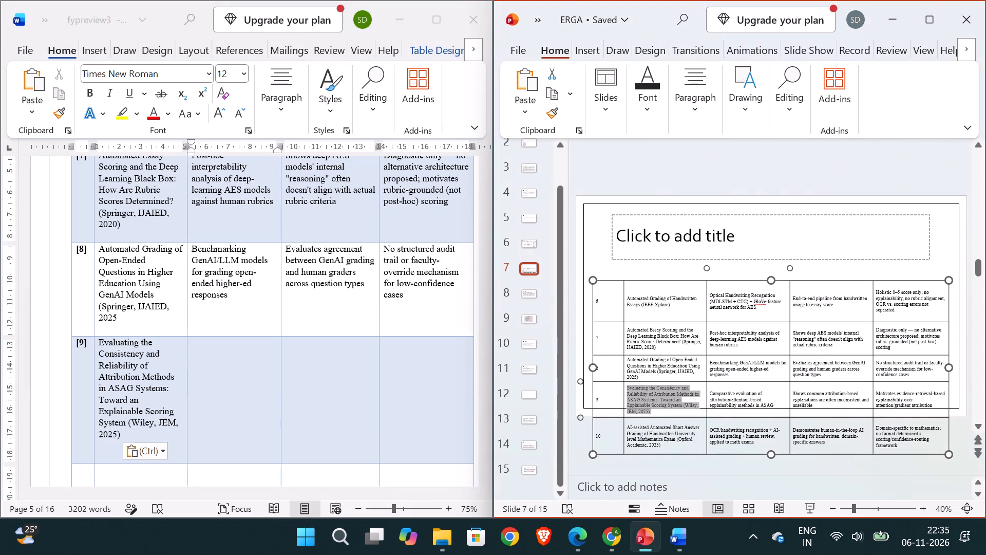
drag(772, 405, 711, 393)
key(ctrl+c)
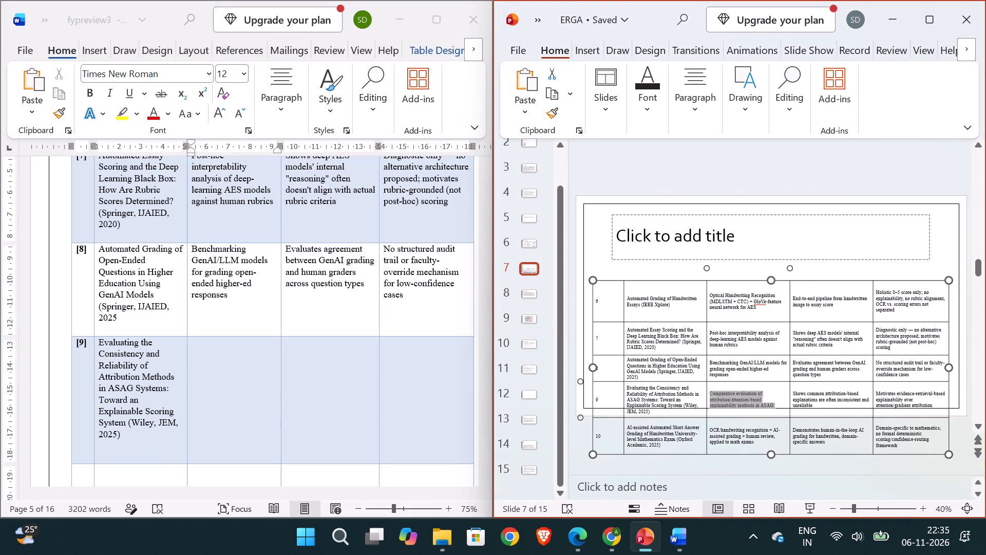
click(205, 355)
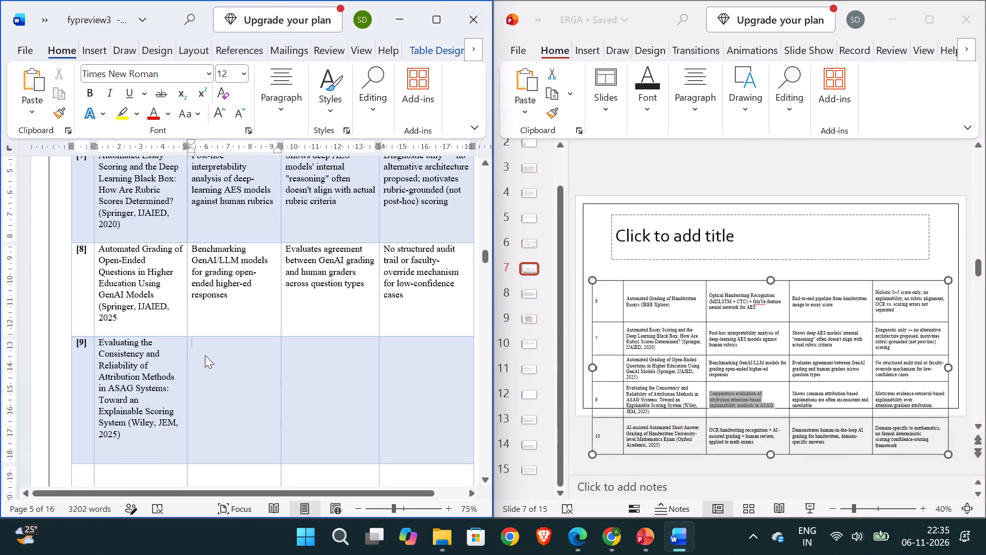
key(ctrl+v)
Copy entry 9's finding, "Shows common attribution-based explanations are often inconsistent and unreliable", into row [9]'s Key Findings cell.
key(Right)
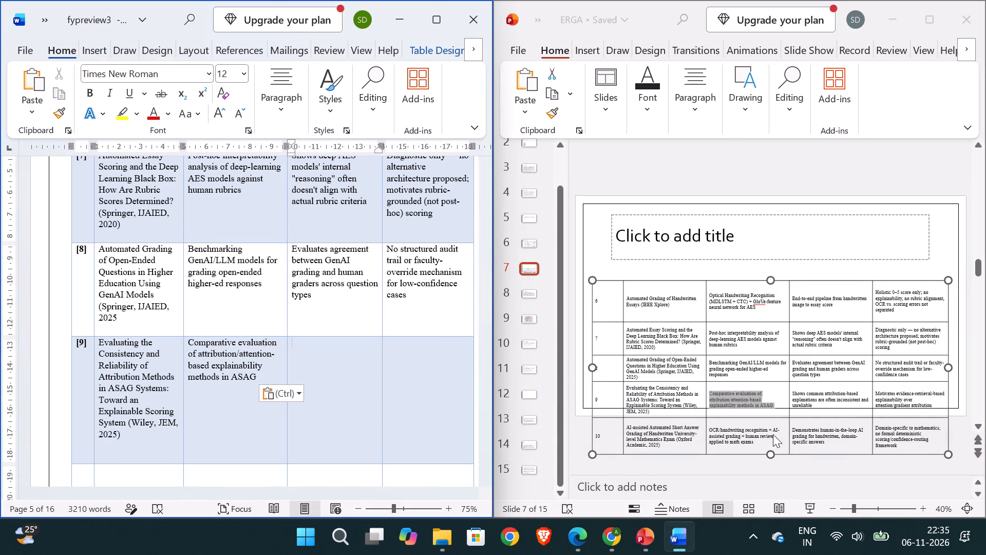
click(818, 395)
drag(816, 405, 790, 394)
key(ctrl+c)
click(312, 340)
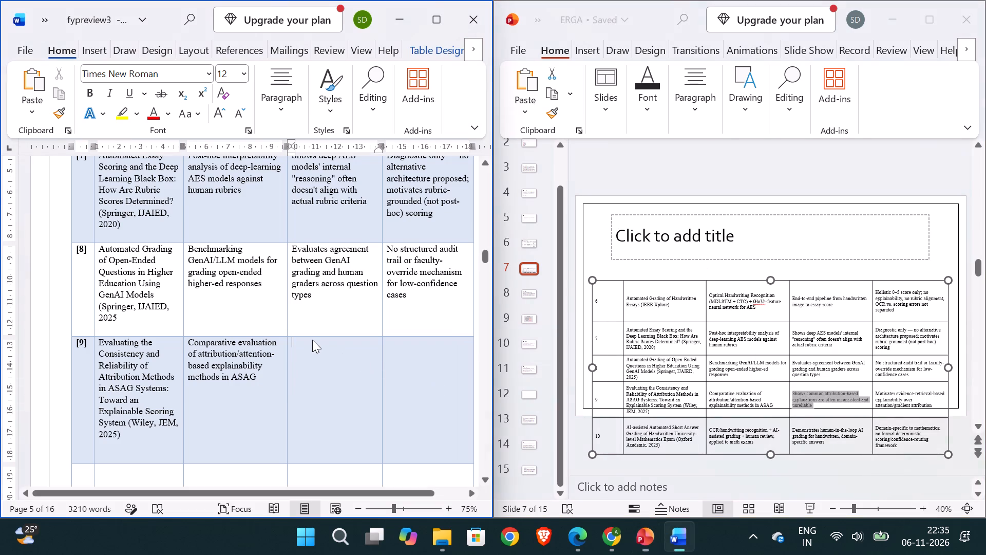
key(ctrl+v)
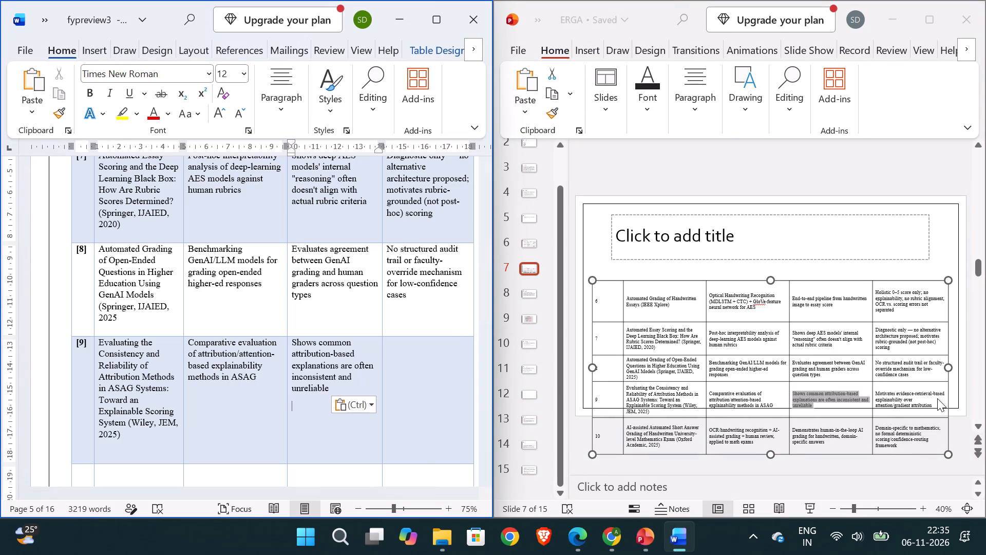
Copy entry 9's limitation, "Motivates evidence-retrieval-based explainability over attention/gradient attribution", from the slide into row [9]'s Limitations cell.
click(937, 398)
drag(937, 405, 886, 393)
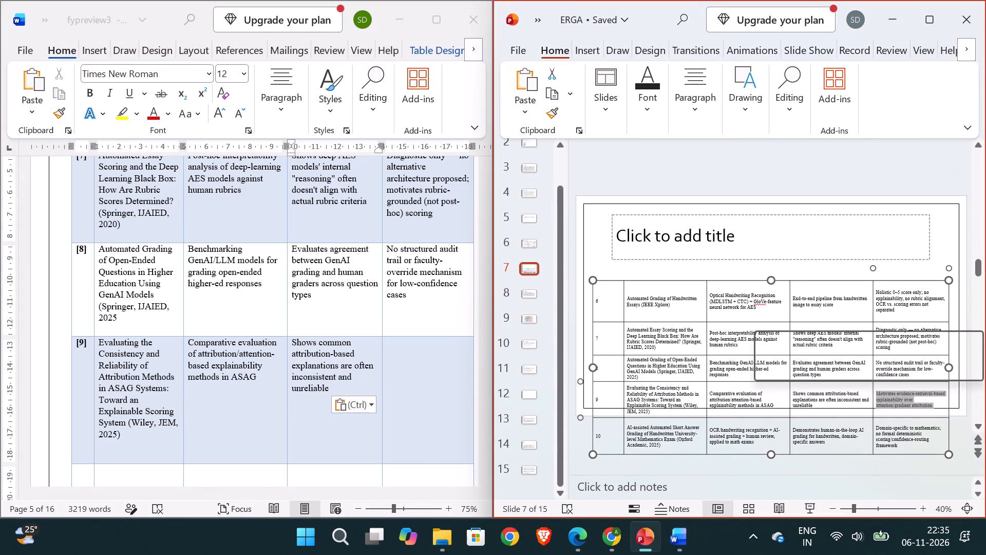
key(ctrl+c)
click(411, 342)
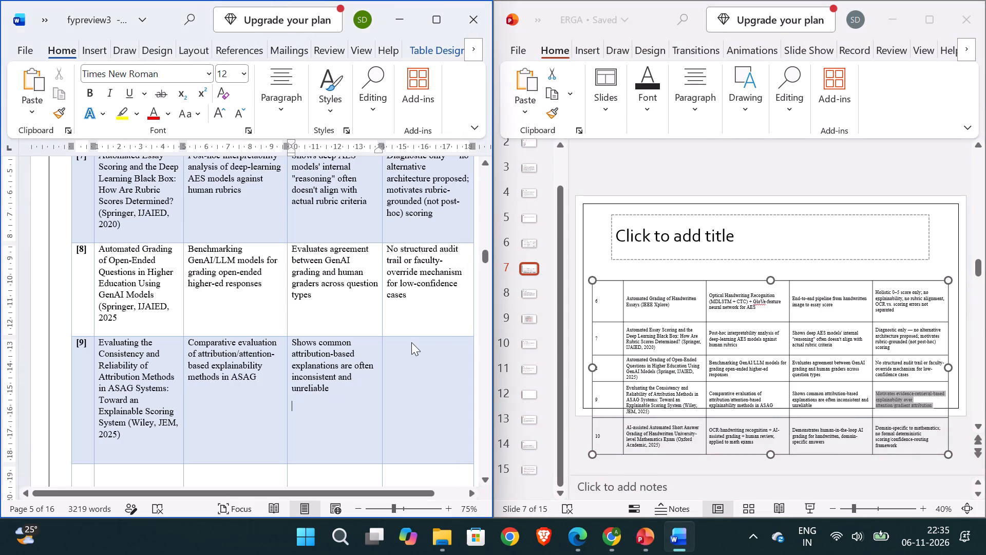
key(Right)
key(ctrl+v)
Remove the trailing blank line after the source text in row [9]'s Author / Year cell.
scroll(410, 356, down, 1)
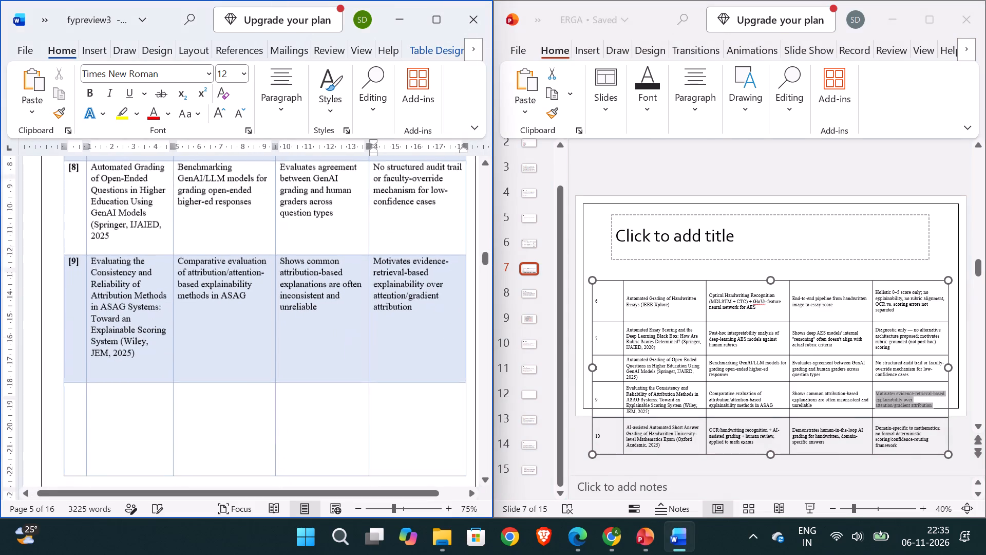
scroll(410, 356, down, 1)
click(80, 354)
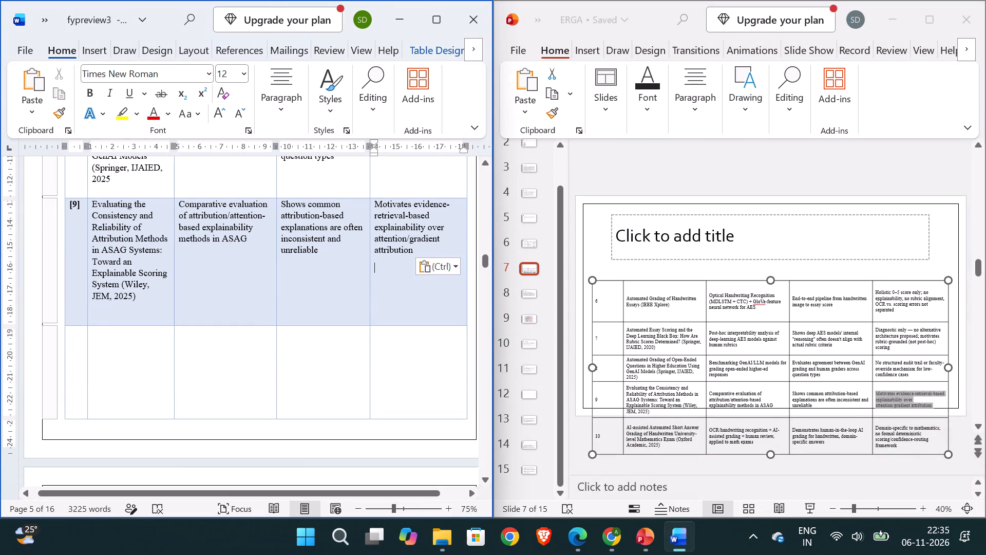
click(134, 305)
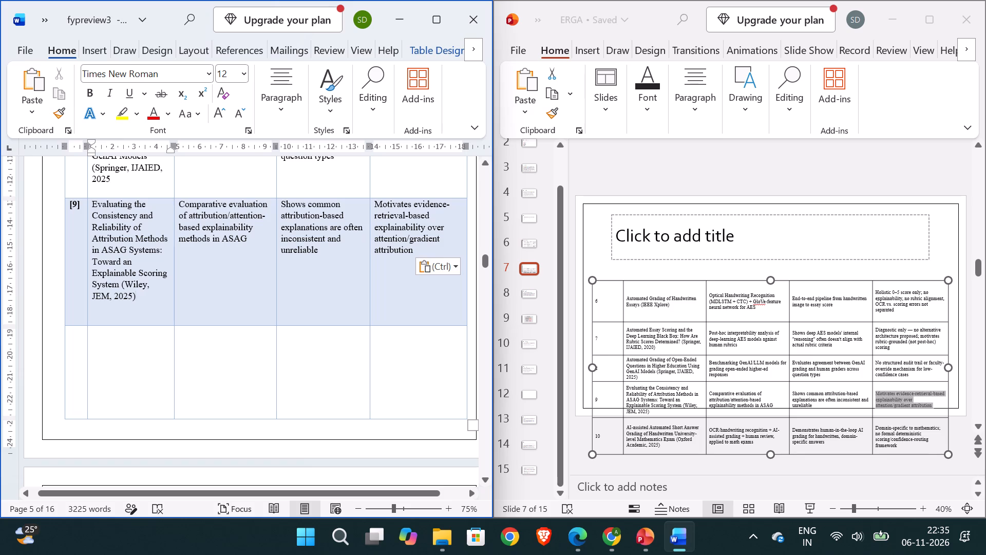
key(Down)
key(BackSpace)
Remove the trailing blank line after "(IEEE Xplore)" in row [6]'s Author / Year cell.
scroll(131, 312, up, 1)
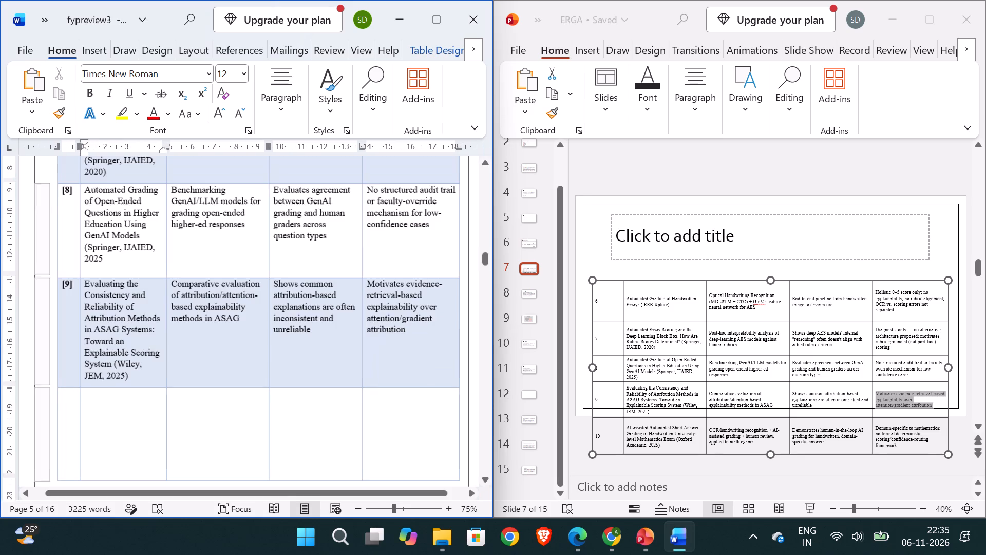
scroll(131, 312, up, 3)
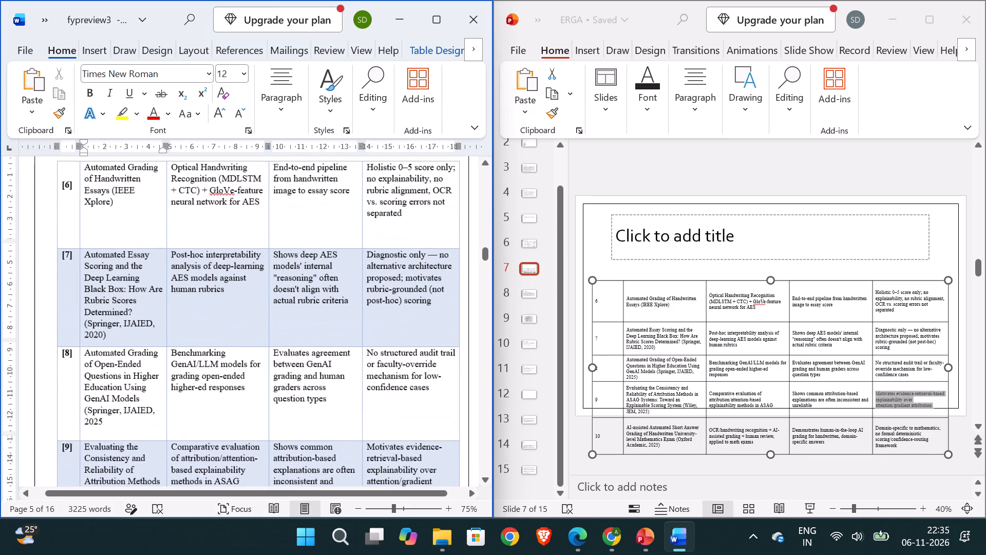
click(121, 247)
key(BackSpace)
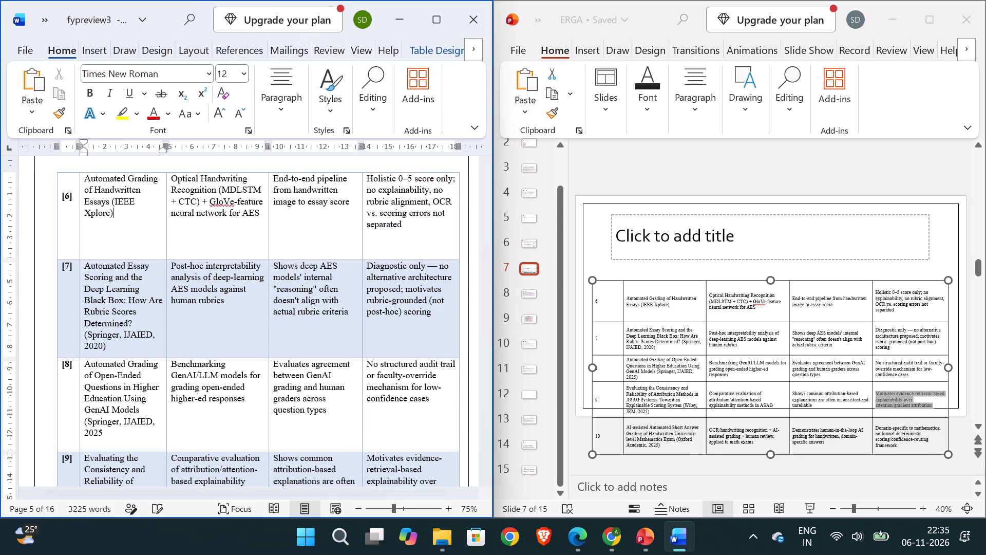
Reduce row [6]'s height by moving its lower border up toward the cell text.
click(104, 244)
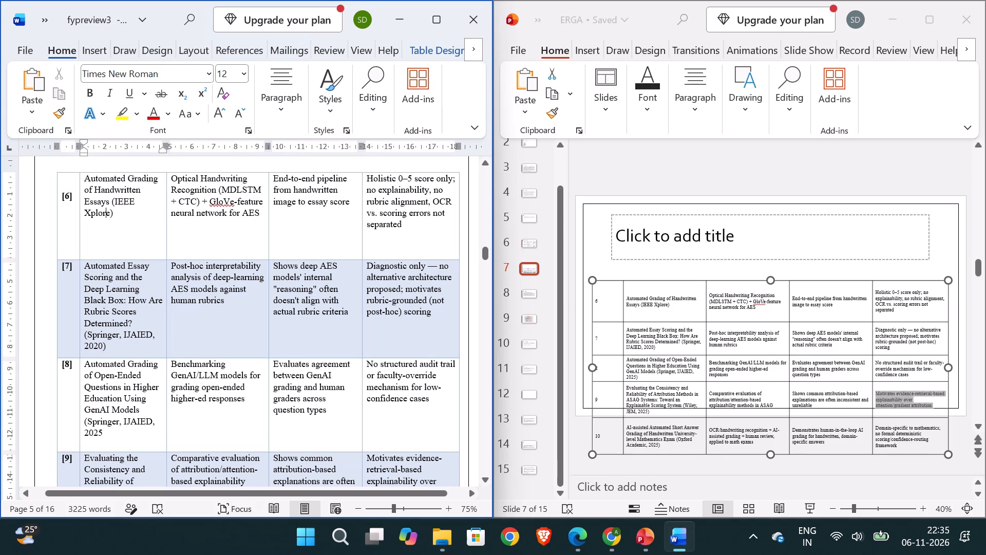
key(Down)
click(138, 239)
click(210, 232)
click(253, 217)
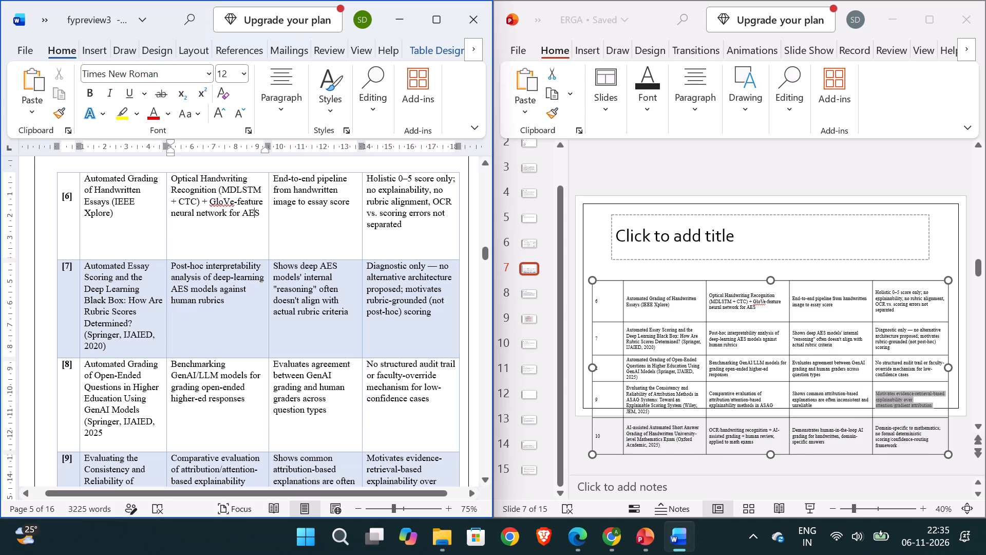
click(263, 215)
key(Down)
double_click(329, 233)
drag(271, 261, 270, 255)
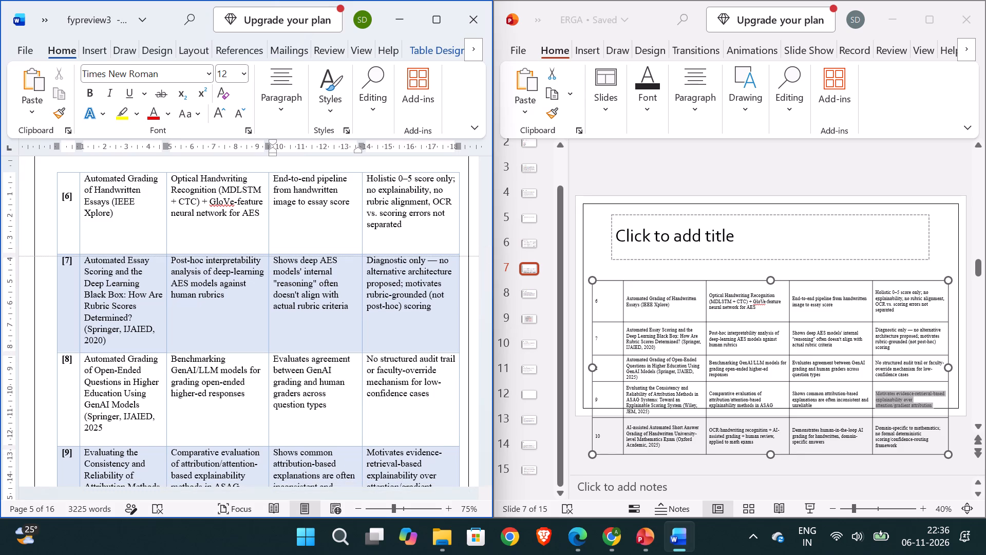
drag(270, 255, 270, 245)
Label the next row [10] and copy entry 10's title, "AI-assisted Automated Short Answer Grading of Handwritten University-level Mathematics Exam", with source into Author / Year.
scroll(295, 346, down, 1)
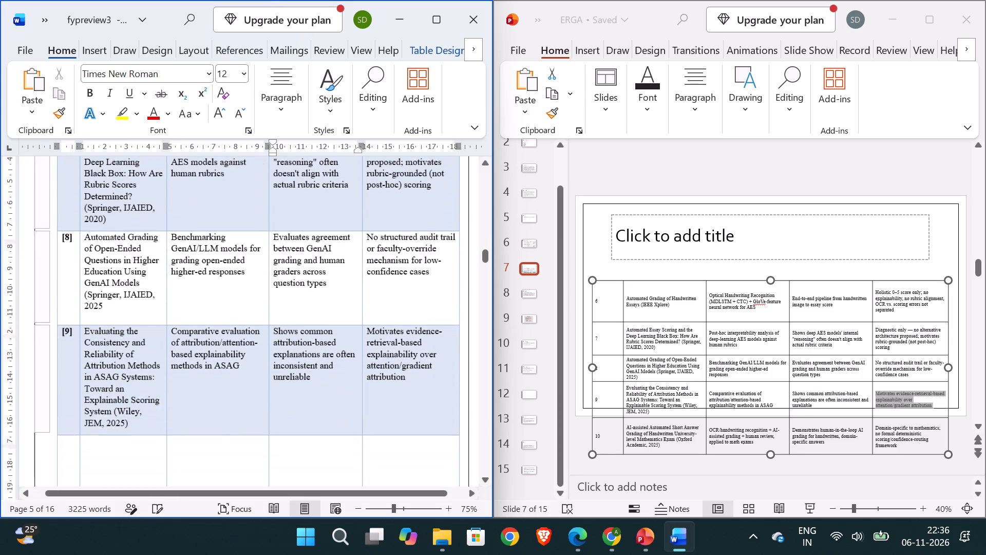
scroll(295, 346, down, 1)
scroll(331, 286, up, 1)
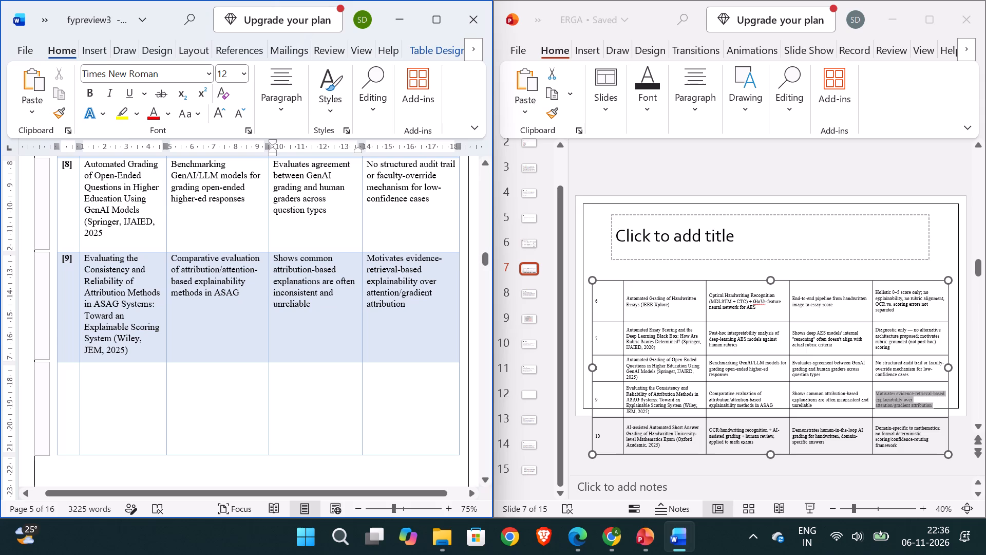
click(664, 442)
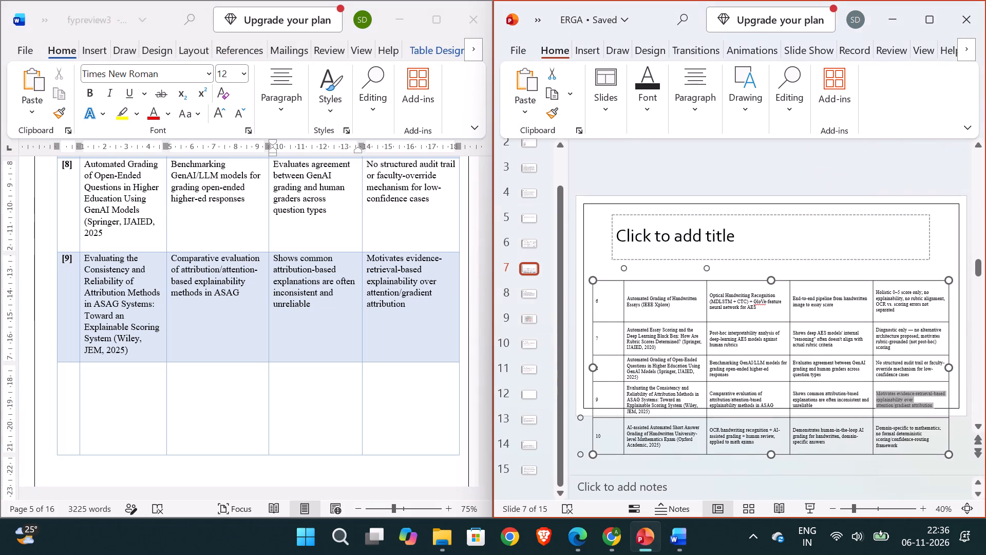
drag(663, 443, 624, 425)
key(ctrl+c)
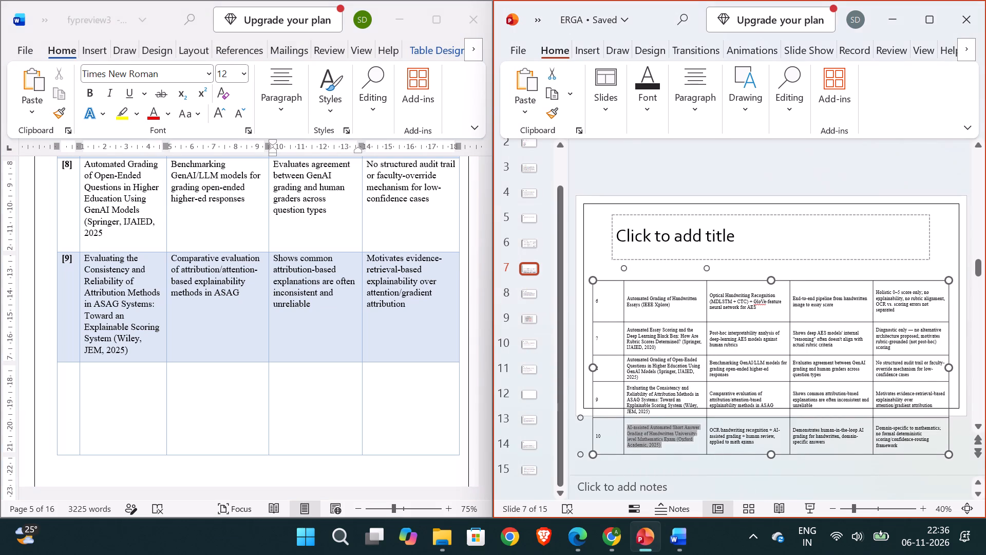
click(115, 390)
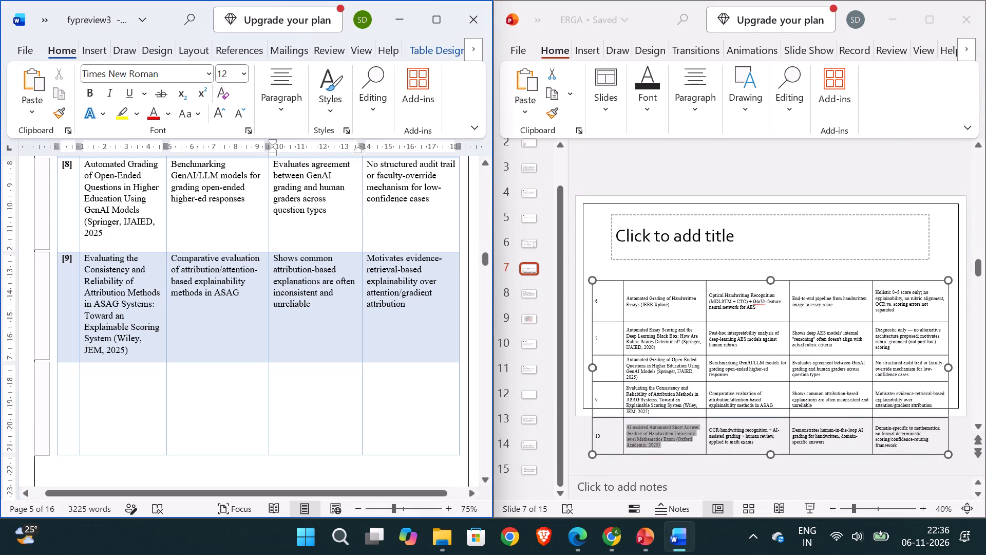
click(70, 381)
text([10])
key(Right)
key(ctrl+v)
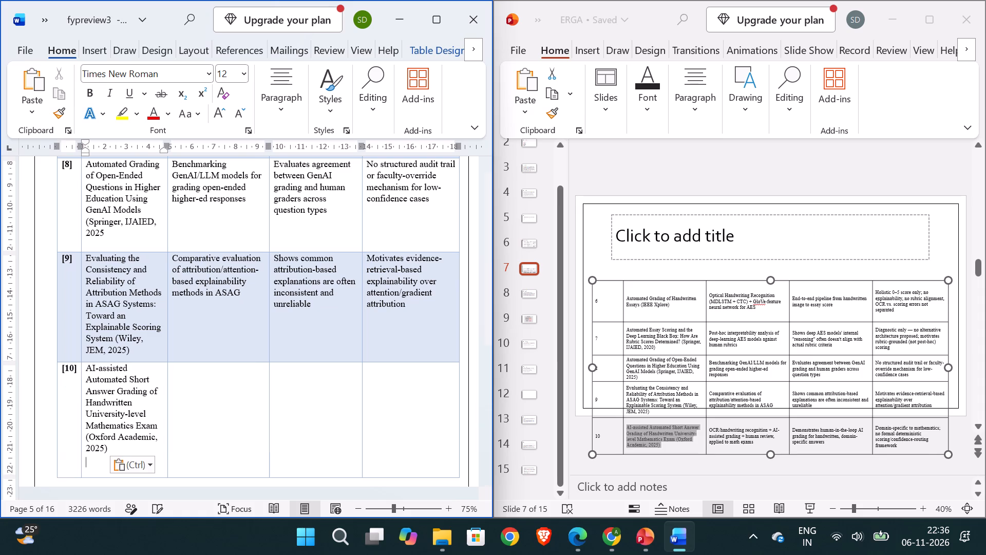
Copy entry 10's methodology, "OCR/handwriting recognition + AI-assisted grading + human review, applied to math exams", from the slide into row [10]'s Methodology cell.
click(727, 420)
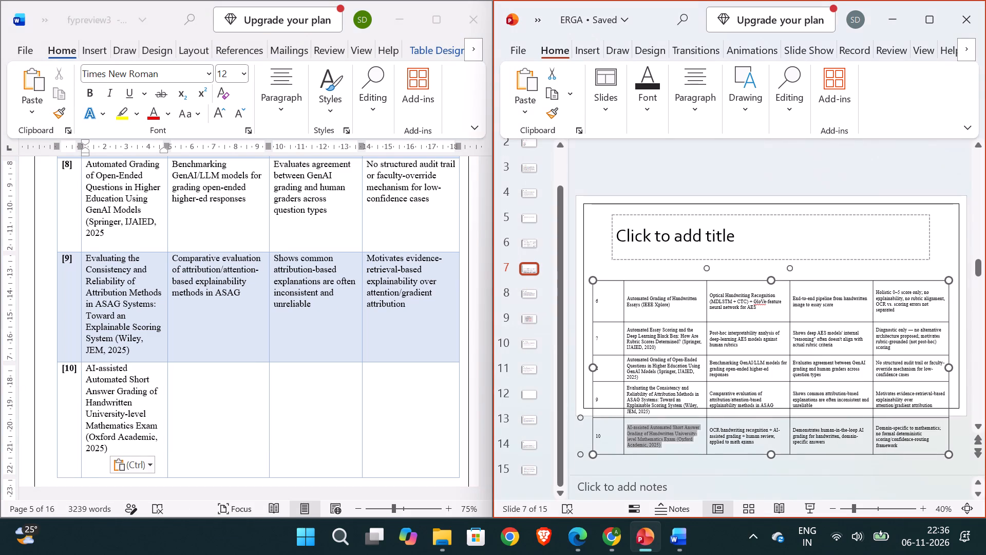
drag(757, 446, 711, 430)
key(ctrl+c)
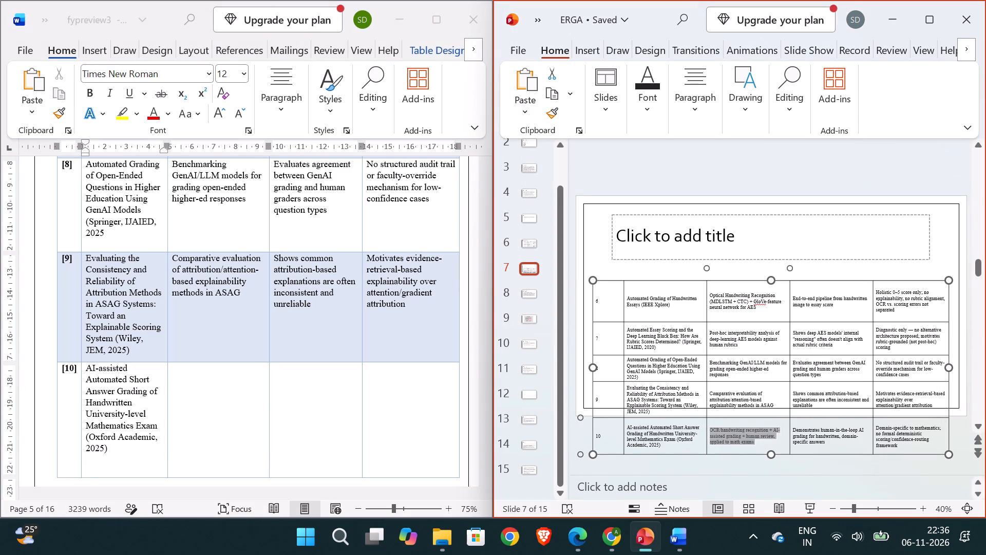
key(Right)
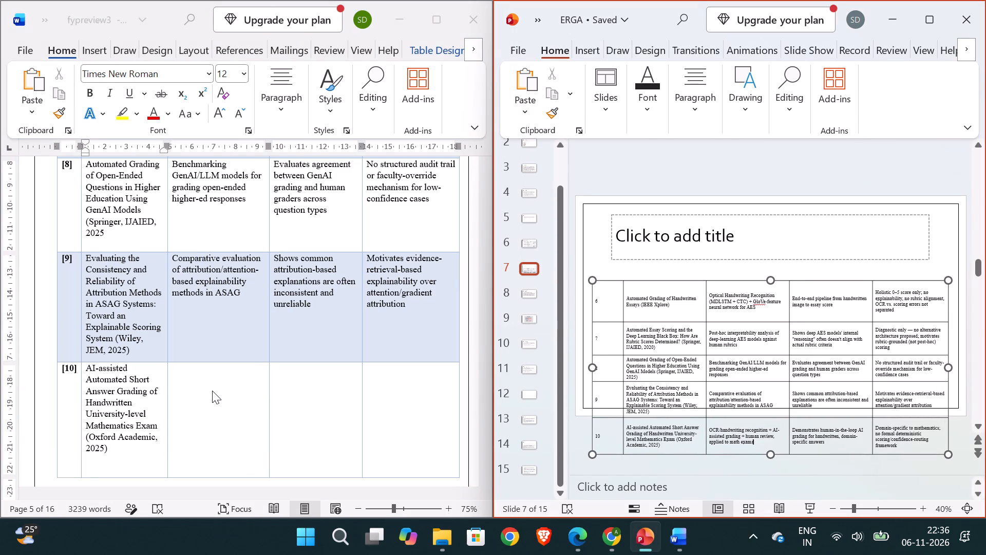
click(178, 395)
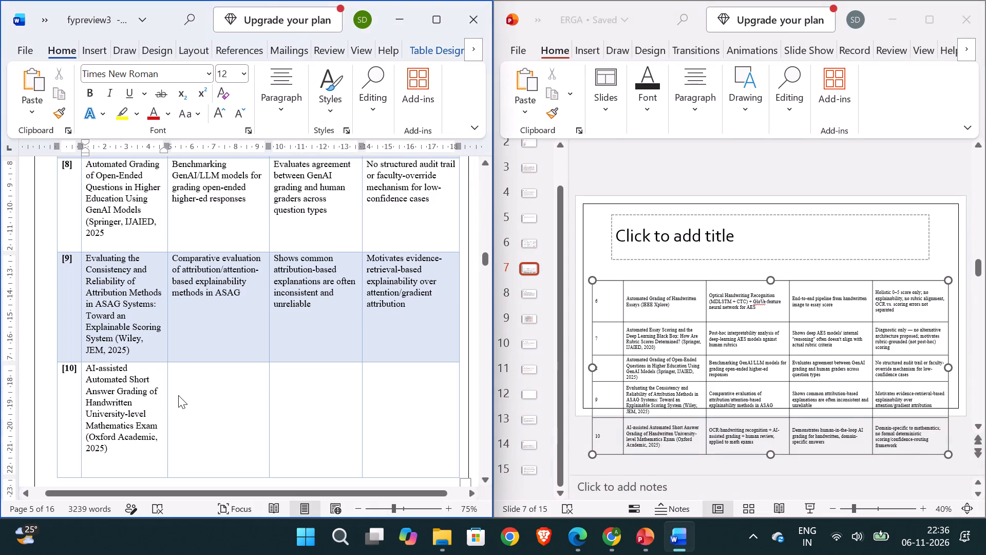
key(Right)
key(ctrl+v)
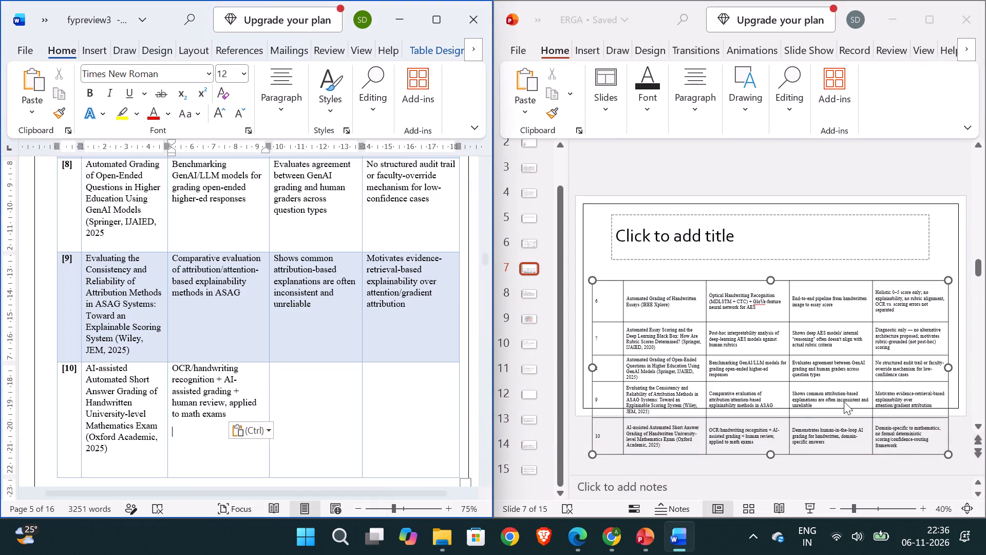
Copy entry 10's finding, "Demonstrates human-in-the-loop AI grading for handwritten, domain-specific answers", from the slide into row [10]'s Key Findings cell.
click(812, 431)
drag(830, 445, 804, 434)
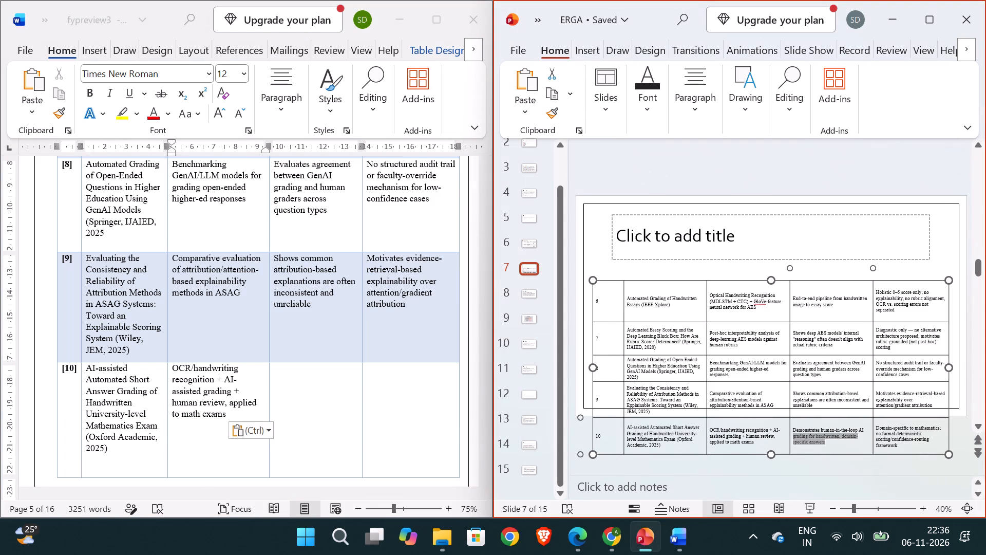
drag(804, 434, 796, 431)
key(ctrl+c)
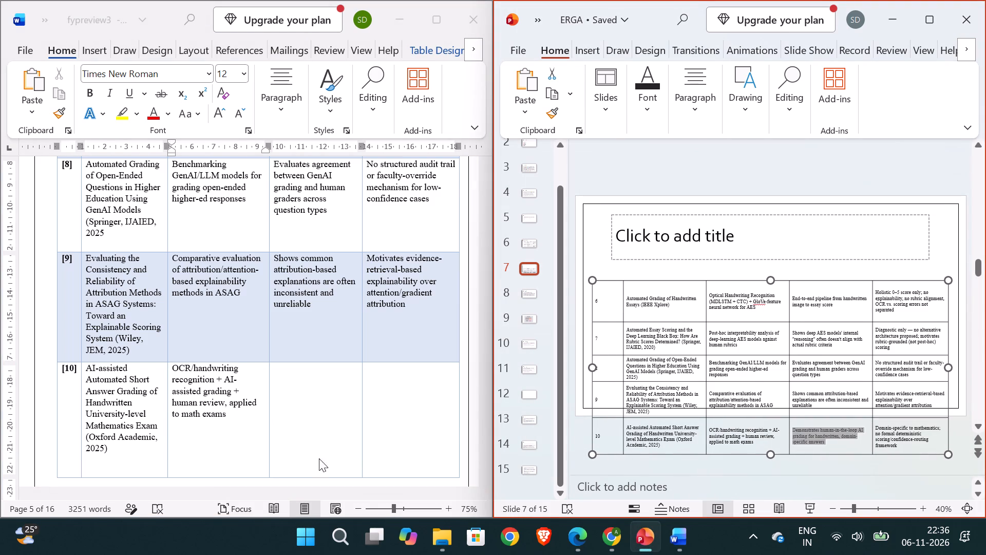
click(227, 413)
key(Right)
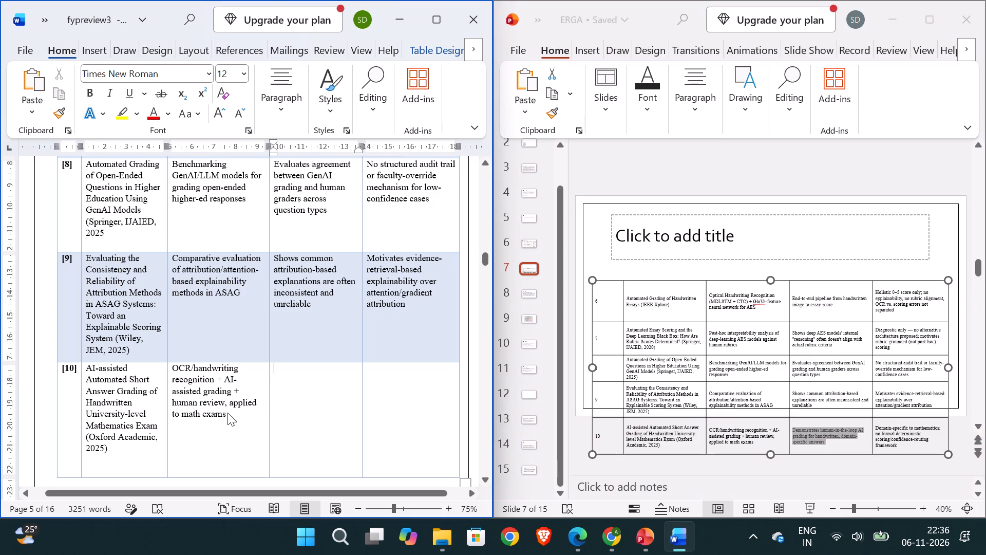
key(ctrl+v)
Copy entry 10's limitation, "Domain-specific to mathematics; no formal deterministic scoring/confidence-routing framework", from the slide into row [10]'s Limitations cell.
key(Right)
key(Right)
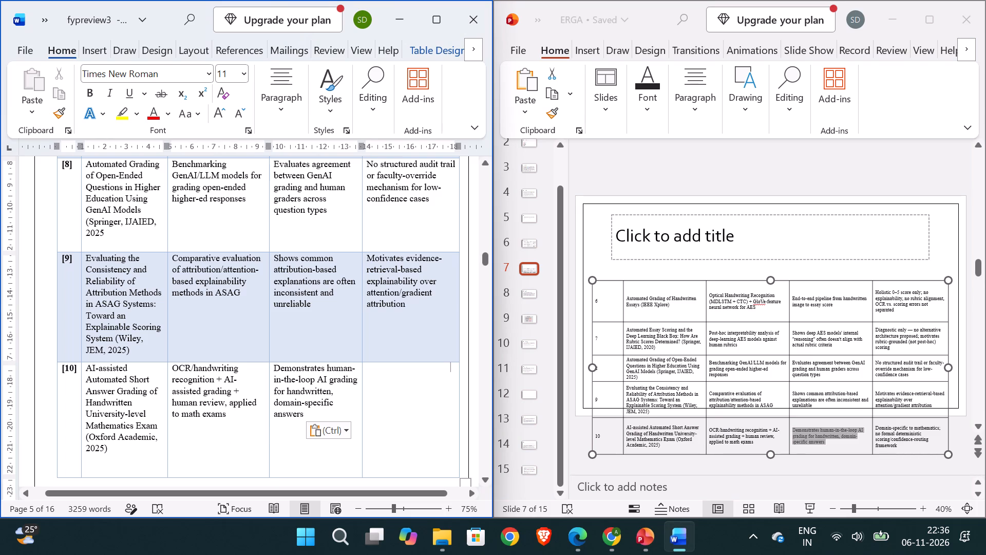
key(Left)
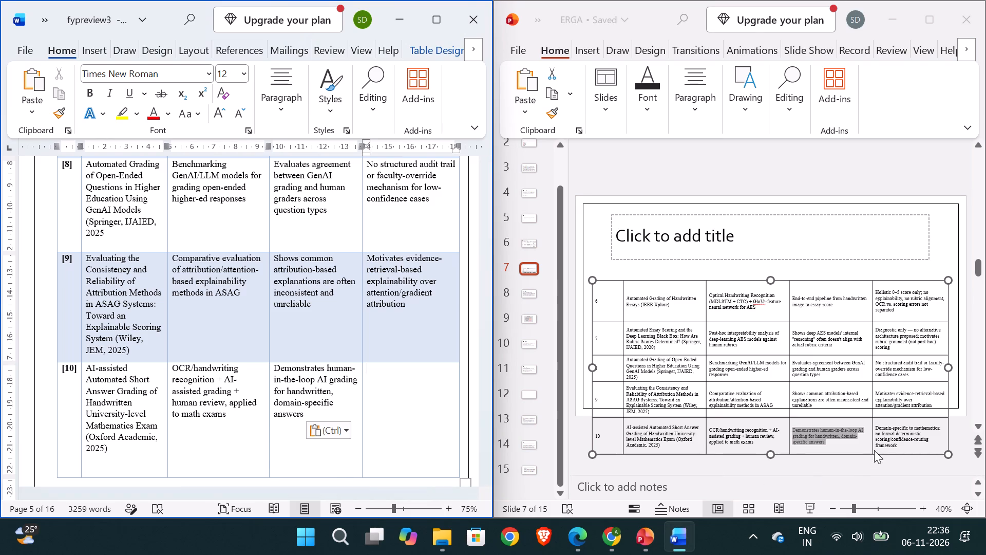
click(878, 447)
click(904, 450)
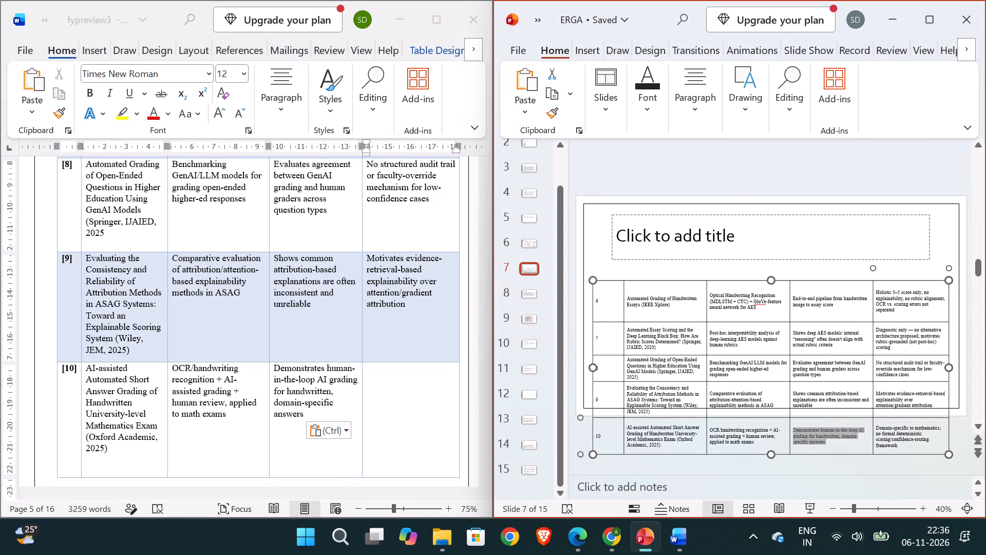
drag(900, 446, 878, 428)
key(ctrl+c)
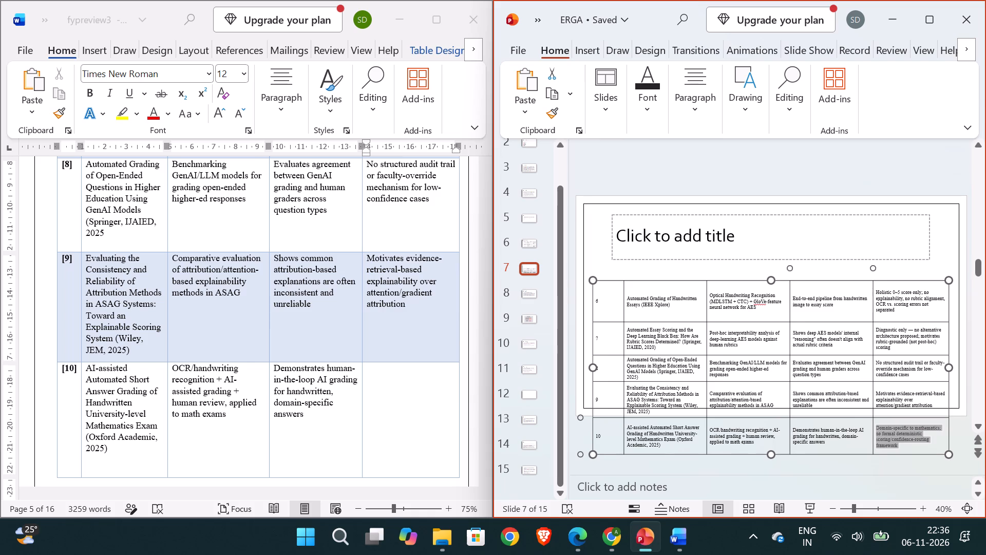
click(392, 380)
key(ctrl+v)
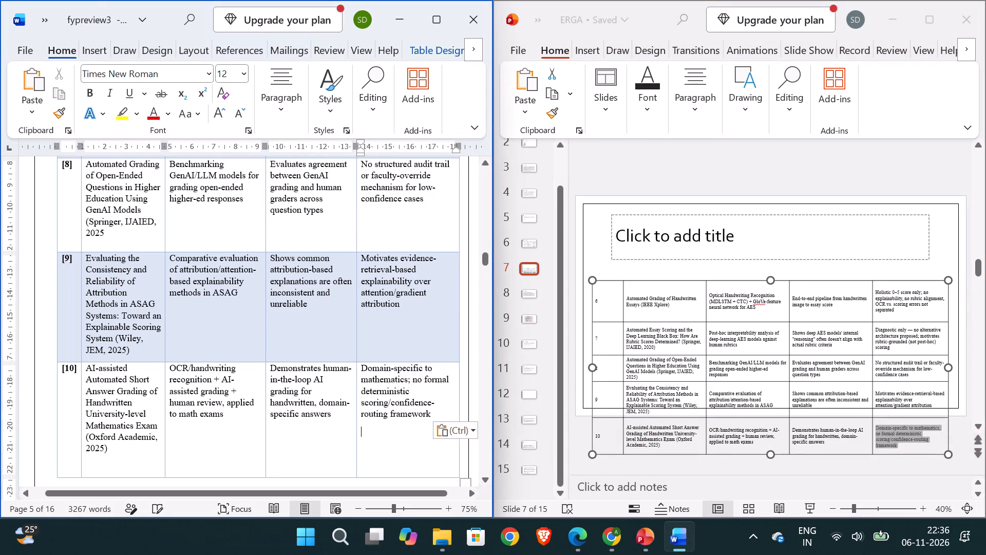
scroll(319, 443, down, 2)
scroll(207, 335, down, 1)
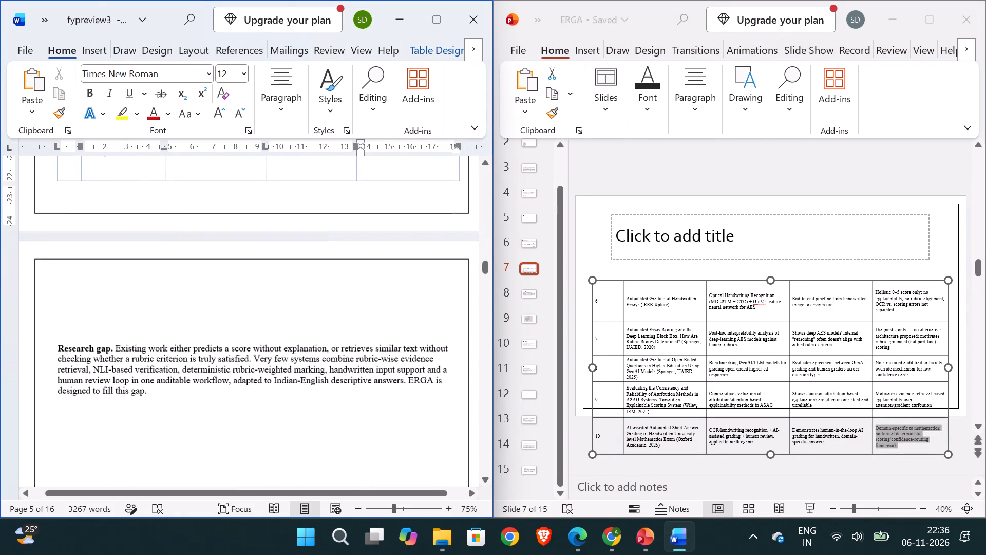
Put the "Research gap." label on its own line above the paragraph it introduces.
scroll(207, 335, down, 1)
click(115, 336)
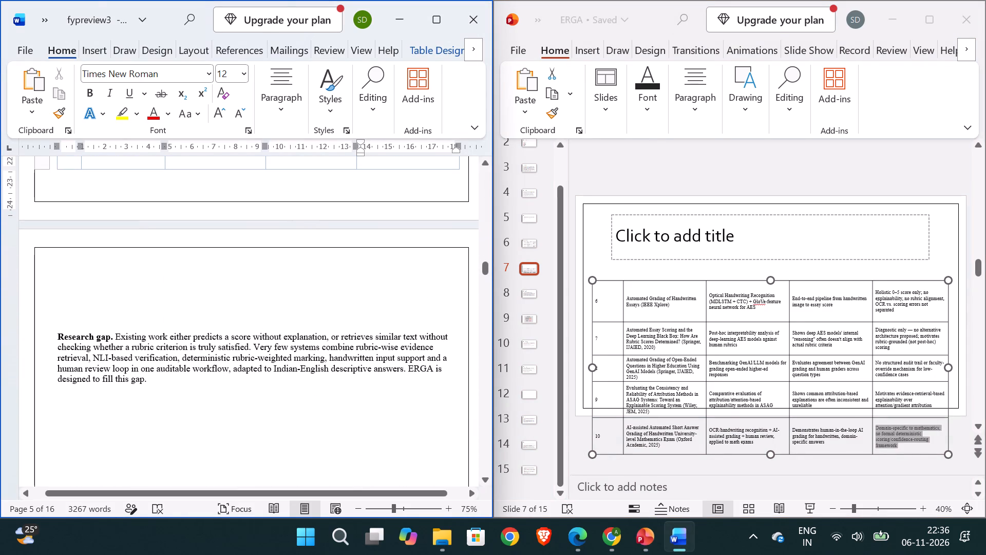
key(Return)
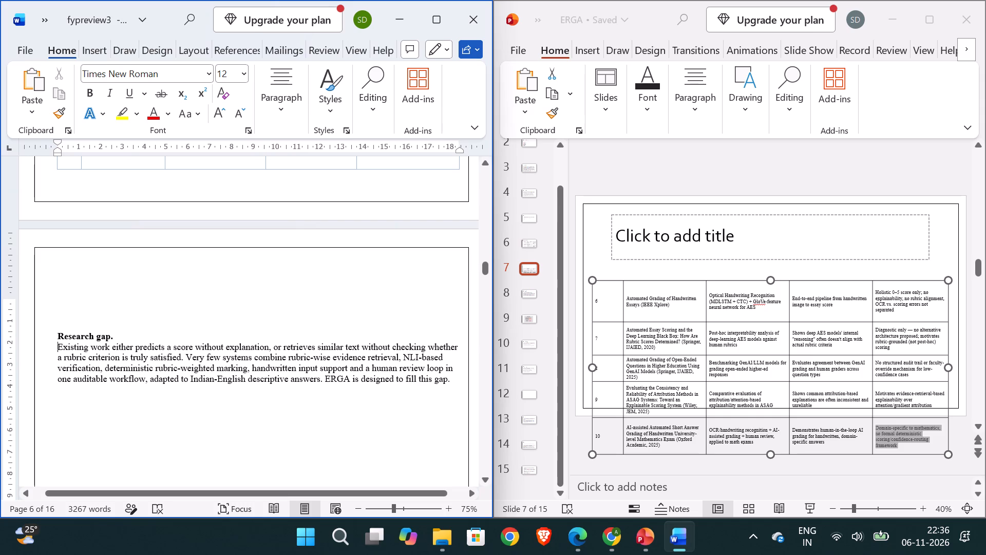
Set the "Research gap." heading's font size to 14.
click(115, 335)
drag(115, 335, 65, 331)
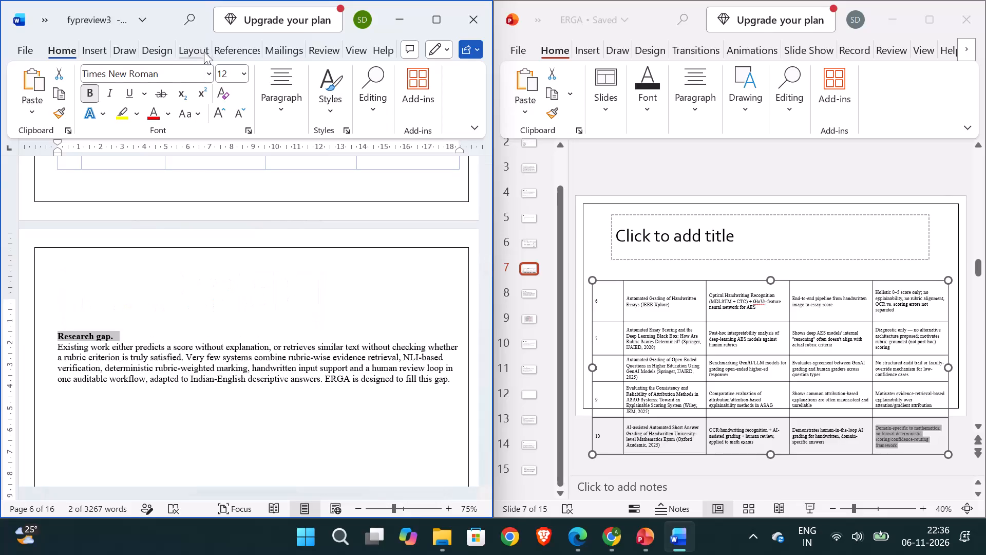
click(229, 71)
key(BackSpace)
text(14)
key(Return)
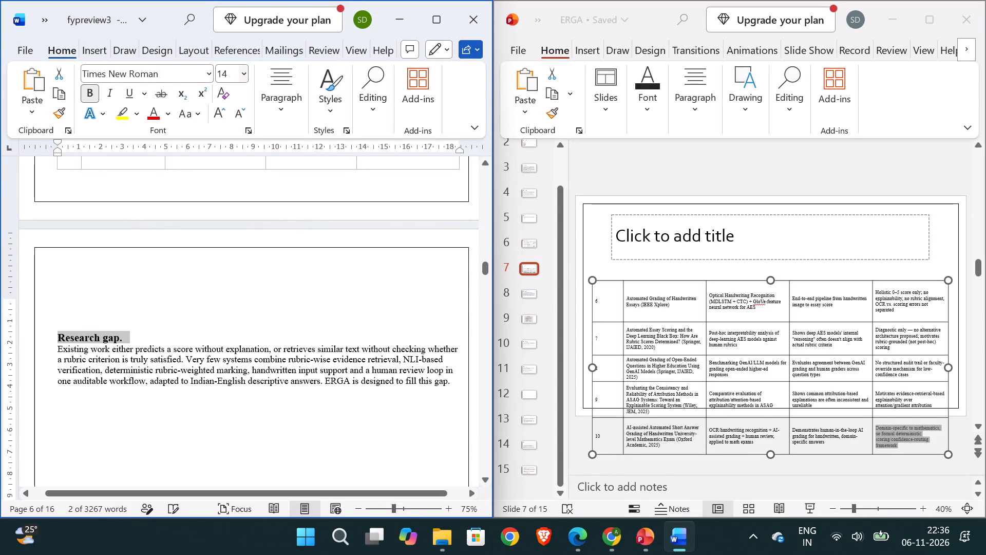
Replace the full stop after "Research gap" with " :" and add a blank line below the heading.
click(138, 341)
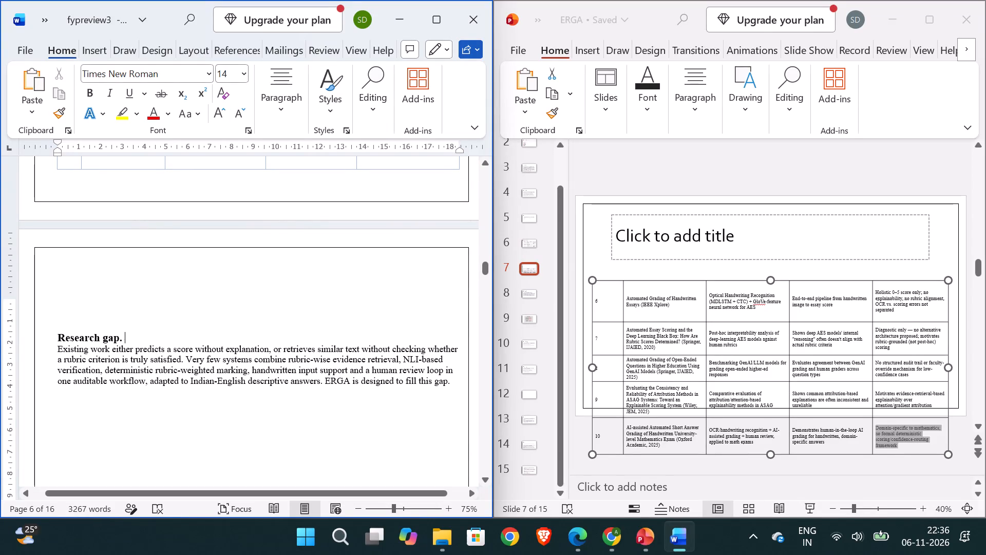
key(BackSpace)
key(shift+colon)
key(shift+Return)
key(BackSpace)
key(BackSpace)
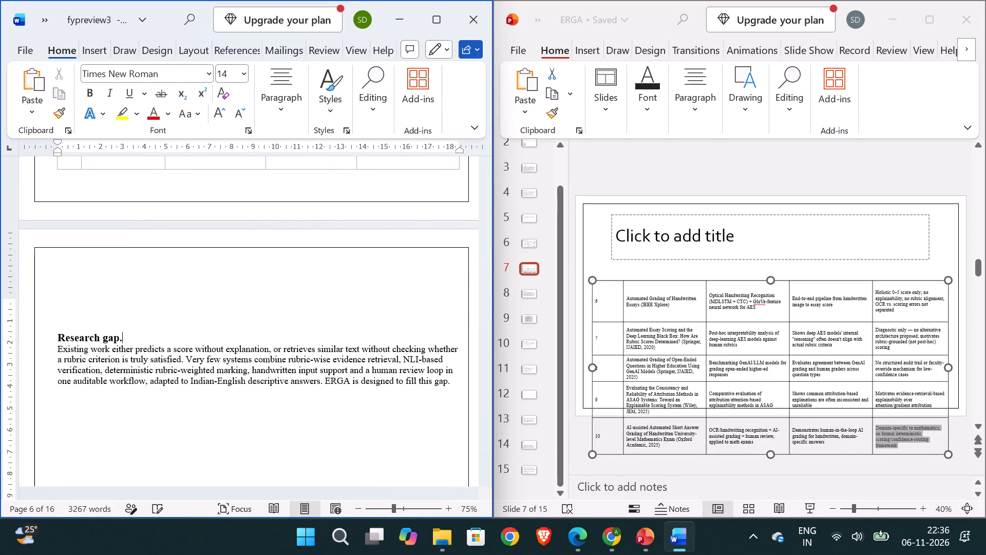
key(BackSpace)
key(space)
text(:)
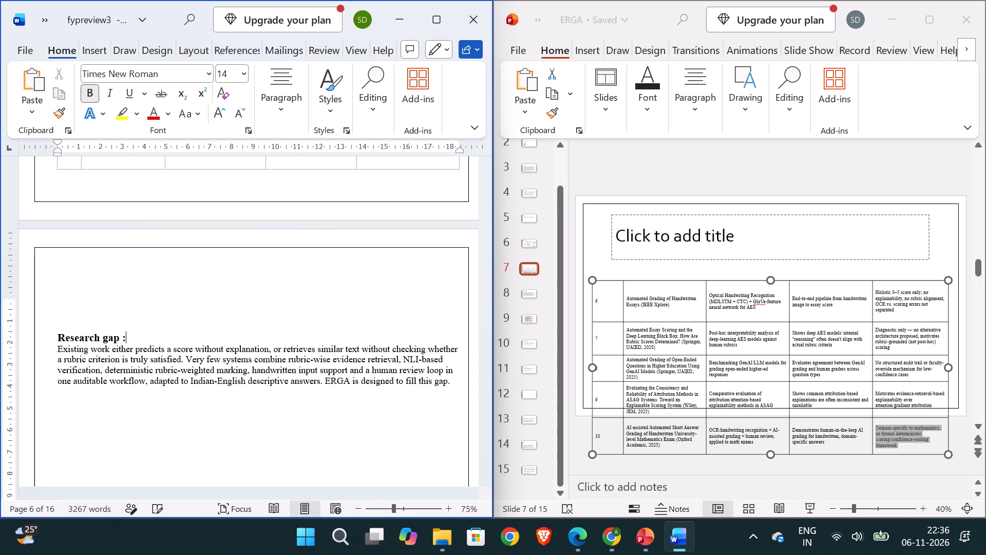
key(shift+Return)
Indent the Research gap paragraph about 0.75 cm on the left and about 1.2 cm on the right.
click(457, 380)
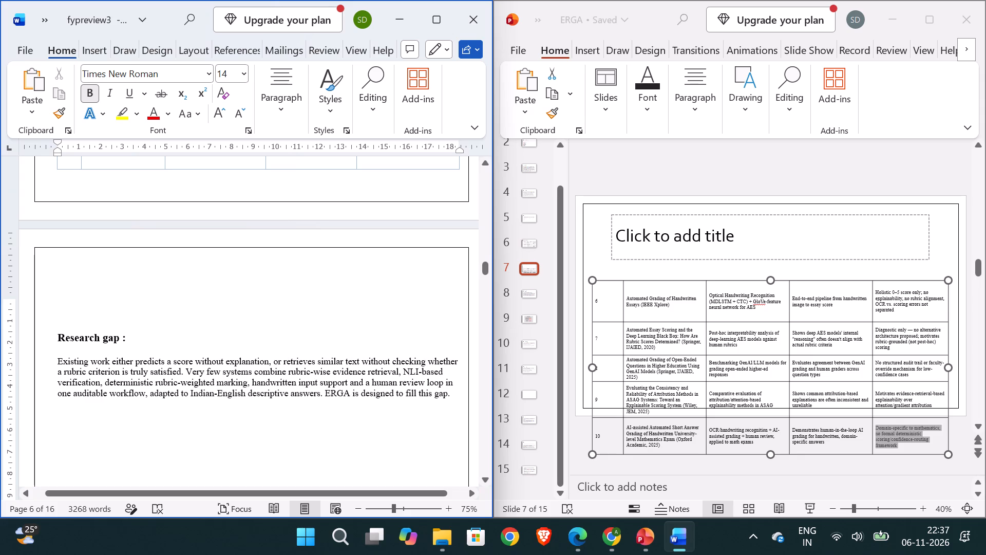
drag(460, 152, 445, 153)
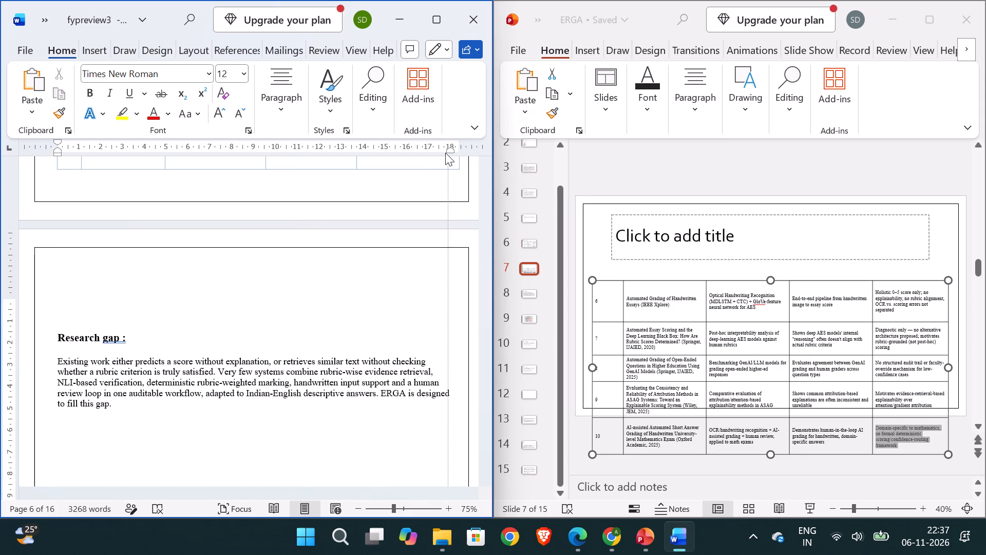
drag(445, 153, 434, 157)
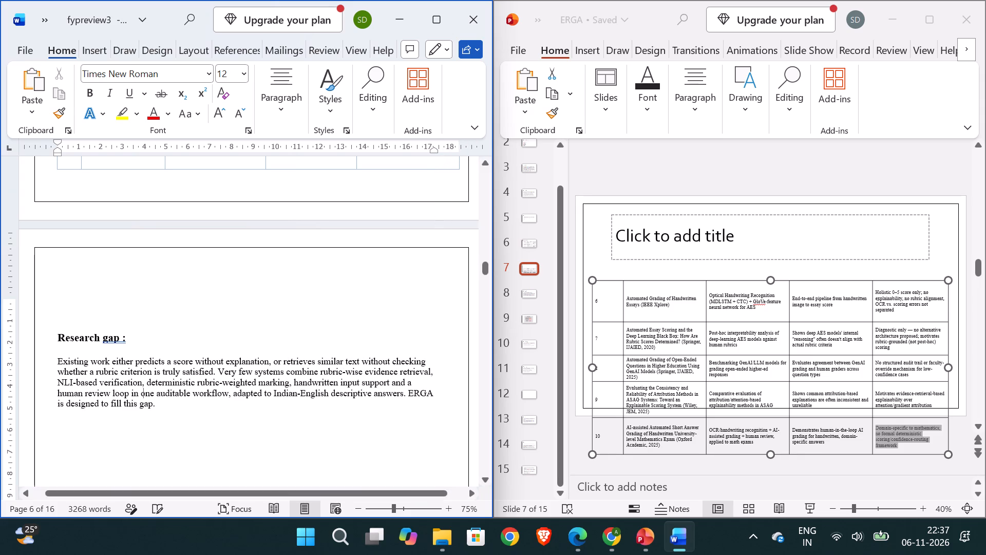
drag(55, 152, 69, 155)
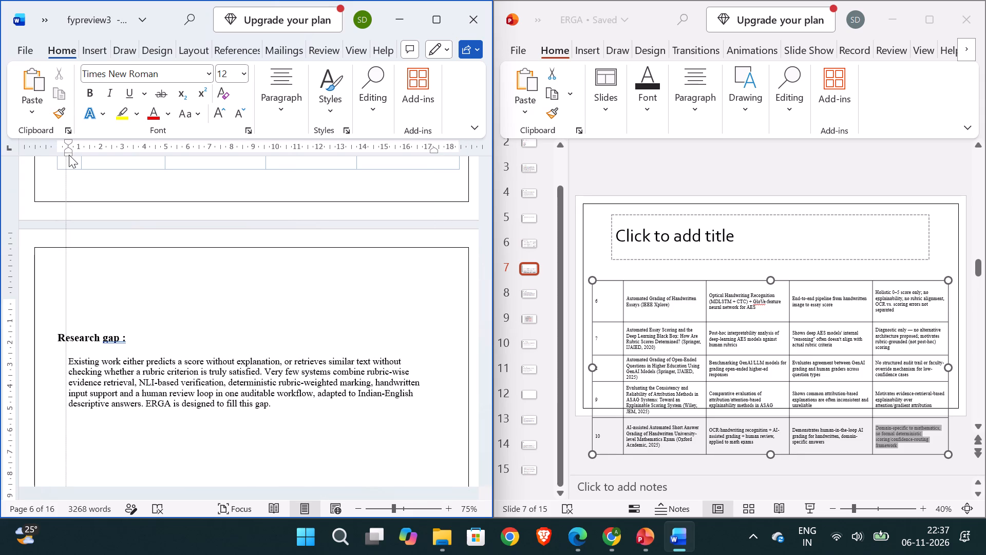
drag(69, 155, 75, 157)
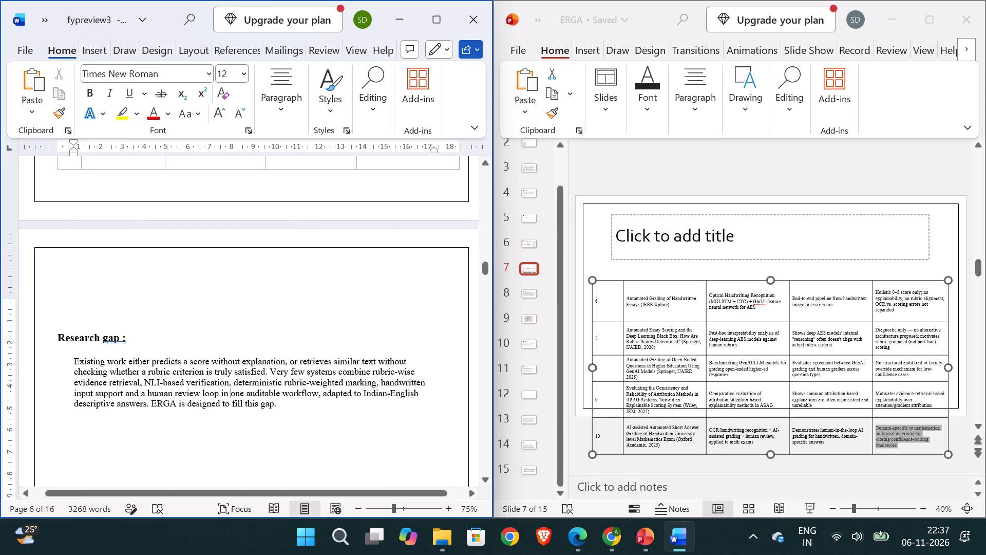
Set the Research gap paragraph's line spacing to 1.15.
drag(278, 408, 84, 362)
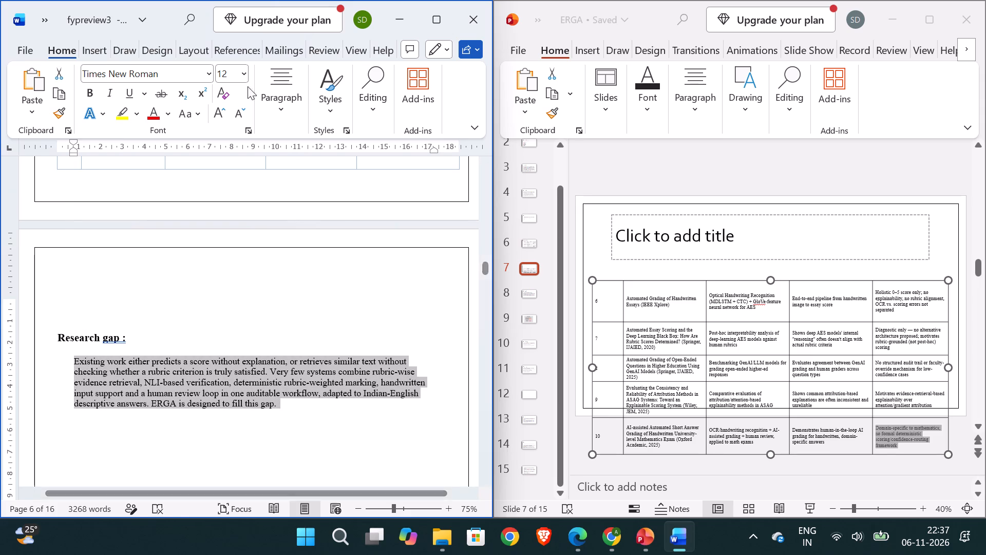
click(287, 108)
click(364, 179)
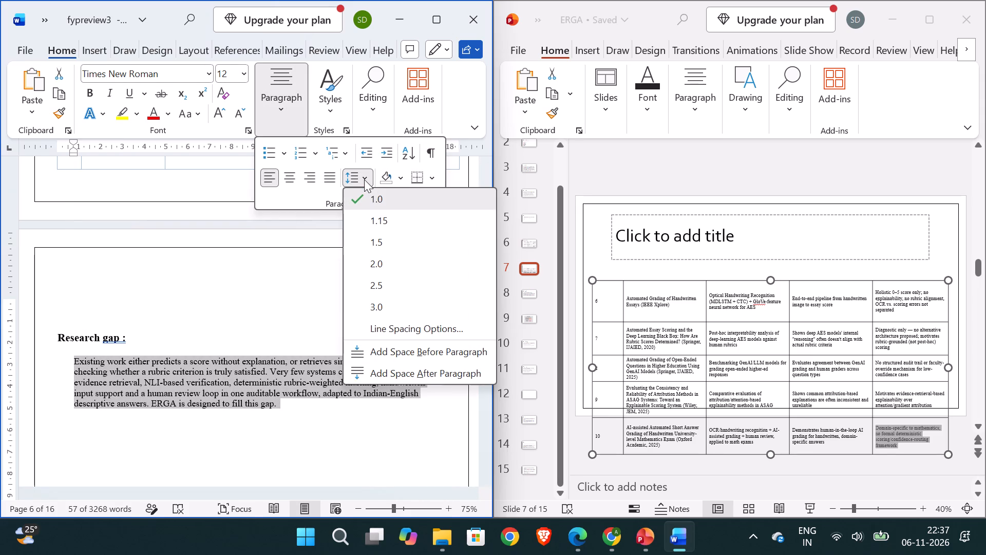
click(366, 220)
click(289, 422)
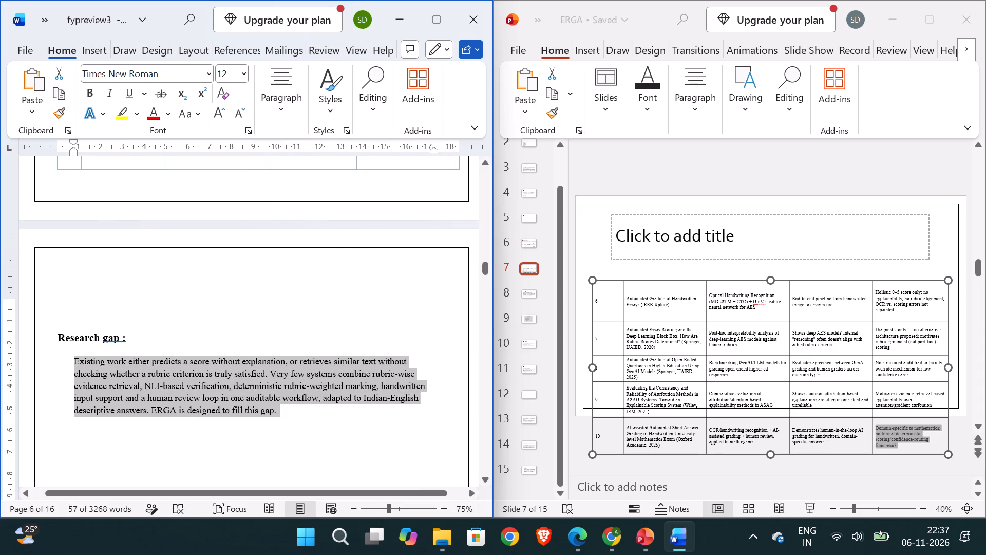
Rename the Literature Survey table's "Key Findings" column header as "Key Contribution".
scroll(289, 422, up, 1)
click(262, 432)
scroll(262, 432, up, 3)
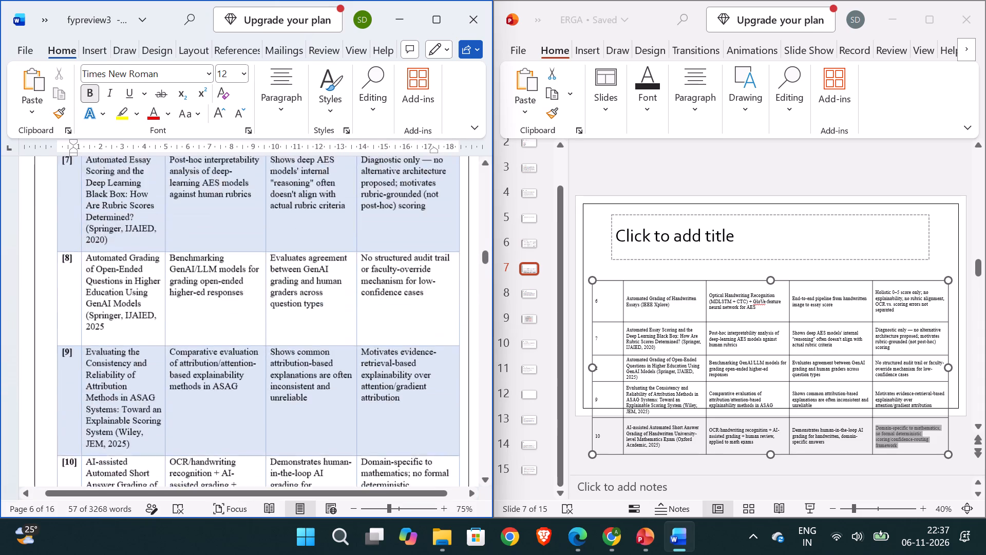
scroll(262, 432, up, 3)
scroll(262, 432, down, 1)
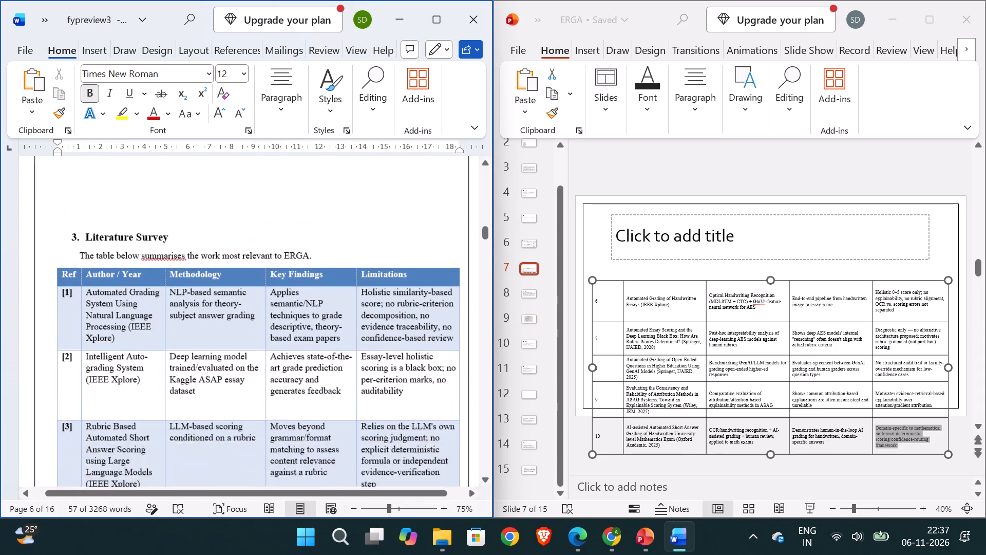
scroll(262, 432, down, 2)
scroll(262, 432, up, 2)
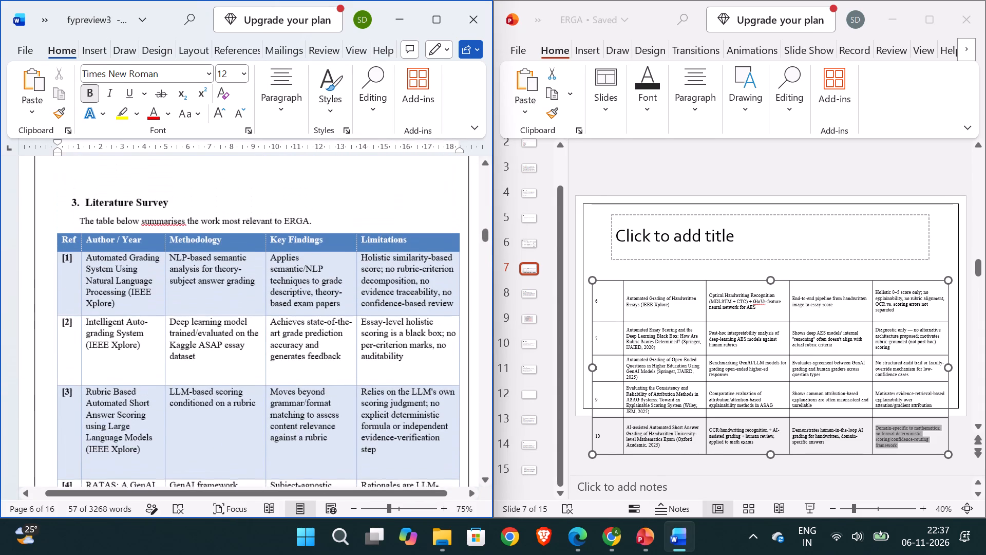
click(334, 264)
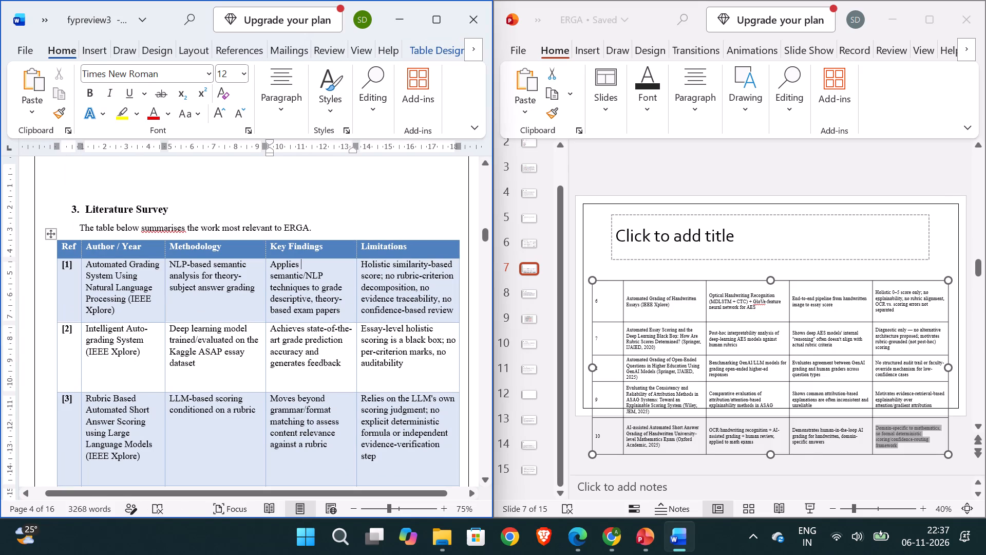
click(330, 253)
key(BackSpace)
key(BackSpace)
key(BackSpace)
key(BackSpace)
key(BackSpace)
key(BackSpace)
key(BackSpace)
key(BackSpace)
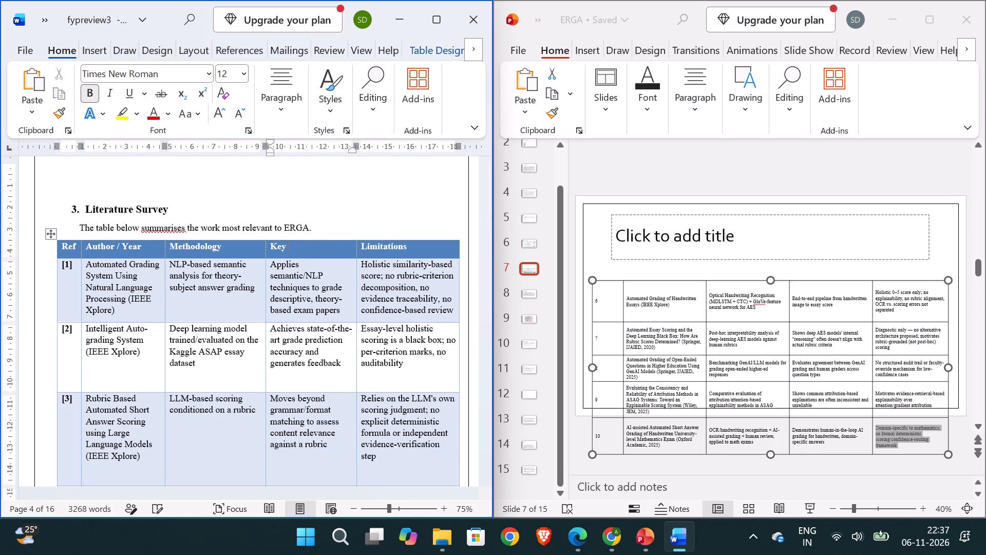
text(Contribution)
Review the rest of the Literature Survey table, the Research gap text and the Problem Statement and Objectives section.
scroll(330, 253, down, 2)
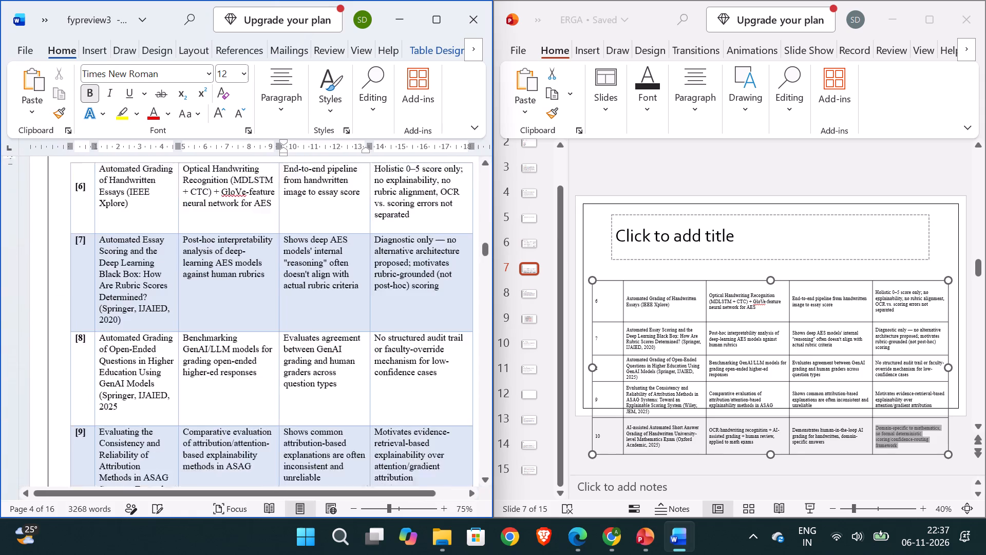
scroll(330, 253, down, 5)
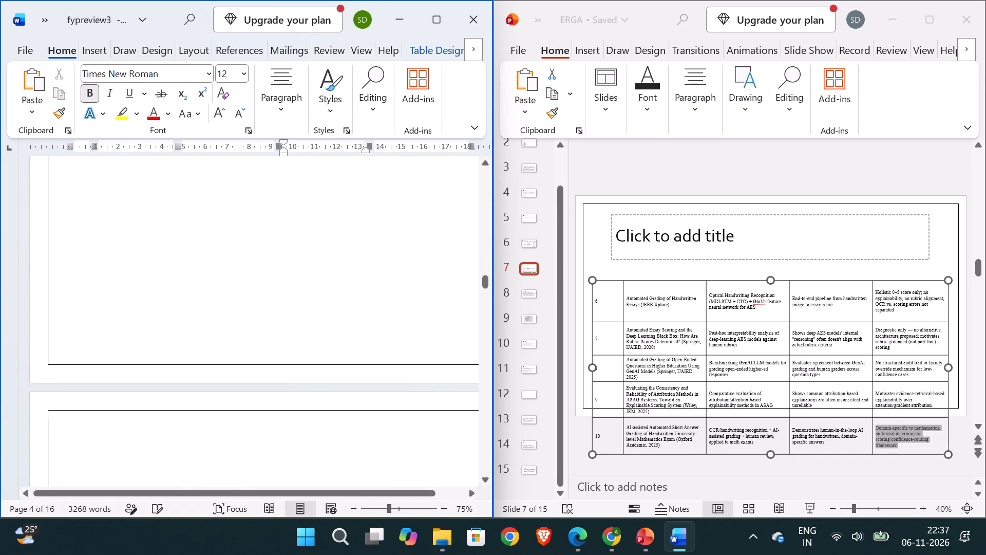
scroll(330, 253, down, 1)
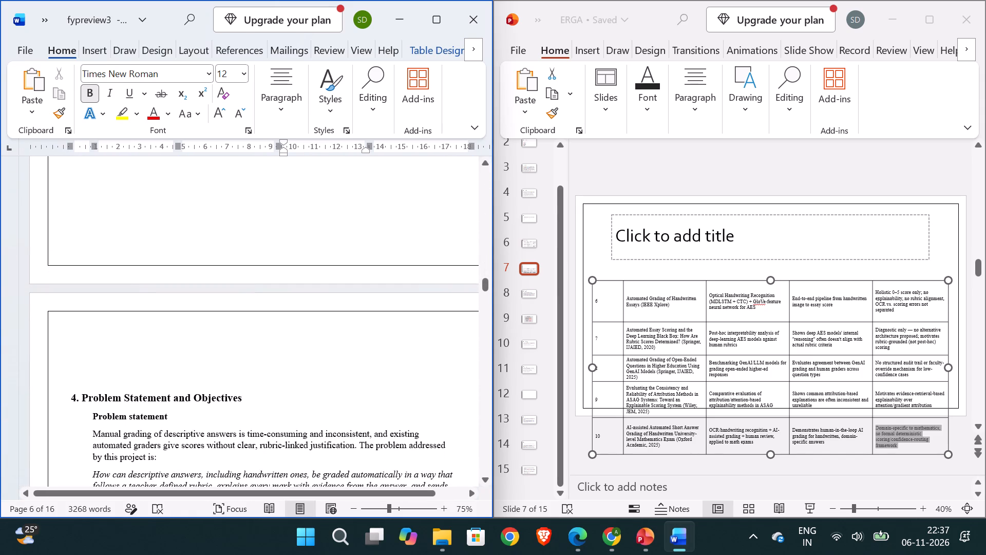
scroll(312, 287, down, 1)
scroll(312, 287, up, 3)
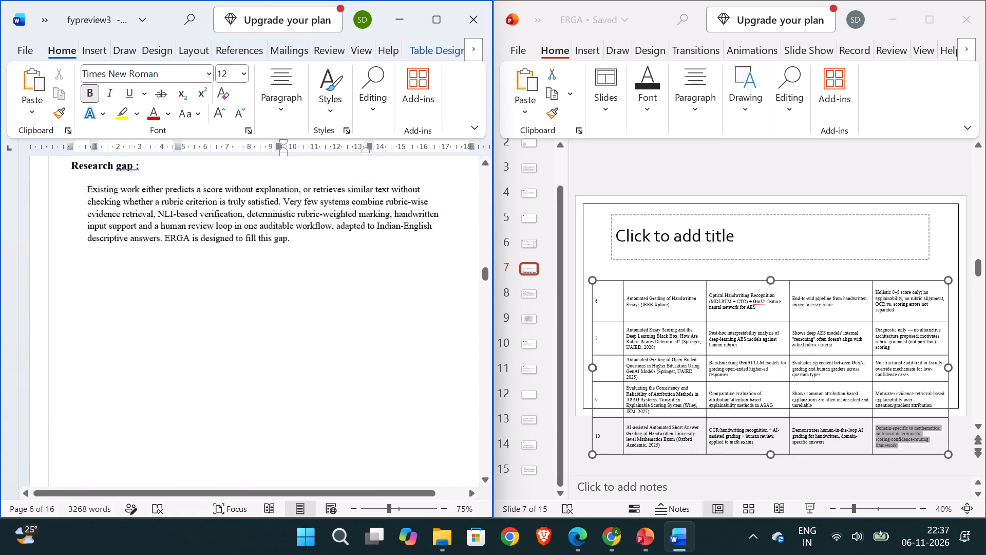
scroll(312, 287, up, 1)
scroll(312, 287, down, 3)
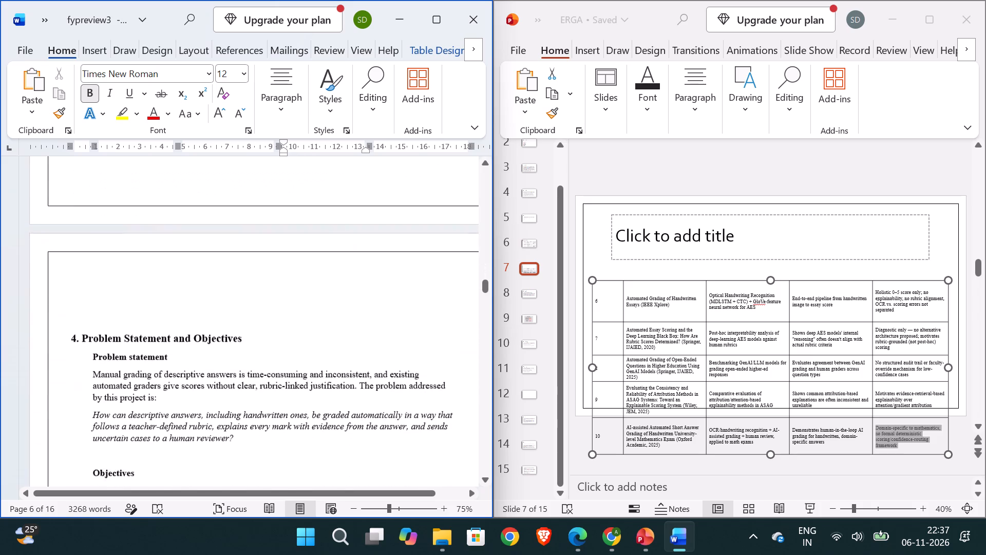
scroll(312, 287, down, 1)
Maximize the document window and remove the empty lines above the "4. Problem Statement and Objectives" heading.
click(448, 19)
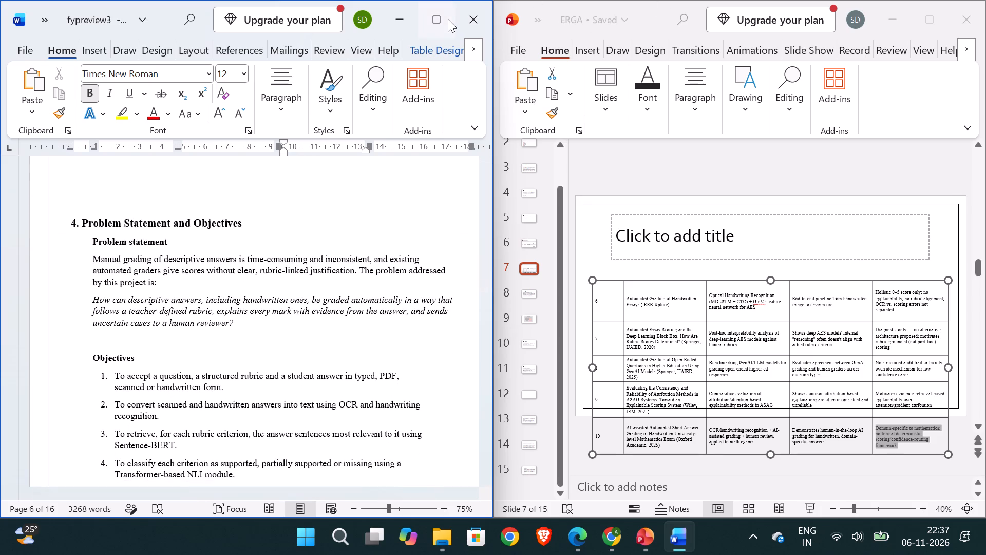
scroll(480, 301, up, 1)
scroll(480, 301, down, 1)
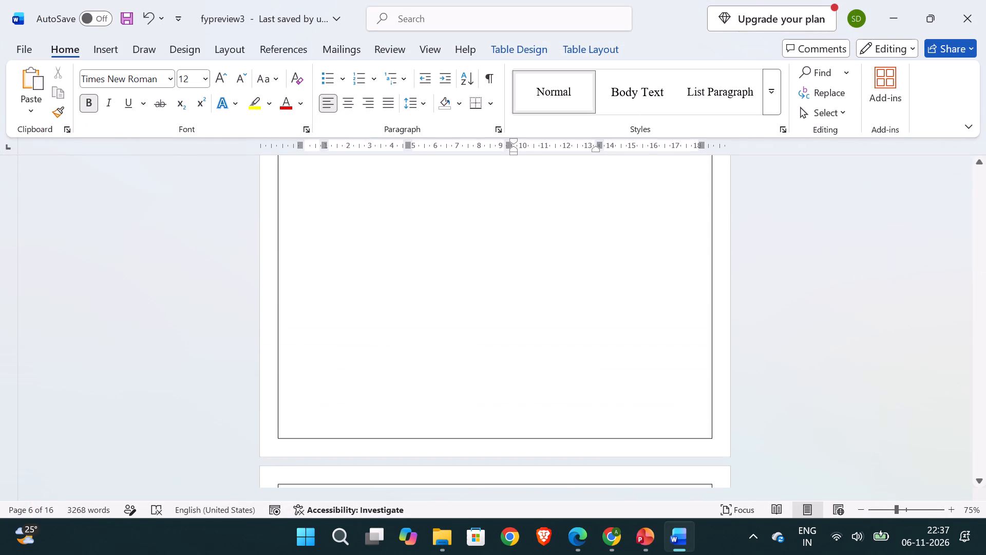
scroll(480, 301, down, 1)
click(332, 344)
key(BackSpace)
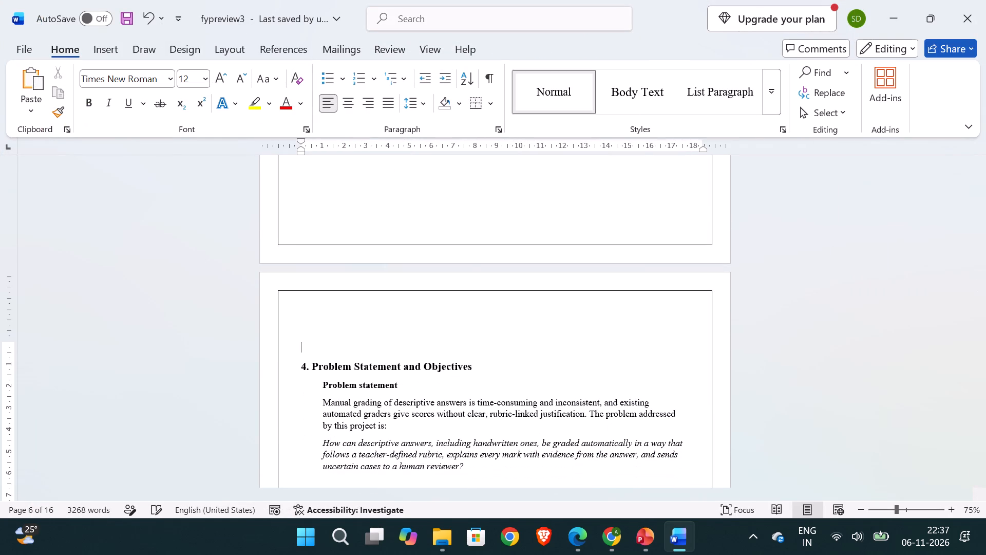
key(BackSpace)
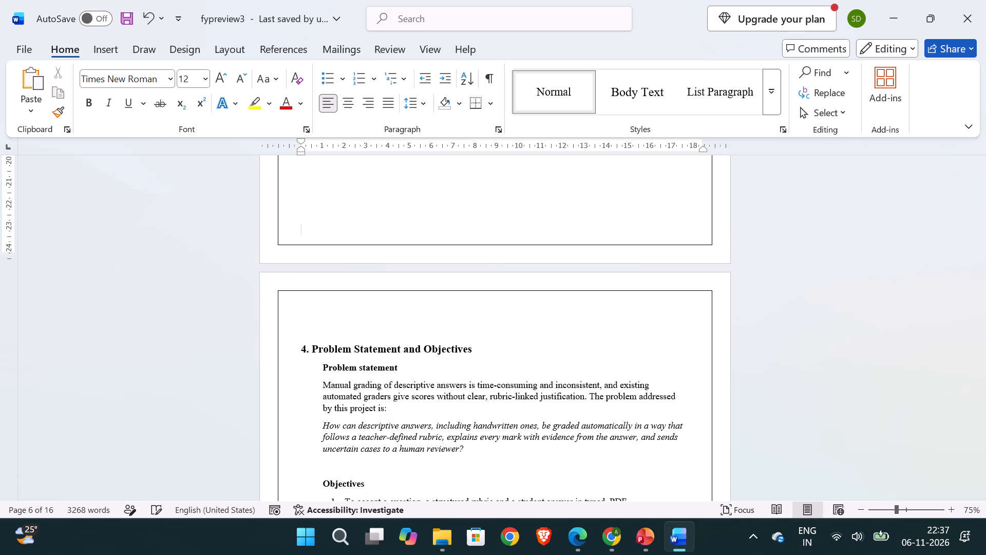
key(BackSpace)
Set the "4. Problem Statement and Objectives" heading's font size to 16.
drag(491, 354, 289, 338)
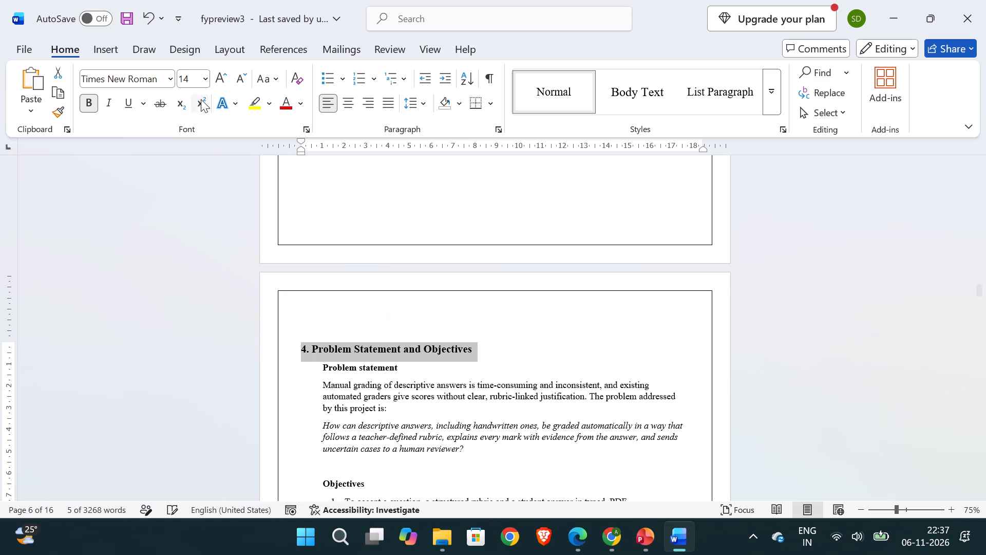
click(197, 72)
key(BackSpace)
text(16)
key(Return)
click(428, 267)
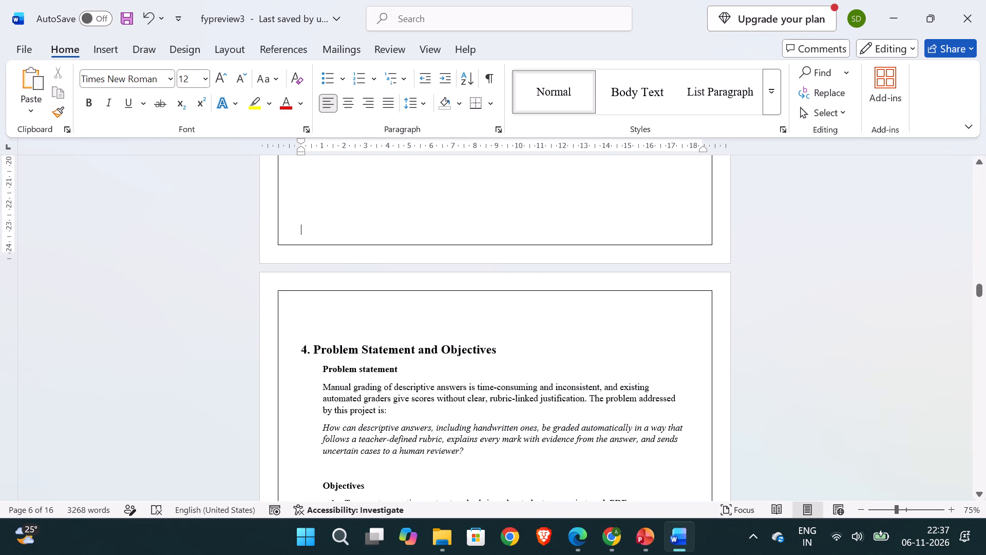
Set the "Problem statement" subheading's font size to 14.
drag(404, 365, 322, 366)
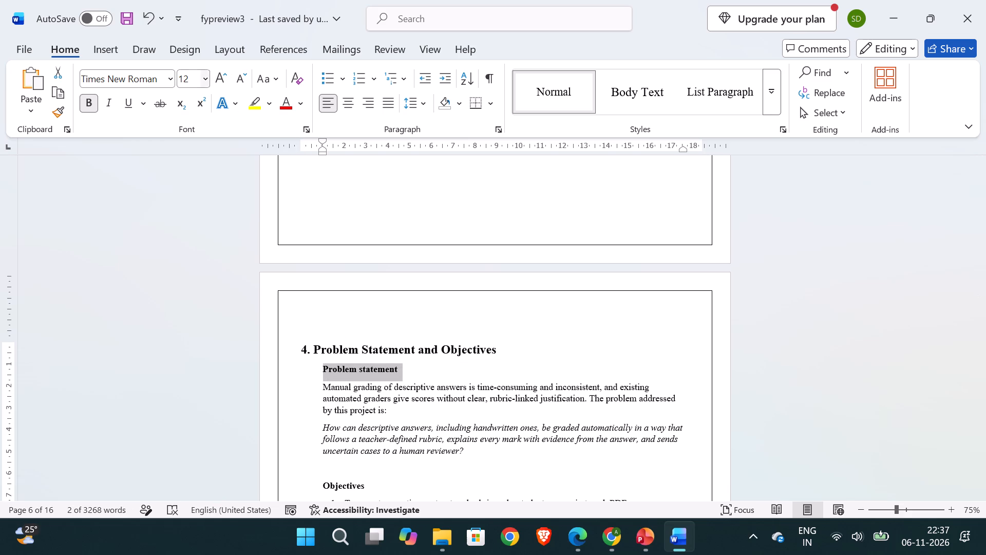
click(197, 77)
key(BackSpace)
key(1)
key(4)
key(Return)
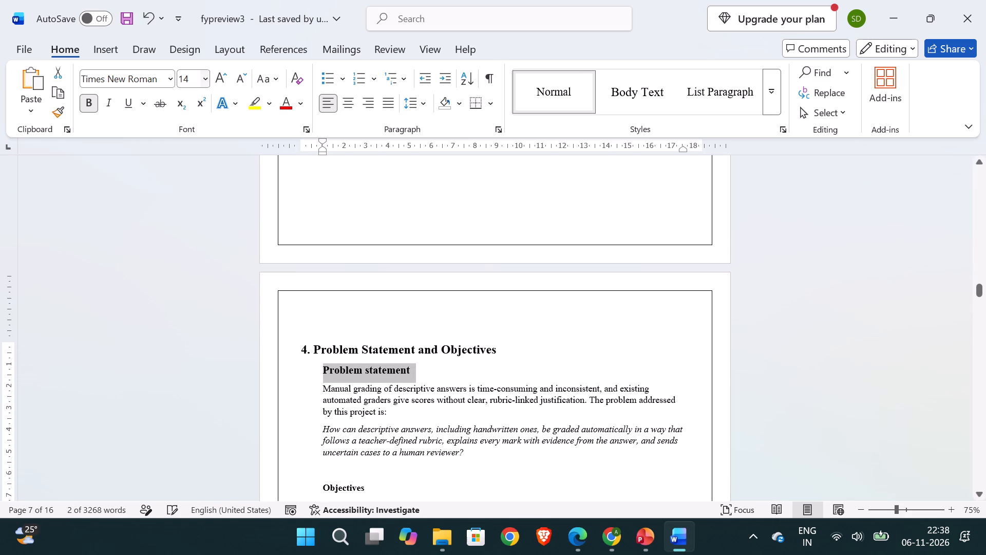
click(427, 346)
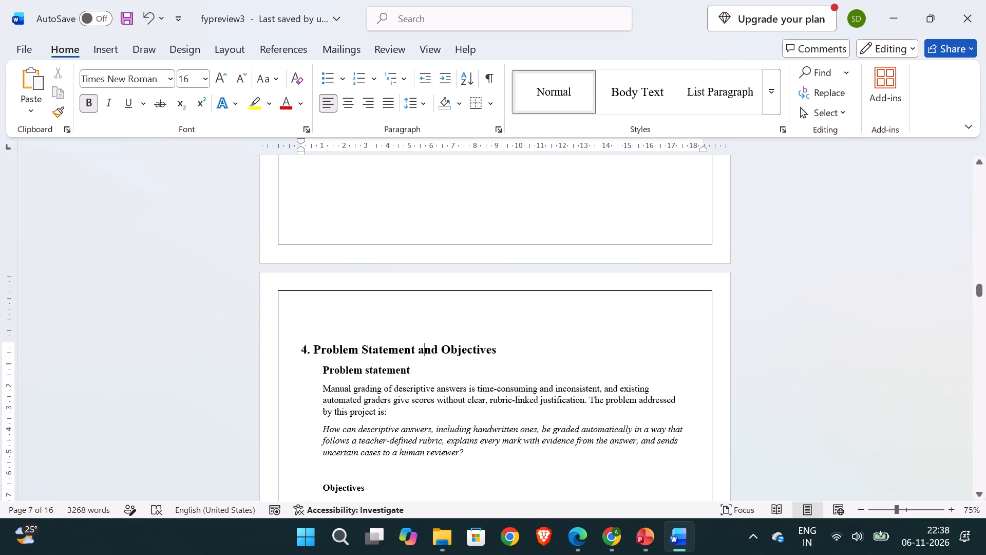
Examine the Objectives list, the Existing Solutions and Their Limitations section and the Research gap page for layout.
scroll(426, 401, down, 3)
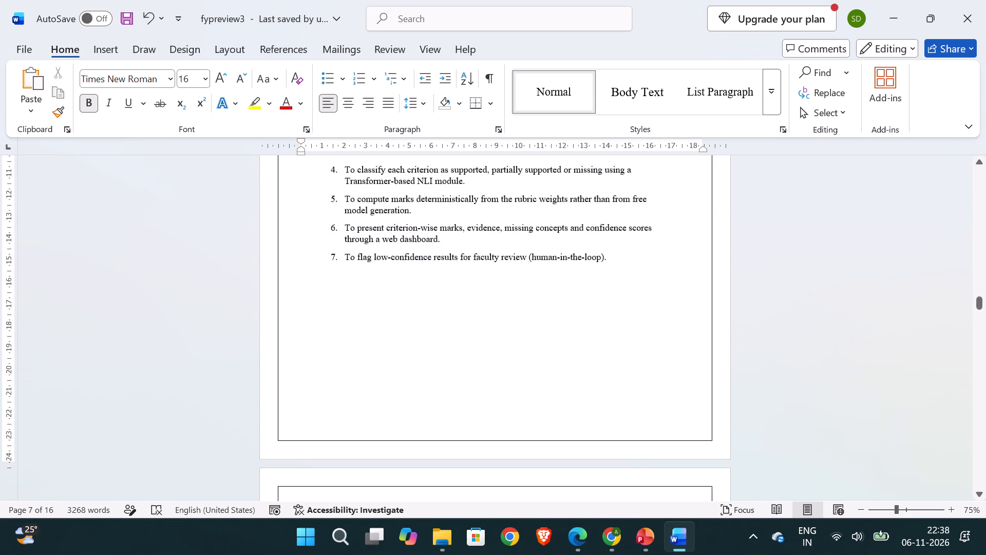
scroll(426, 401, down, 2)
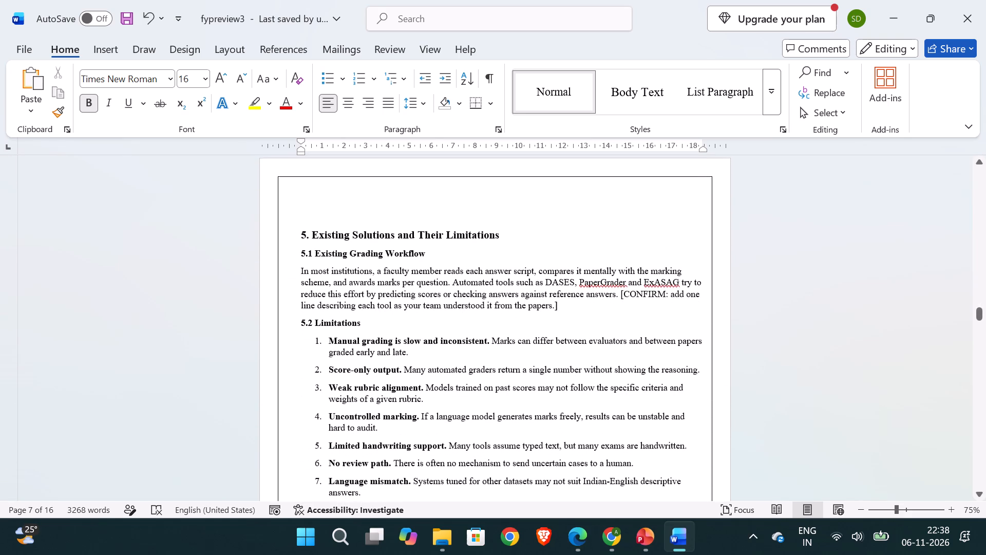
scroll(563, 383, up, 1)
scroll(494, 293, up, 3)
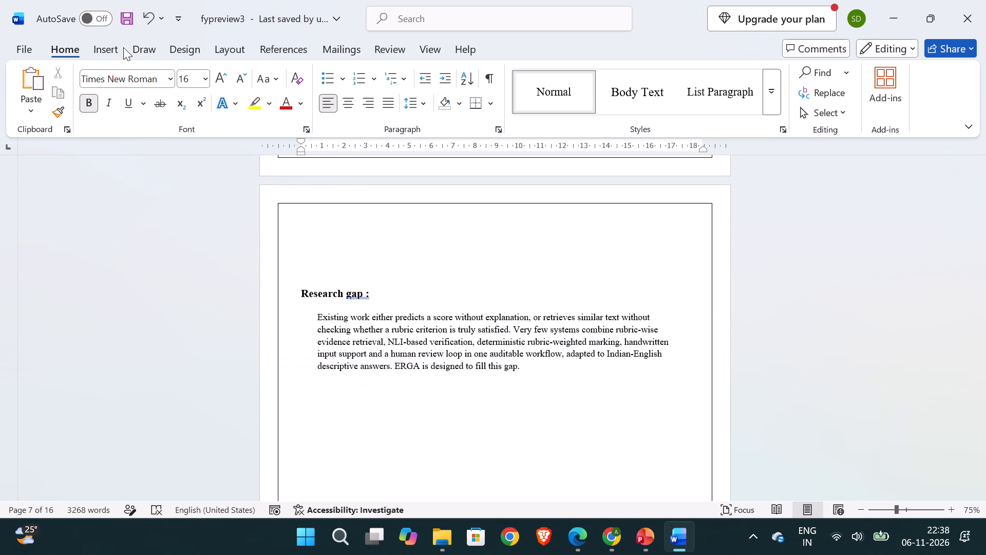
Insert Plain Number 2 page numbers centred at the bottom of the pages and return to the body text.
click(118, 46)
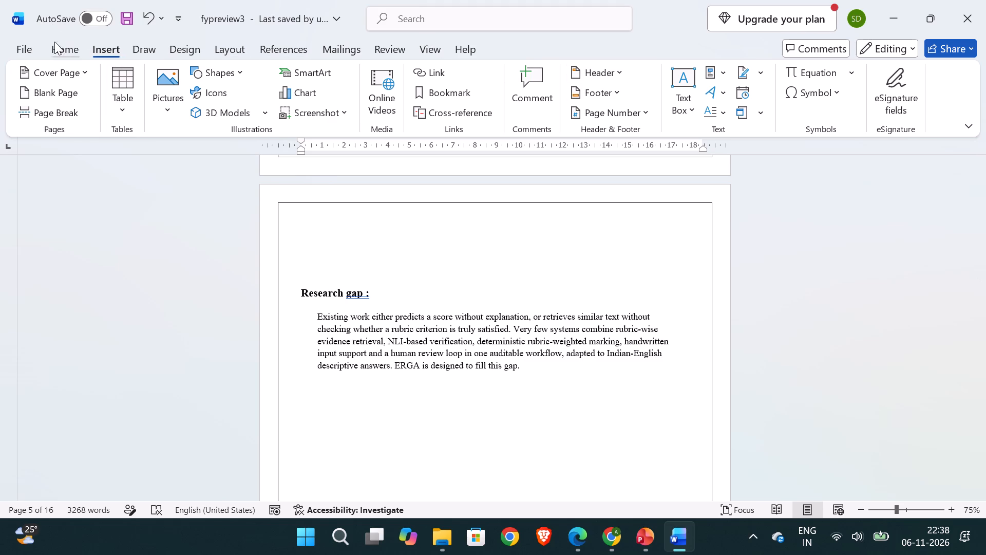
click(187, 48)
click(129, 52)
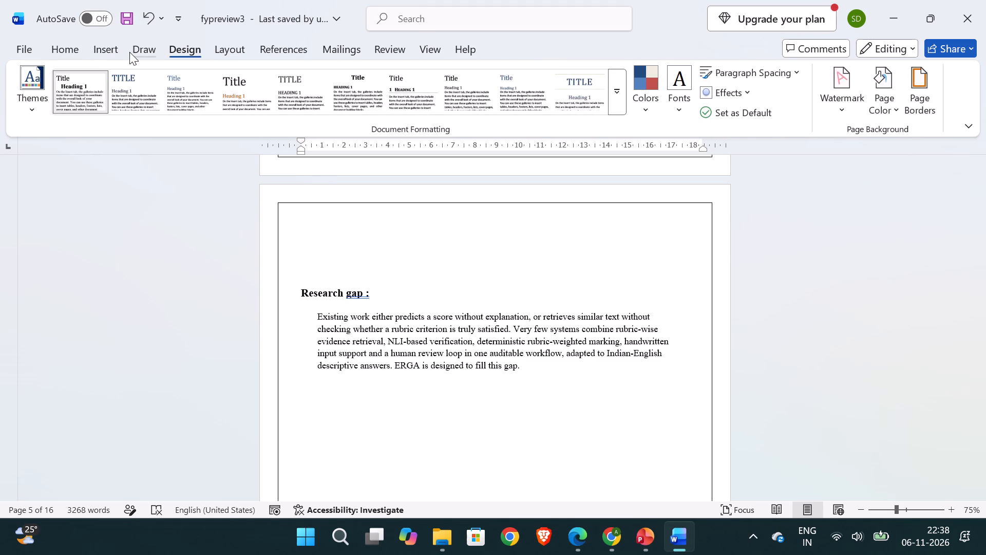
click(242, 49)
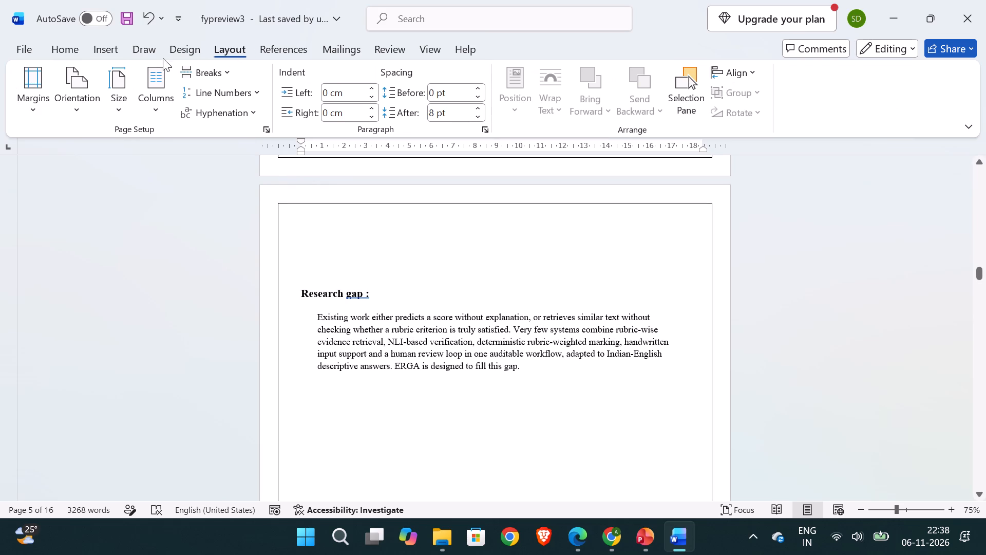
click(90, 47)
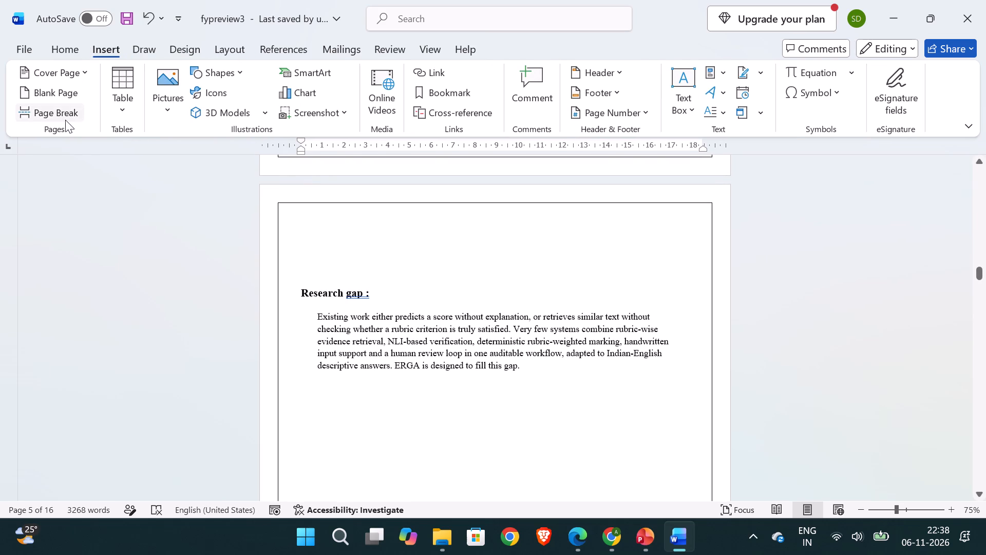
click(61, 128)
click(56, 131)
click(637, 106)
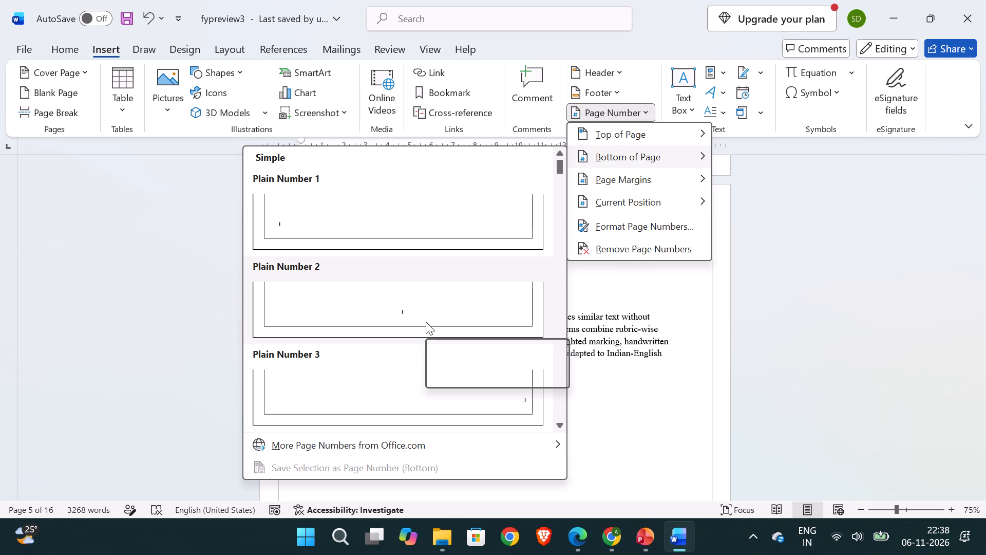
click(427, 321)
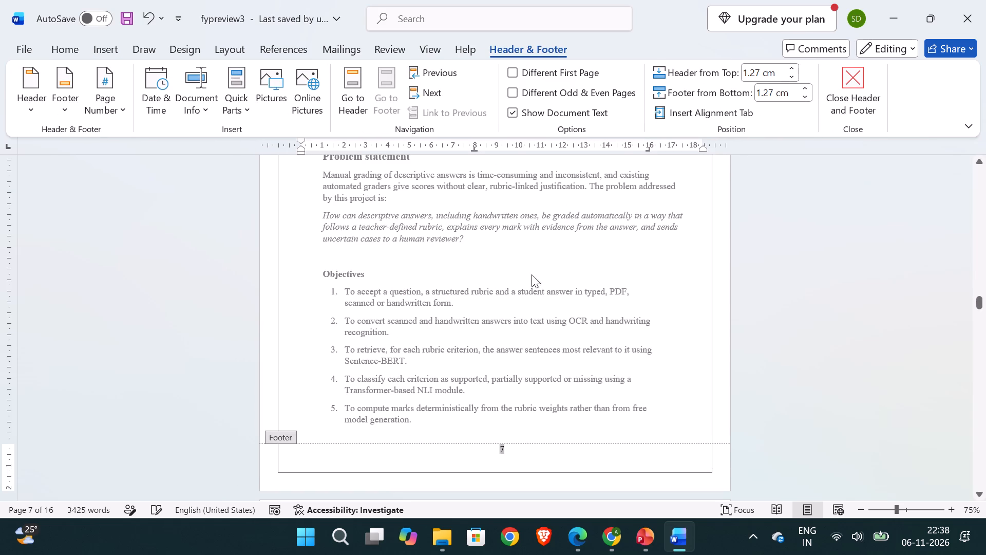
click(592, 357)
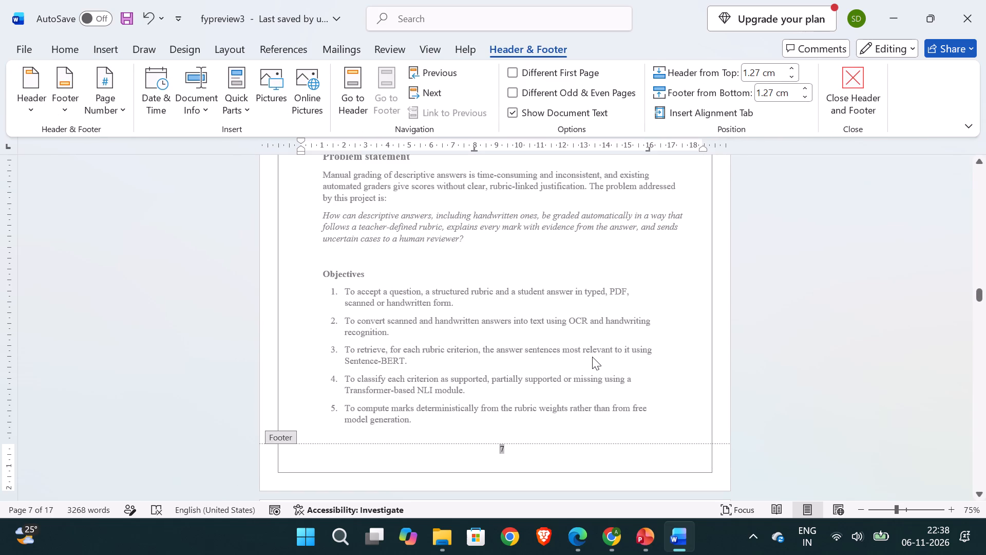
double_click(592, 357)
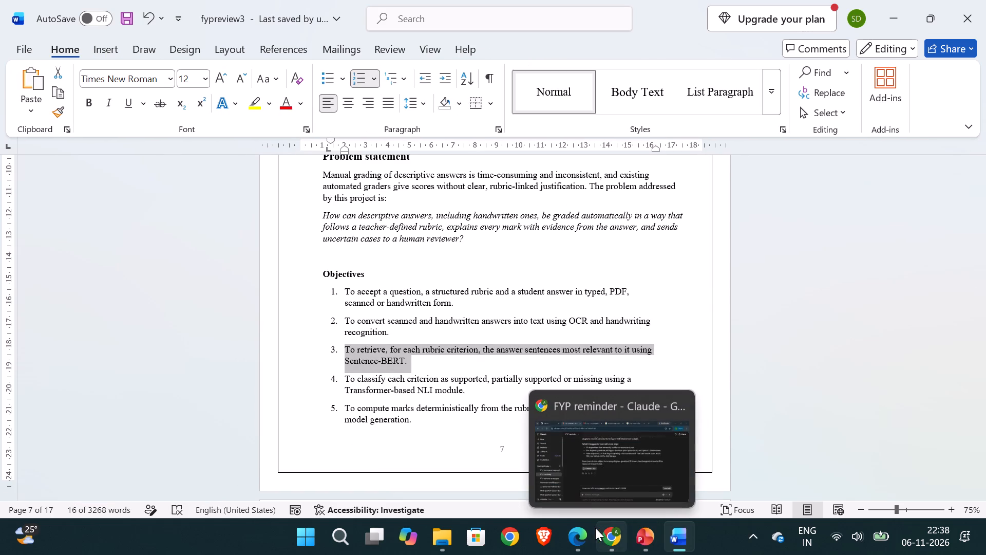
click(582, 531)
scroll(542, 306, down, 2)
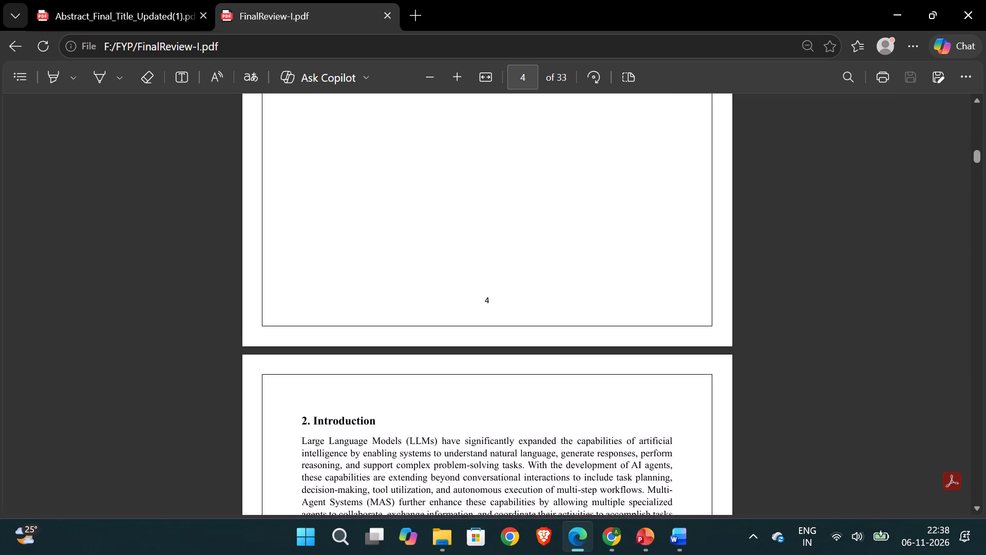
scroll(542, 306, down, 4)
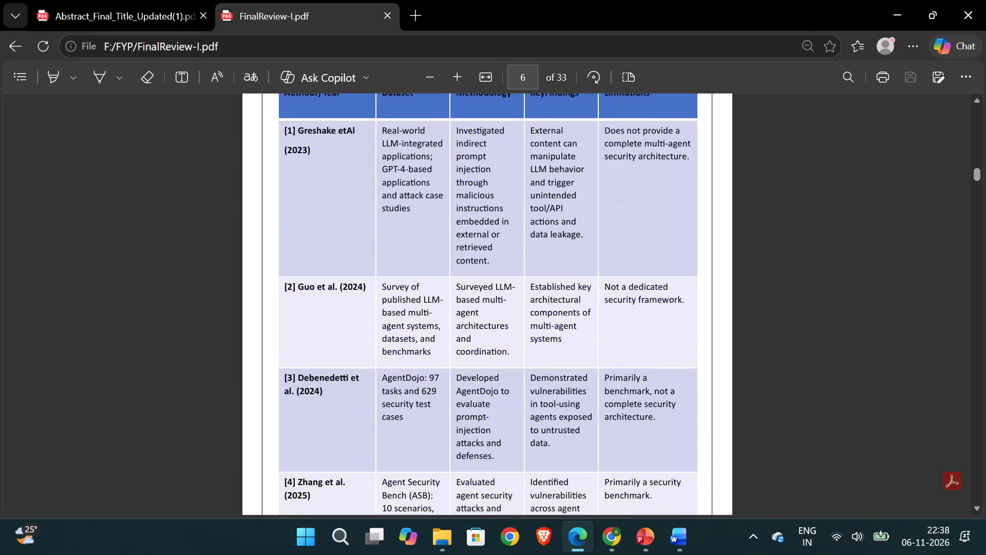
scroll(542, 306, down, 2)
scroll(542, 306, up, 1)
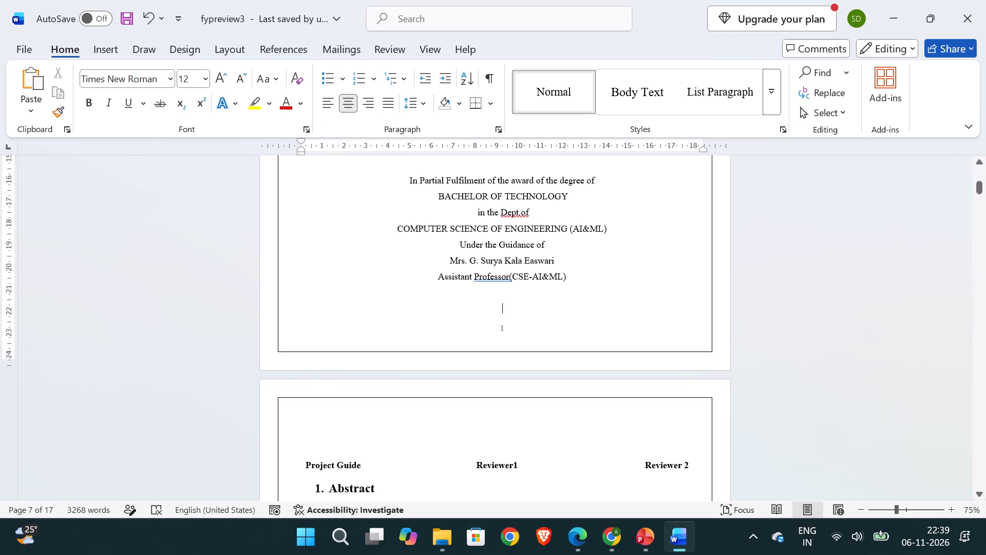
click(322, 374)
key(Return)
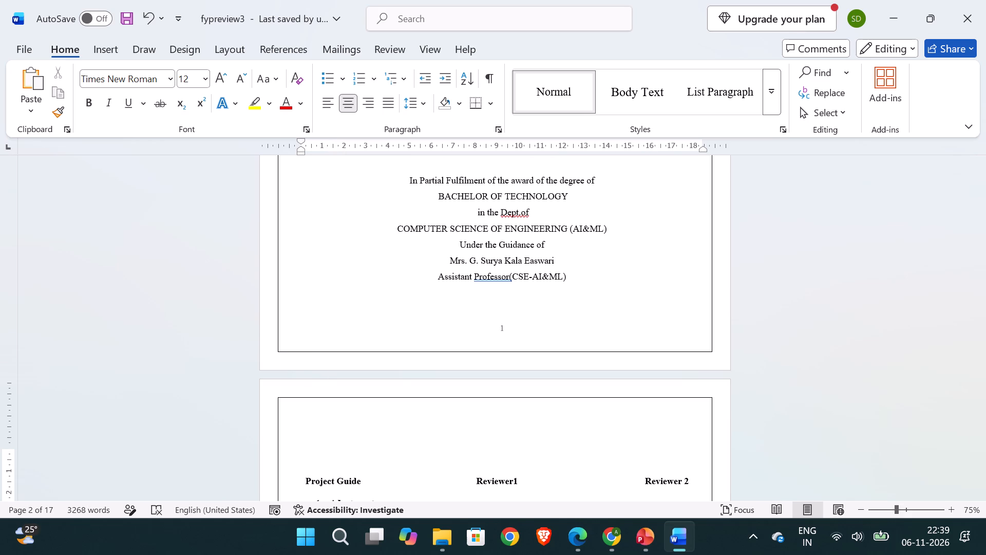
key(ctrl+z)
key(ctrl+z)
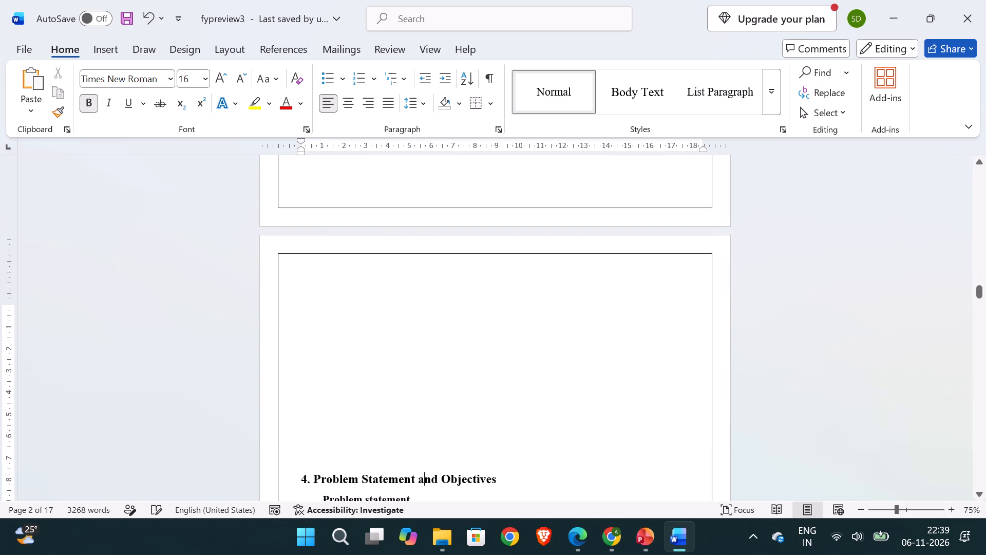
Remove the empty lines above the "4. Problem Statement and Objectives" heading so it starts at the top of its page.
scroll(322, 374, up, 4)
scroll(322, 374, down, 1)
scroll(322, 374, up, 2)
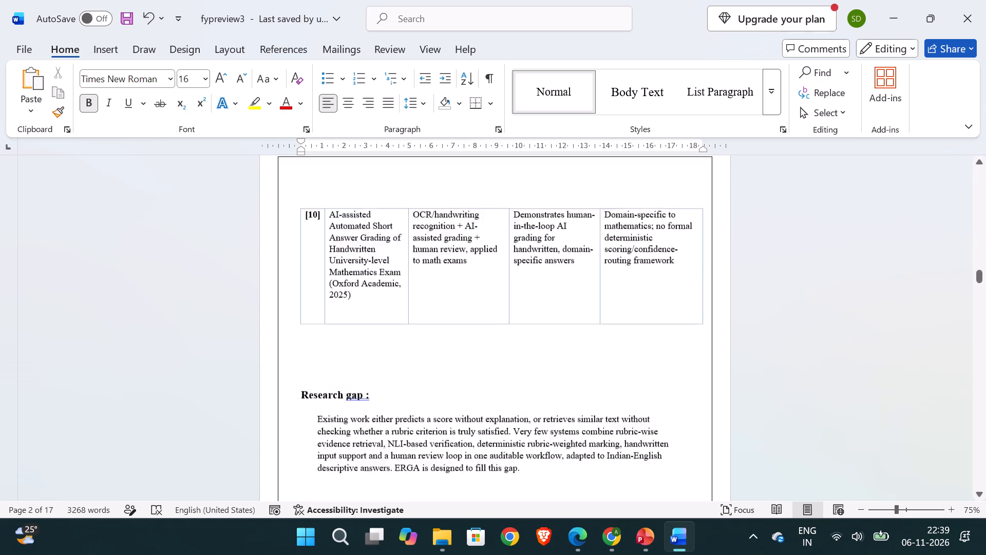
scroll(322, 374, down, 1)
scroll(394, 423, down, 1)
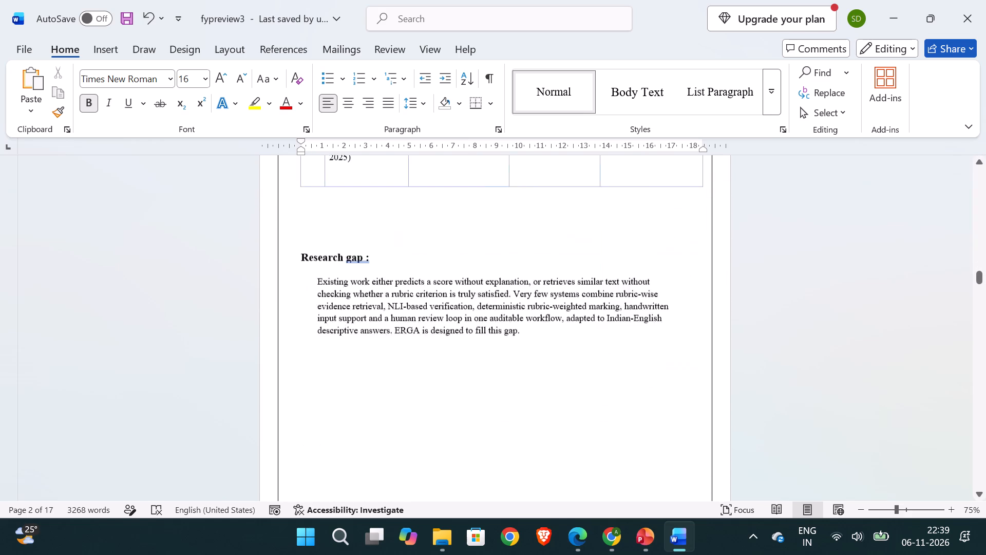
scroll(394, 423, down, 3)
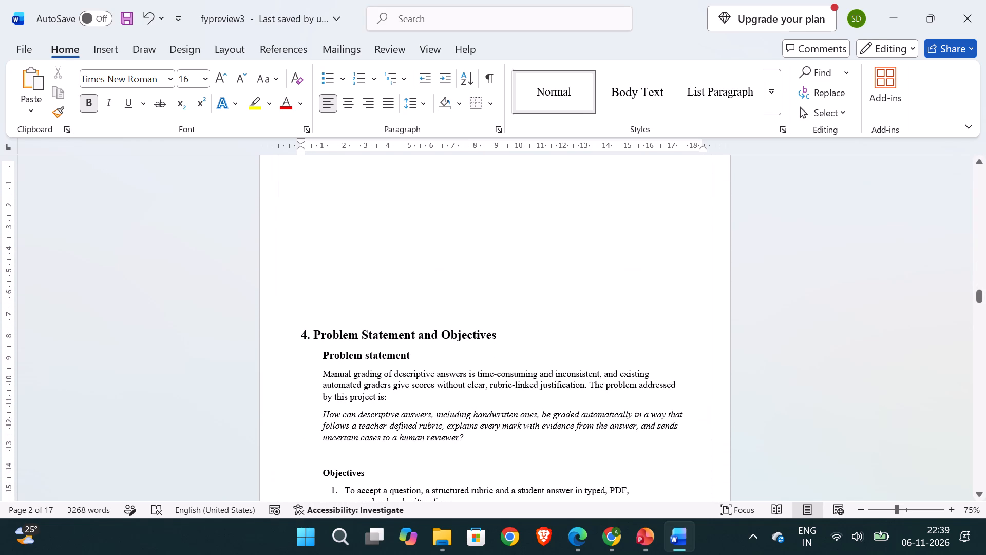
click(332, 316)
key(BackSpace)
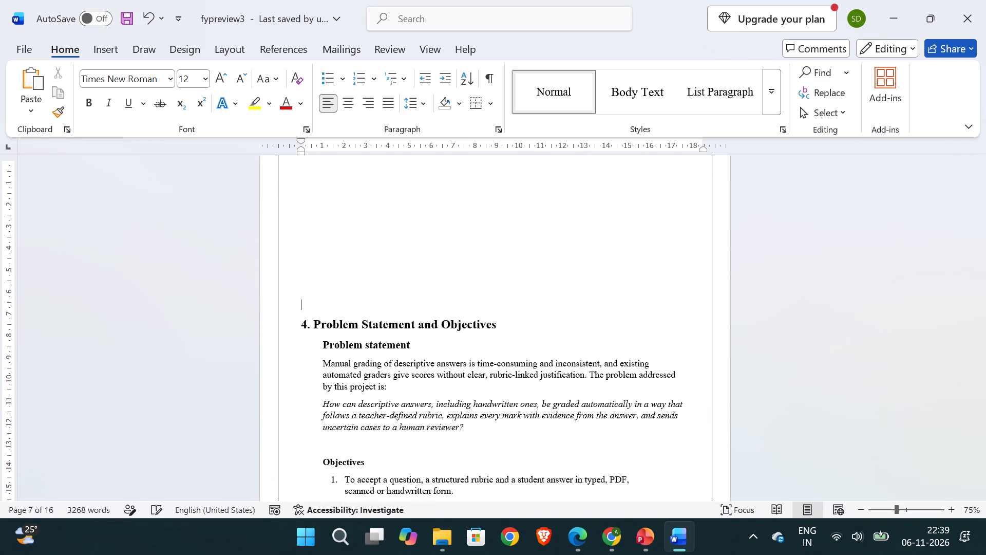
key(BackSpace)
key(BackSpace)
key(BackSpace)
key(BackSpace)
key(BackSpace)
key(BackSpace)
key(BackSpace)
key(BackSpace)
key(BackSpace)
key(BackSpace)
key(BackSpace)
key(BackSpace)
key(BackSpace)
key(BackSpace)
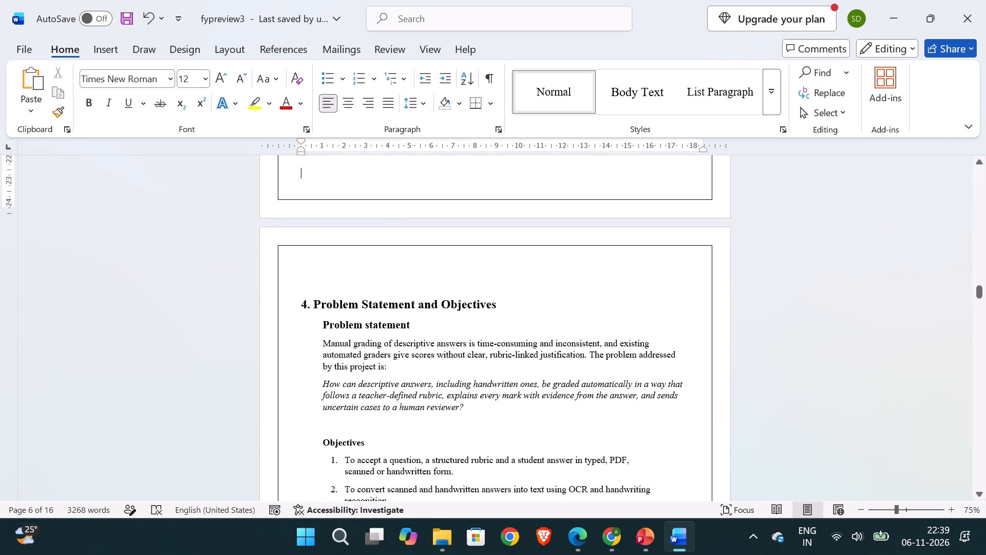
scroll(439, 369, down, 1)
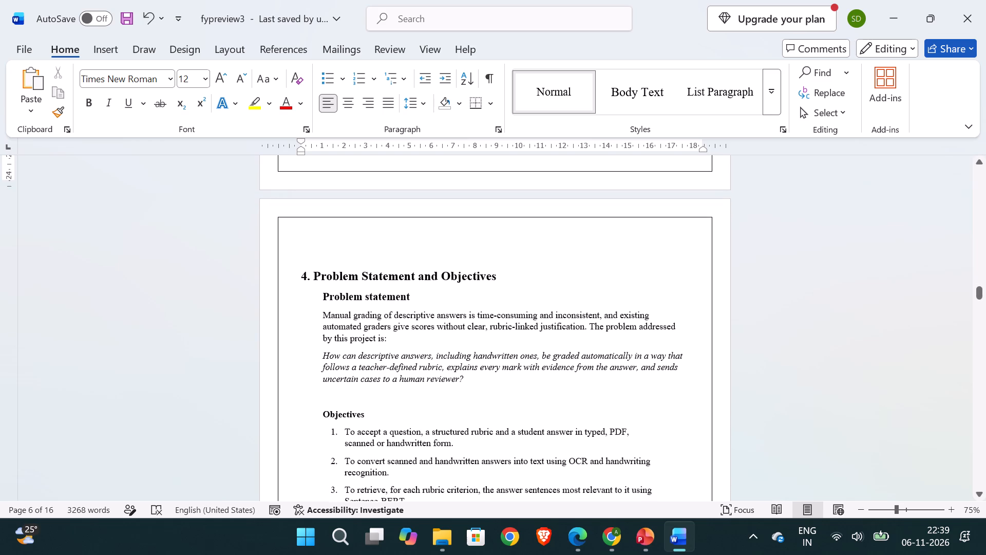
Set the "Objectives" subheading in section 4 to font size 14.
drag(363, 413, 315, 413)
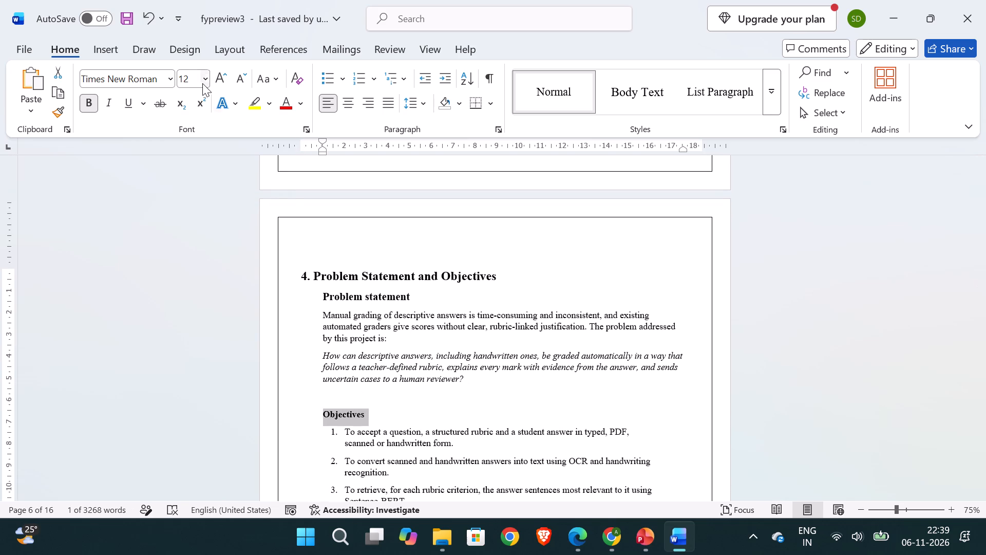
click(195, 79)
key(BackSpace)
key(1)
key(4)
key(Return)
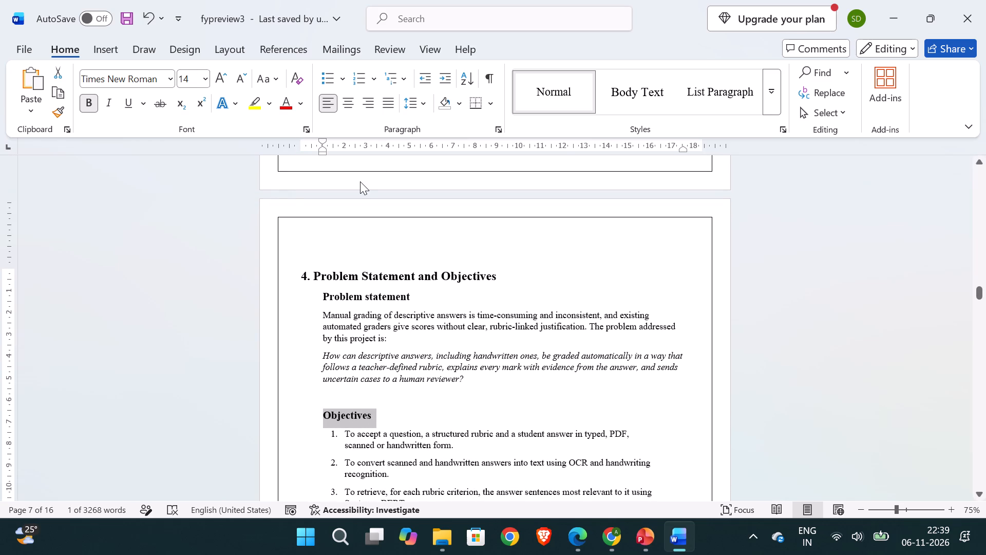
click(360, 181)
click(453, 351)
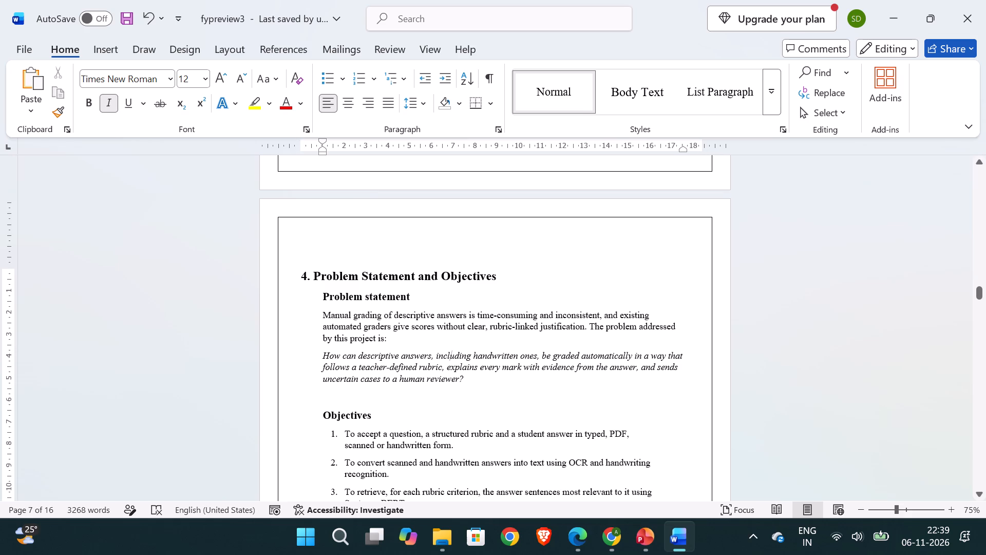
Apply 1.15 line spacing to the two paragraphs under the "Problem statement" subheading, including the italic question.
drag(467, 385, 326, 317)
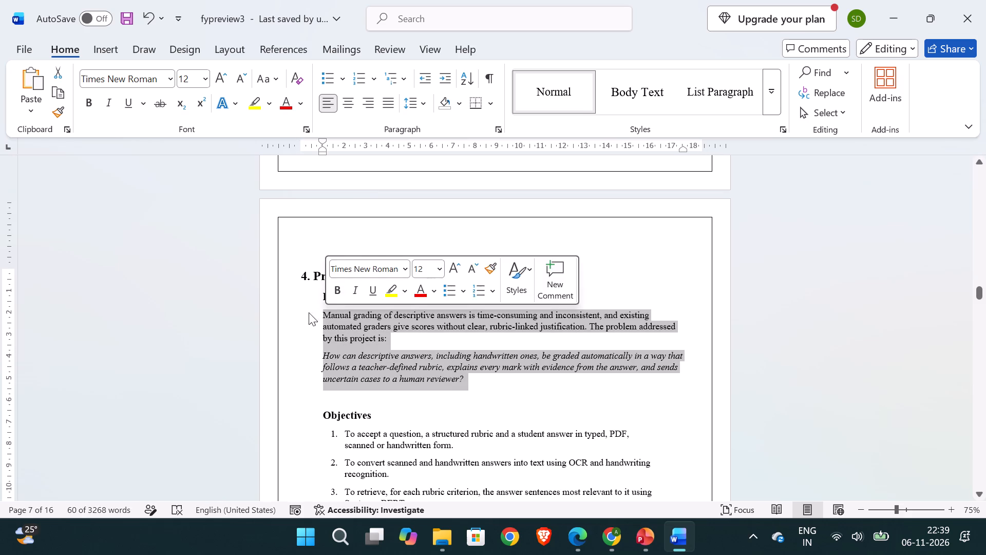
click(428, 110)
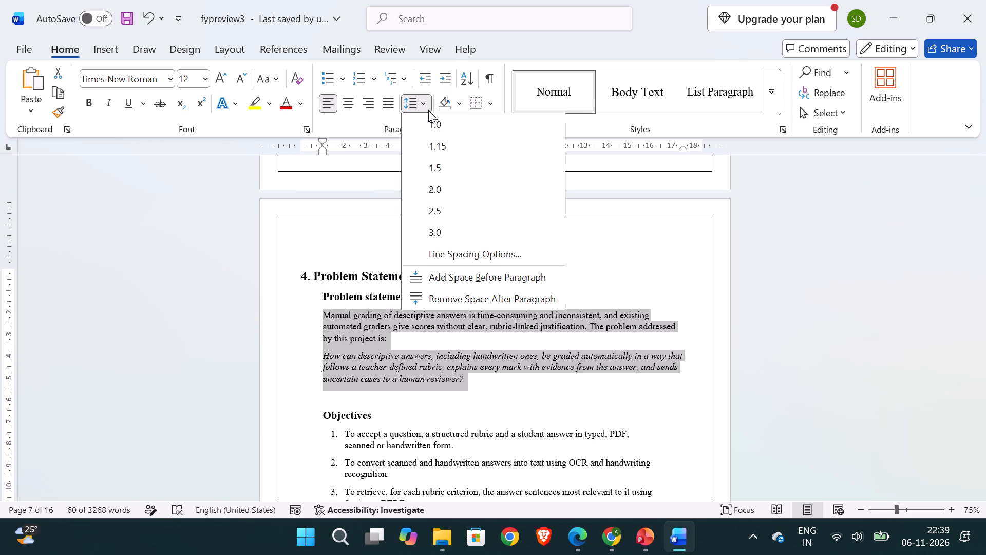
click(431, 153)
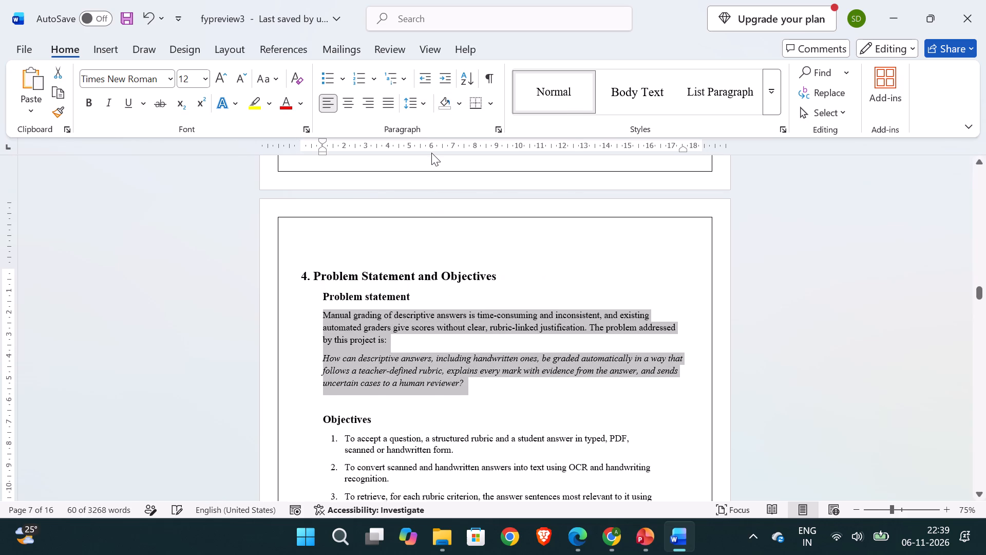
click(485, 385)
Apply 1.15 line spacing to all seven numbered items under the "Objectives" subheading.
scroll(485, 385, down, 2)
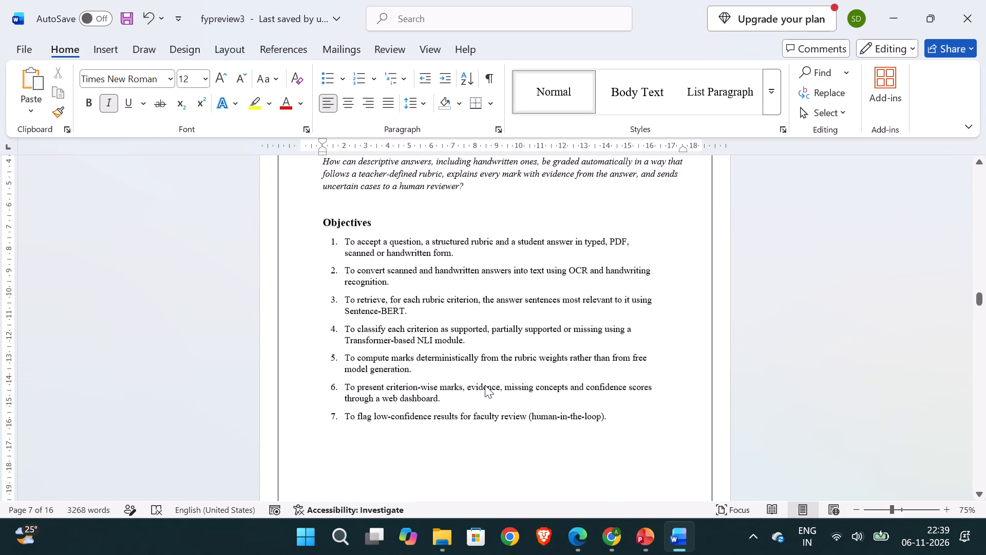
drag(611, 418, 369, 276)
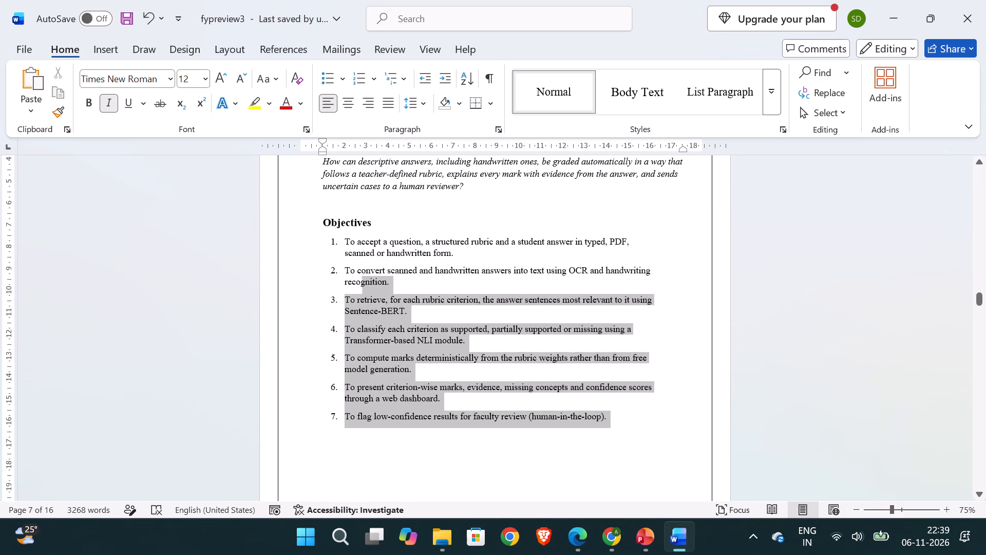
drag(369, 276, 331, 248)
click(345, 225)
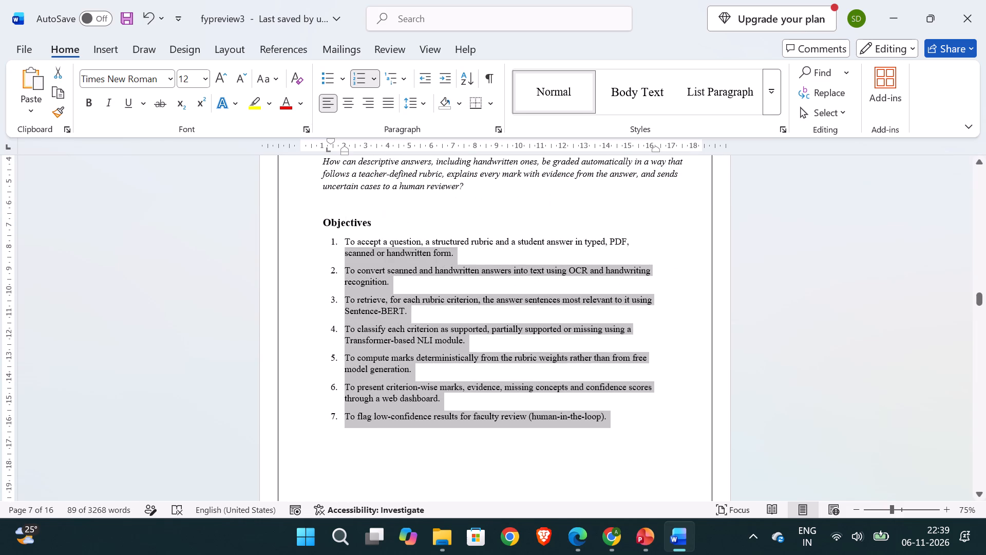
drag(332, 242, 596, 411)
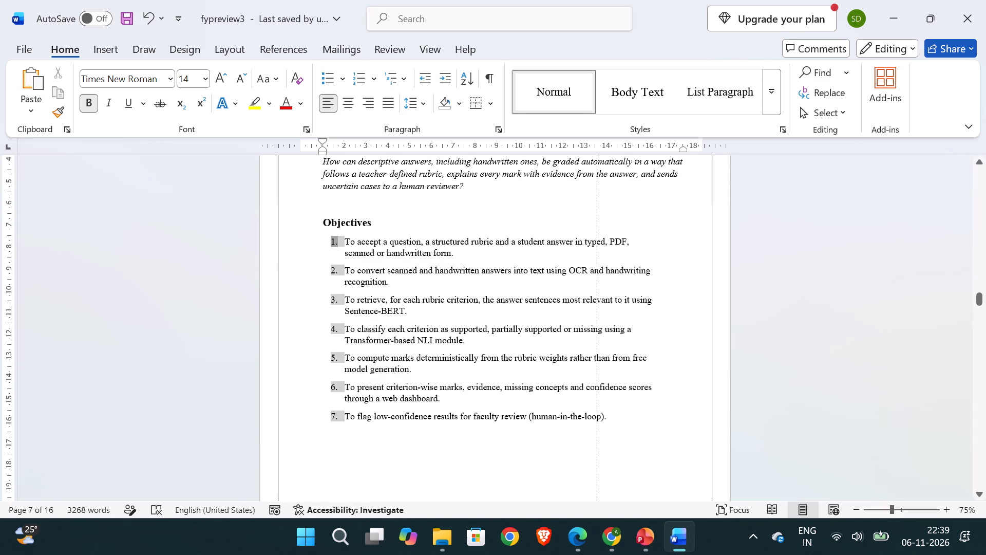
drag(596, 411, 596, 410)
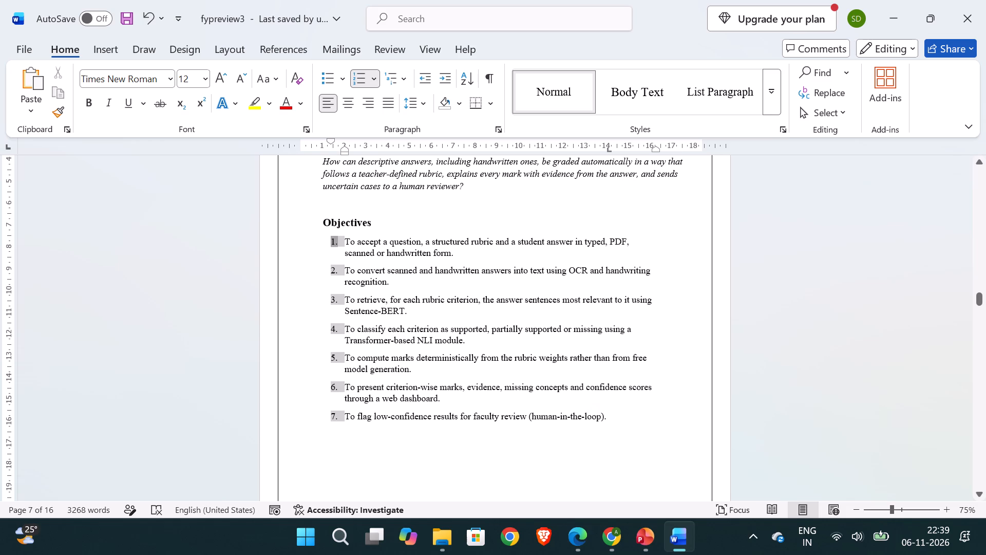
drag(612, 414, 349, 241)
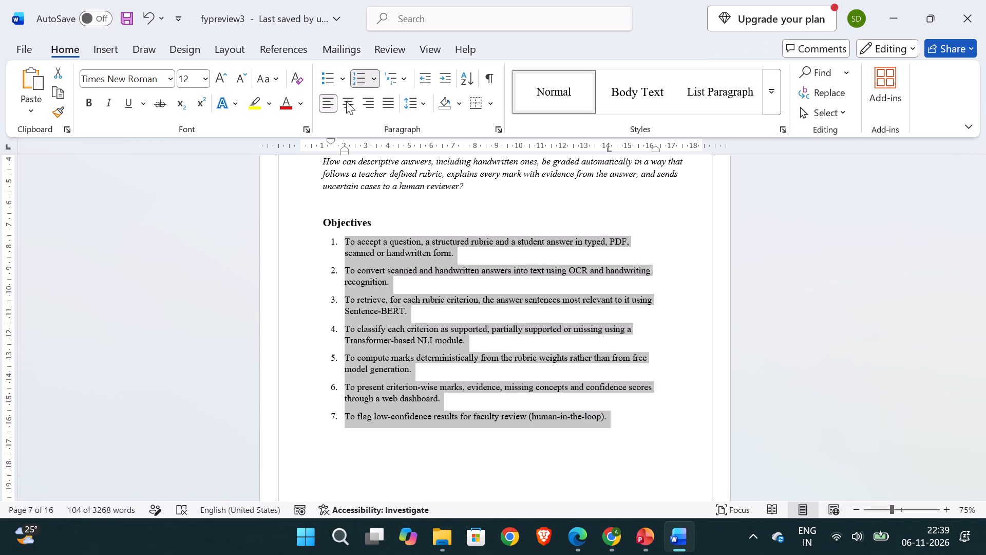
click(429, 107)
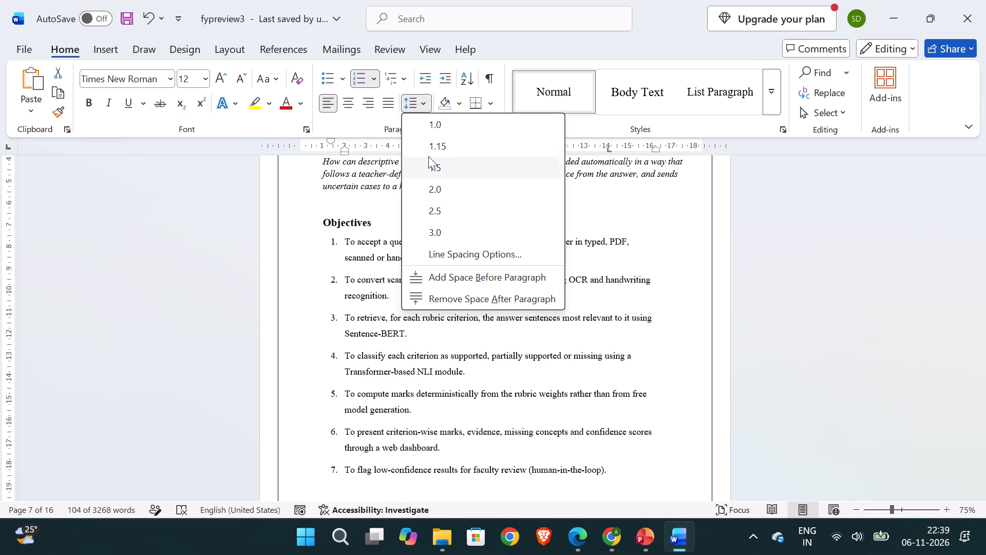
click(433, 150)
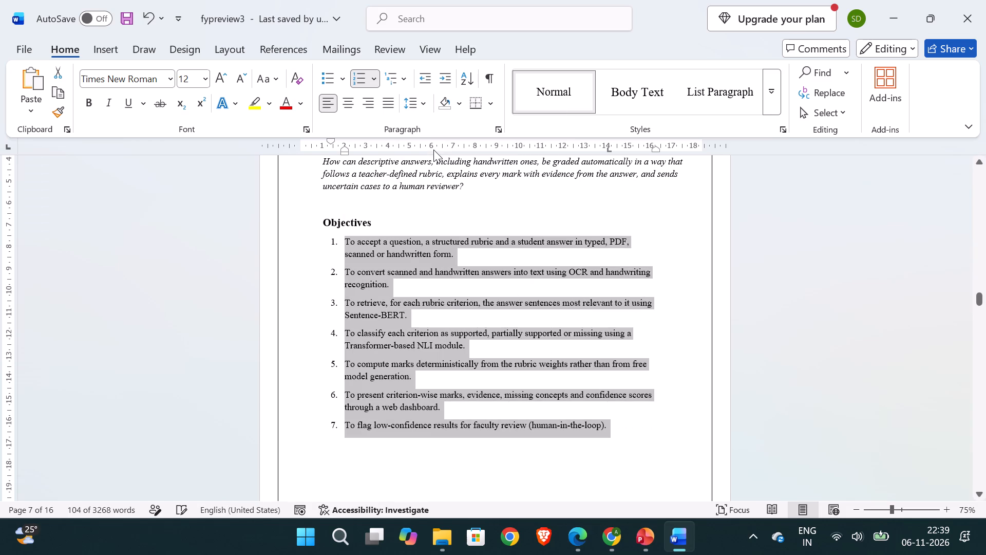
click(391, 340)
Remove the empty lines above the "5. Existing Solutions and Their Limitations" heading so it starts at the top of its page.
scroll(495, 359, down, 1)
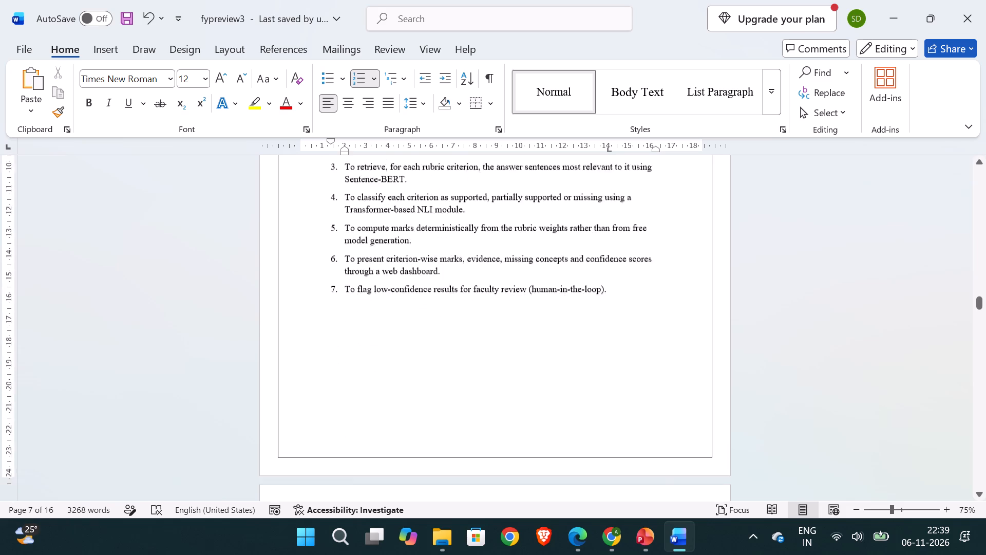
scroll(495, 359, down, 2)
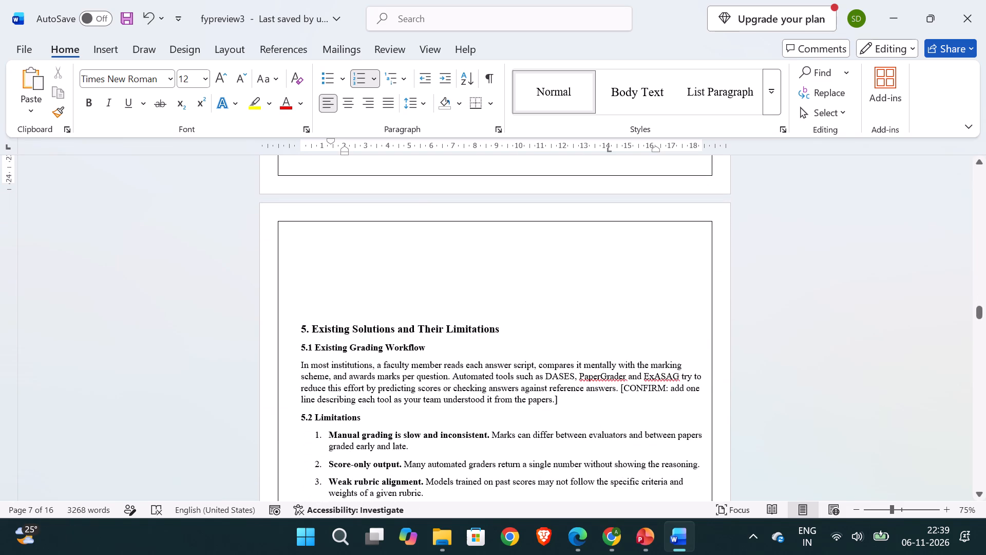
click(313, 301)
key(BackSpace)
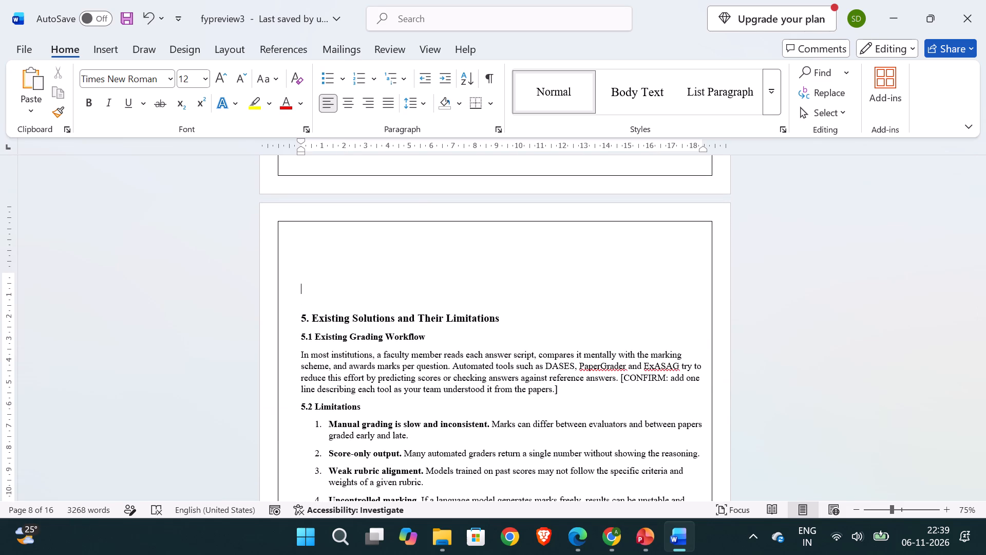
key(Down)
key(BackSpace)
key(BackSpace)
key(BackSpace)
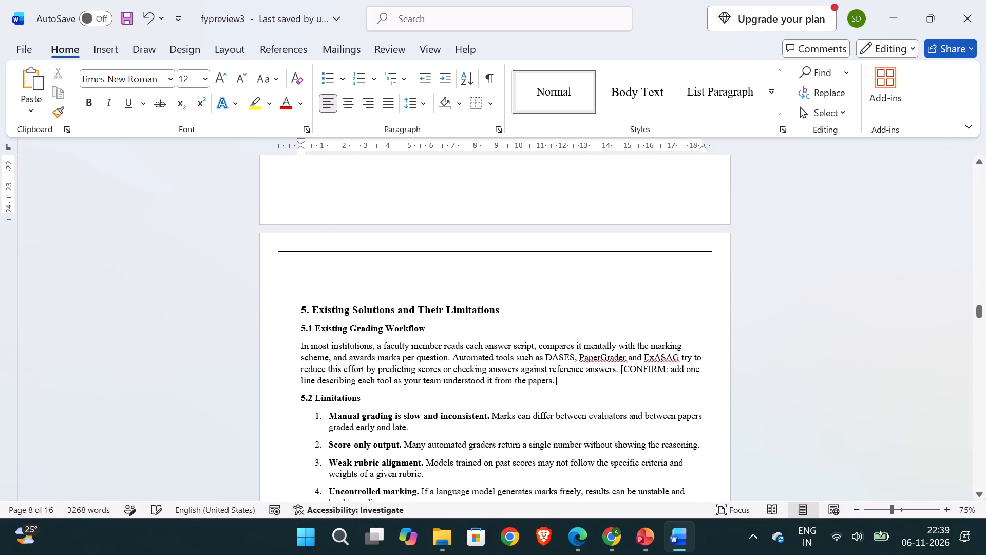
Set the "5. Existing Solutions and Their Limitations" heading to font size 16.
drag(510, 309, 356, 291)
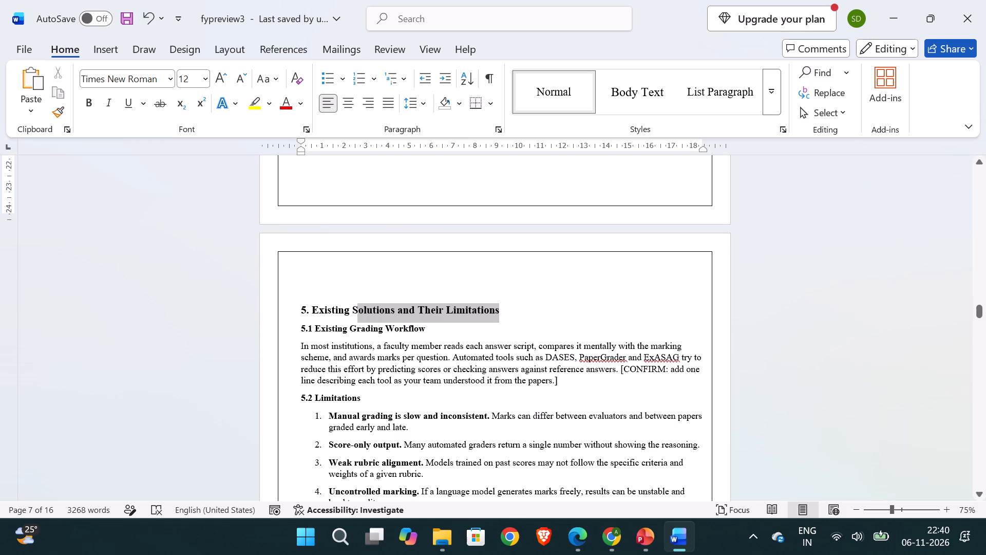
drag(356, 291, 301, 296)
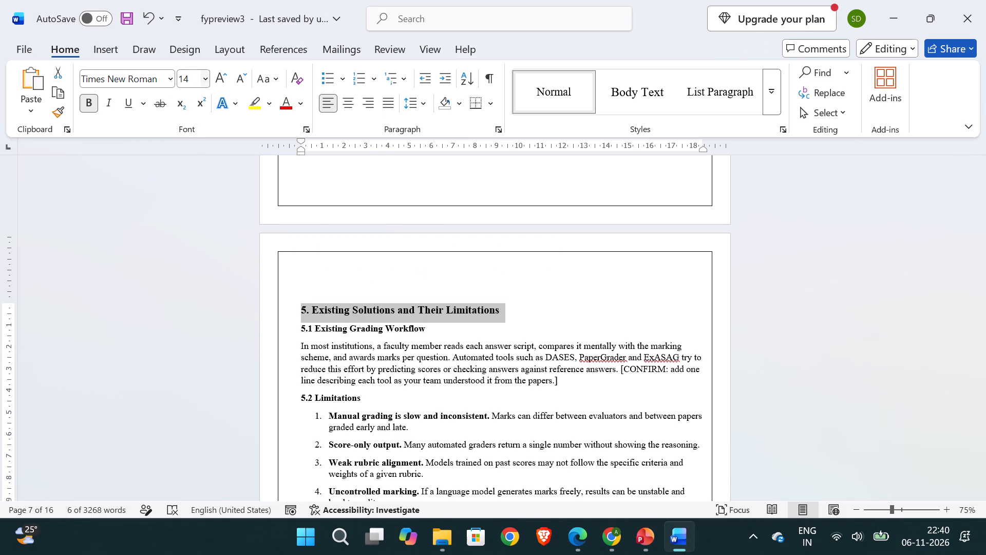
click(191, 79)
key(BackSpace)
text(16)
key(Return)
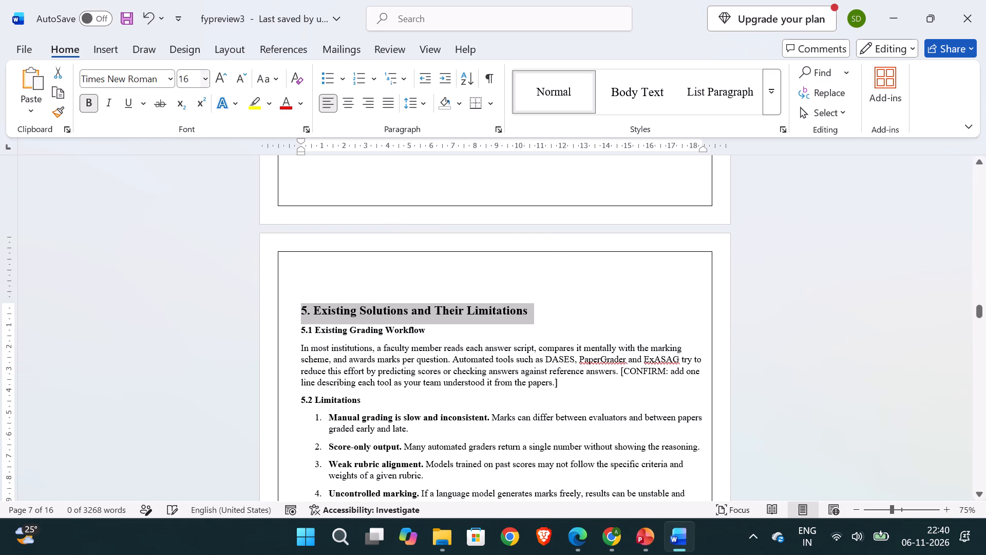
click(497, 325)
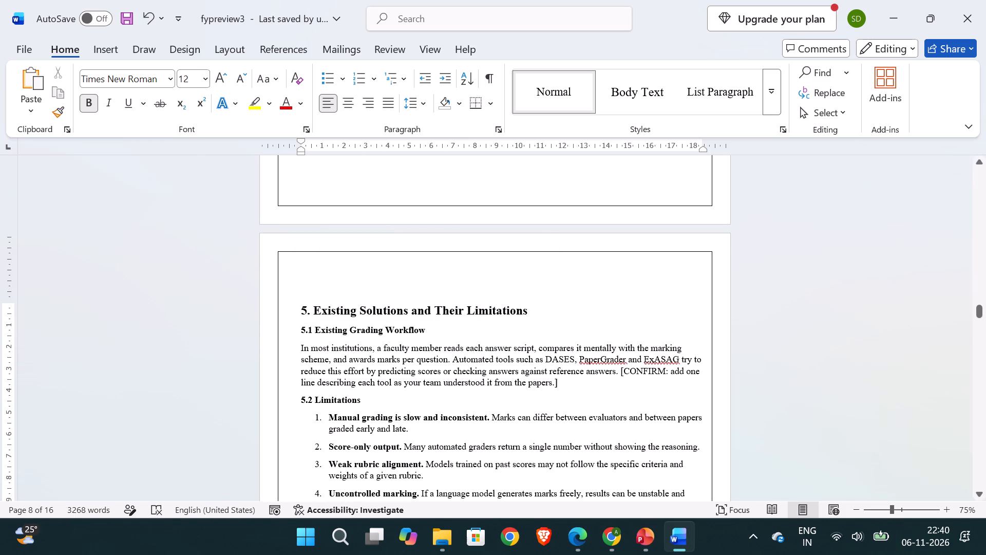
Insert an empty line below the "5. Existing Solutions and Their Limitations" heading and undo the automatic list numbering, keeping the number 5.
click(547, 310)
key(Return)
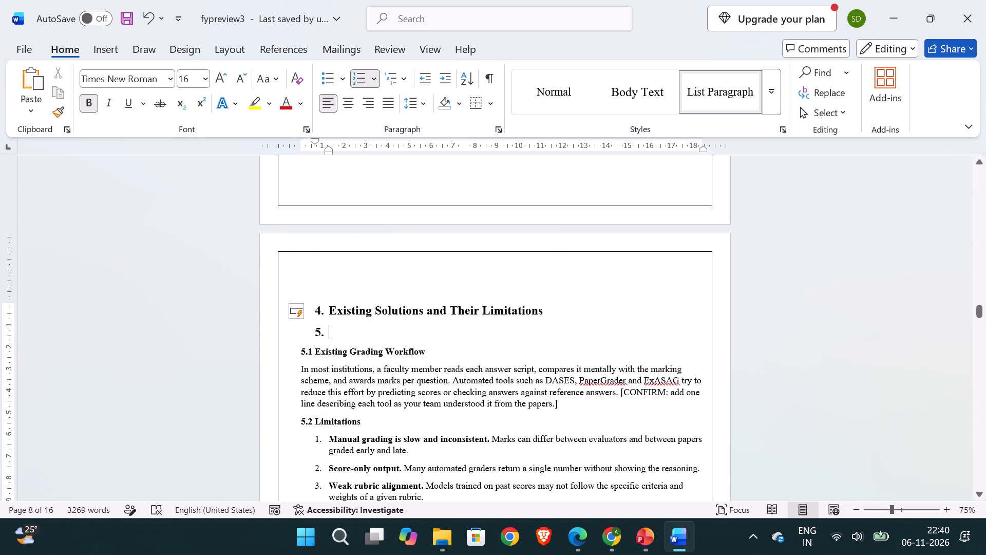
key(BackSpace)
click(448, 358)
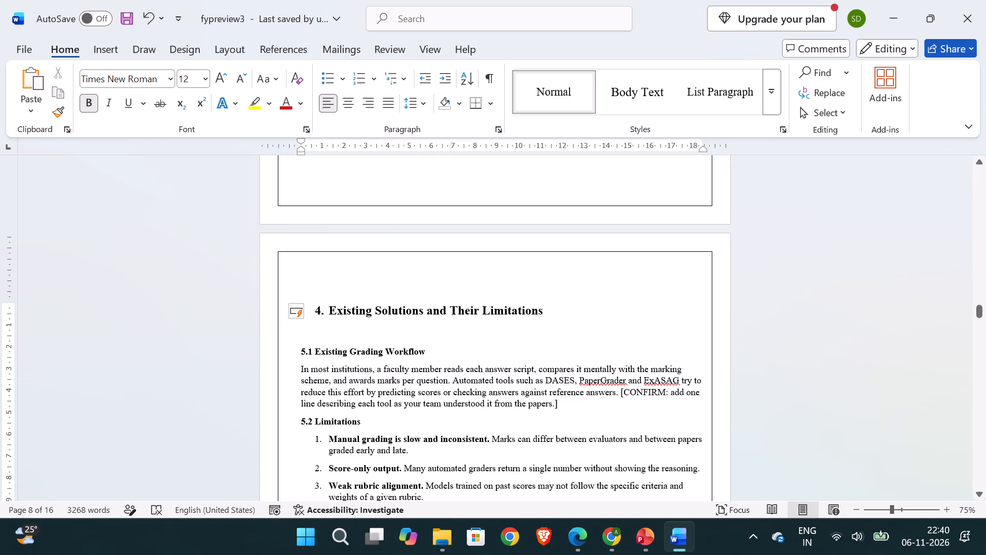
double_click(298, 351)
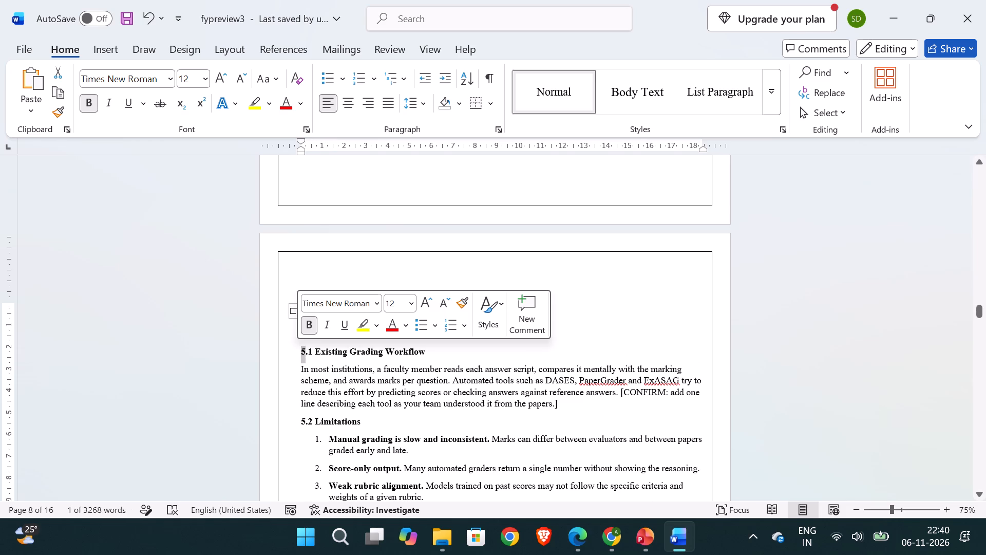
click(332, 284)
key(ctrl+z)
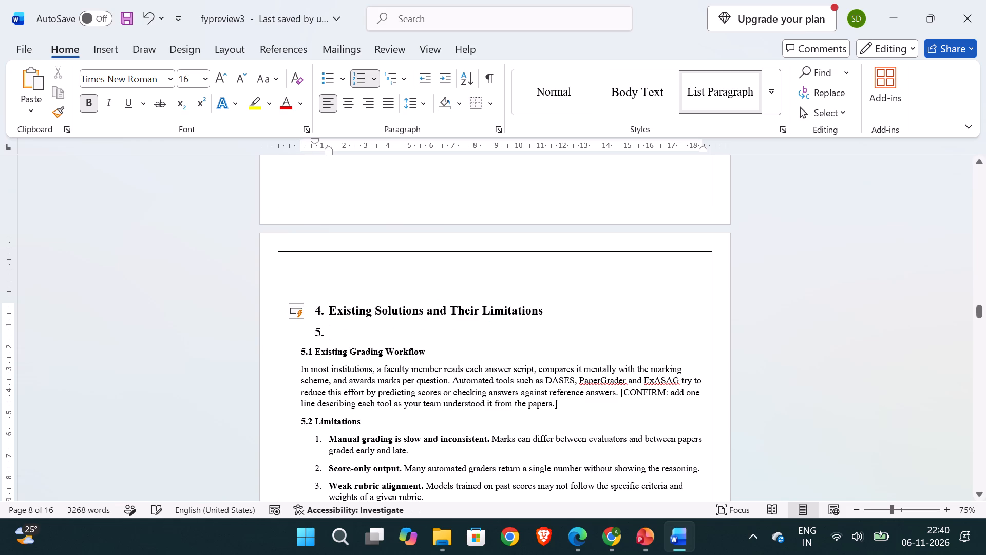
key(ctrl+z)
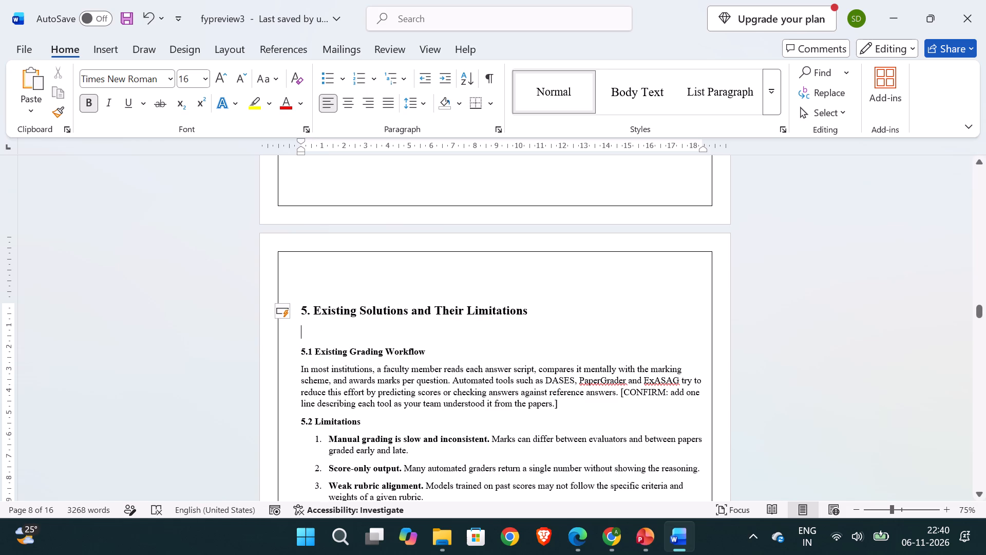
Set the "5.1 Existing Grading Workflow" subheading to font size 14.
drag(424, 350, 300, 356)
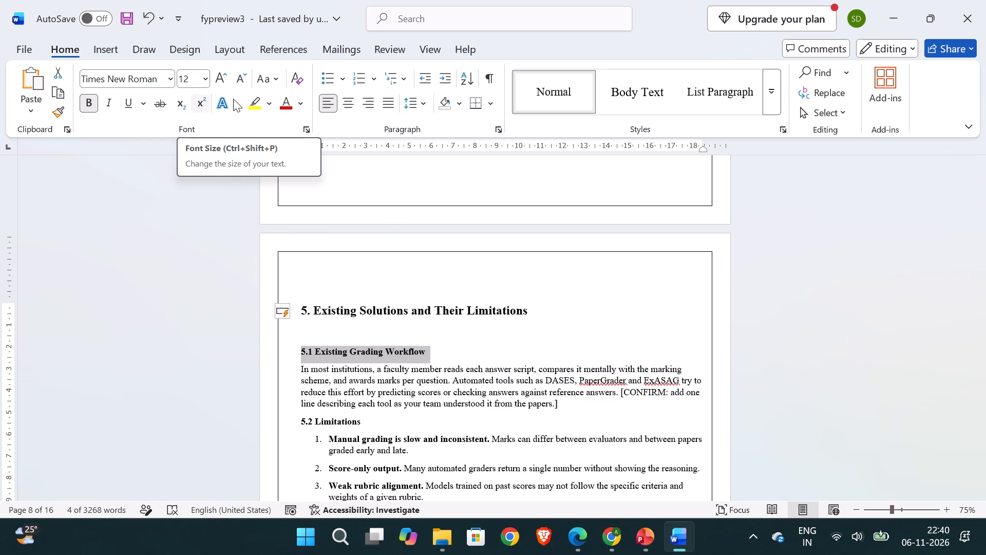
click(198, 80)
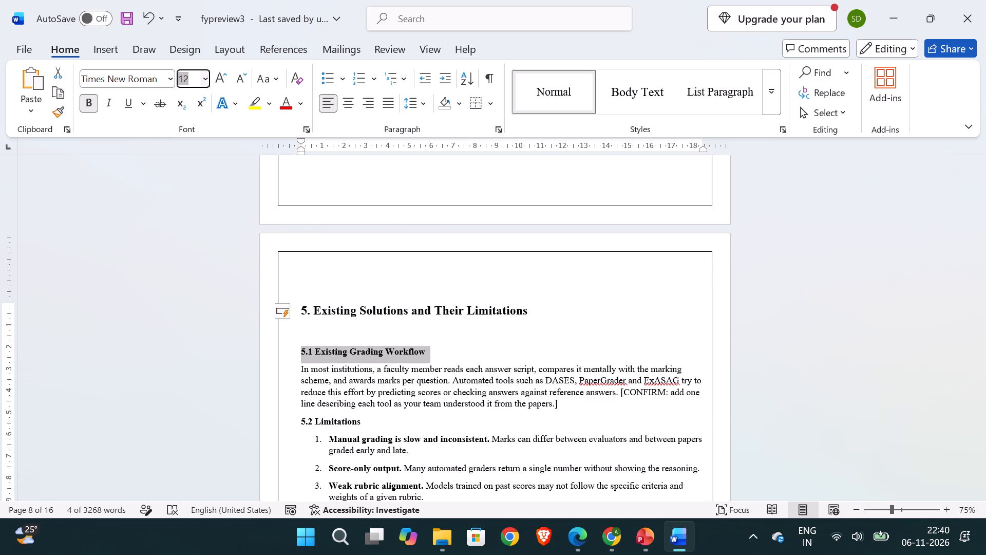
key(BackSpace)
text(14)
key(Return)
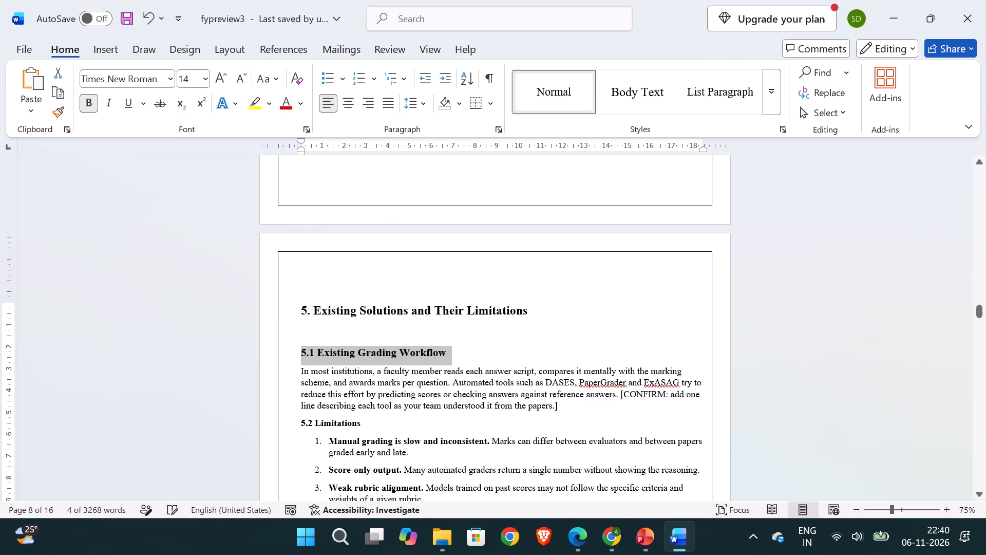
Apply a multilevel list format to the "5. Existing Solutions and Their Limitations" heading and the "5.1 Existing Grading Workflow" subheading together.
drag(300, 305, 406, 353)
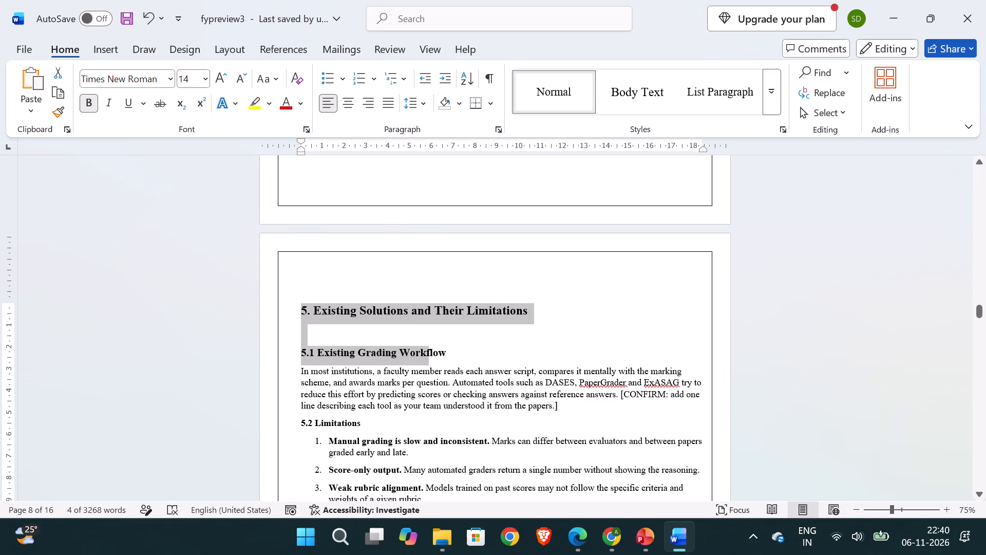
drag(406, 353, 418, 355)
click(403, 80)
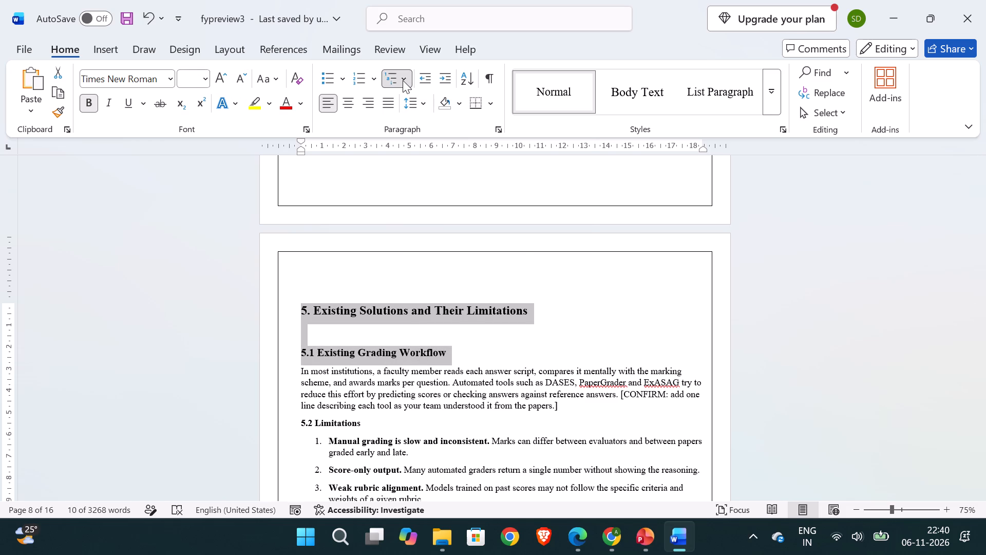
click(411, 164)
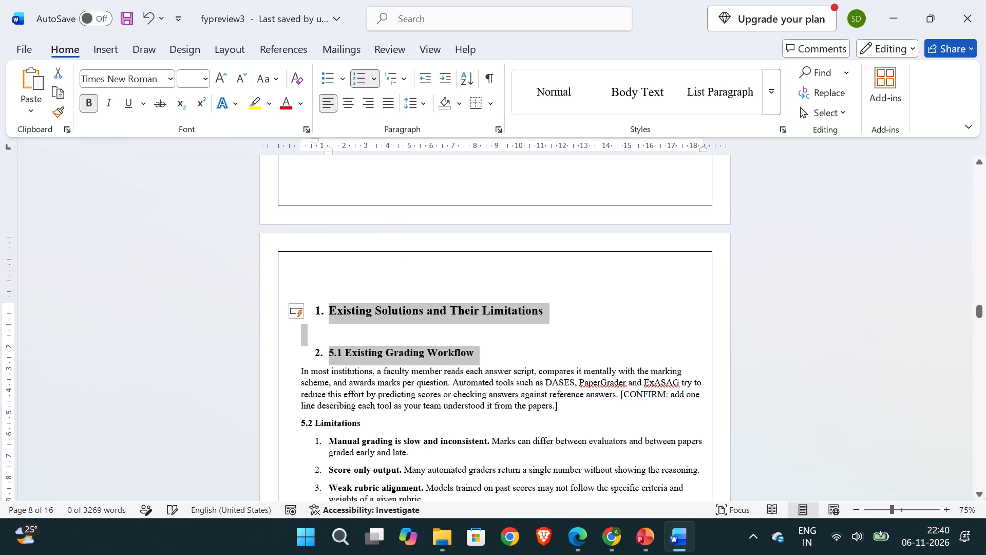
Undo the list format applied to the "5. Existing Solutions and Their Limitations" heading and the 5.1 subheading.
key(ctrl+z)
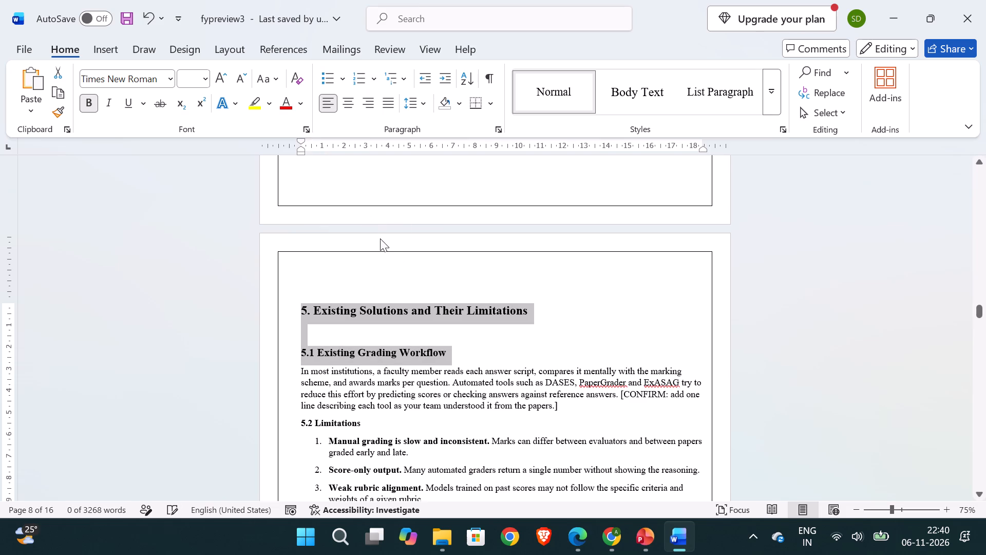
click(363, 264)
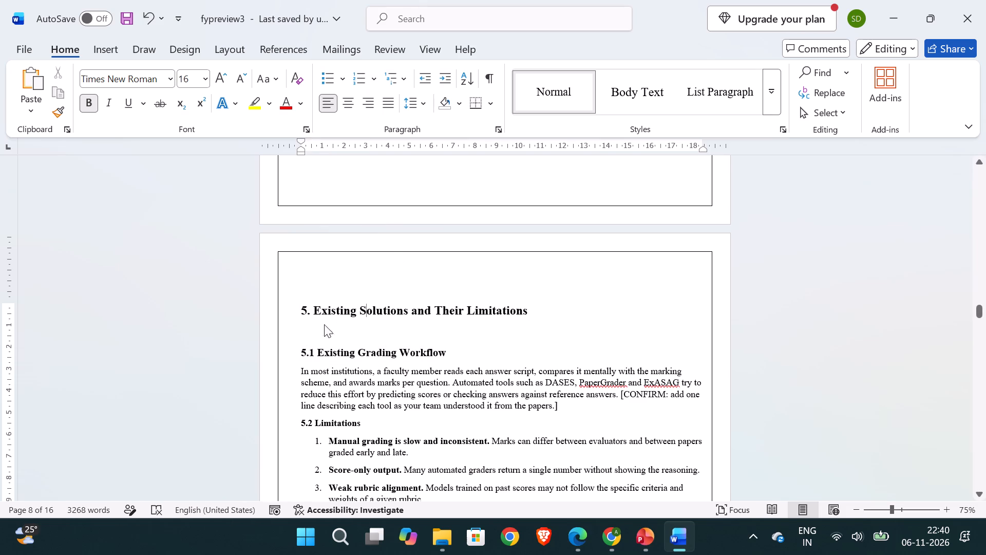
Remove the empty line below the section 5 heading together with the number 5.1 before "Existing Grading Workflow".
drag(313, 350, 305, 342)
key(BackSpace)
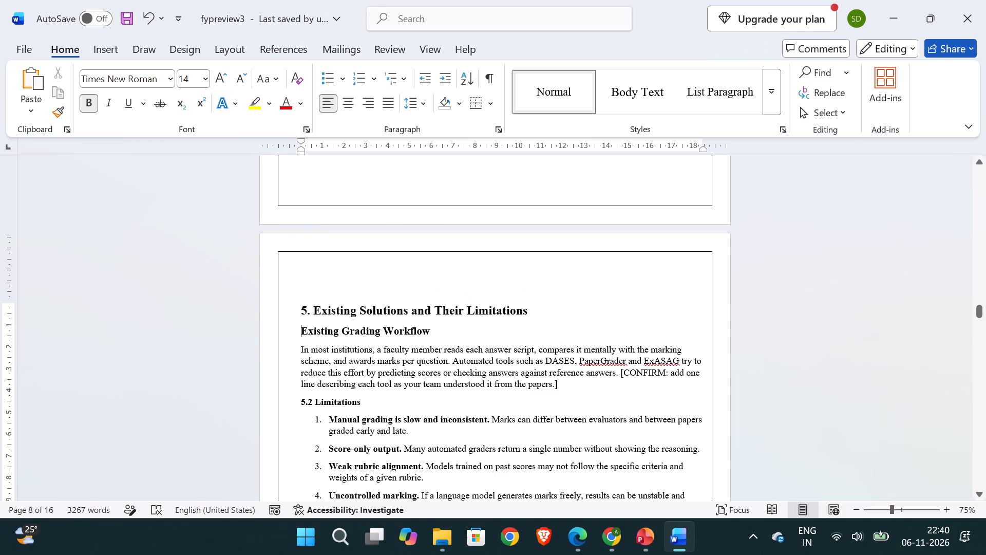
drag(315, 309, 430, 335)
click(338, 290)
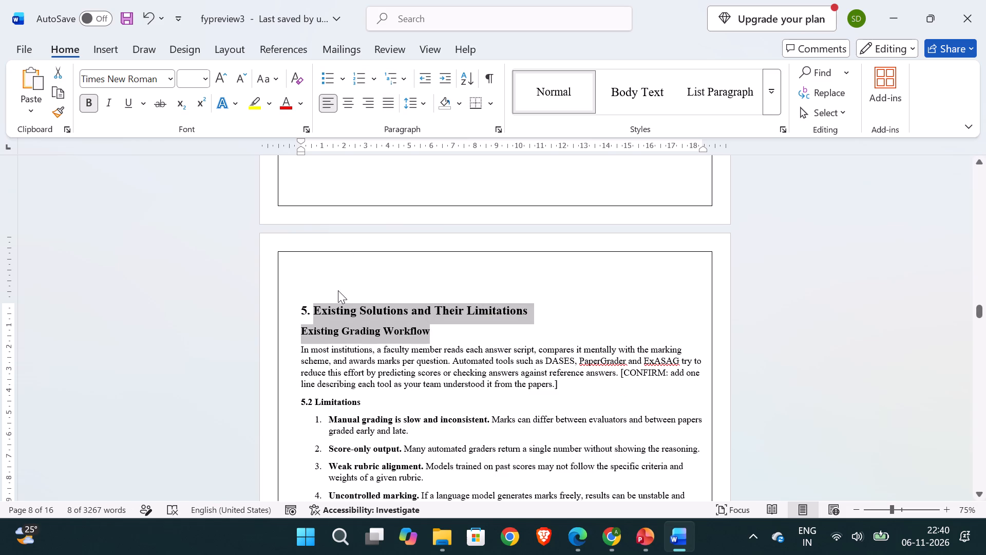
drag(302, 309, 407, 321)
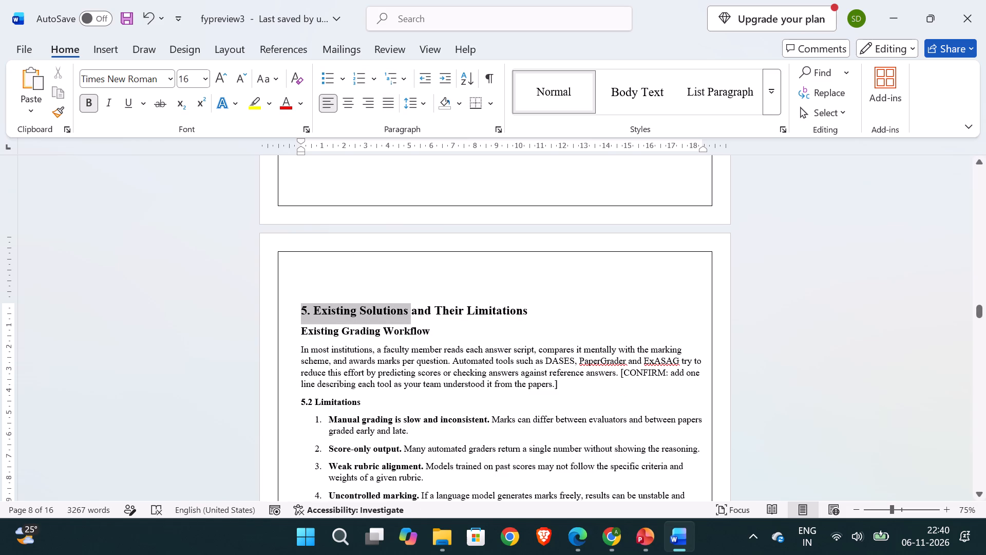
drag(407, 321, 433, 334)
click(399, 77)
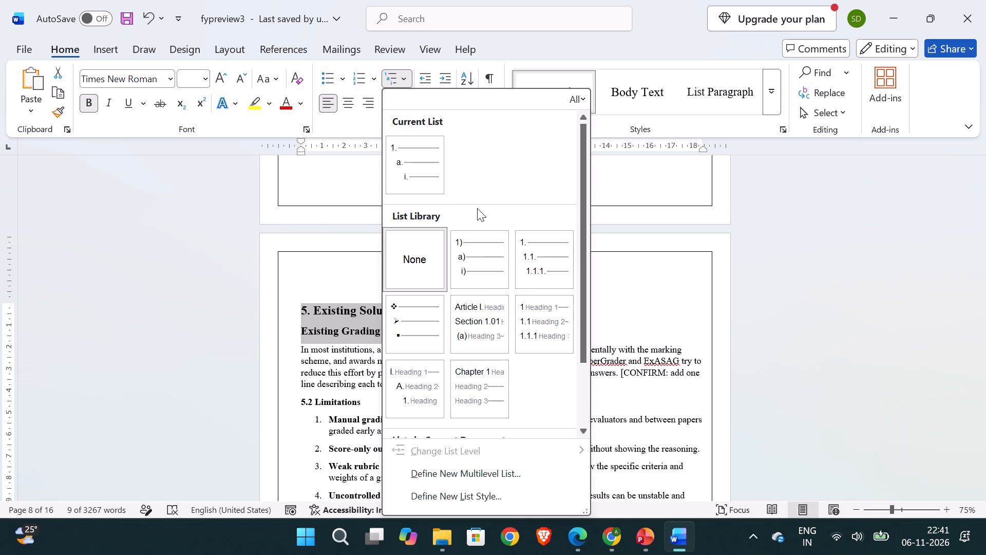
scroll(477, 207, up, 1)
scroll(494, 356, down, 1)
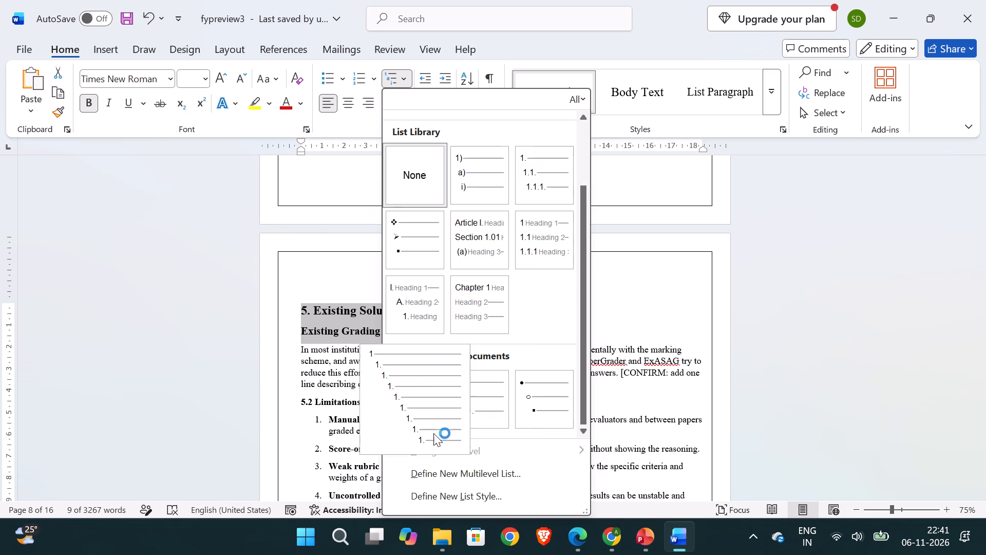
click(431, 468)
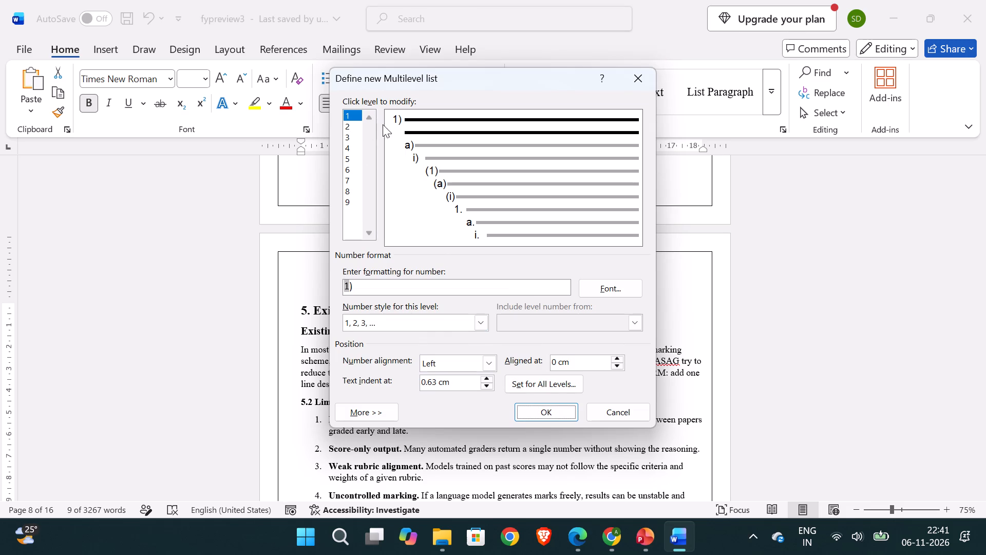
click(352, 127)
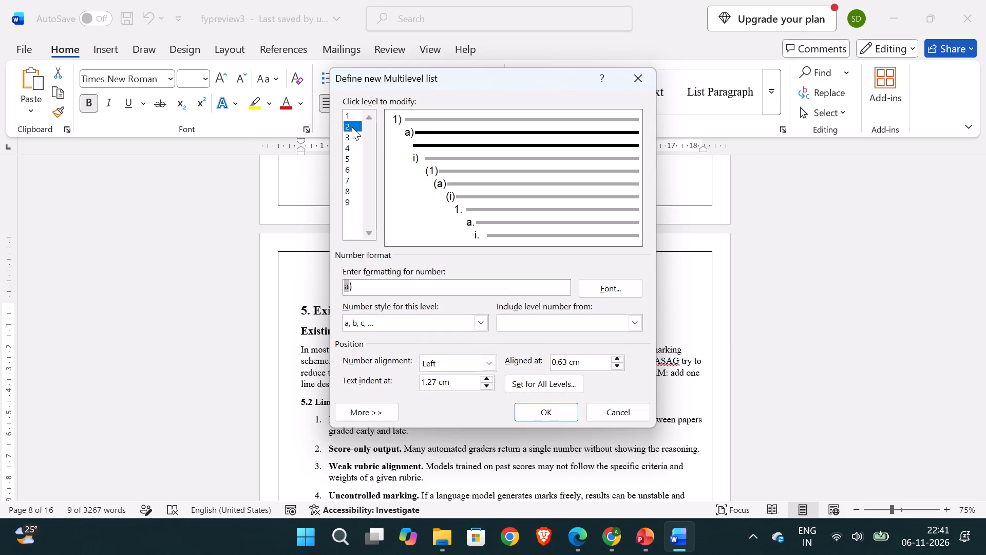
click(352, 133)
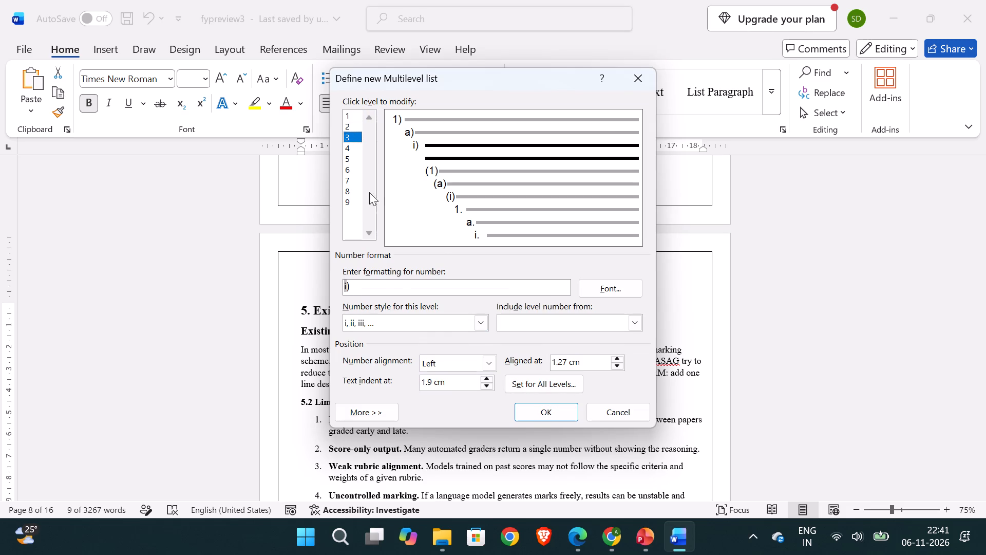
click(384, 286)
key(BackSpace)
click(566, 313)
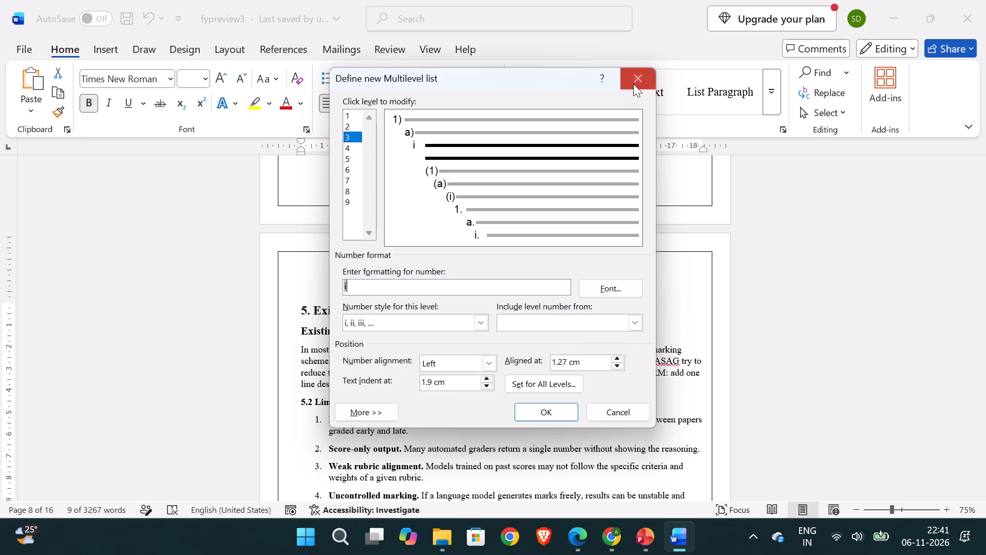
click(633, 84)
Put four spaces and the number 5.1 in front of the "Existing Grading Workflow" subheading.
click(424, 334)
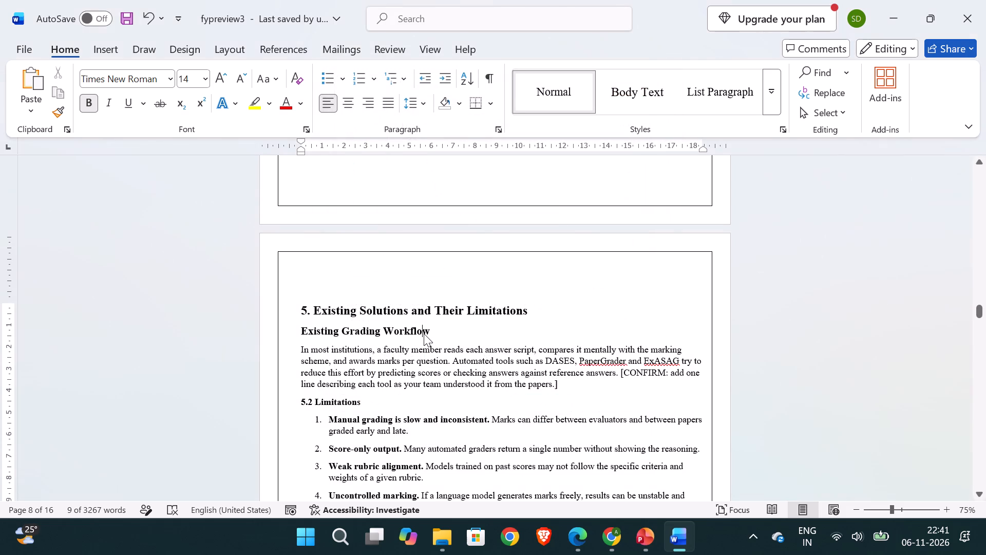
click(300, 329)
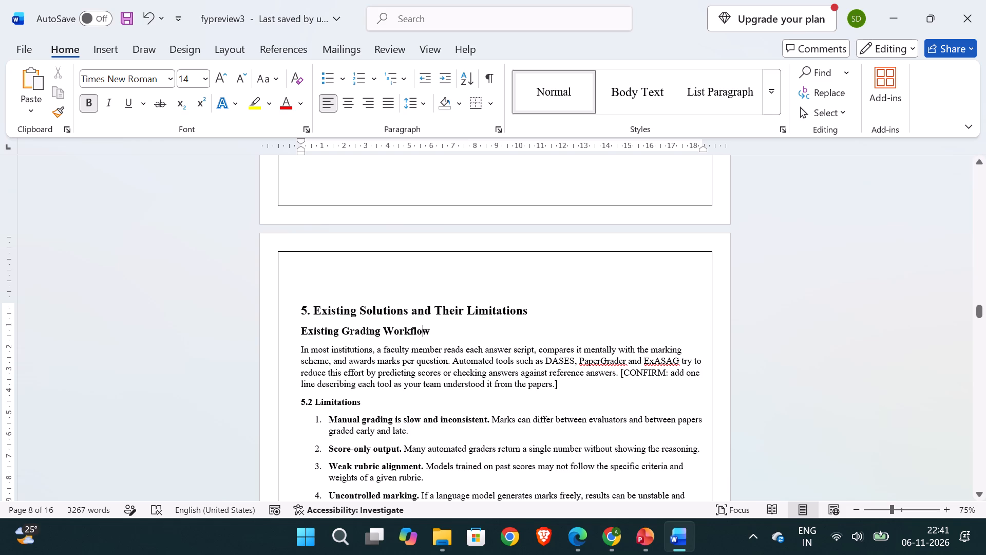
key(space)
key(space)
key(space)
key(space)
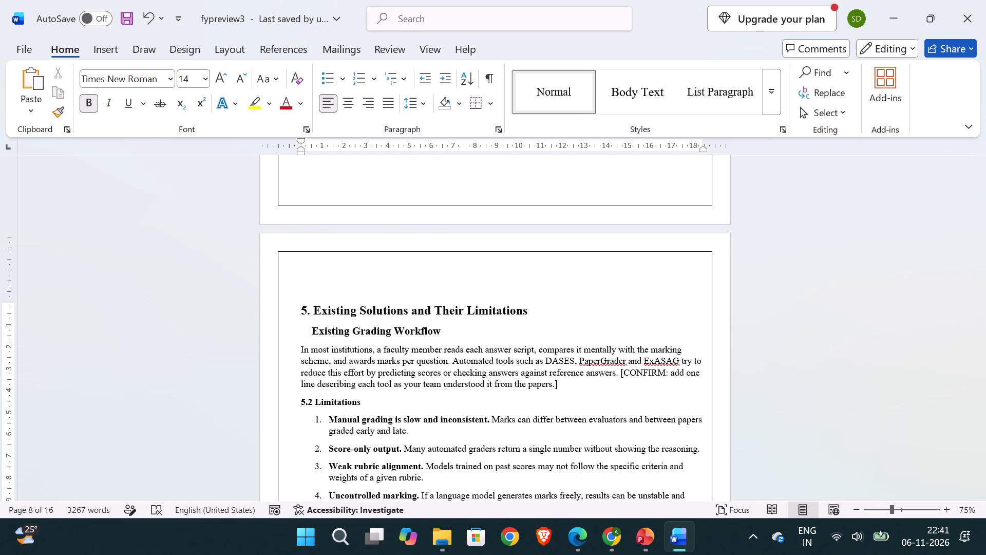
text(5.1)
key(space)
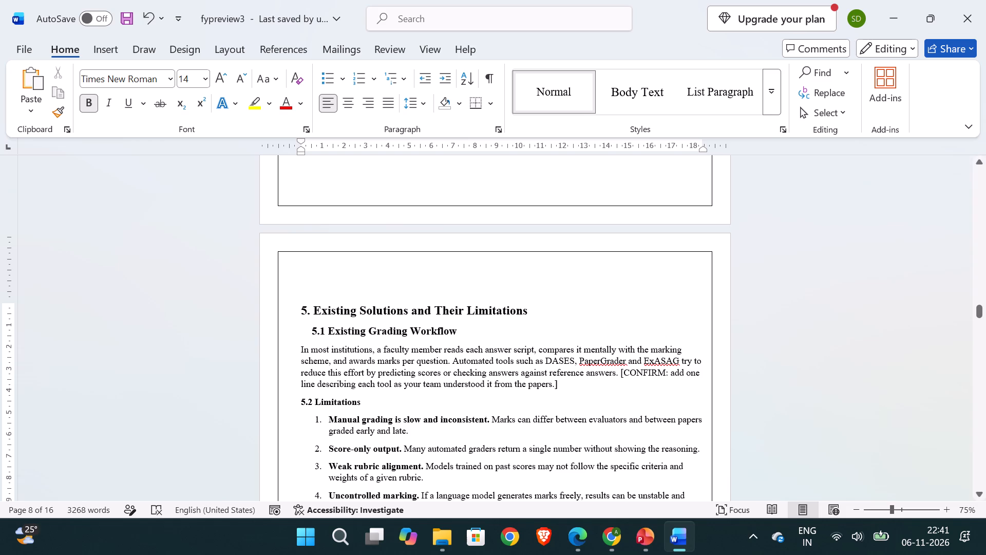
Indent the paragraph under 5.1 about 0.5 cm on the left and about 1.2 cm on the right.
click(301, 349)
drag(299, 152, 319, 156)
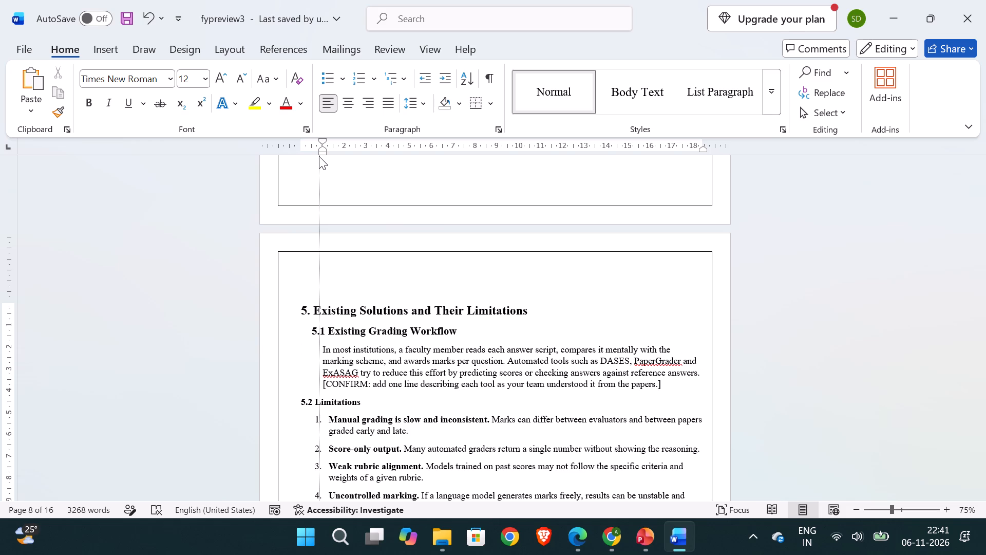
drag(319, 156, 311, 157)
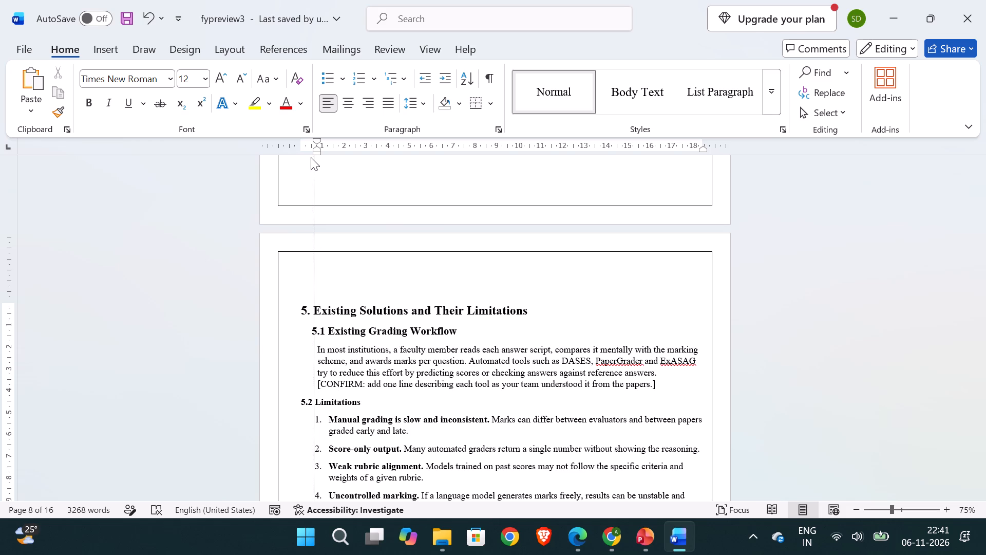
drag(311, 157, 313, 157)
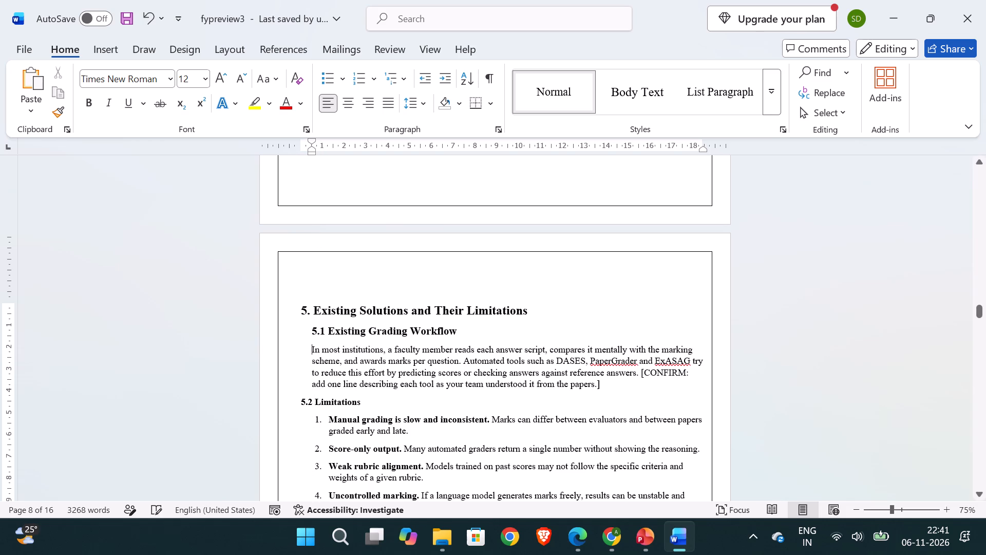
click(689, 356)
drag(703, 152, 678, 155)
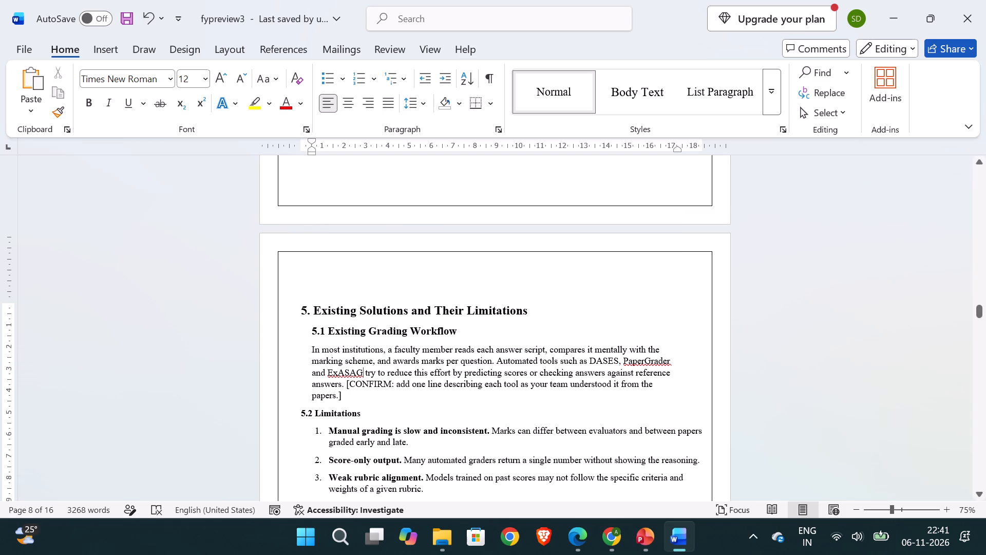
Delete the bracketed "[CONFIRM: add one line describing each tool...]" placeholder at the end of the 5.1 paragraph.
drag(342, 396, 344, 383)
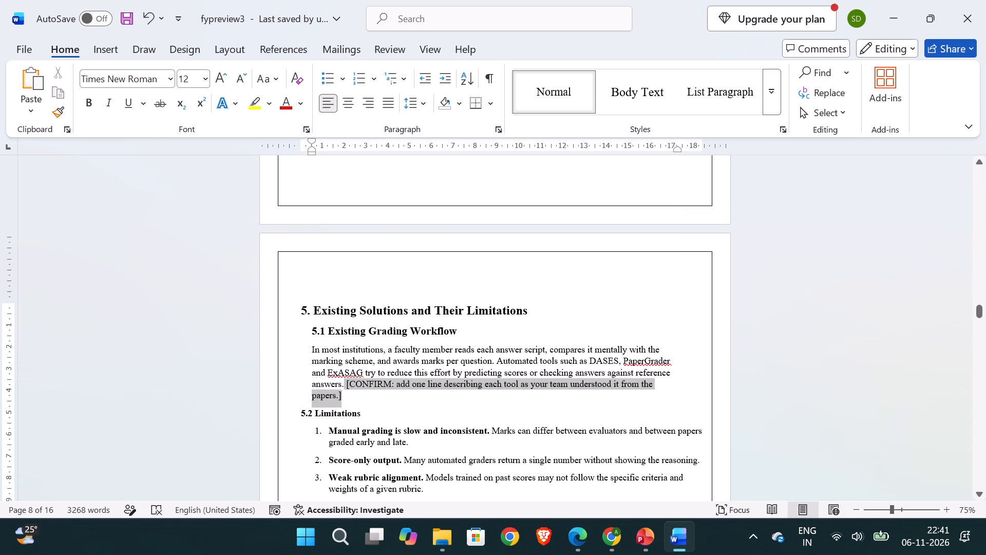
drag(344, 383, 345, 383)
key(BackSpace)
Insert ten empty lines after the 5.1 paragraph to push "5.2 Limitations" down the page.
key(Return)
key(Return)
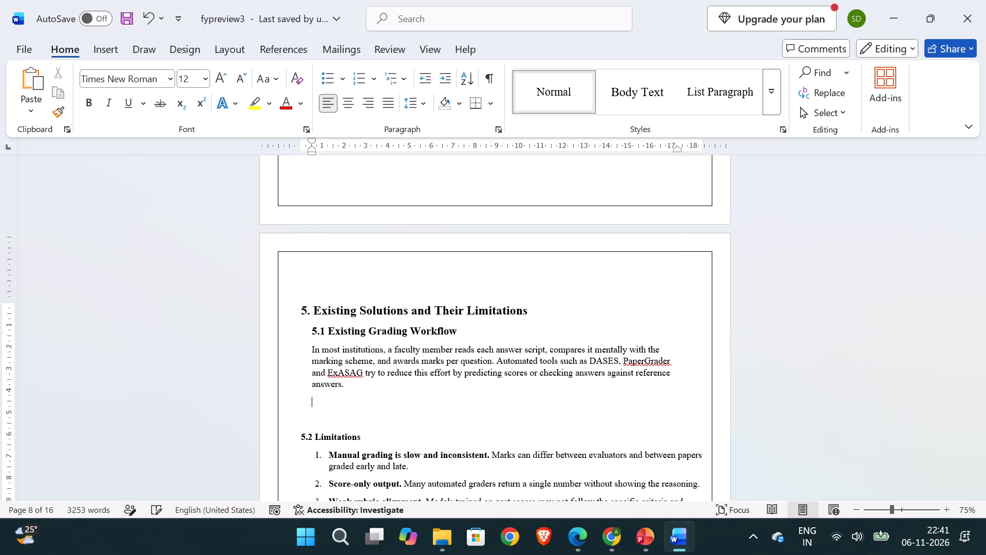
key(Return)
key(Return)
key(Return)
key(Return)
key(Return)
key(Return)
key(Return)
key(Return)
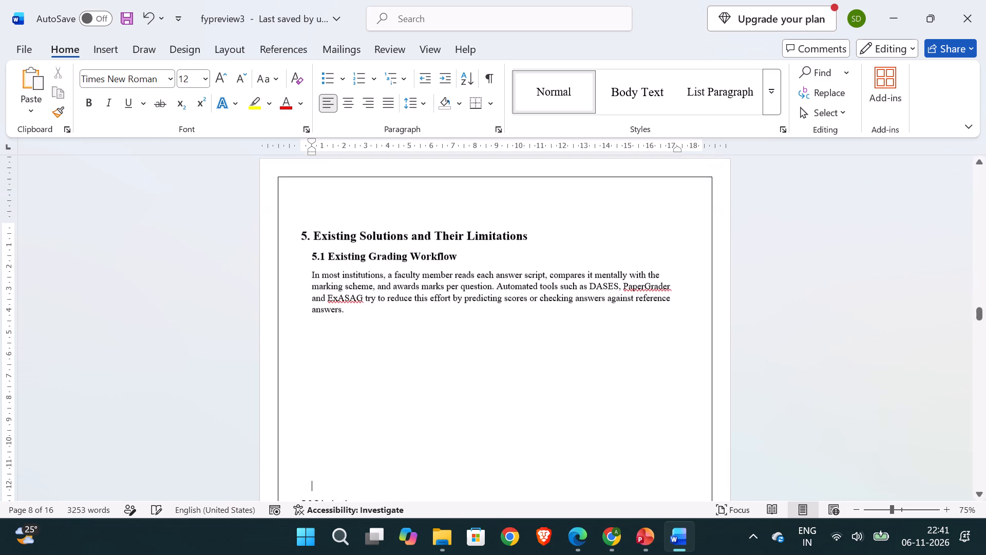